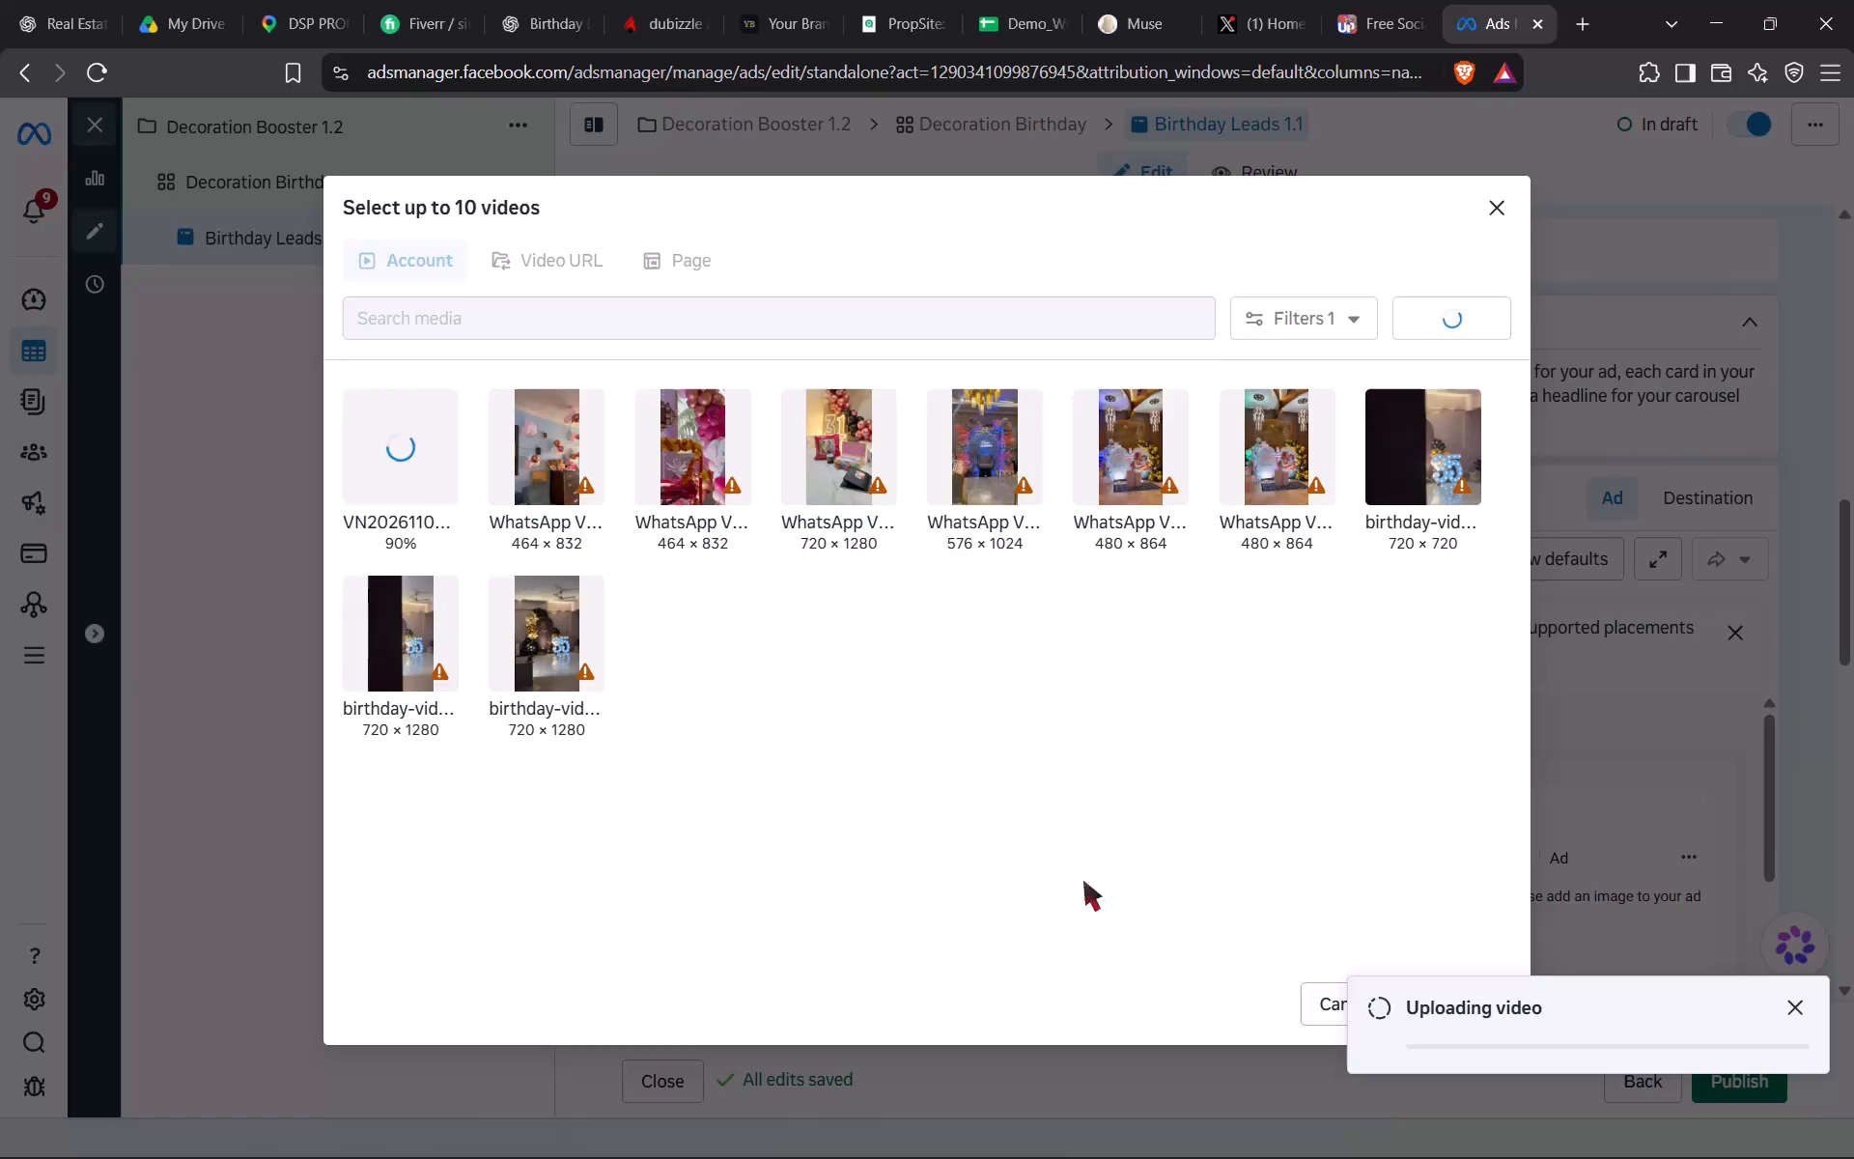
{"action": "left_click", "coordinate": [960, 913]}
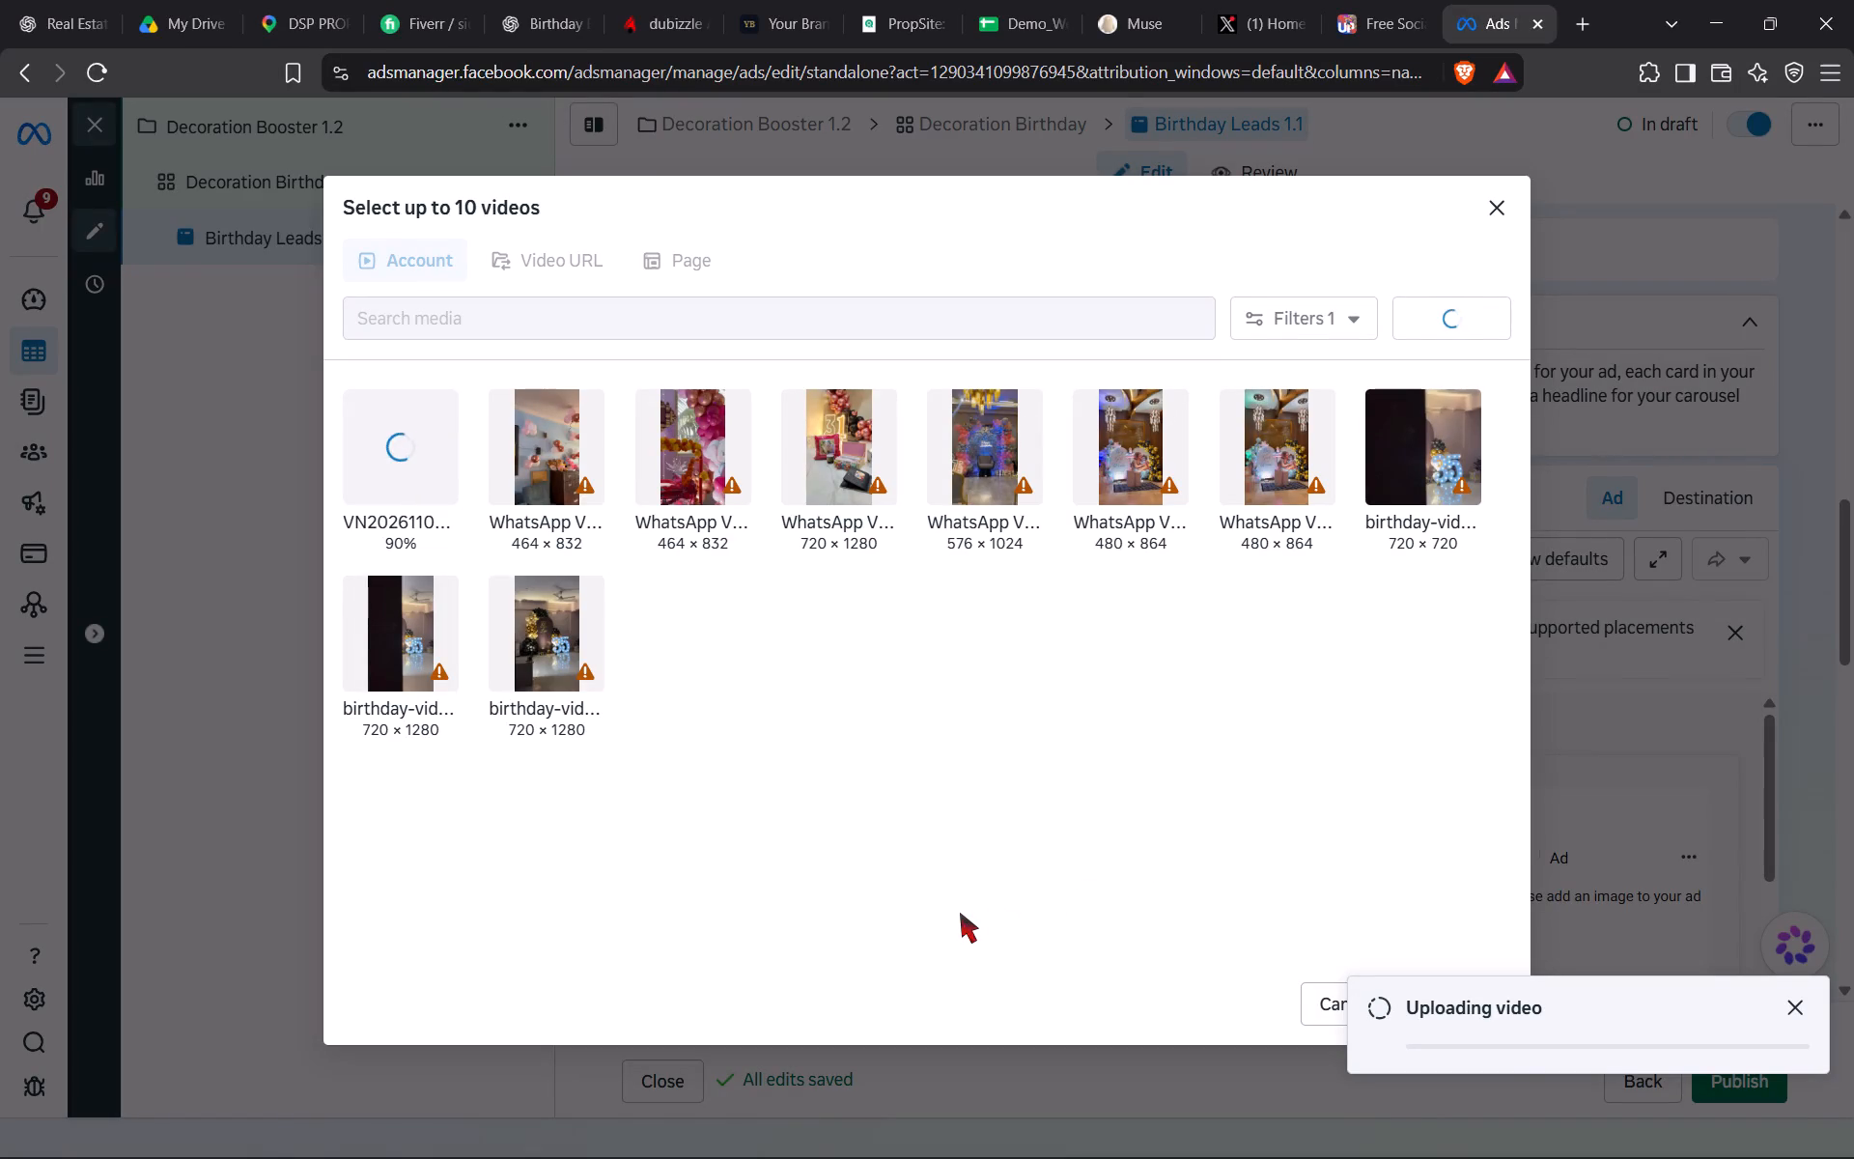
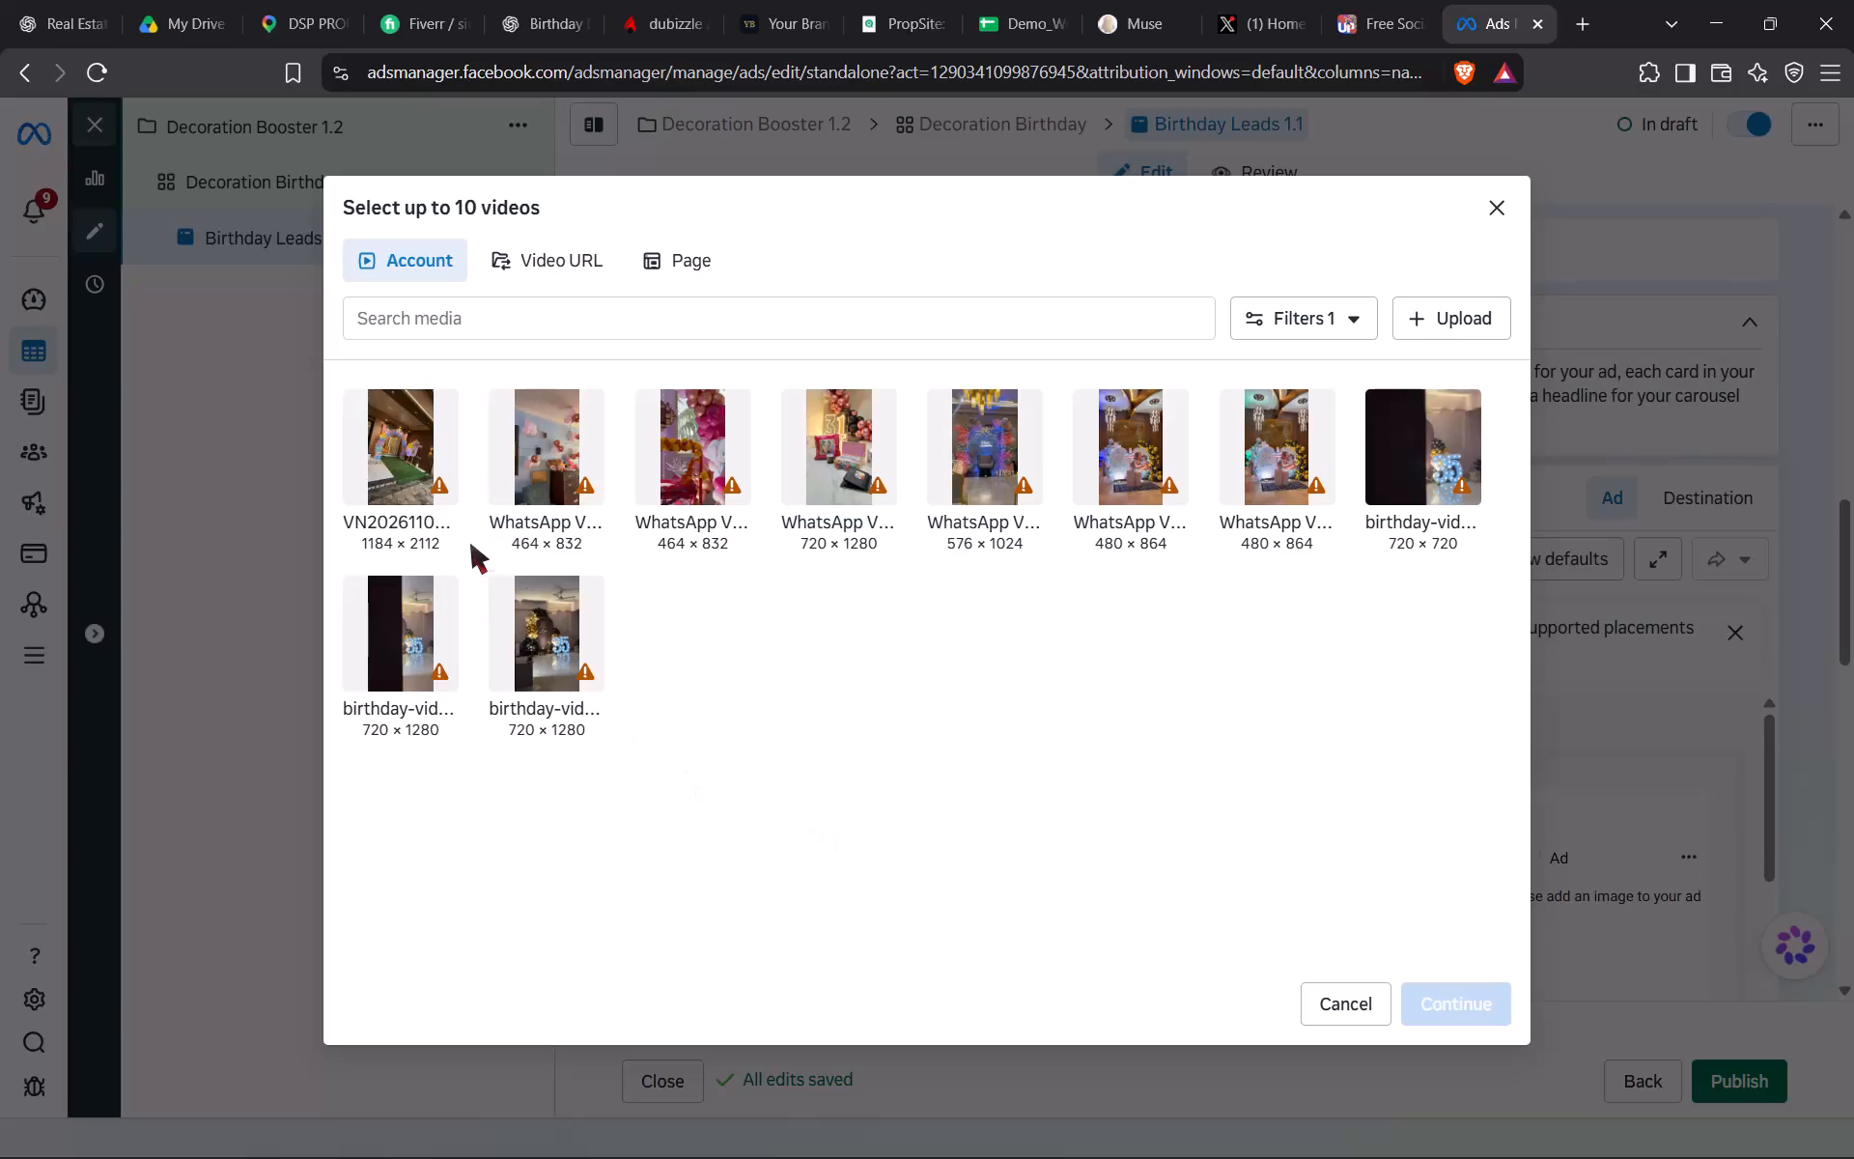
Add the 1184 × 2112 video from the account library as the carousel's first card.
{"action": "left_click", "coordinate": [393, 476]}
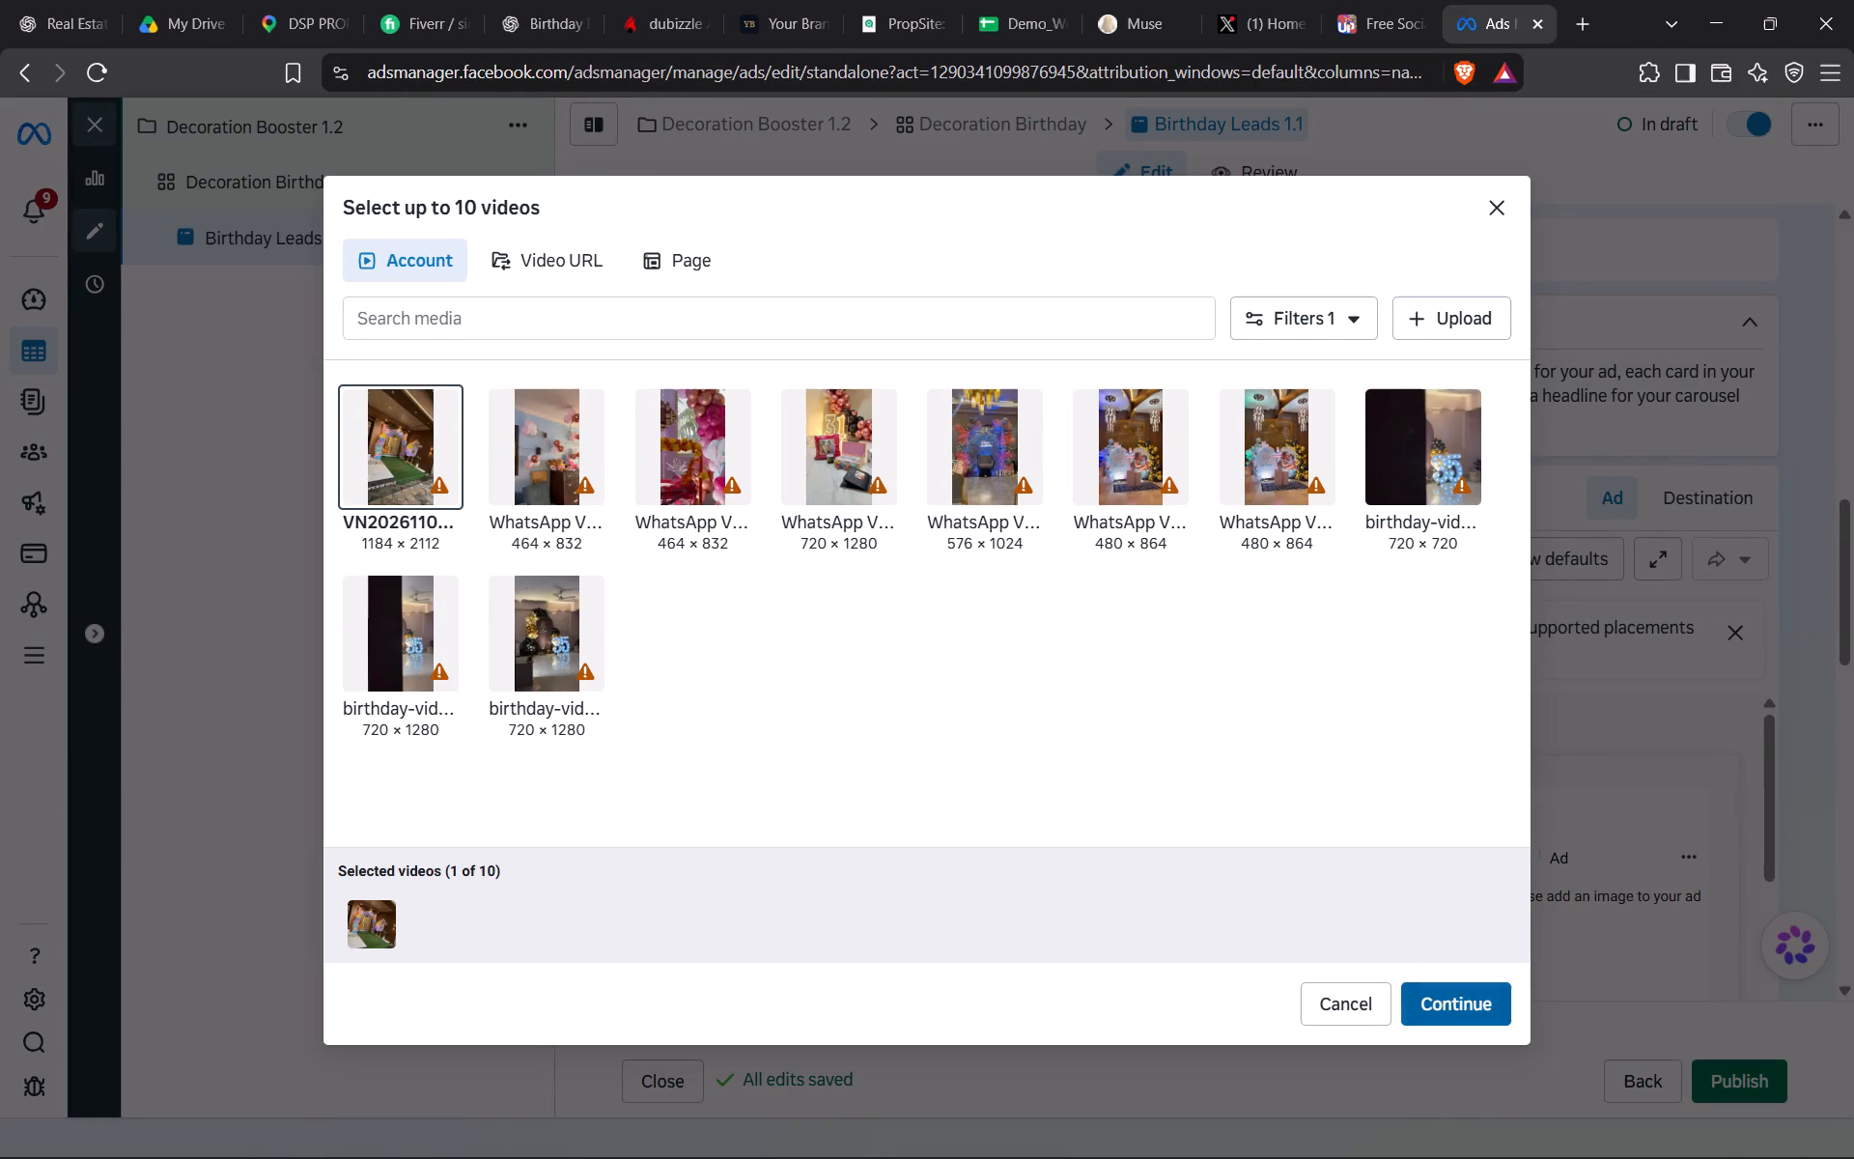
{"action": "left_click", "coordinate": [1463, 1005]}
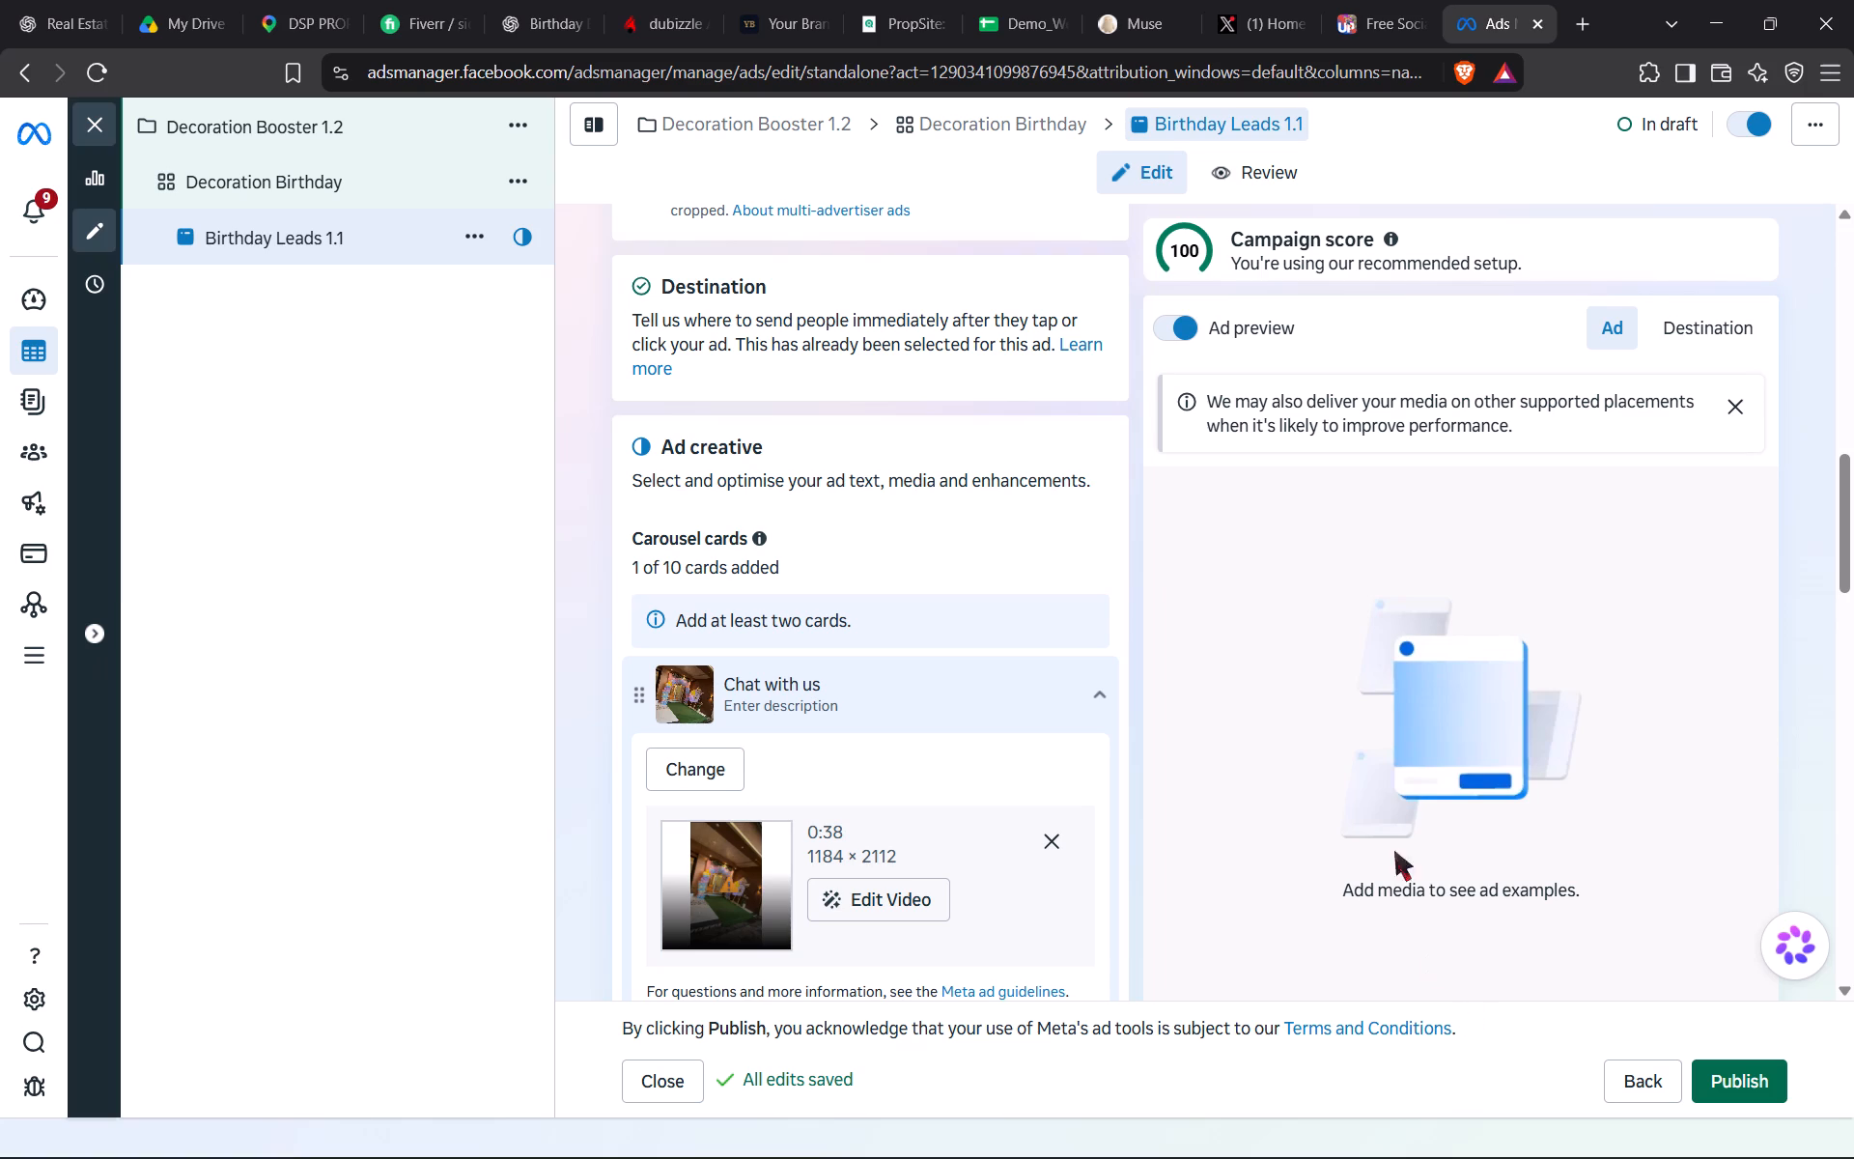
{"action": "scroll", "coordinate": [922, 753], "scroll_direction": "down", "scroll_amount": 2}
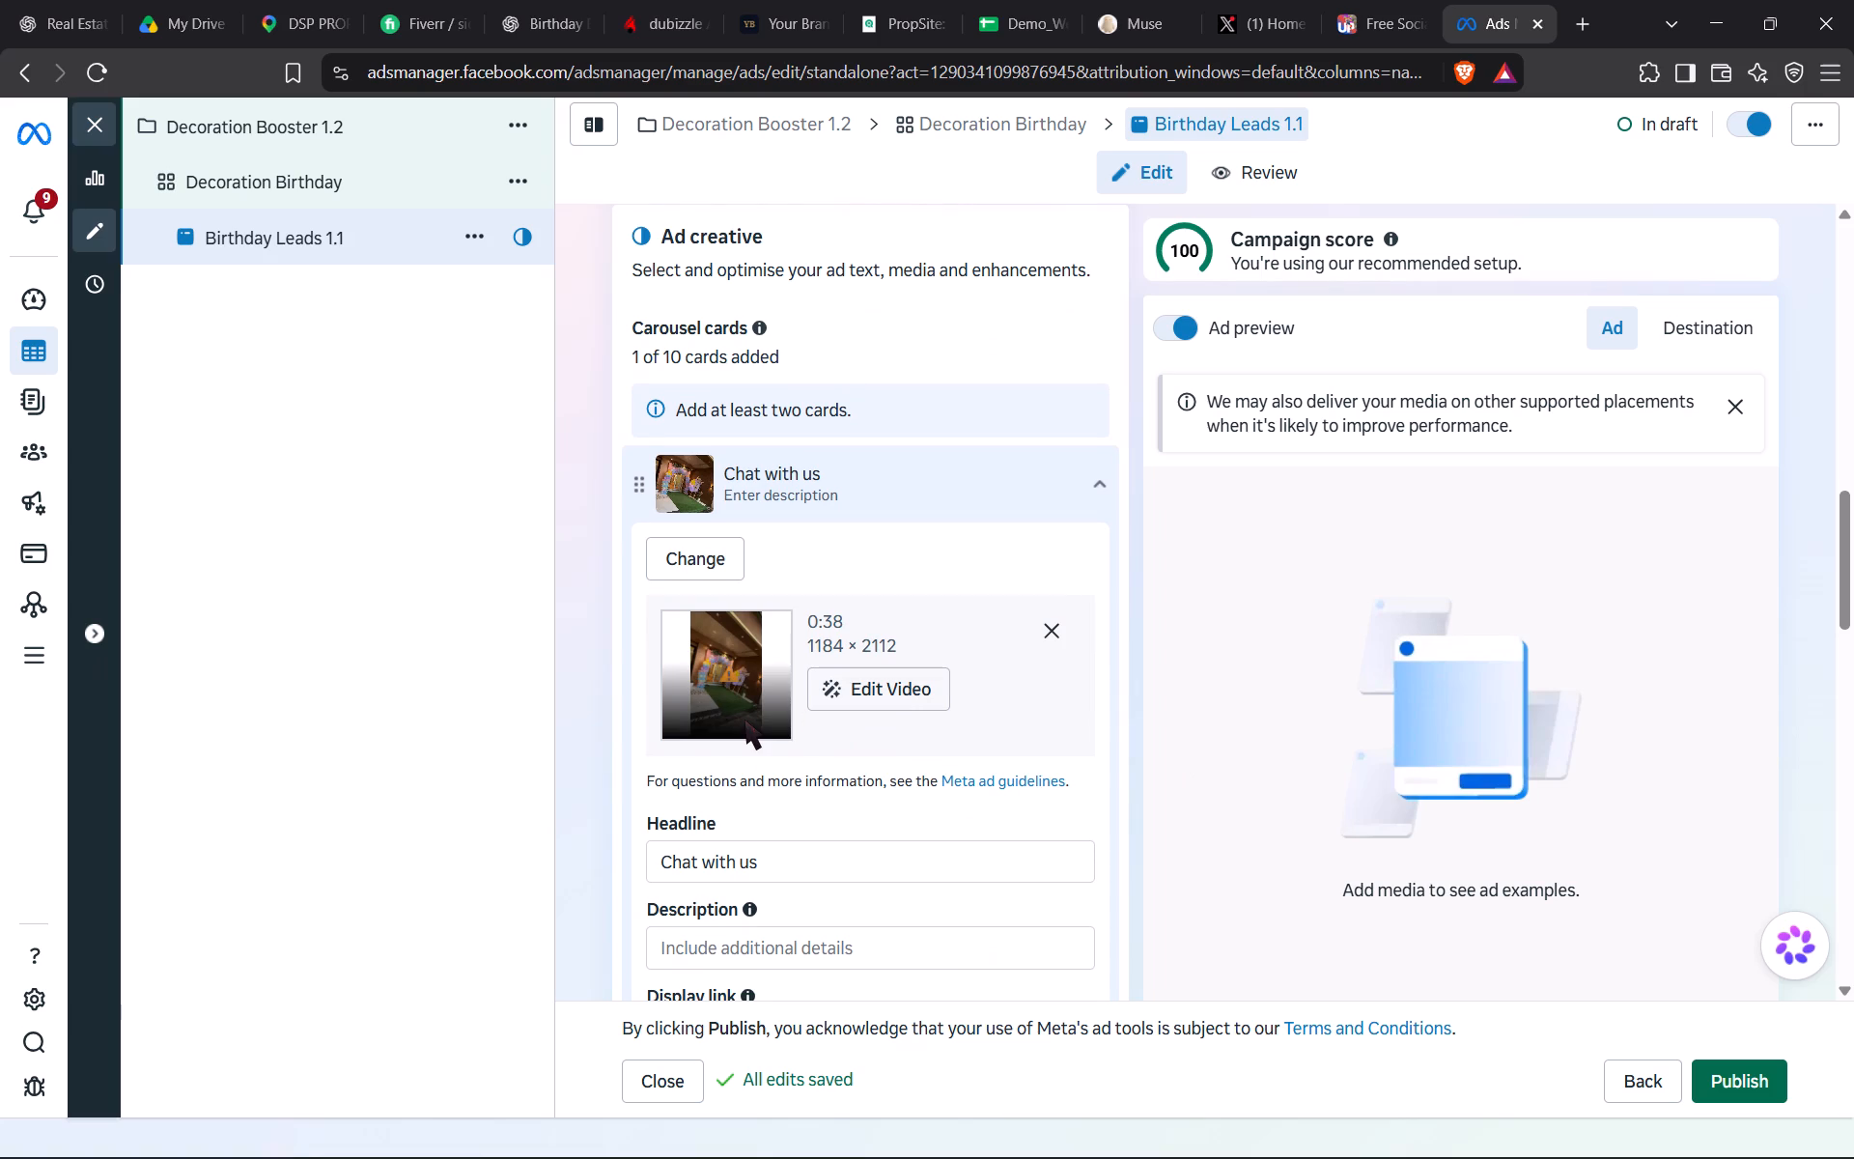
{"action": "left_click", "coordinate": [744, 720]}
Dismiss the notice about other supported placements, and look at the ad's destination preview before returning to the ad preview.
{"action": "left_click", "coordinate": [1734, 406]}
{"action": "left_click", "coordinate": [1687, 325]}
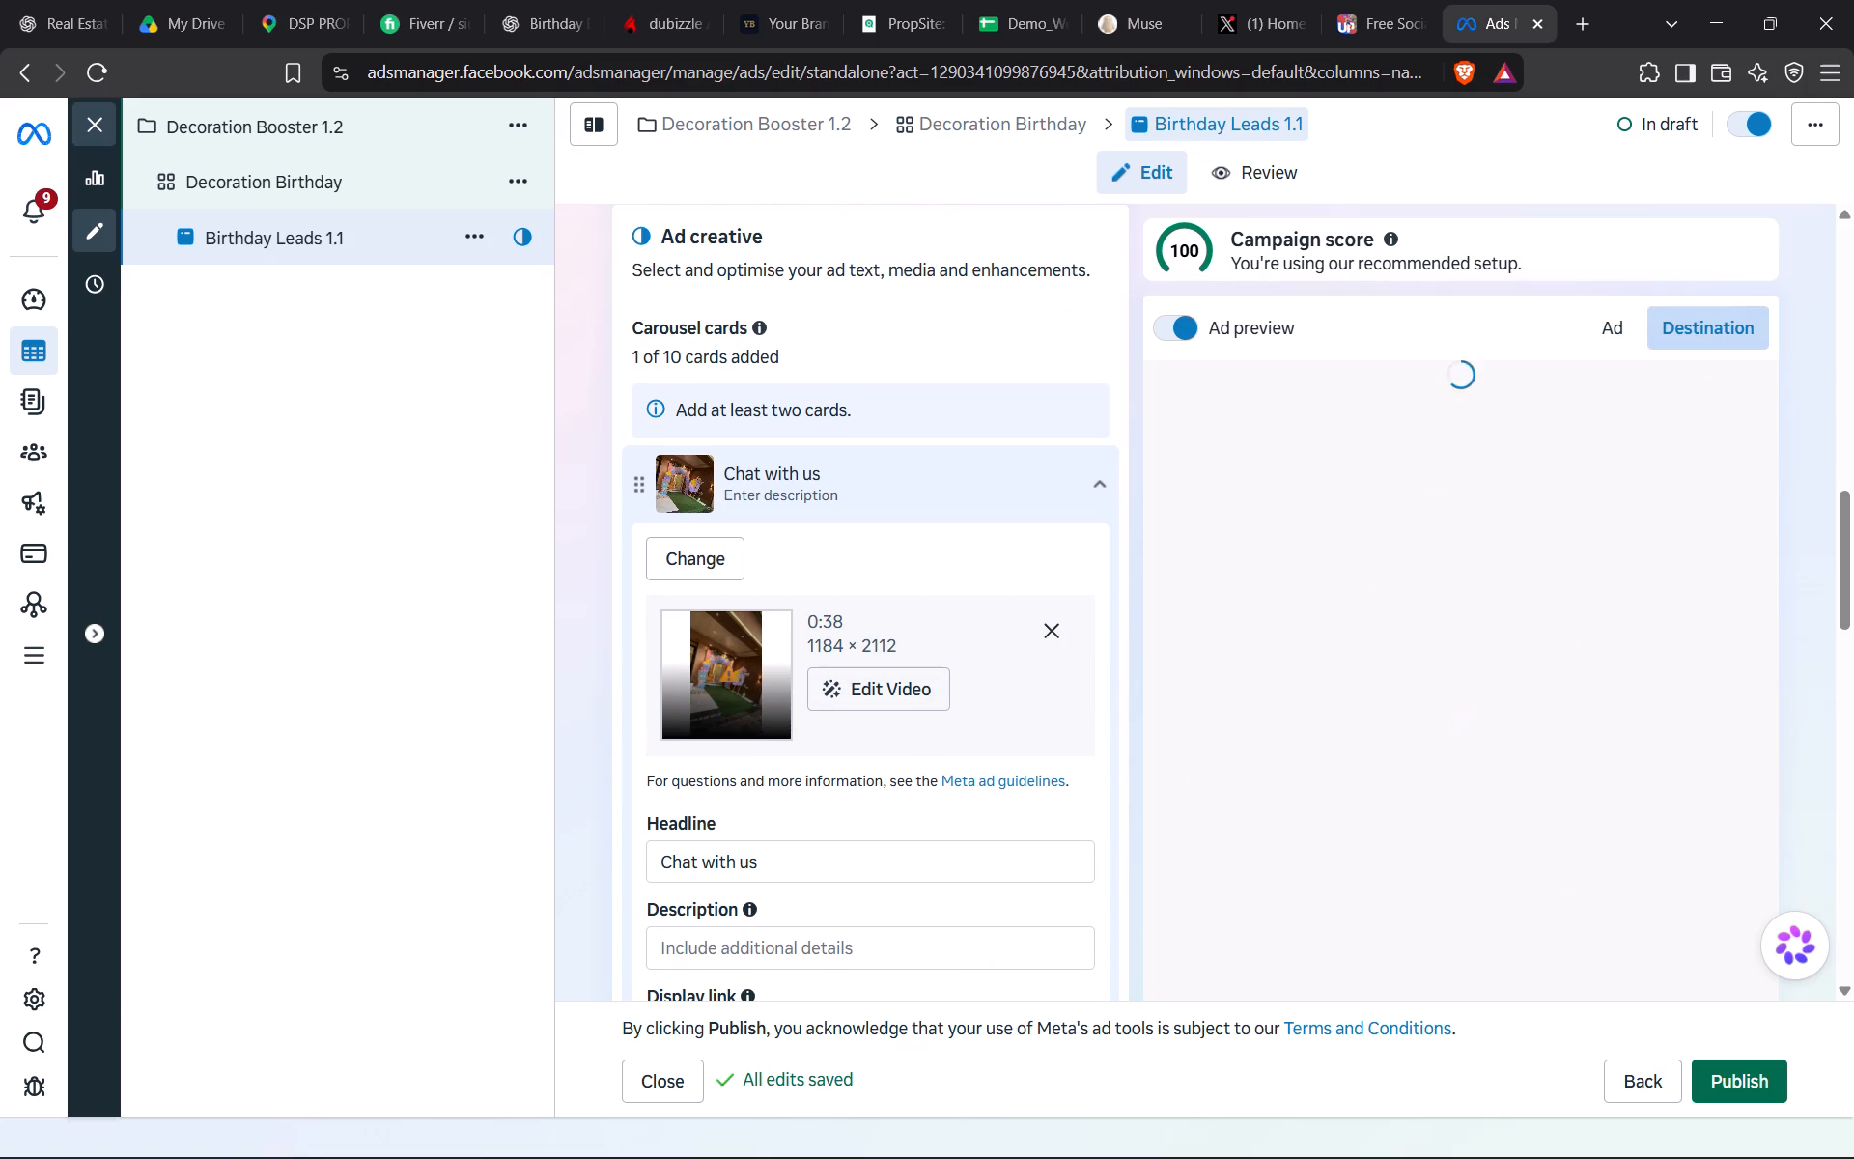
{"action": "left_click", "coordinate": [1603, 311]}
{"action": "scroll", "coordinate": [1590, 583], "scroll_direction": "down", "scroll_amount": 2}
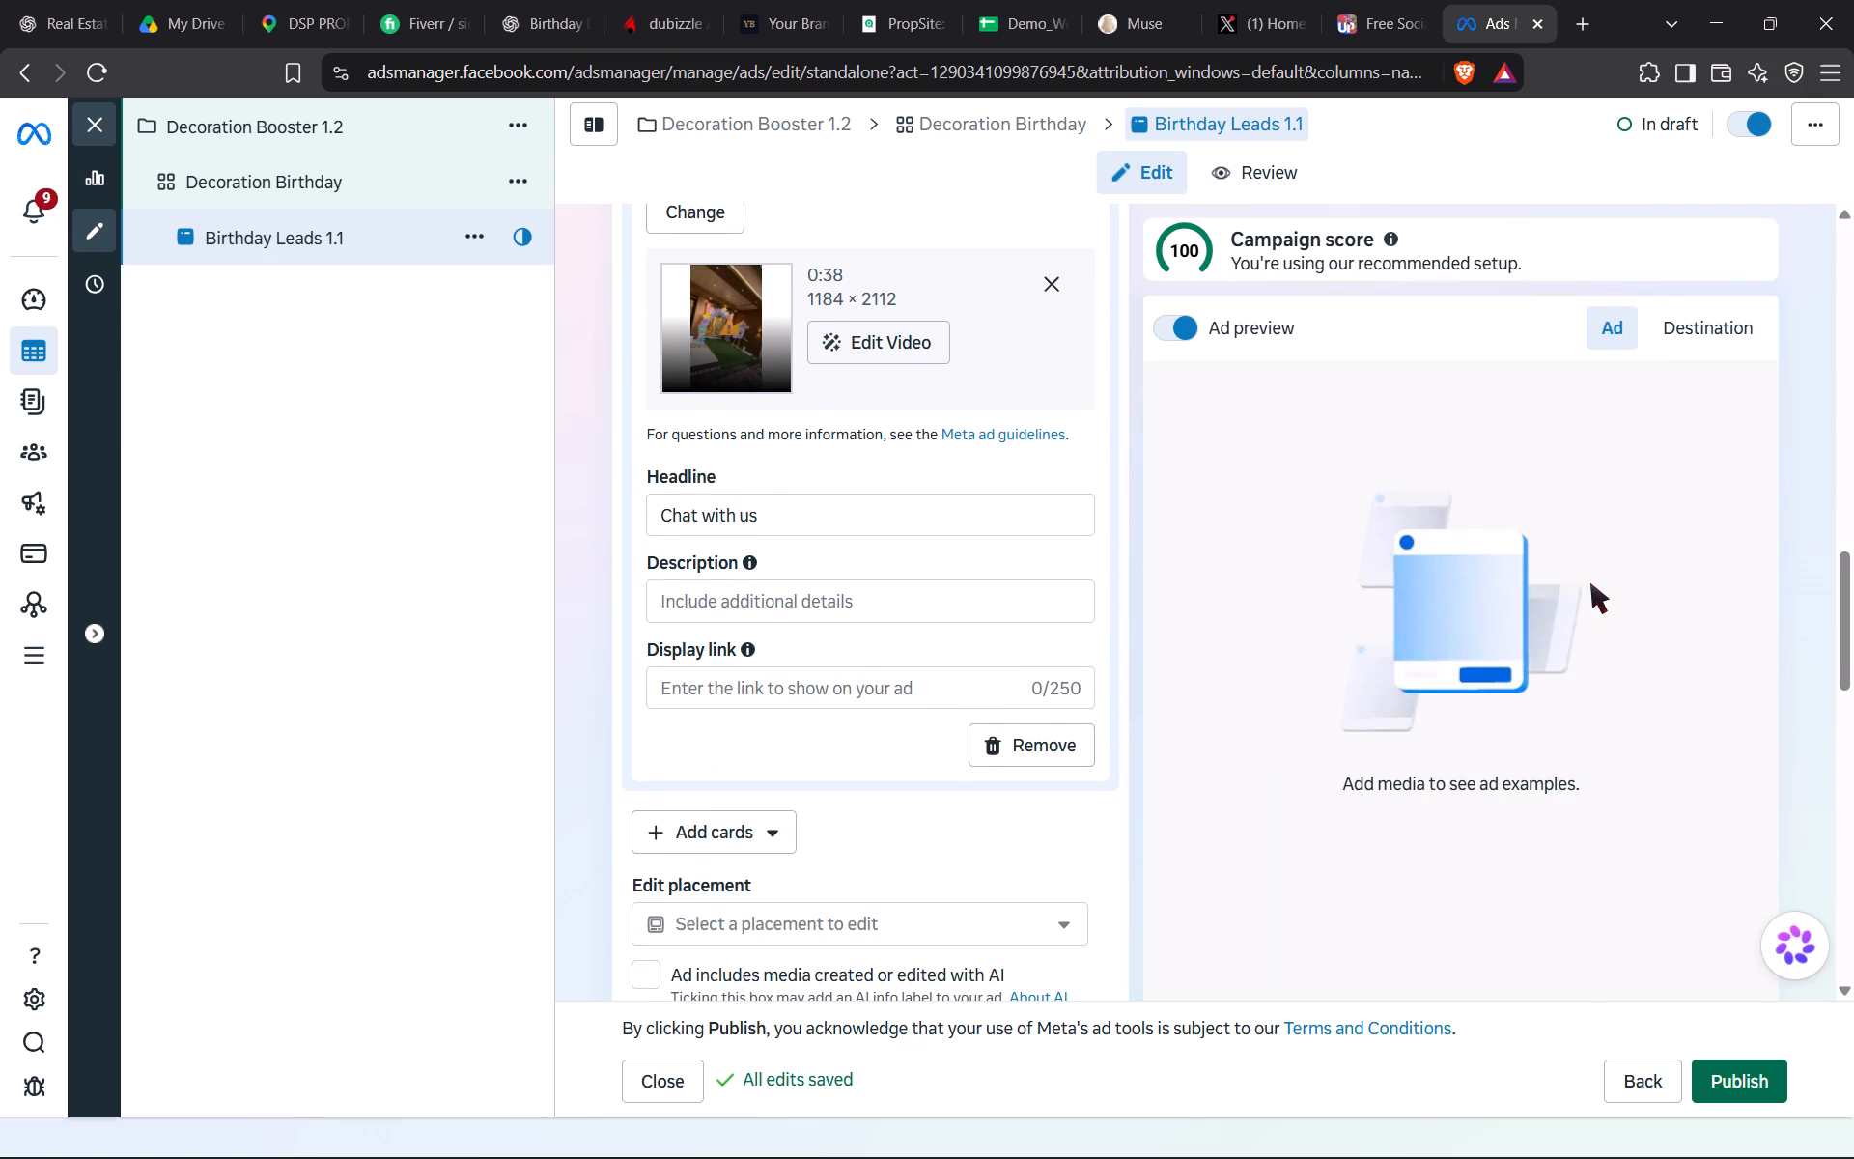
Open the carousel card's video for editing, examine its Mobile Feed placement preview, and close the editor without changes.
{"action": "scroll", "coordinate": [997, 703], "scroll_direction": "up", "scroll_amount": 2}
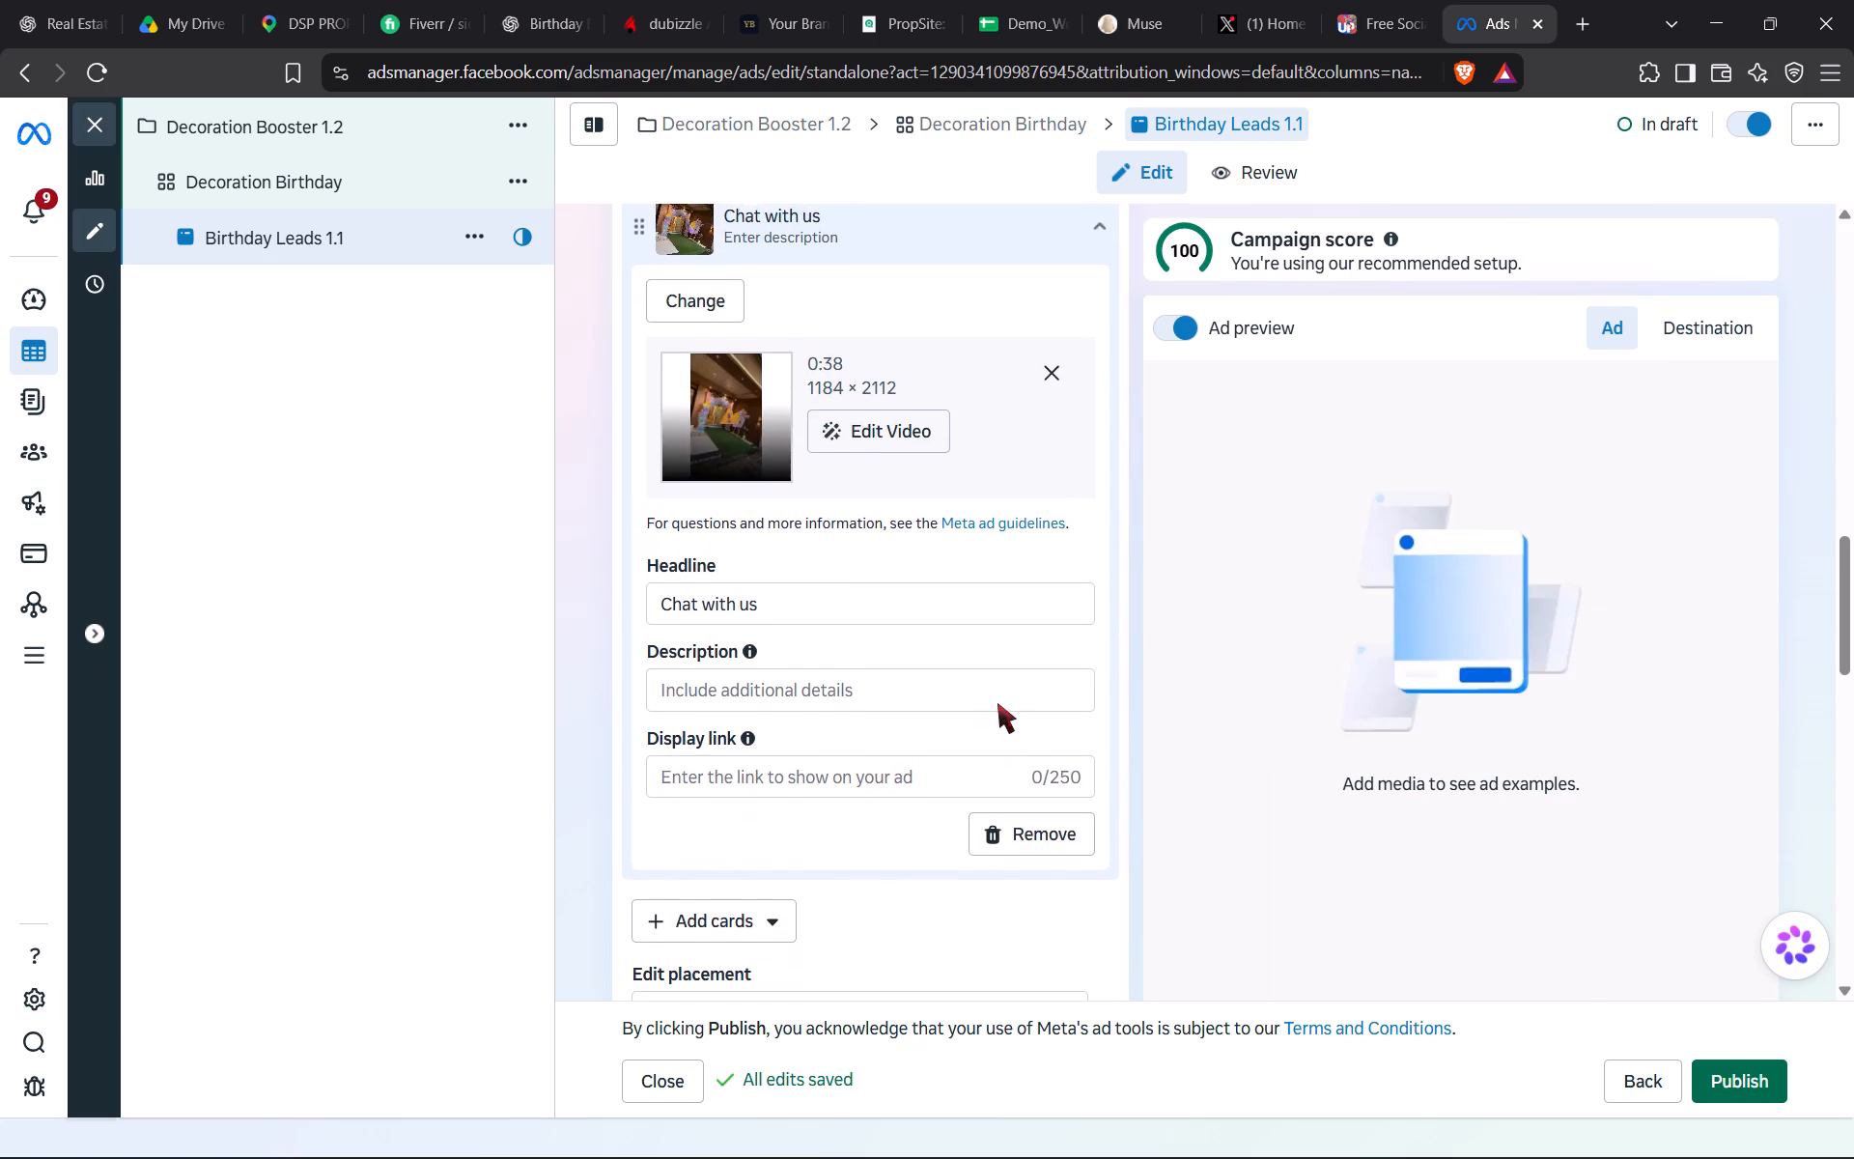
{"action": "scroll", "coordinate": [997, 703], "scroll_direction": "up", "scroll_amount": 1}
{"action": "left_click_drag", "start_coordinate": [905, 628], "coordinate": [905, 639]}
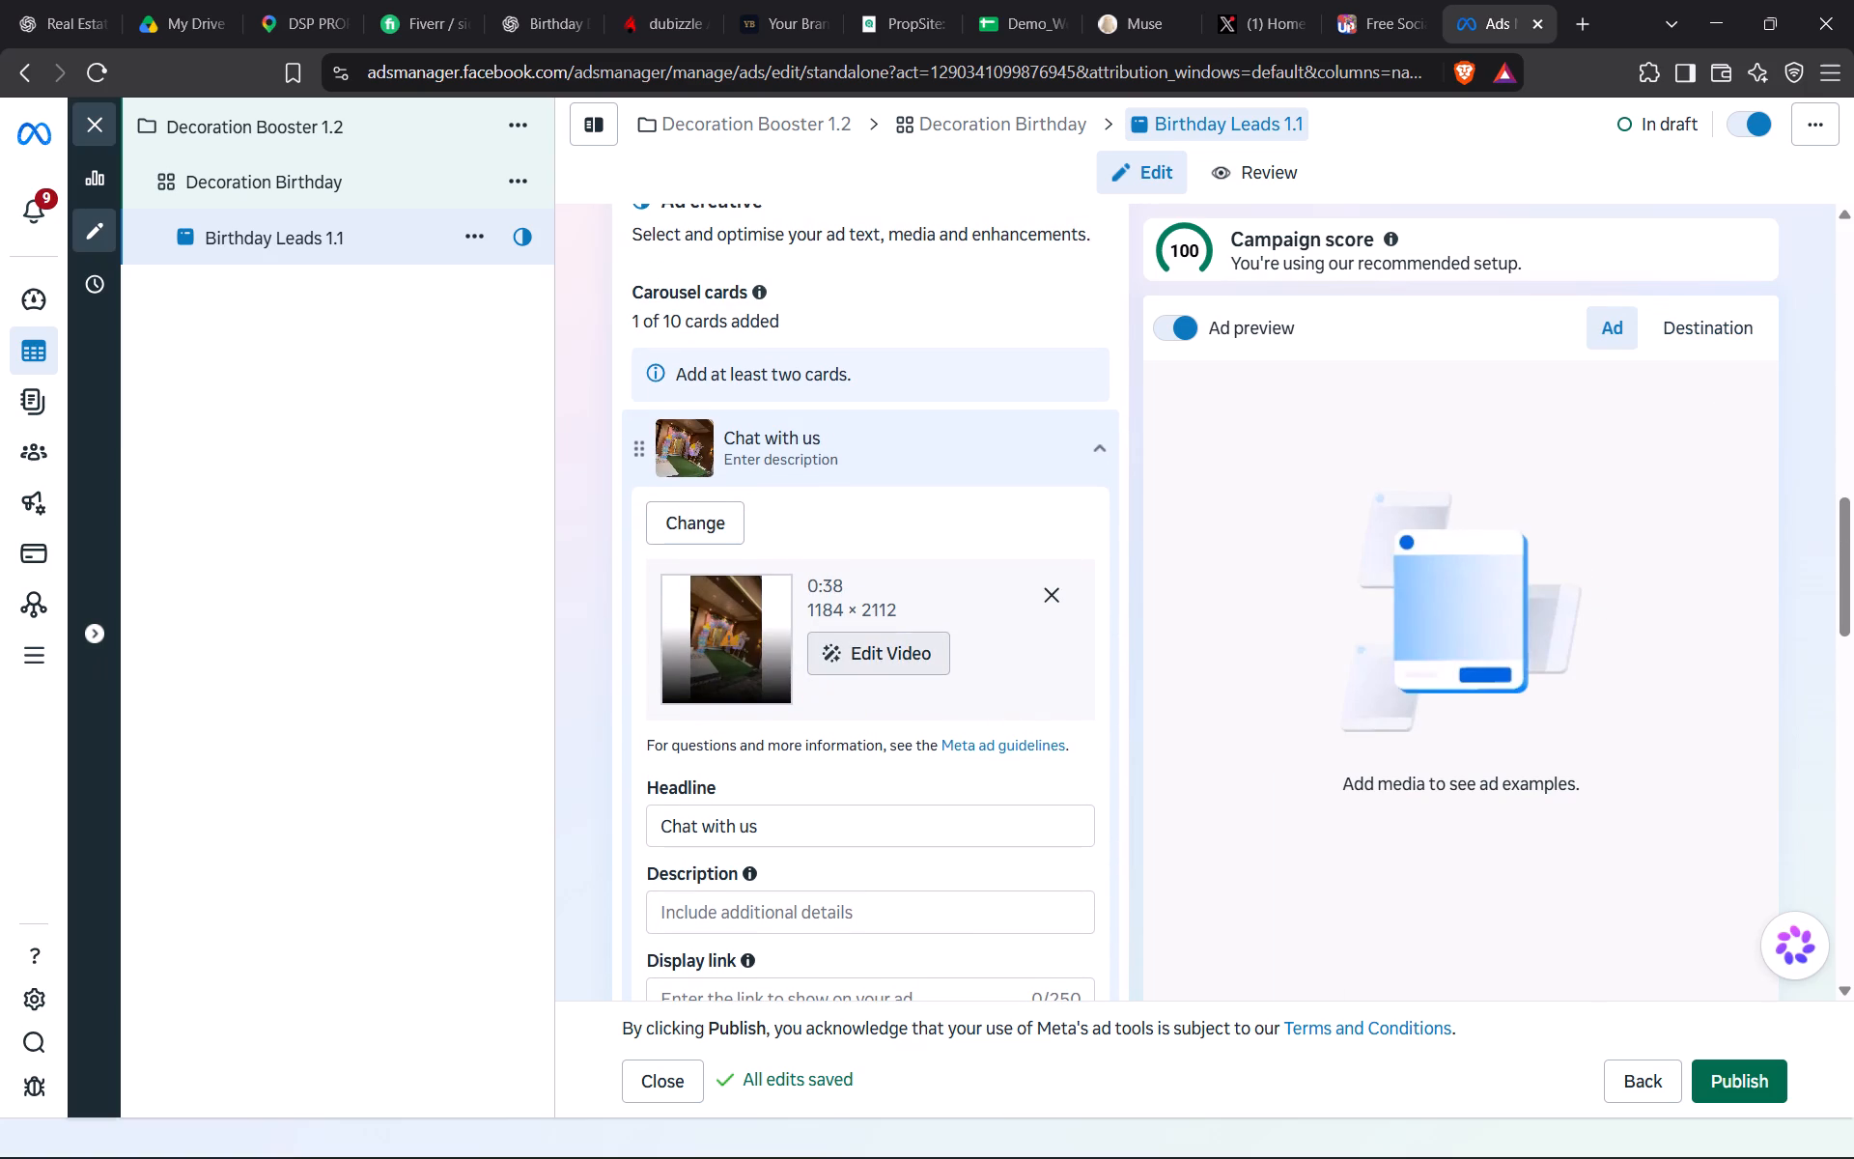
{"action": "left_click", "coordinate": [905, 639]}
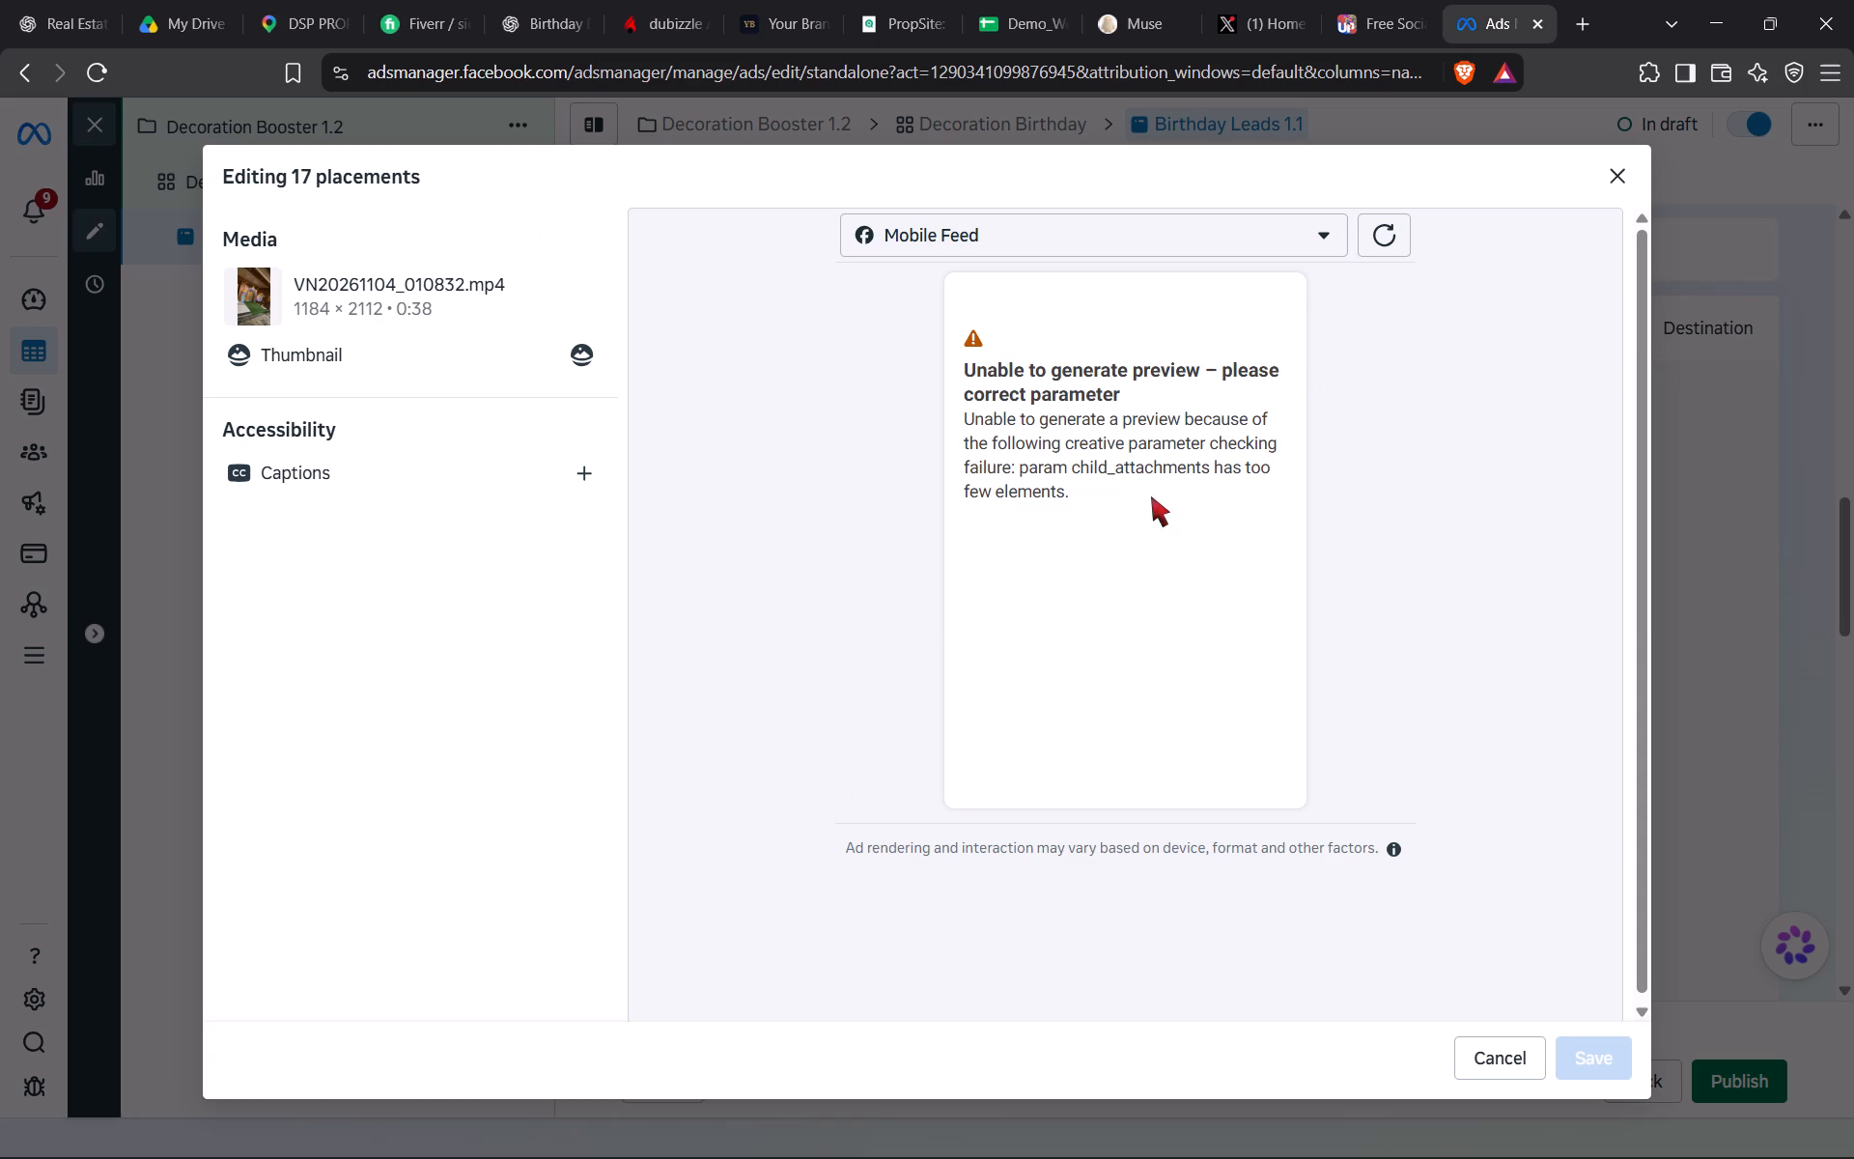
{"action": "left_click", "coordinate": [1613, 179]}
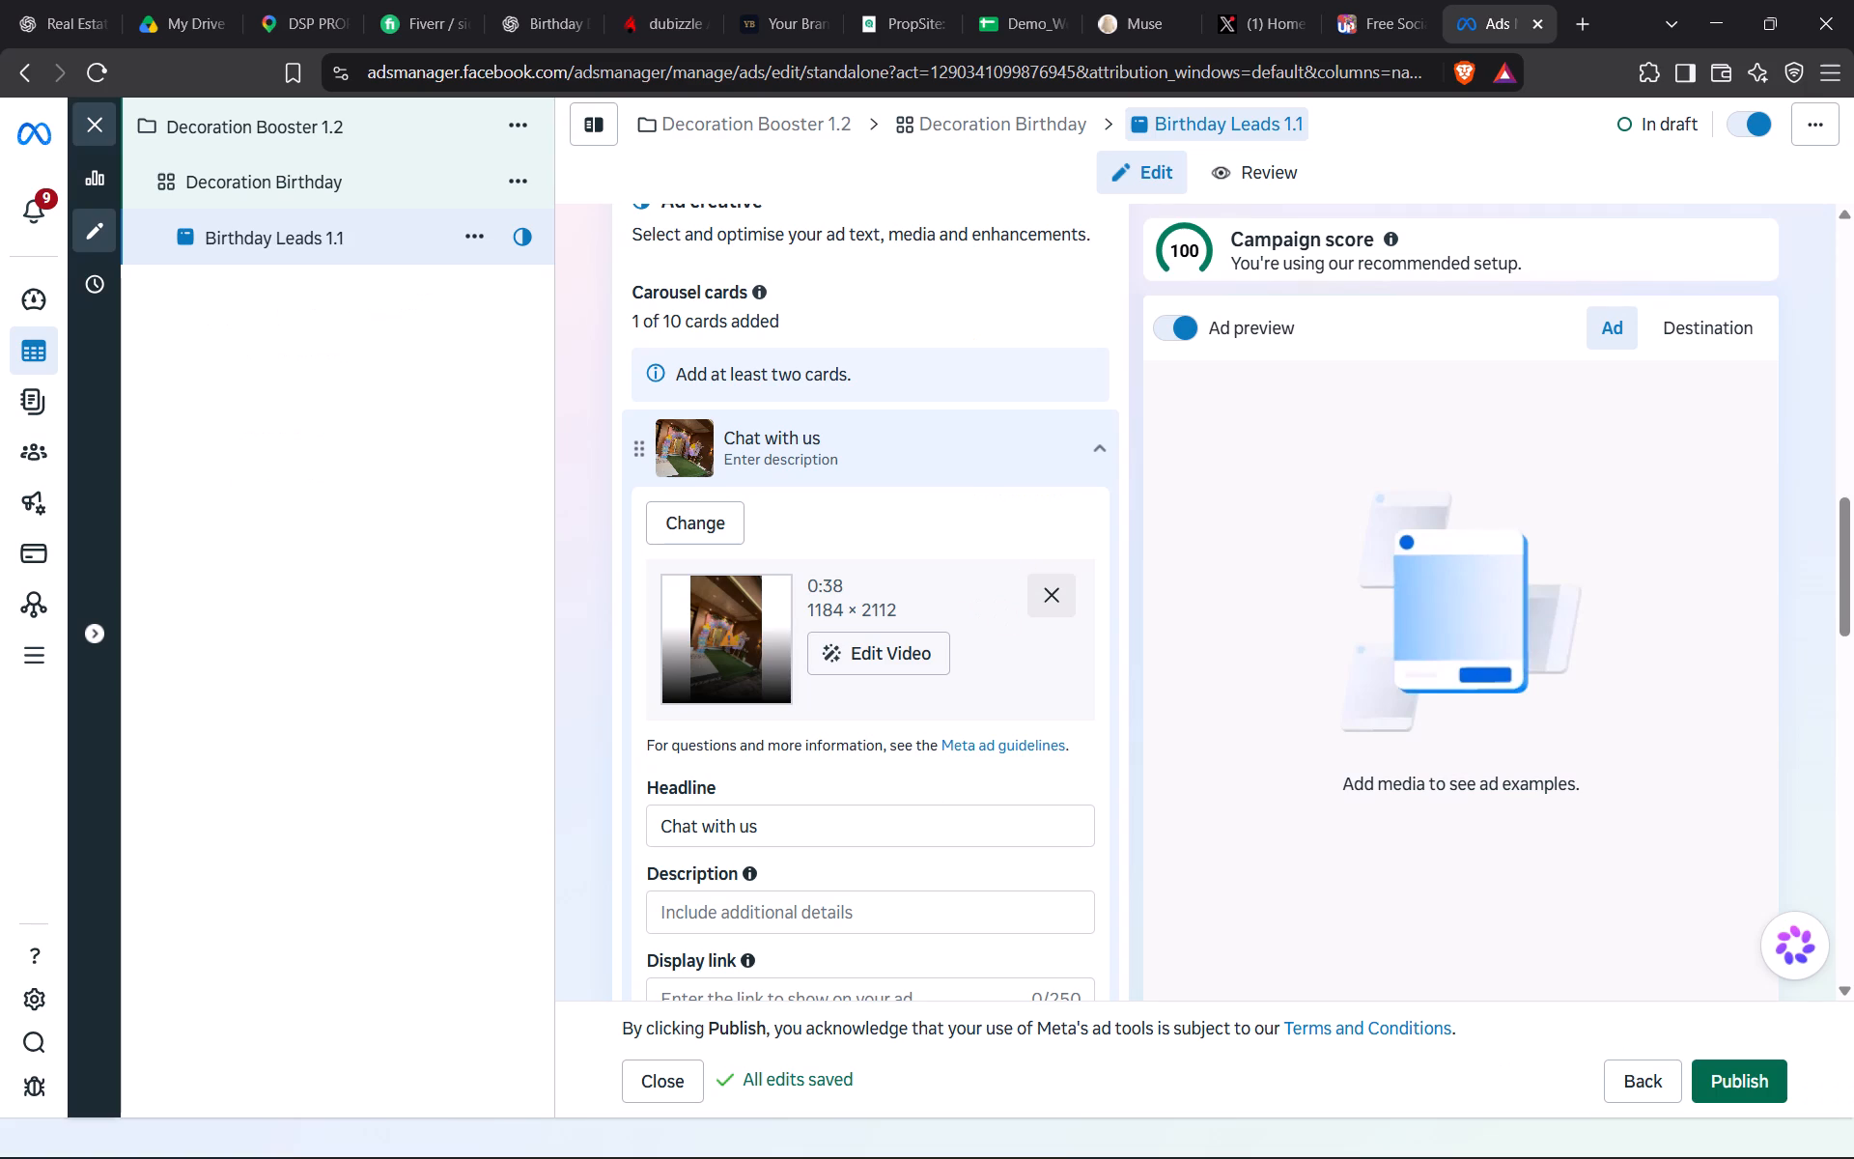
Switch the Birthday Leads 1.1 ad's format from Carousel to Single image or video.
{"action": "scroll", "coordinate": [899, 495], "scroll_direction": "up", "scroll_amount": 4}
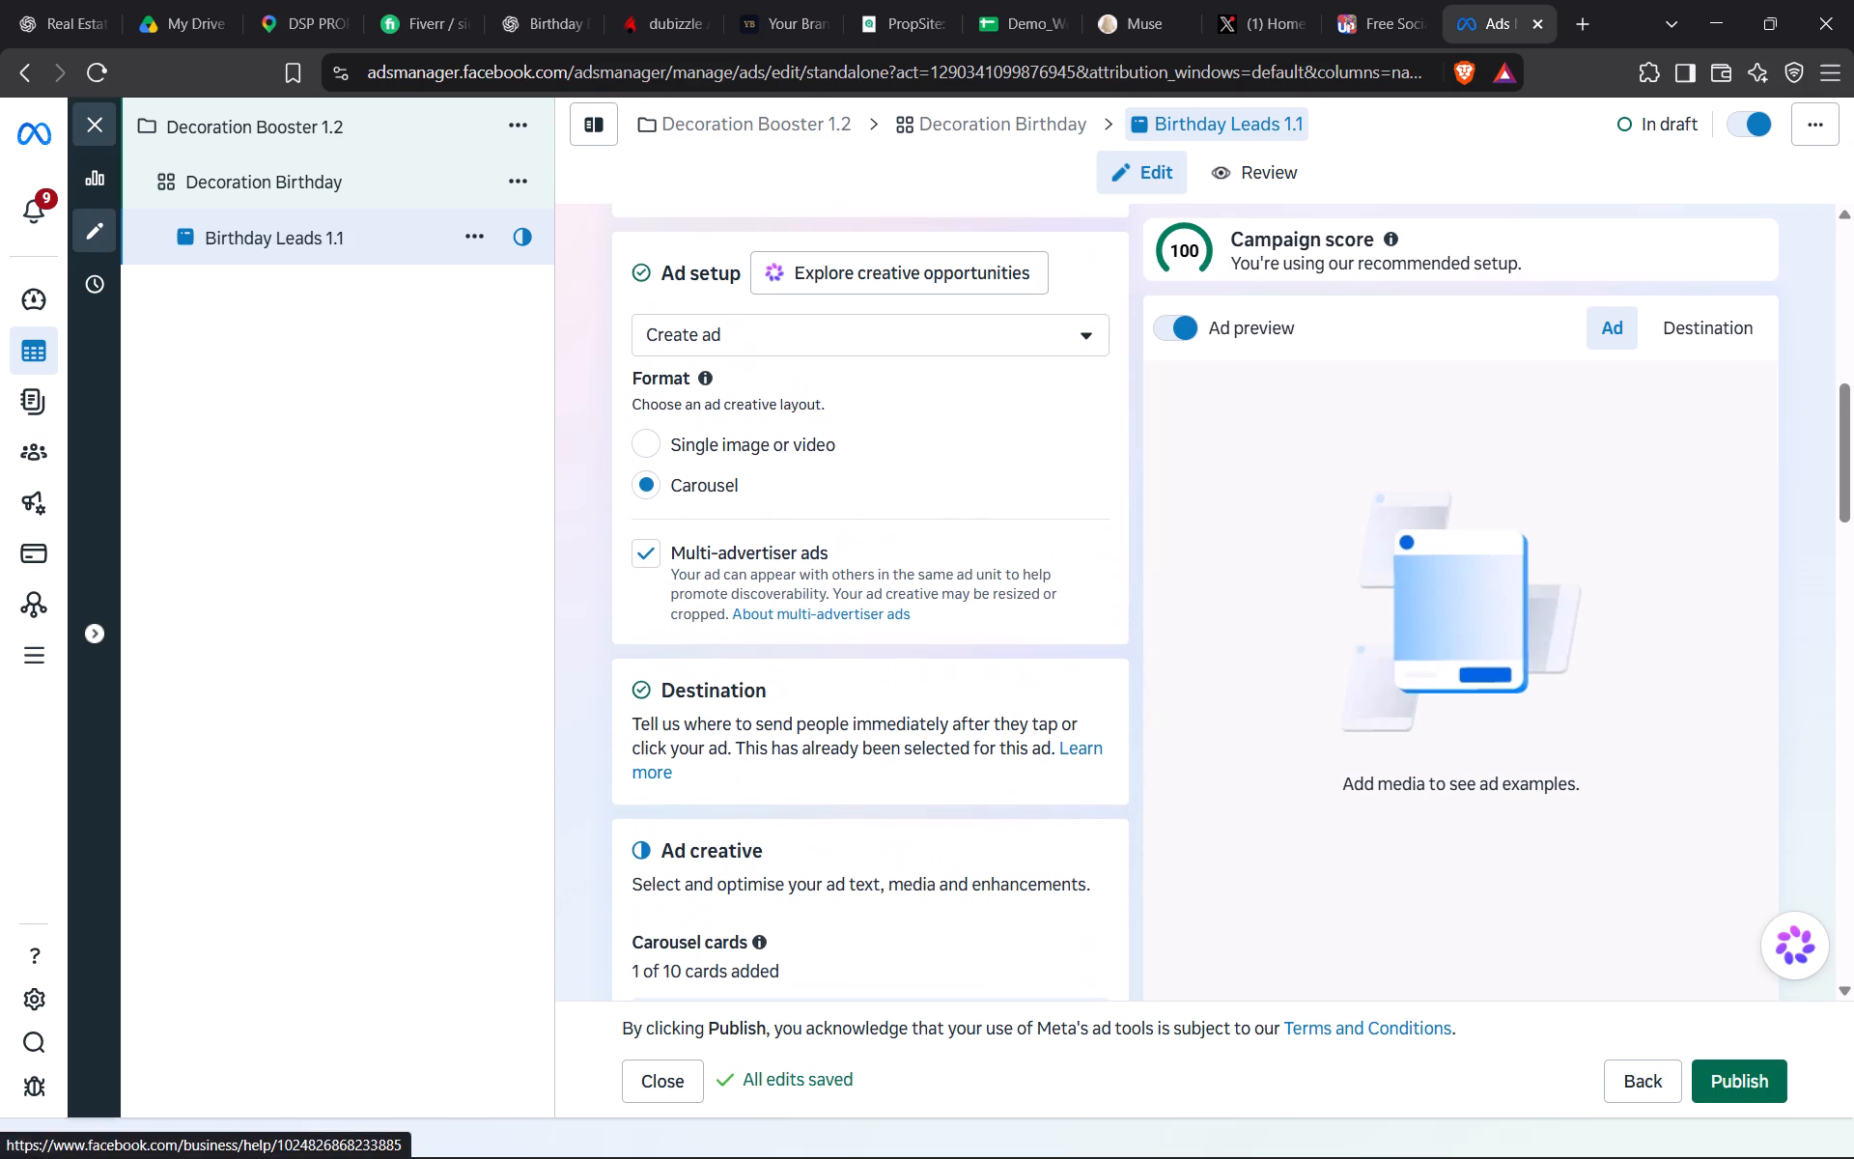
{"action": "left_click", "coordinate": [649, 441]}
Look through the ad's profile, setup, destination, creative, creative testing and conversation sections under the new format.
{"action": "scroll", "coordinate": [939, 676], "scroll_direction": "down", "scroll_amount": 1}
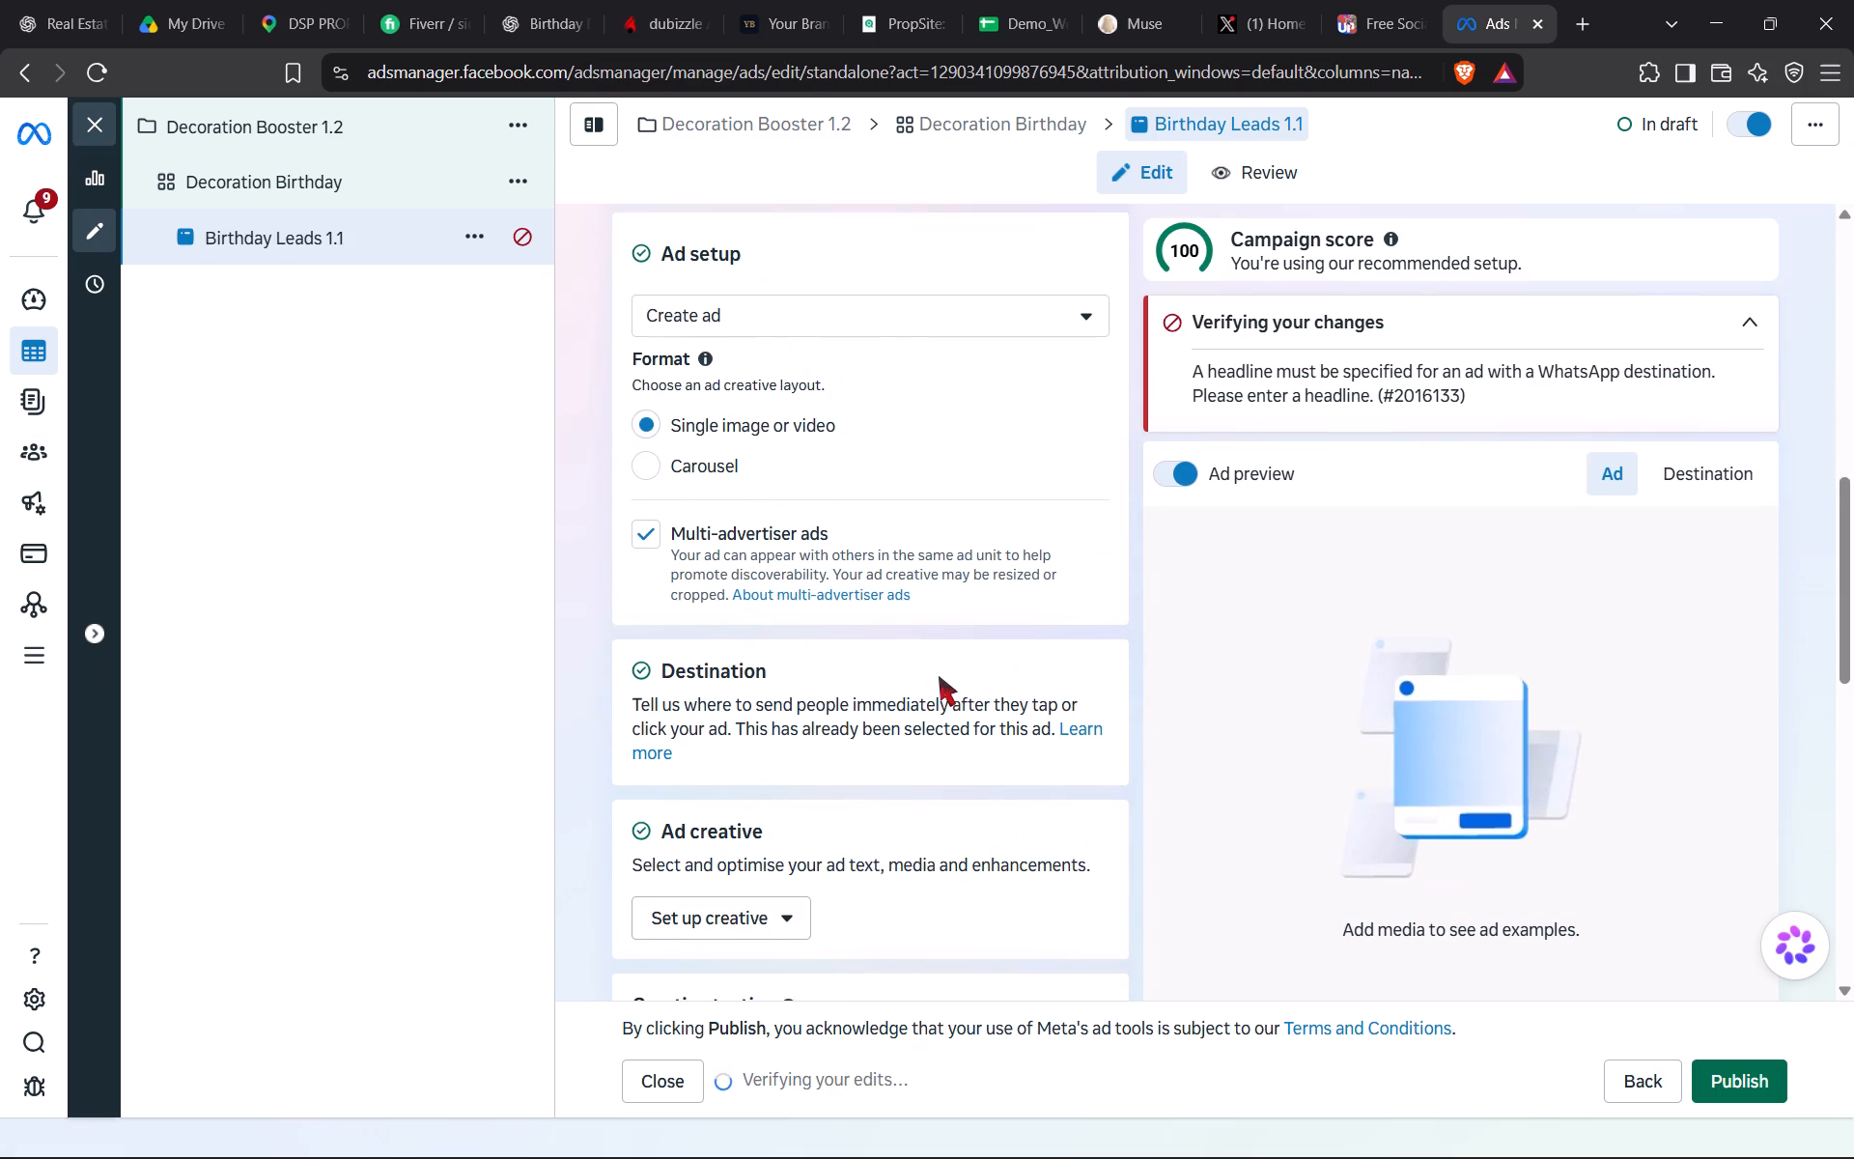
{"action": "scroll", "coordinate": [939, 676], "scroll_direction": "down", "scroll_amount": 1}
{"action": "scroll", "coordinate": [860, 775], "scroll_direction": "down", "scroll_amount": 2}
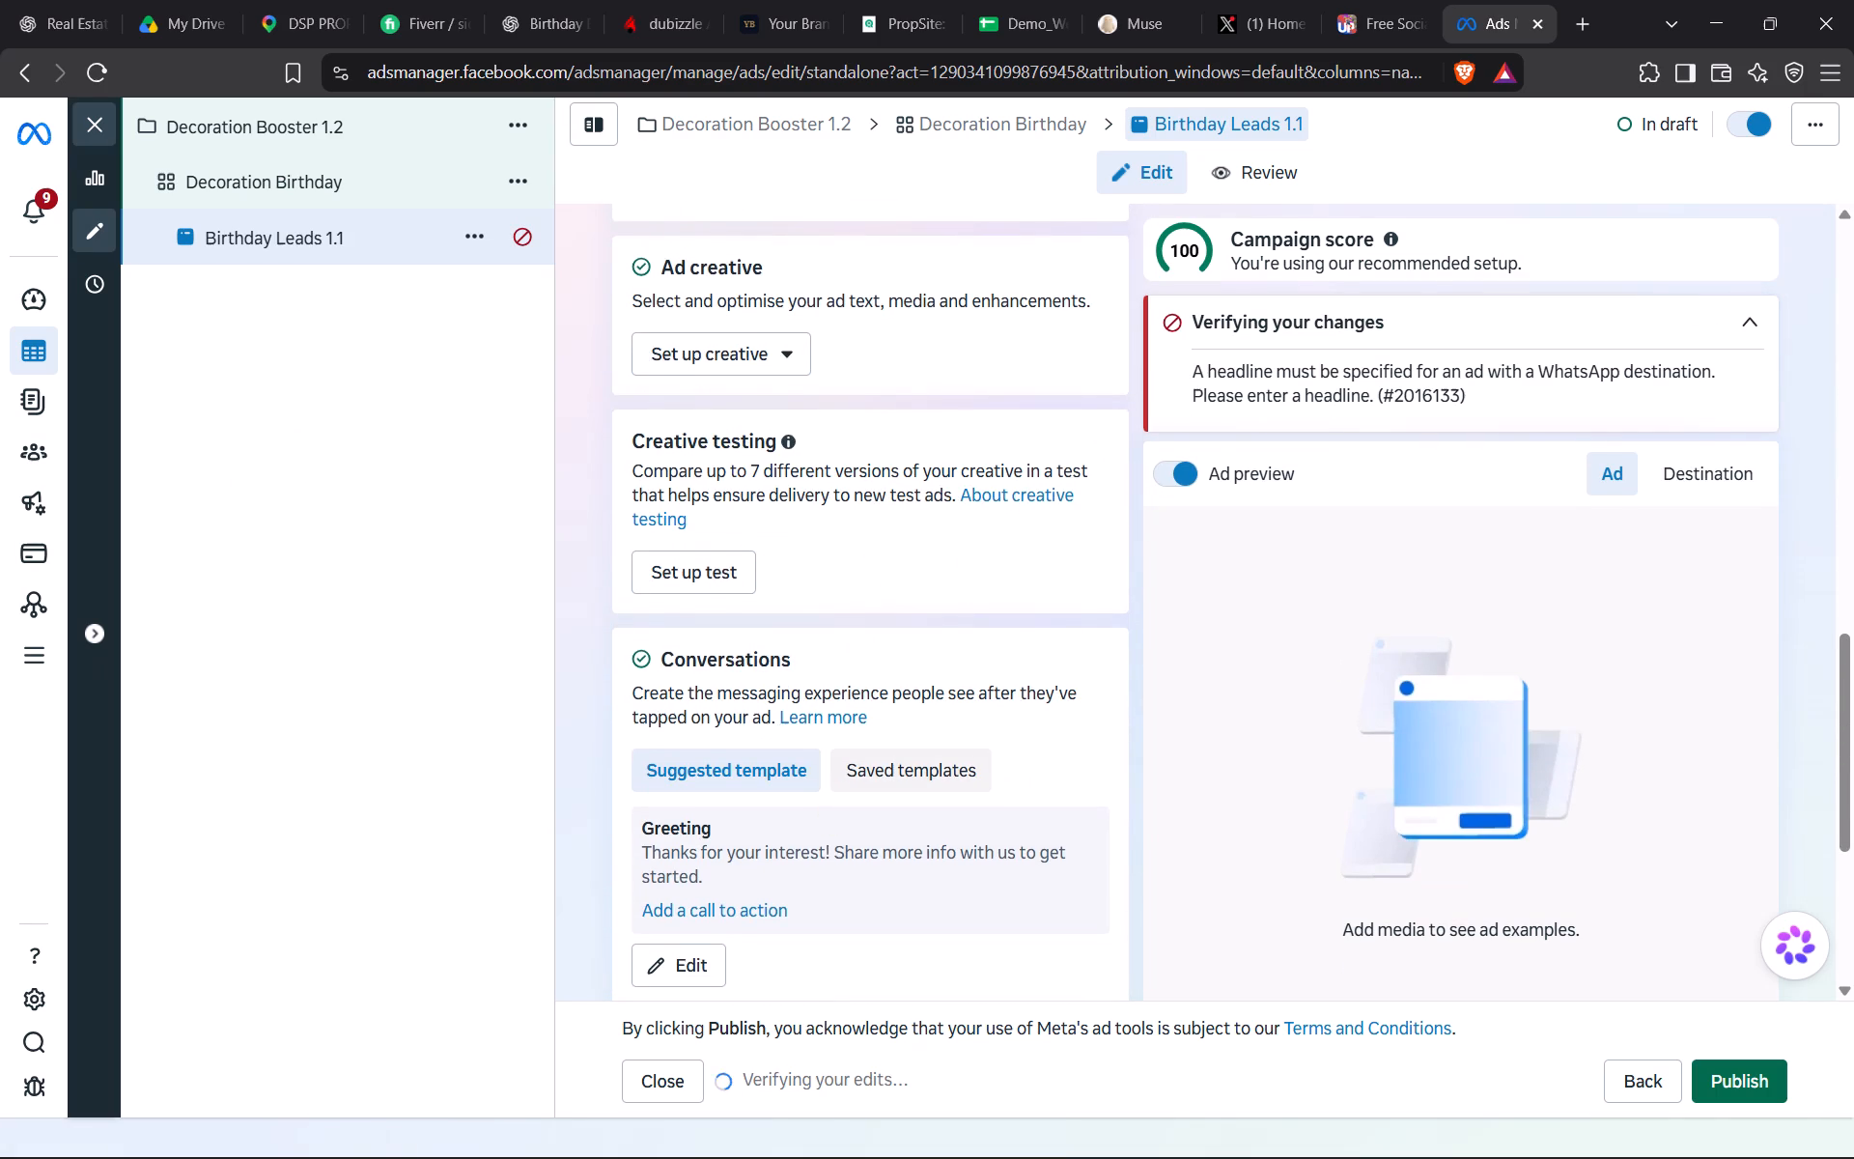
{"action": "scroll", "coordinate": [843, 779], "scroll_direction": "right", "scroll_amount": 1}
{"action": "scroll", "coordinate": [784, 599], "scroll_direction": "up", "scroll_amount": 1}
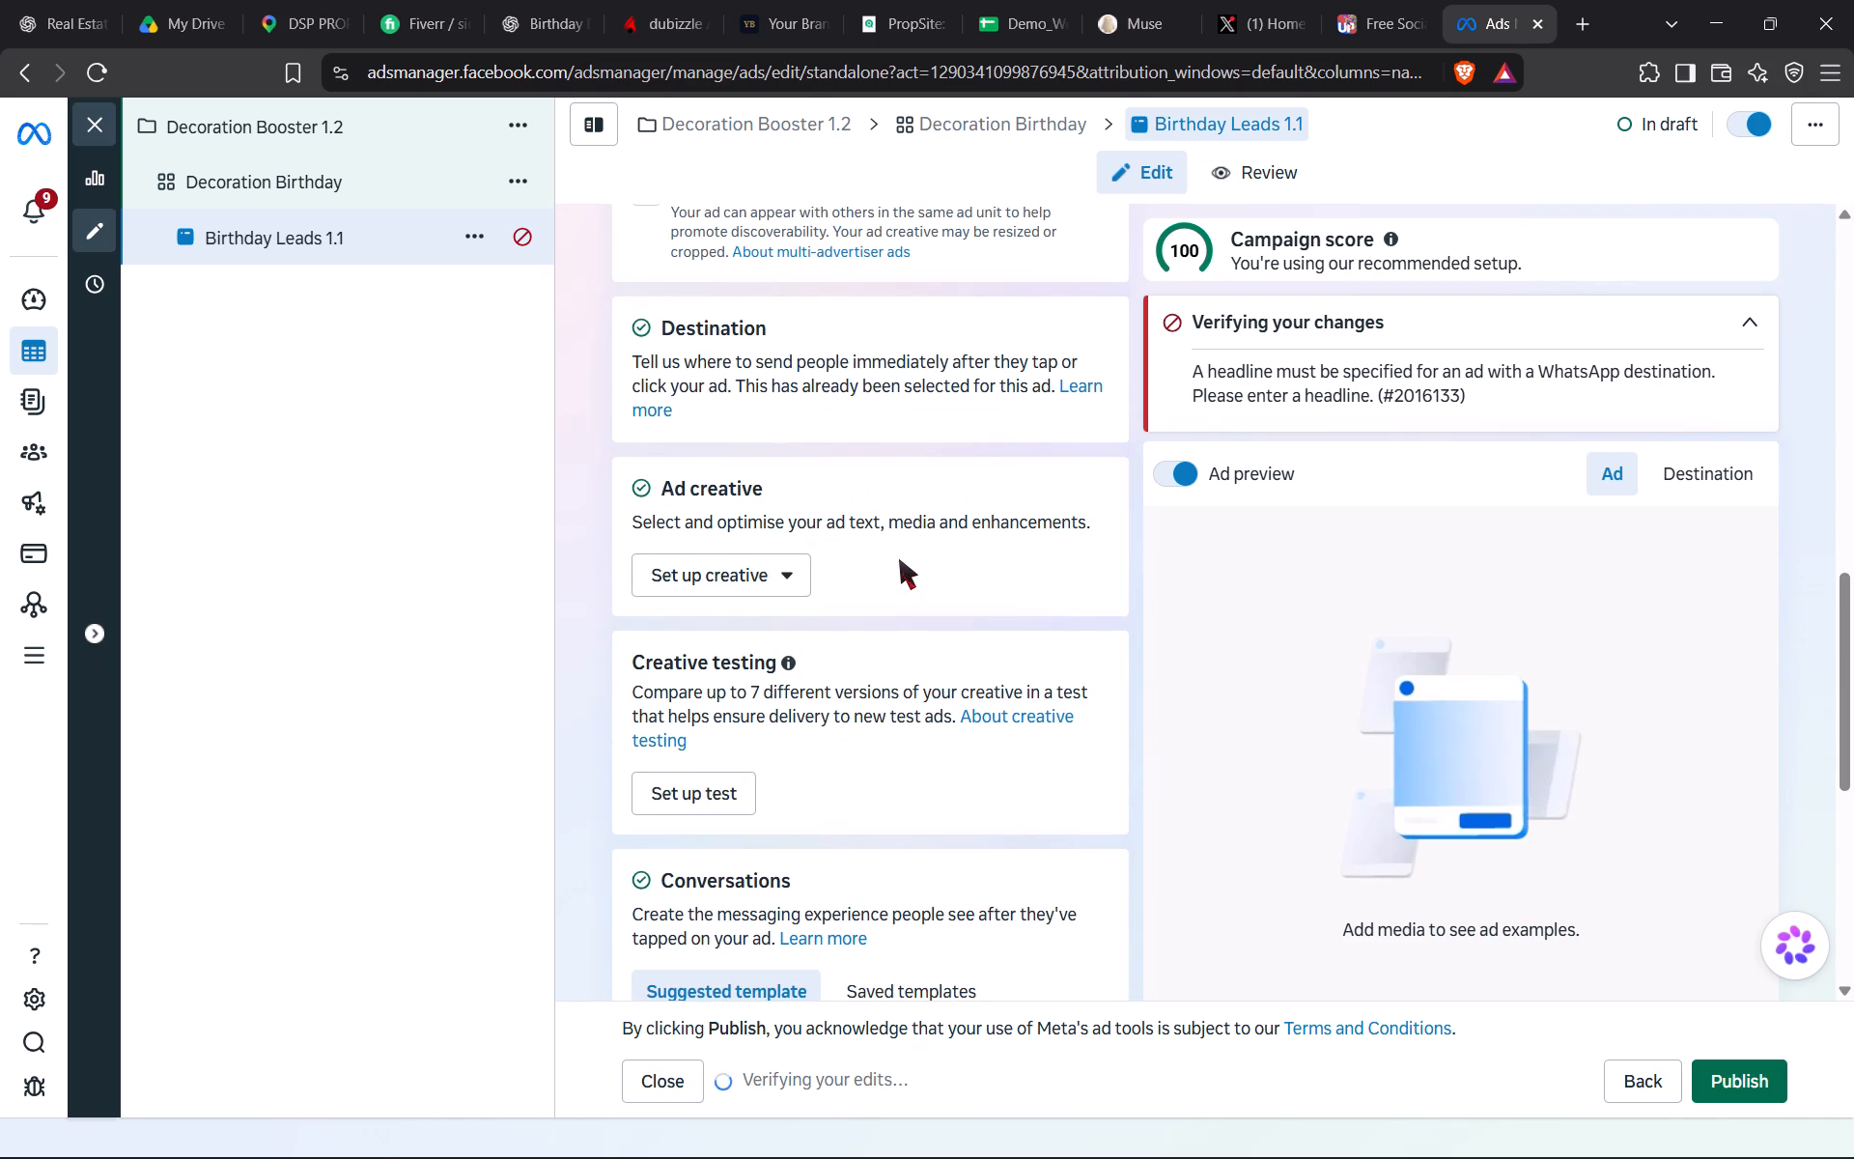
{"action": "scroll", "coordinate": [916, 562], "scroll_direction": "up", "scroll_amount": 3}
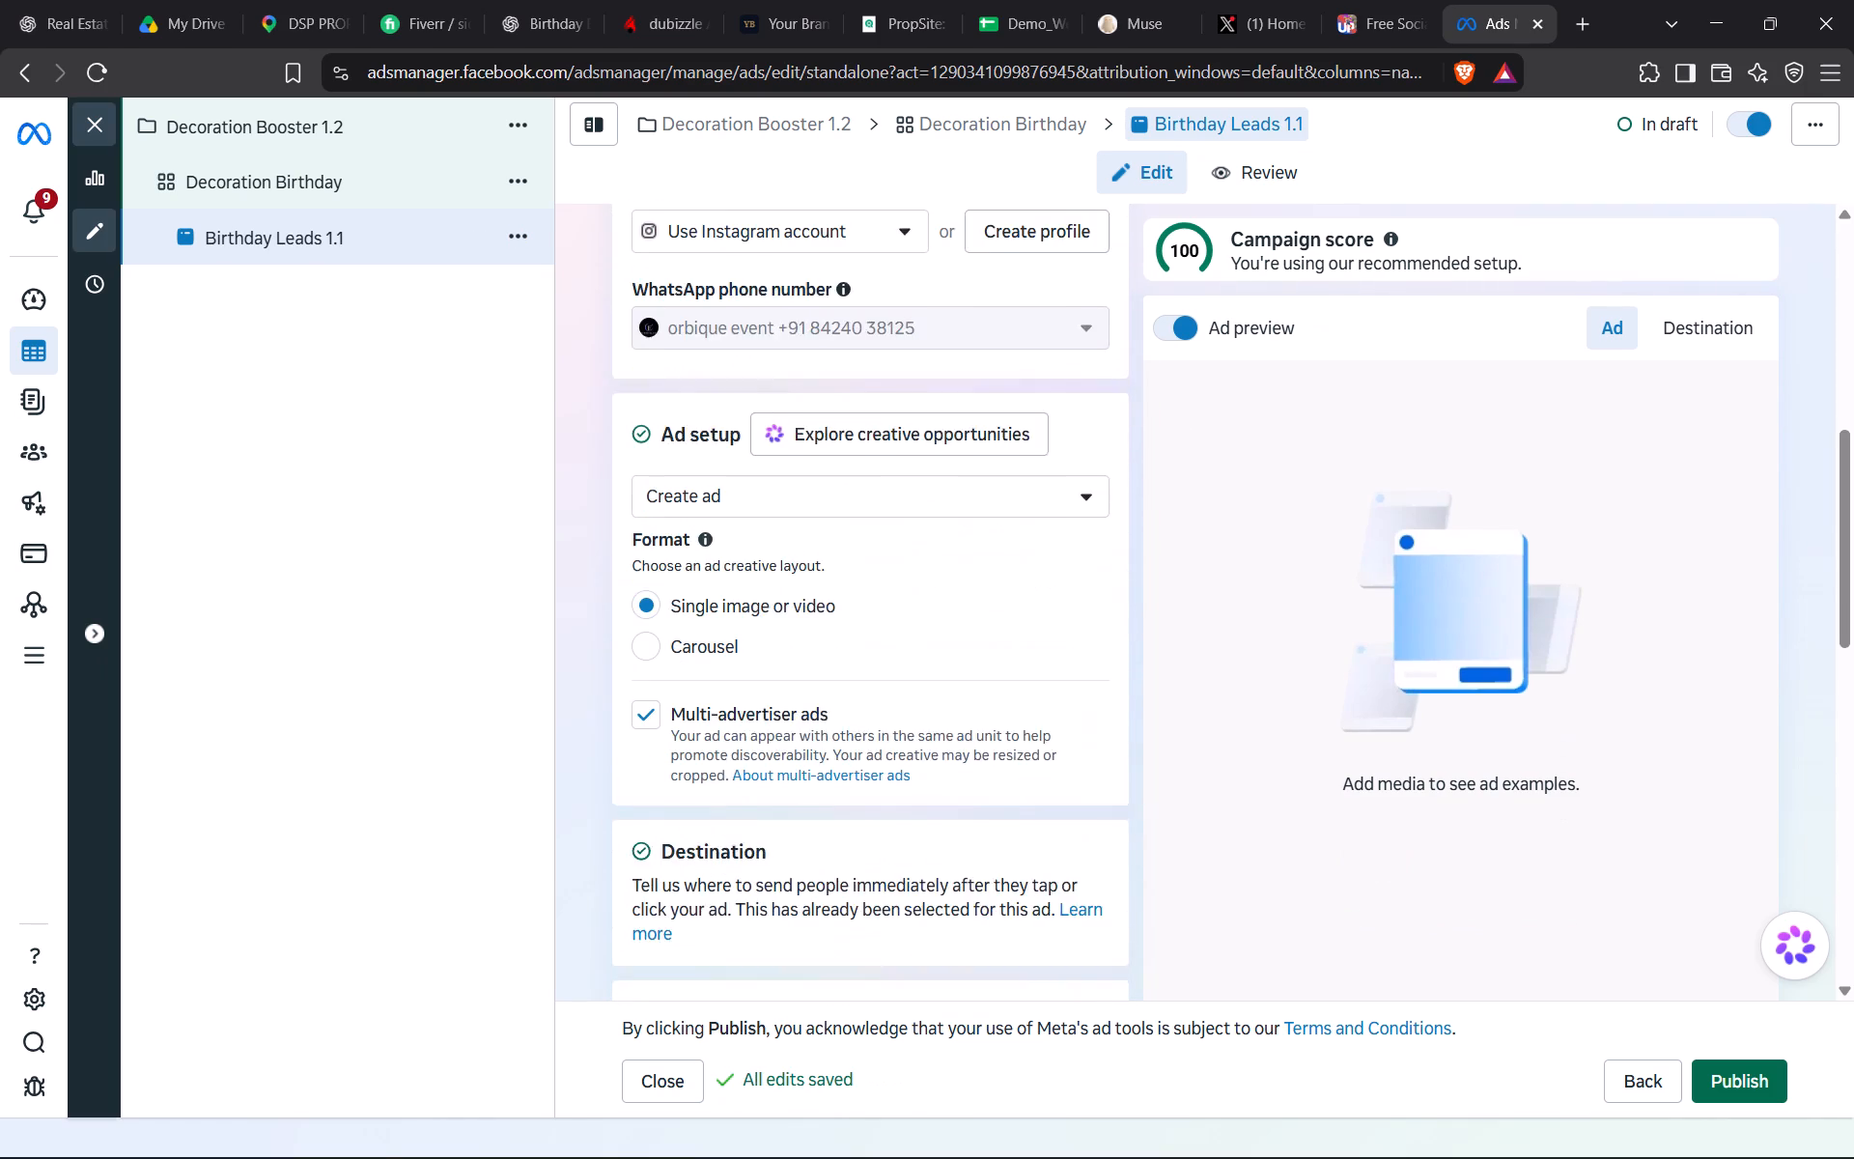
{"action": "scroll", "coordinate": [916, 562], "scroll_direction": "up", "scroll_amount": 1}
{"action": "scroll", "coordinate": [916, 562], "scroll_direction": "down", "scroll_amount": 4}
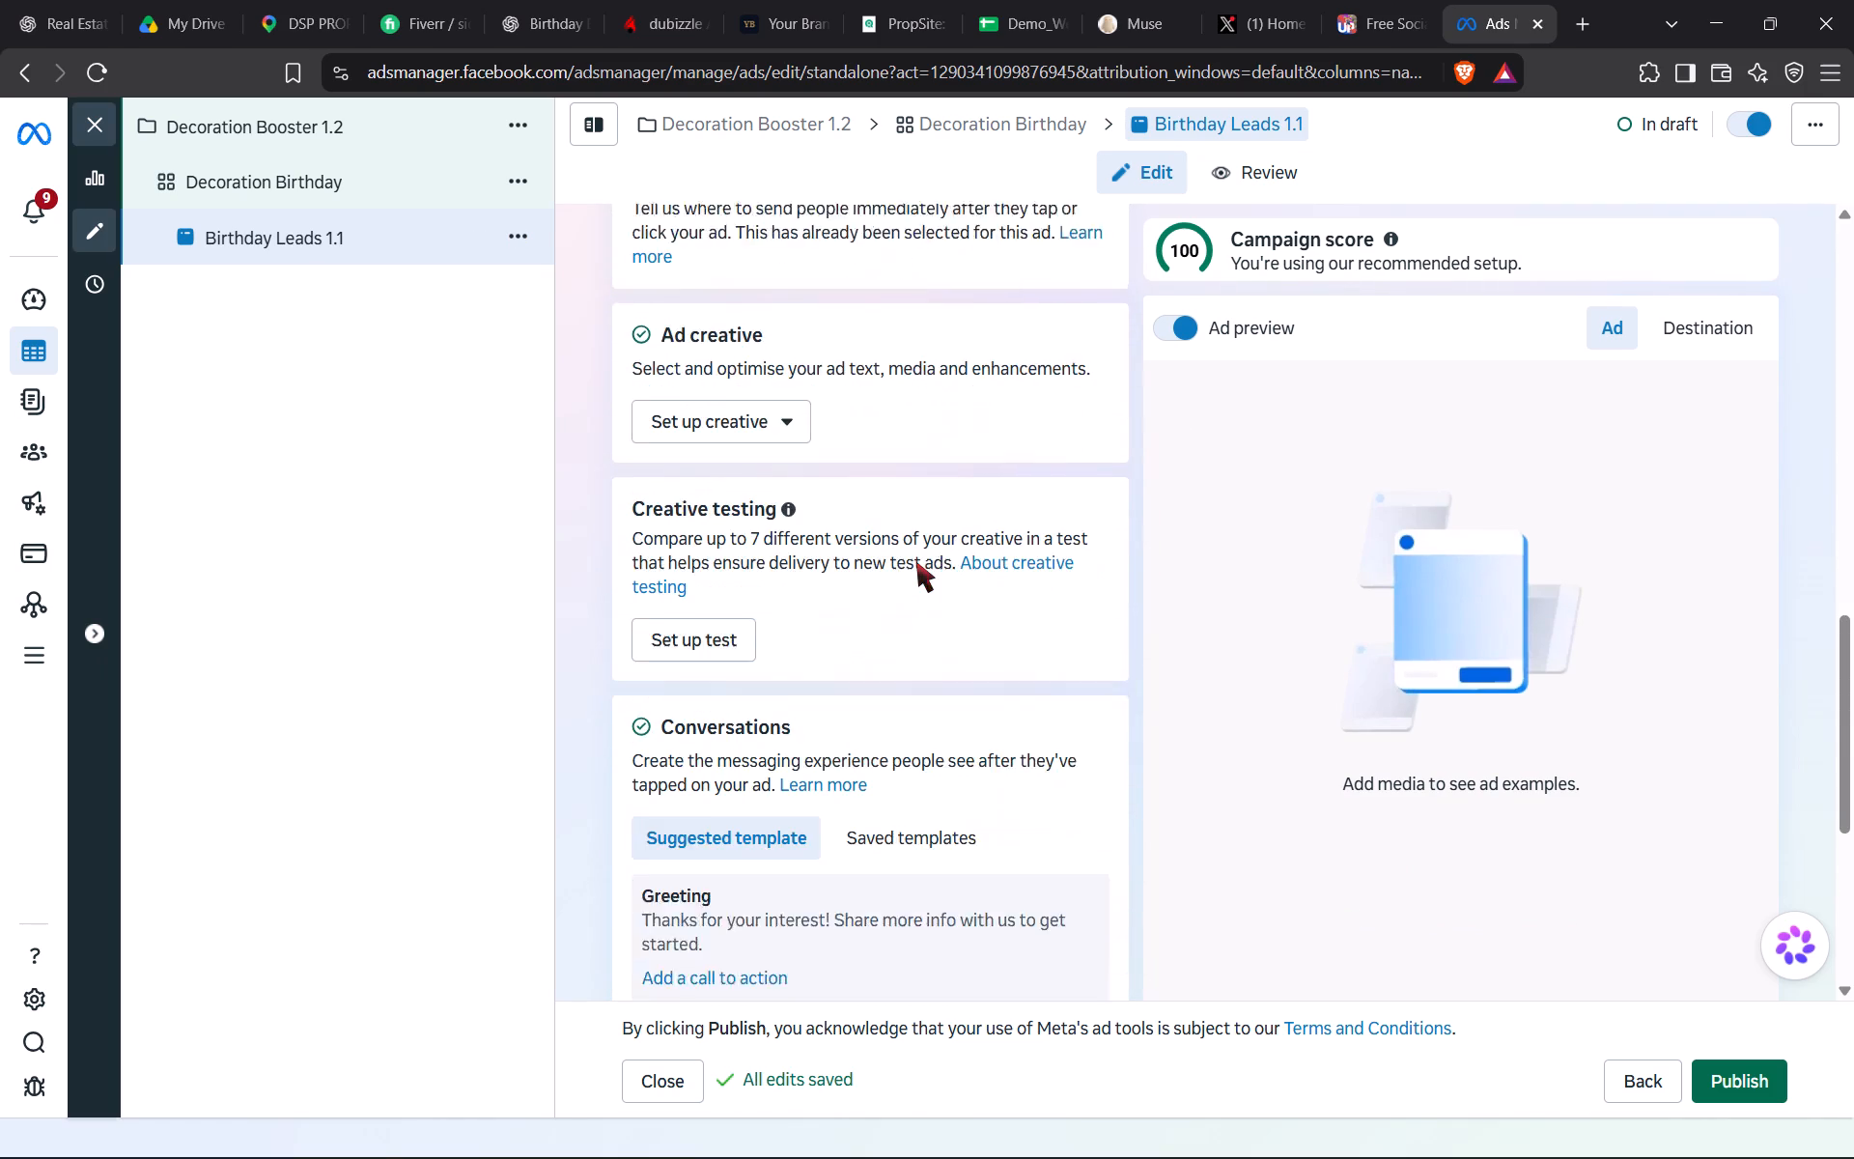
{"action": "scroll", "coordinate": [916, 562], "scroll_direction": "down", "scroll_amount": 1}
{"action": "scroll", "coordinate": [929, 834], "scroll_direction": "up", "scroll_amount": 4}
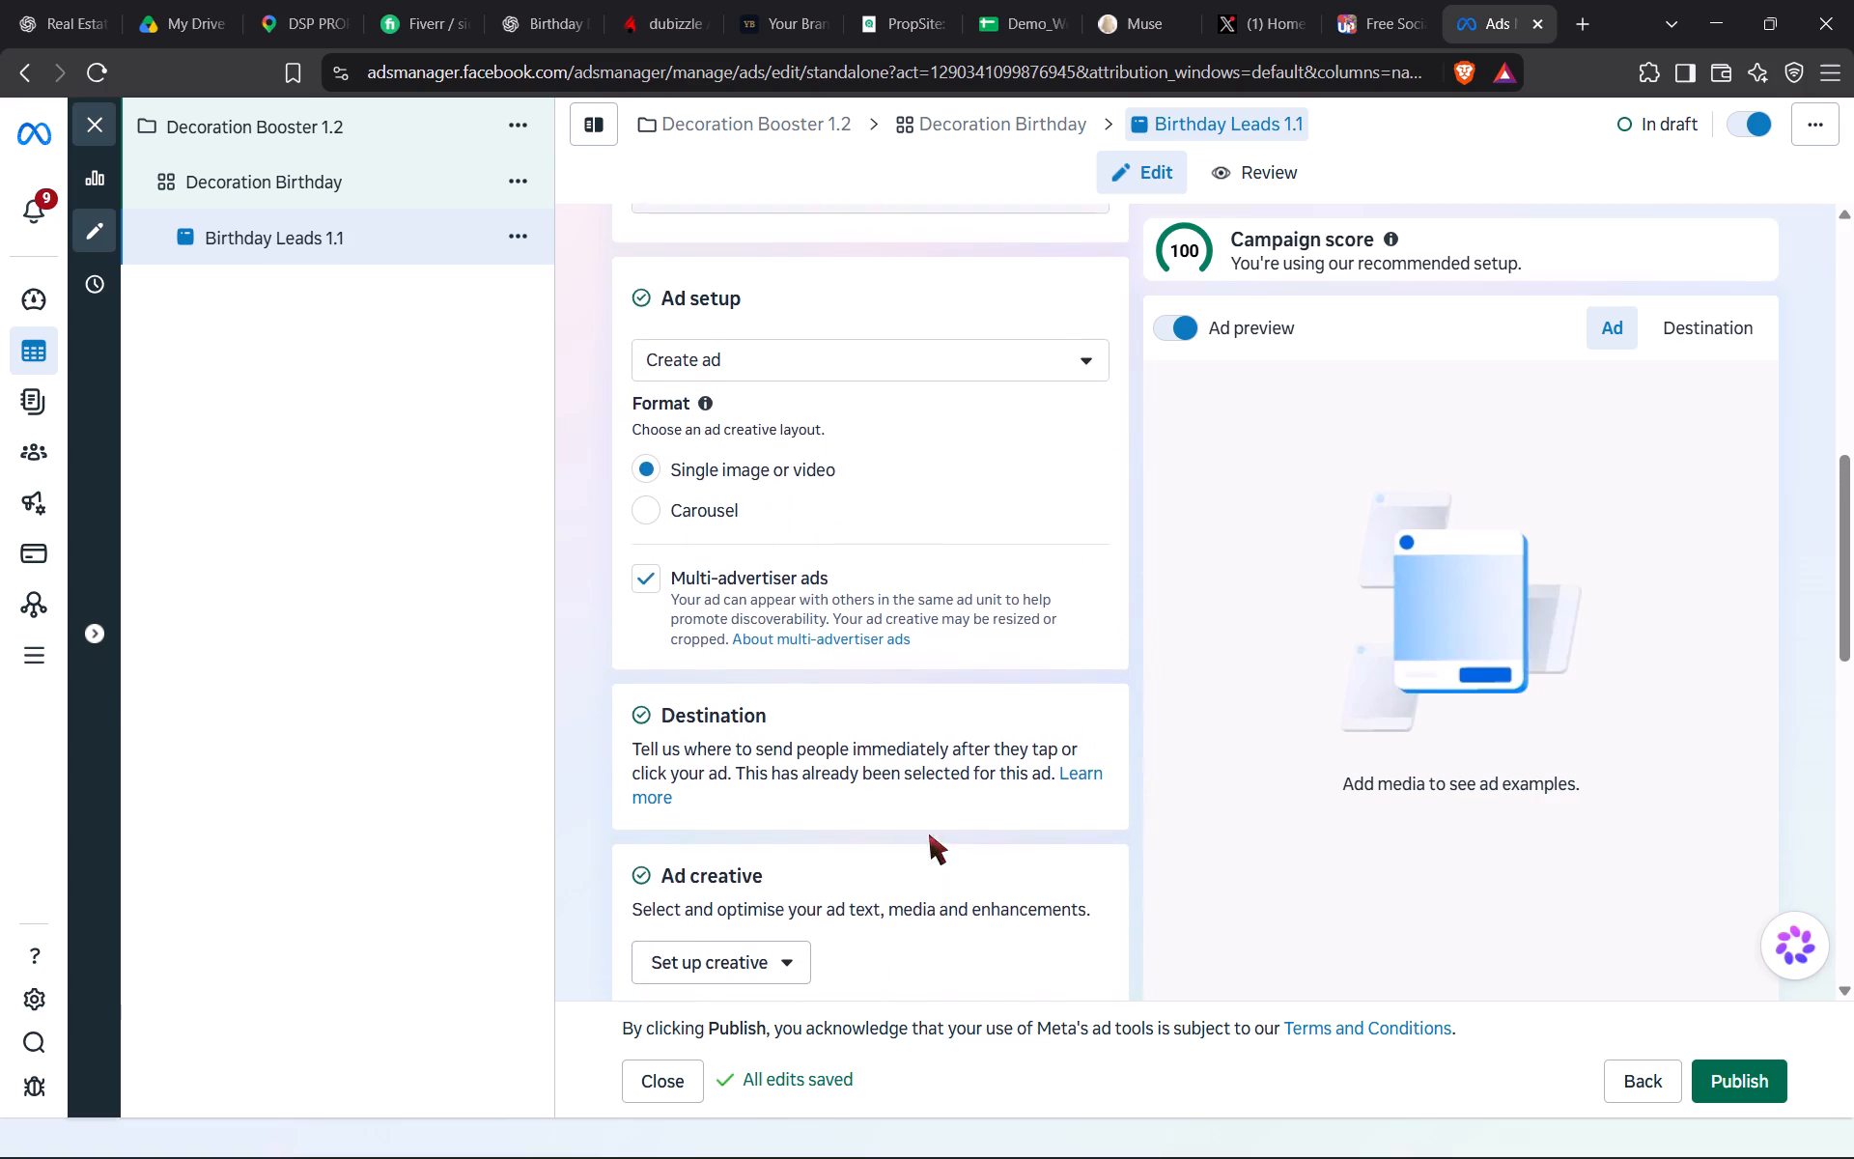
{"action": "scroll", "coordinate": [828, 788], "scroll_direction": "down", "scroll_amount": 2}
{"action": "scroll", "coordinate": [832, 711], "scroll_direction": "down", "scroll_amount": 1}
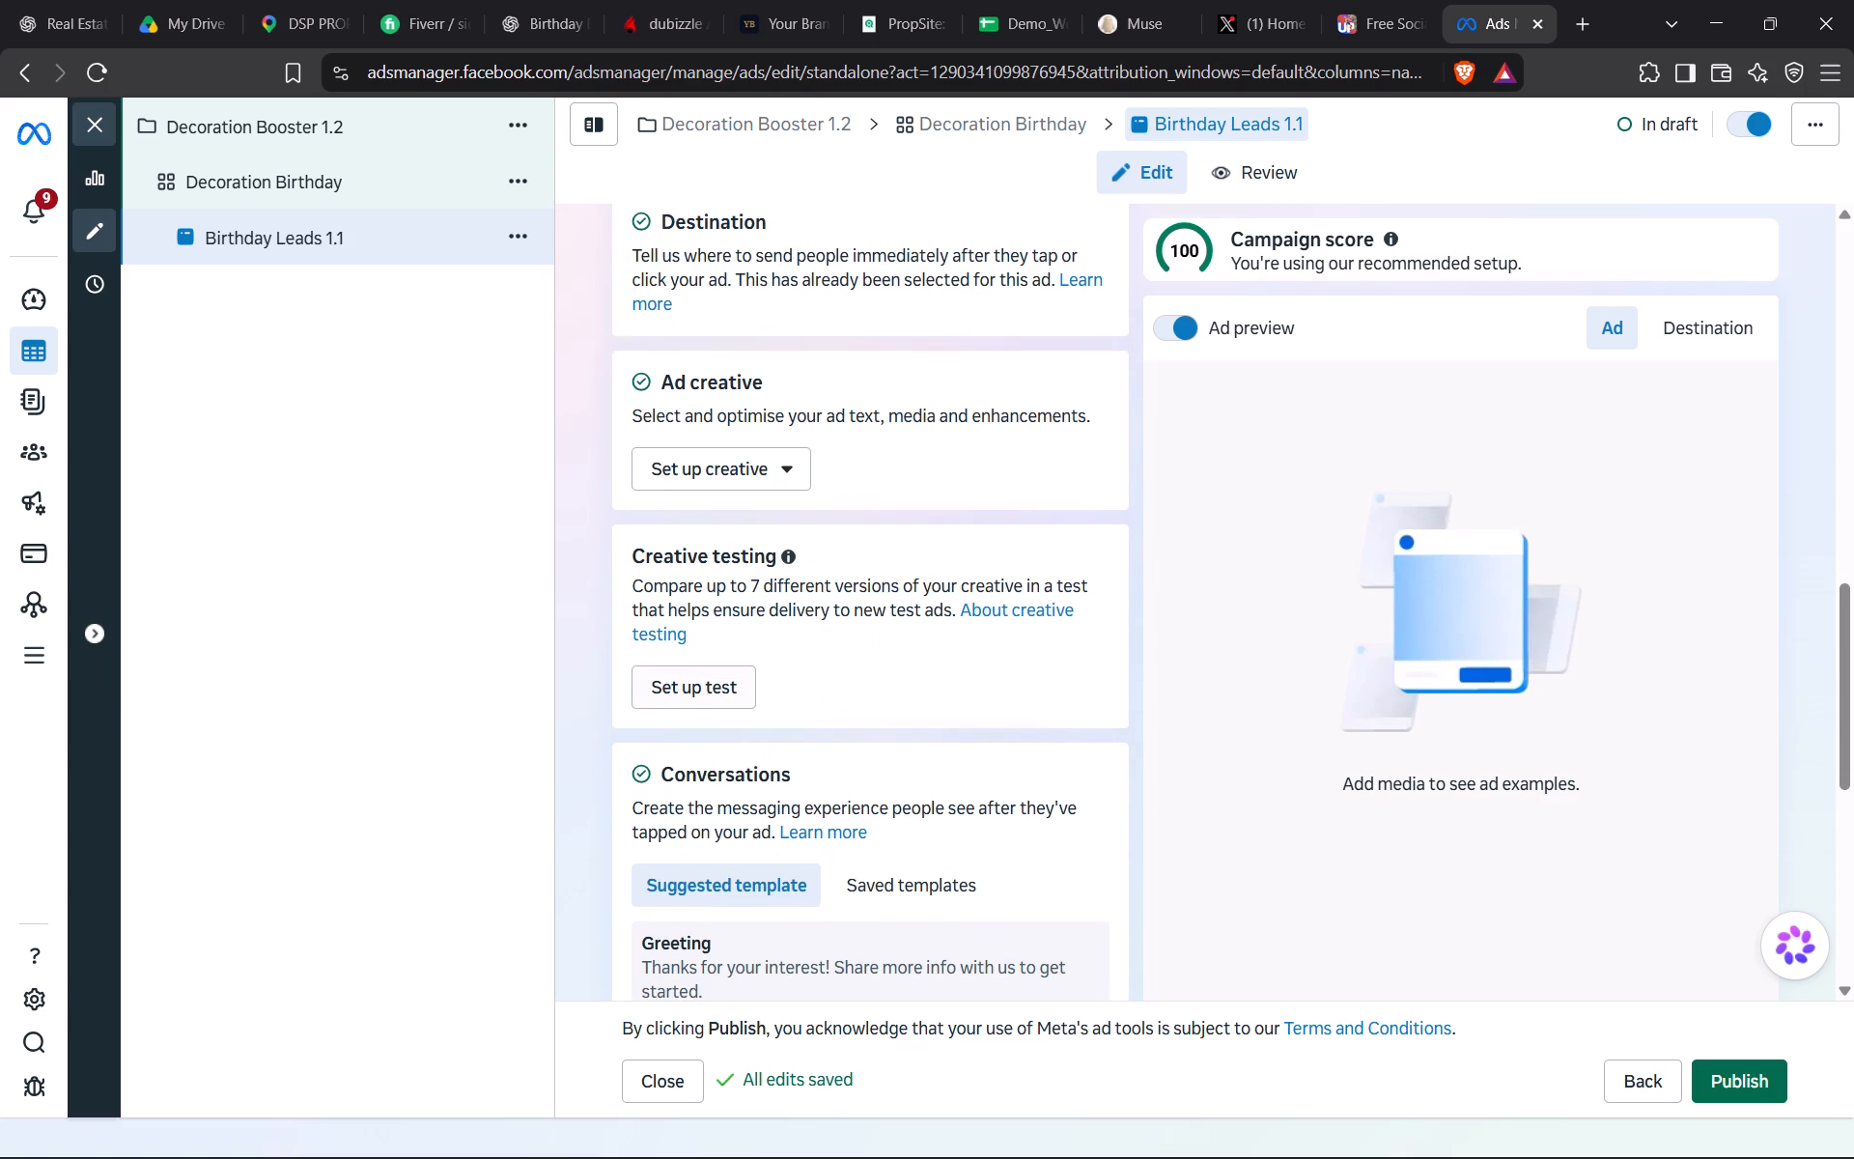
{"action": "scroll", "coordinate": [904, 741], "scroll_direction": "right", "scroll_amount": 1}
{"action": "scroll", "coordinate": [904, 741], "scroll_direction": "up", "scroll_amount": 3}
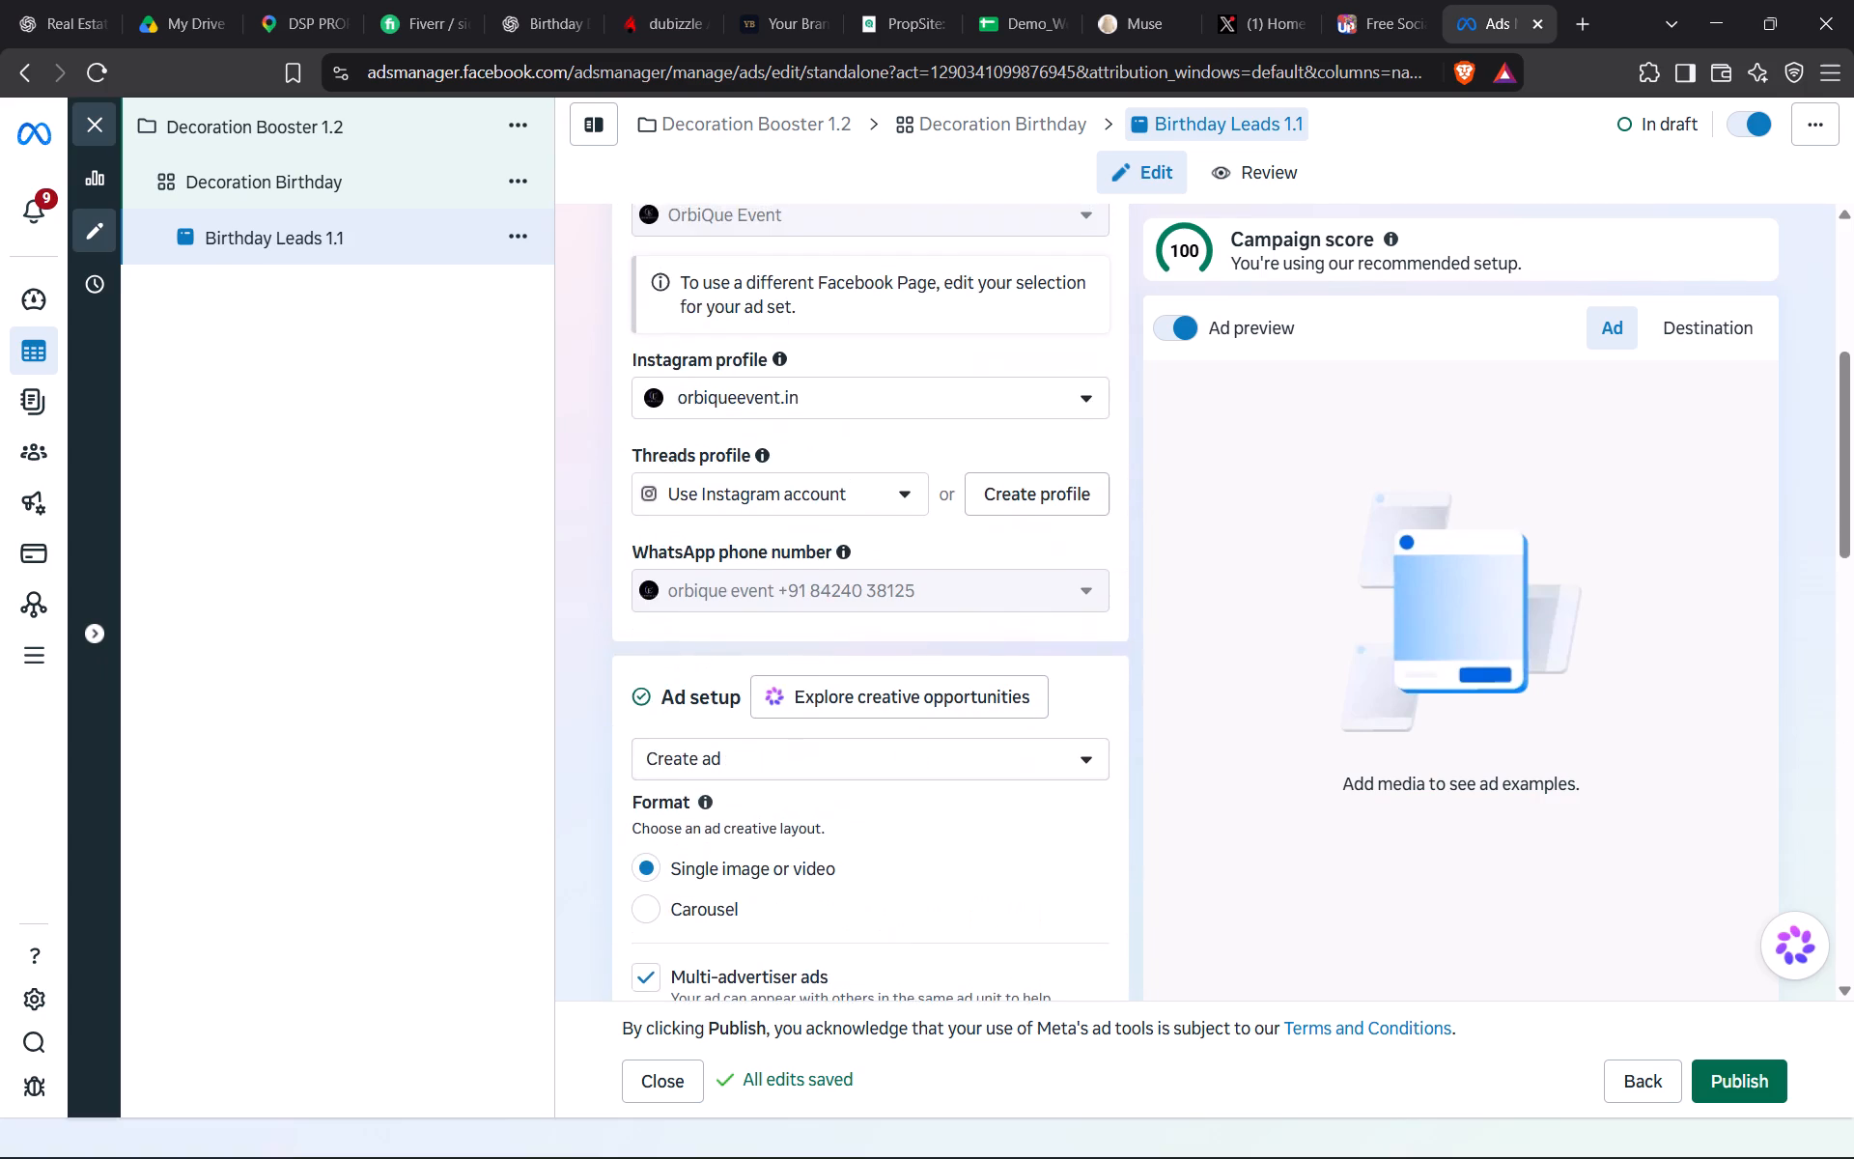
{"action": "scroll", "coordinate": [904, 741], "scroll_direction": "up", "scroll_amount": 1}
{"action": "scroll", "coordinate": [904, 741], "scroll_direction": "down", "scroll_amount": 3}
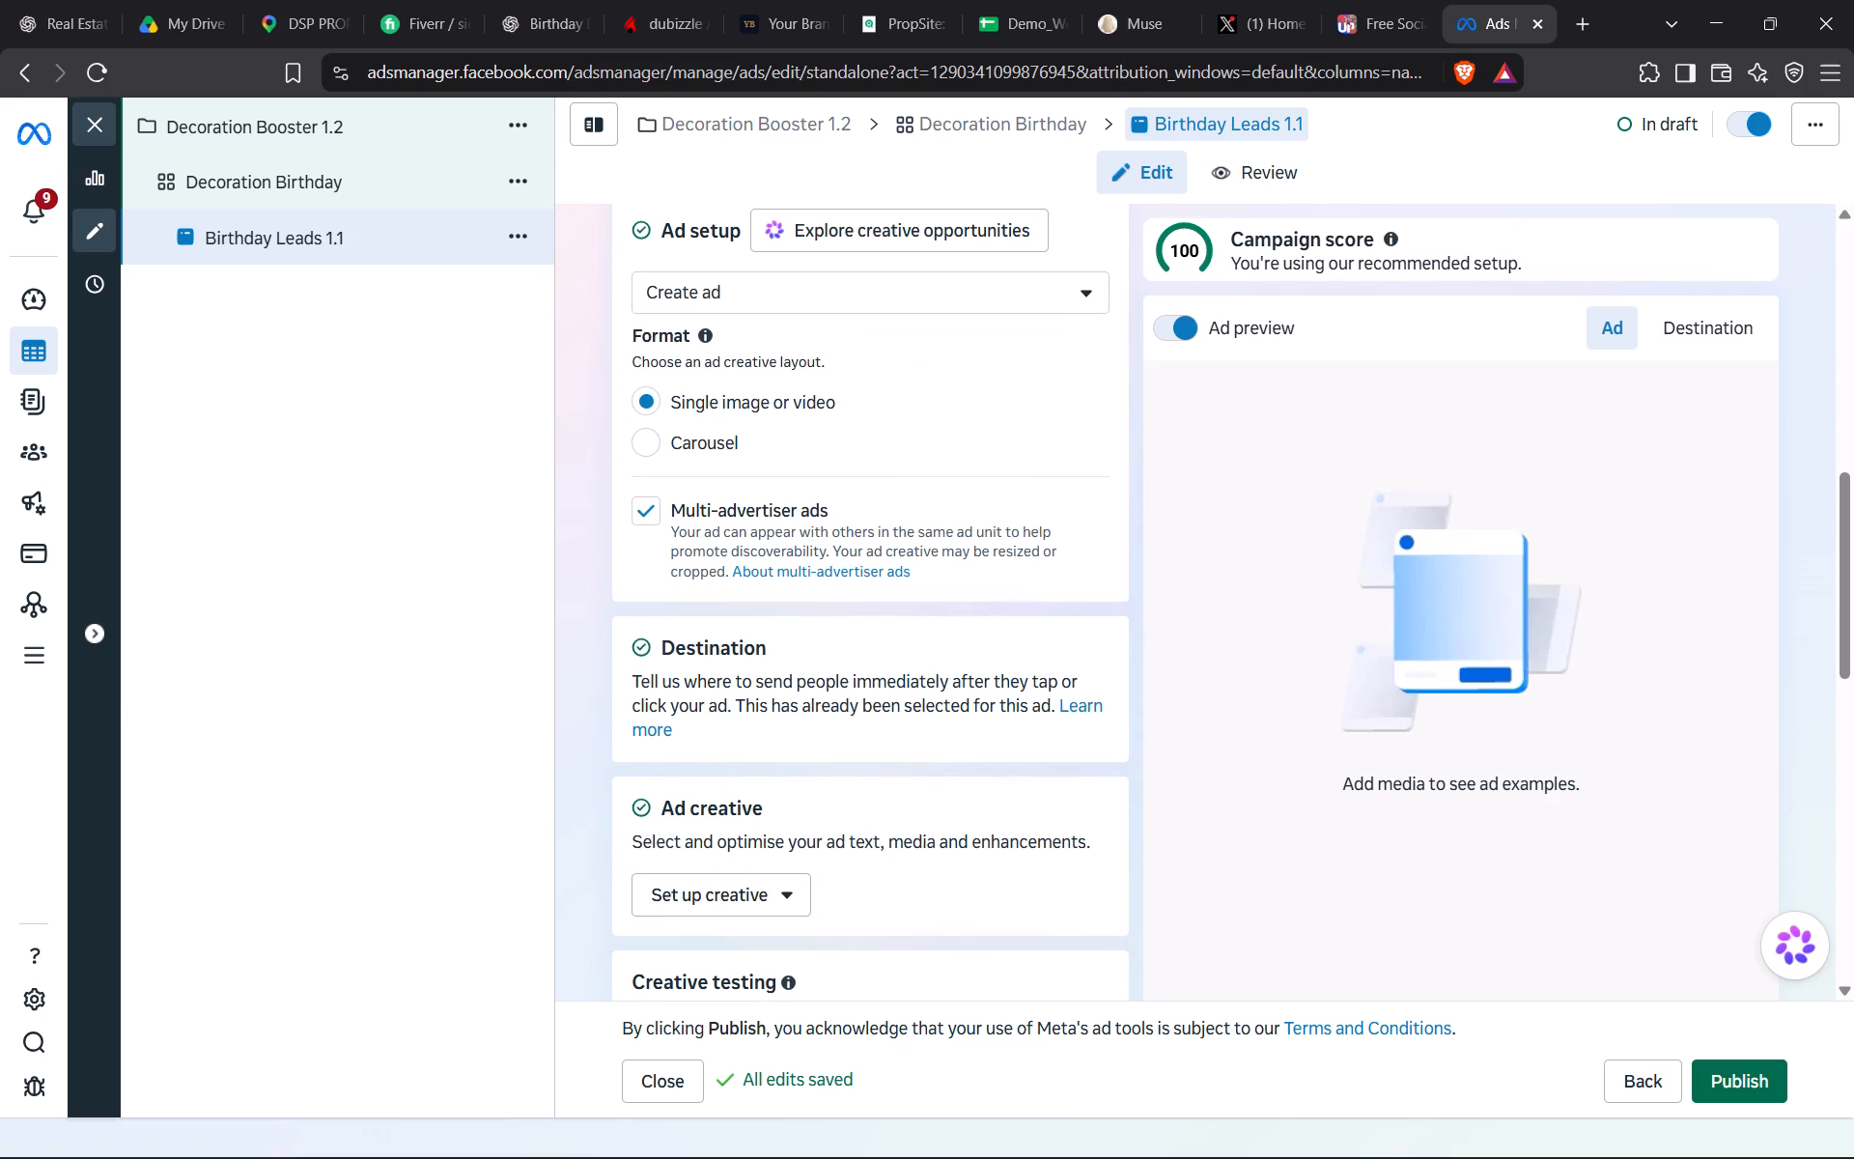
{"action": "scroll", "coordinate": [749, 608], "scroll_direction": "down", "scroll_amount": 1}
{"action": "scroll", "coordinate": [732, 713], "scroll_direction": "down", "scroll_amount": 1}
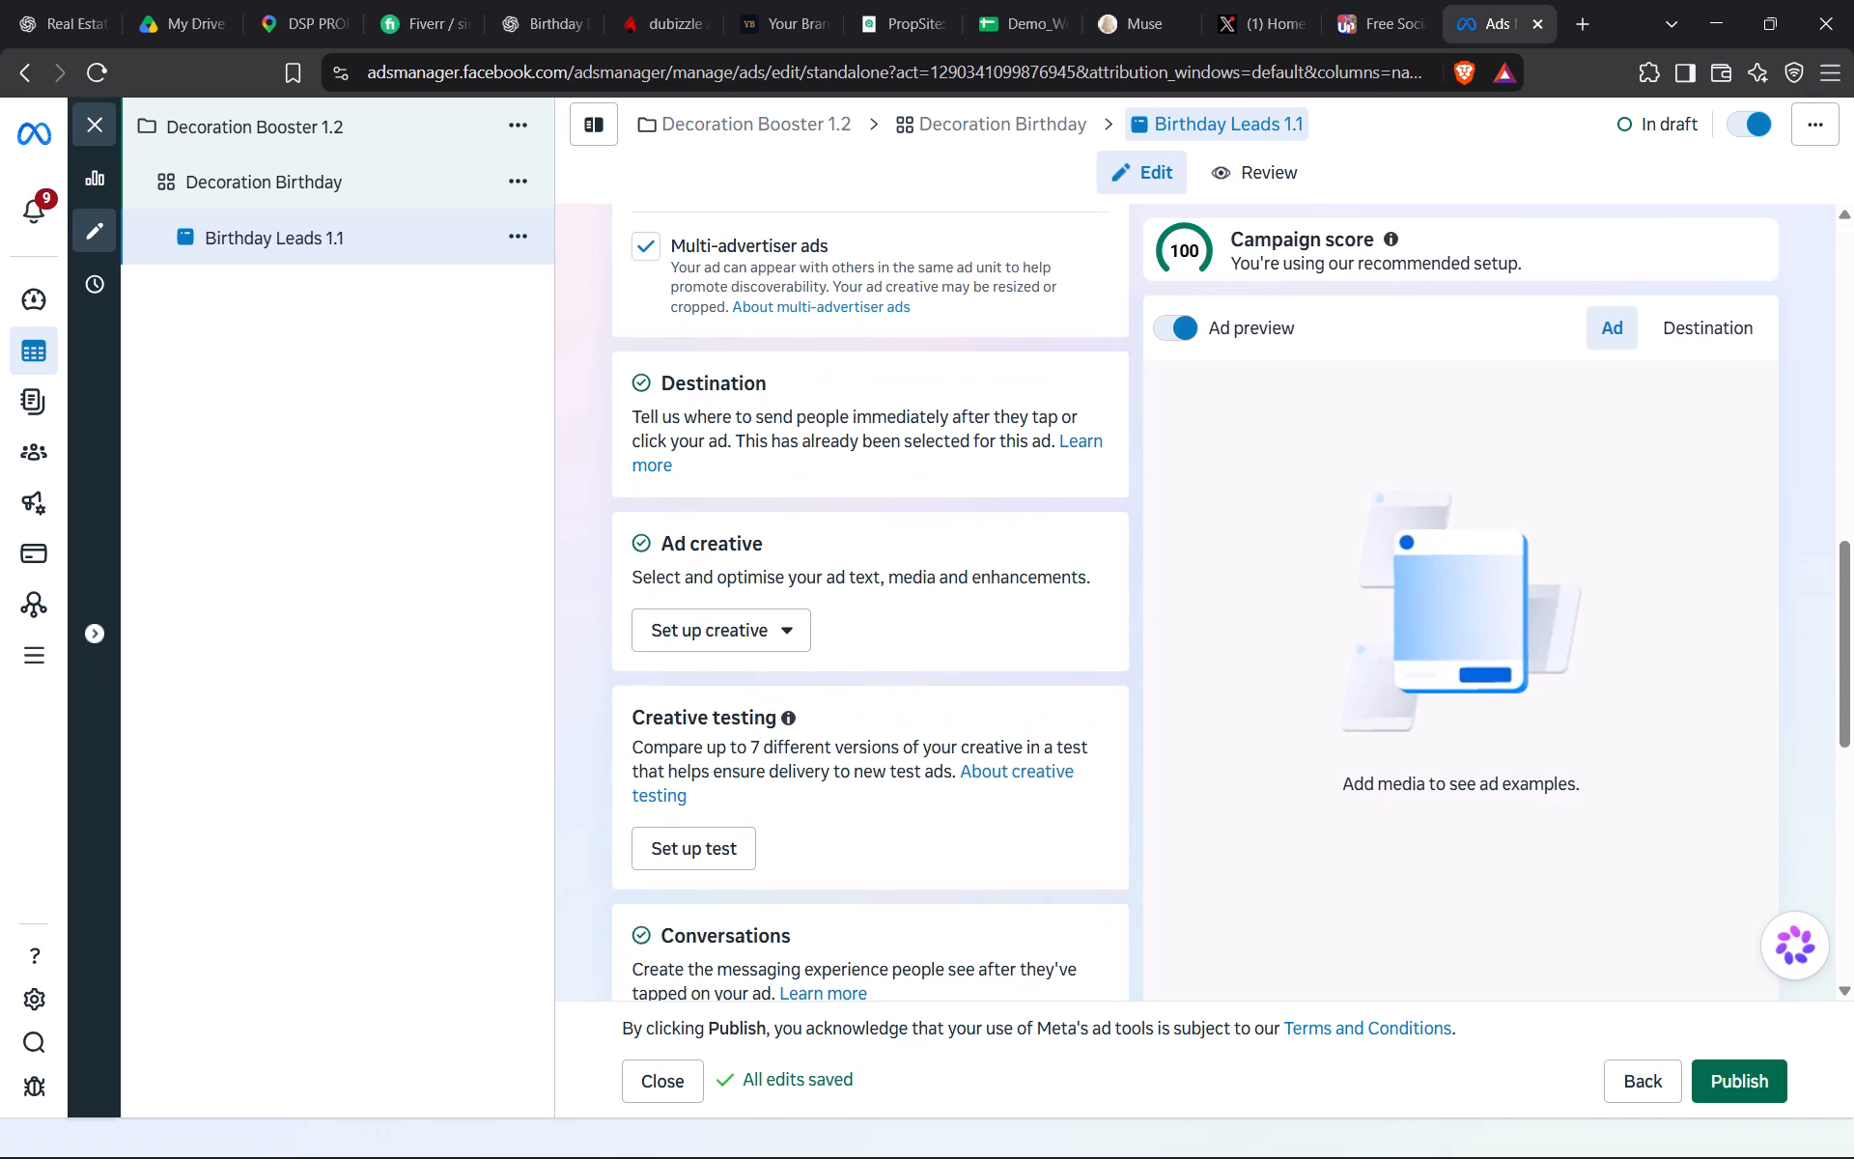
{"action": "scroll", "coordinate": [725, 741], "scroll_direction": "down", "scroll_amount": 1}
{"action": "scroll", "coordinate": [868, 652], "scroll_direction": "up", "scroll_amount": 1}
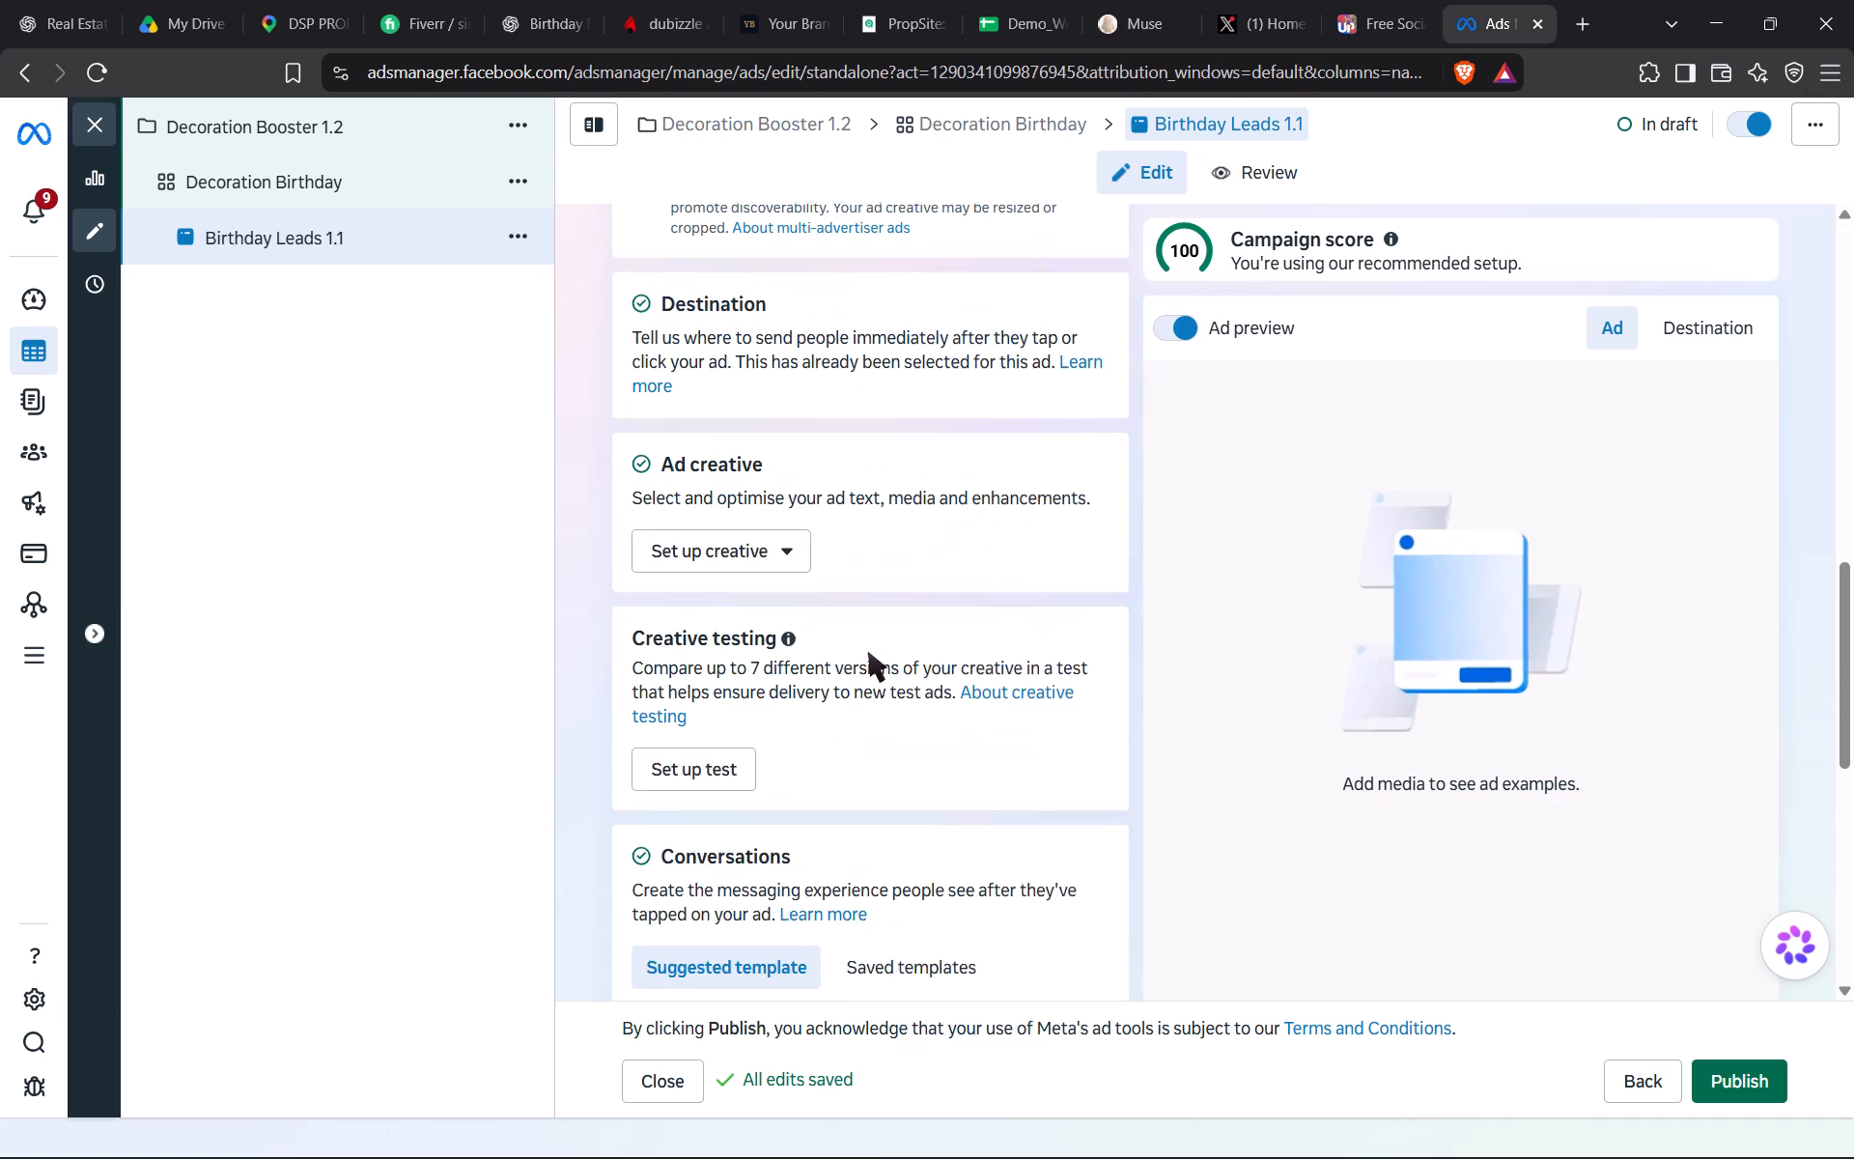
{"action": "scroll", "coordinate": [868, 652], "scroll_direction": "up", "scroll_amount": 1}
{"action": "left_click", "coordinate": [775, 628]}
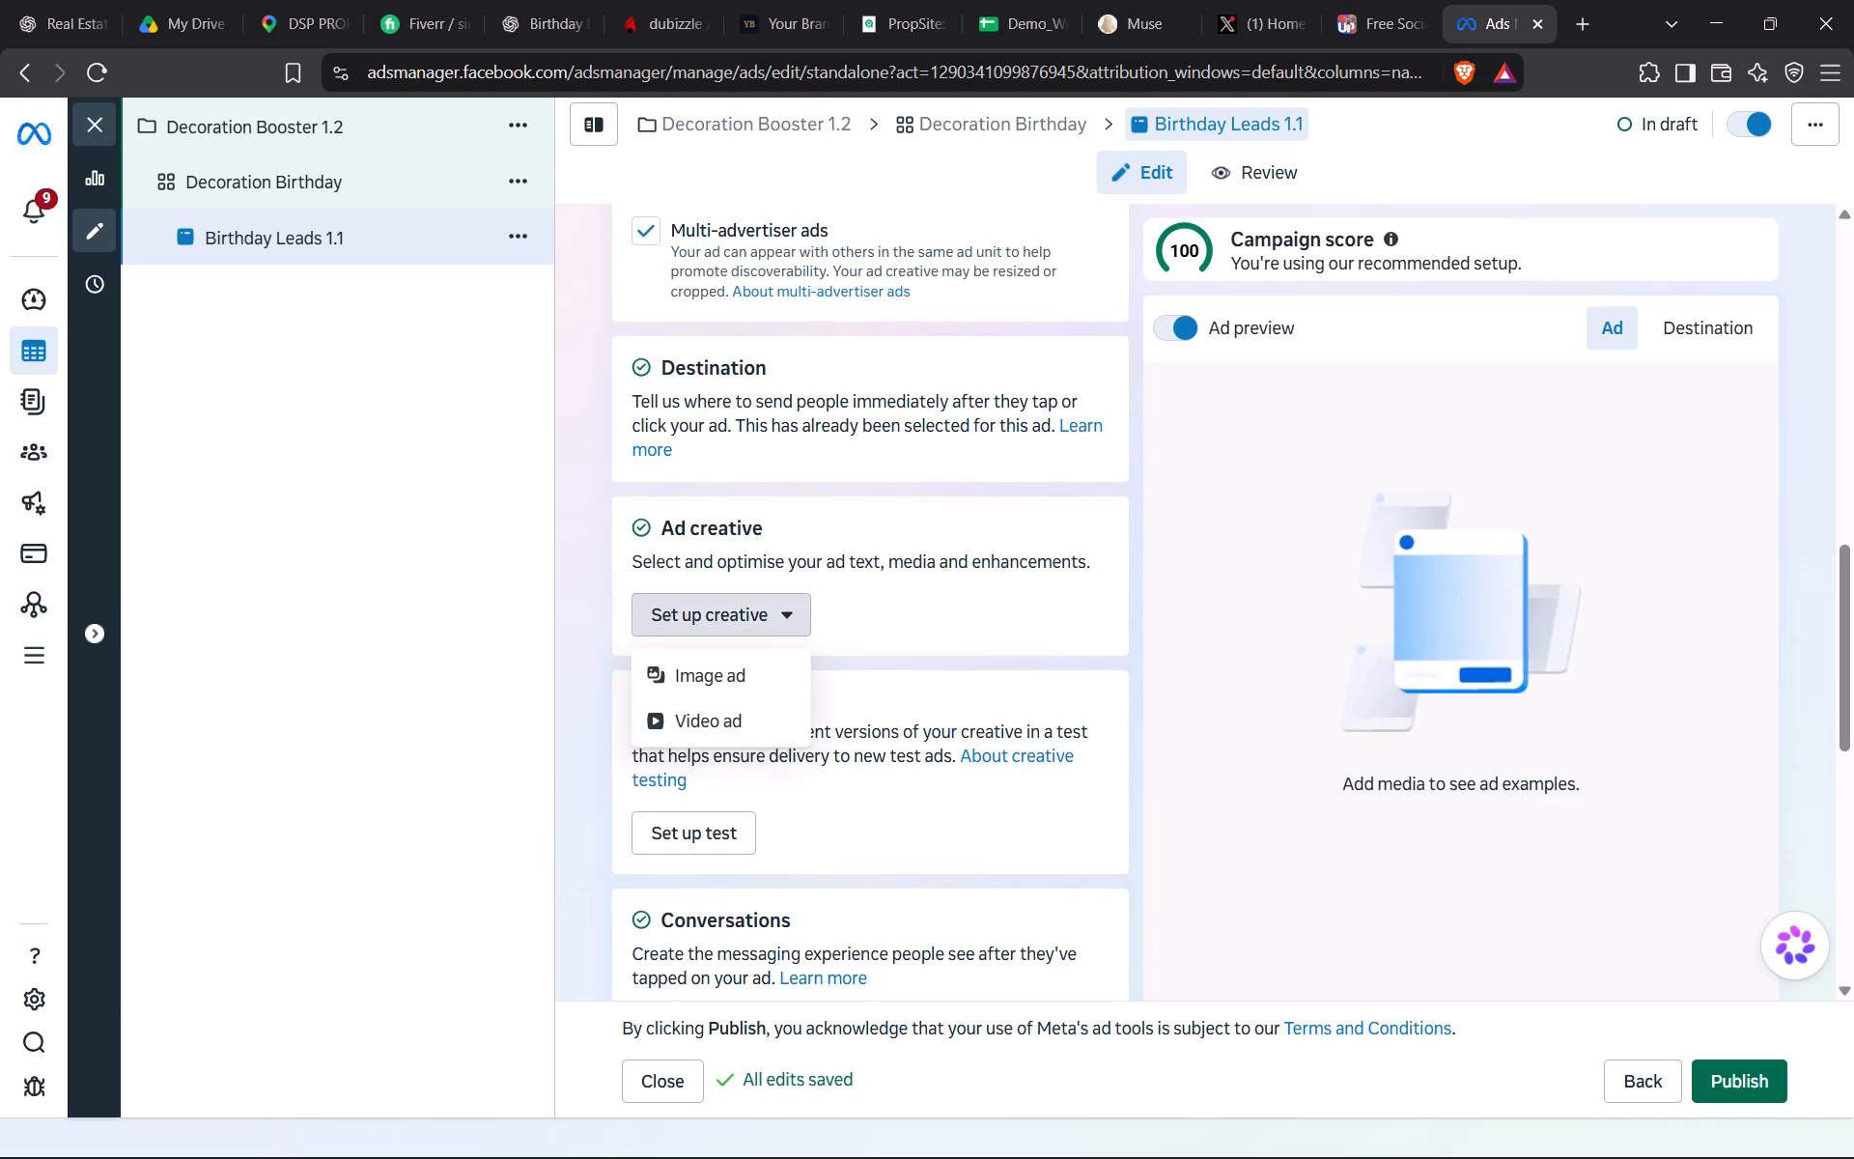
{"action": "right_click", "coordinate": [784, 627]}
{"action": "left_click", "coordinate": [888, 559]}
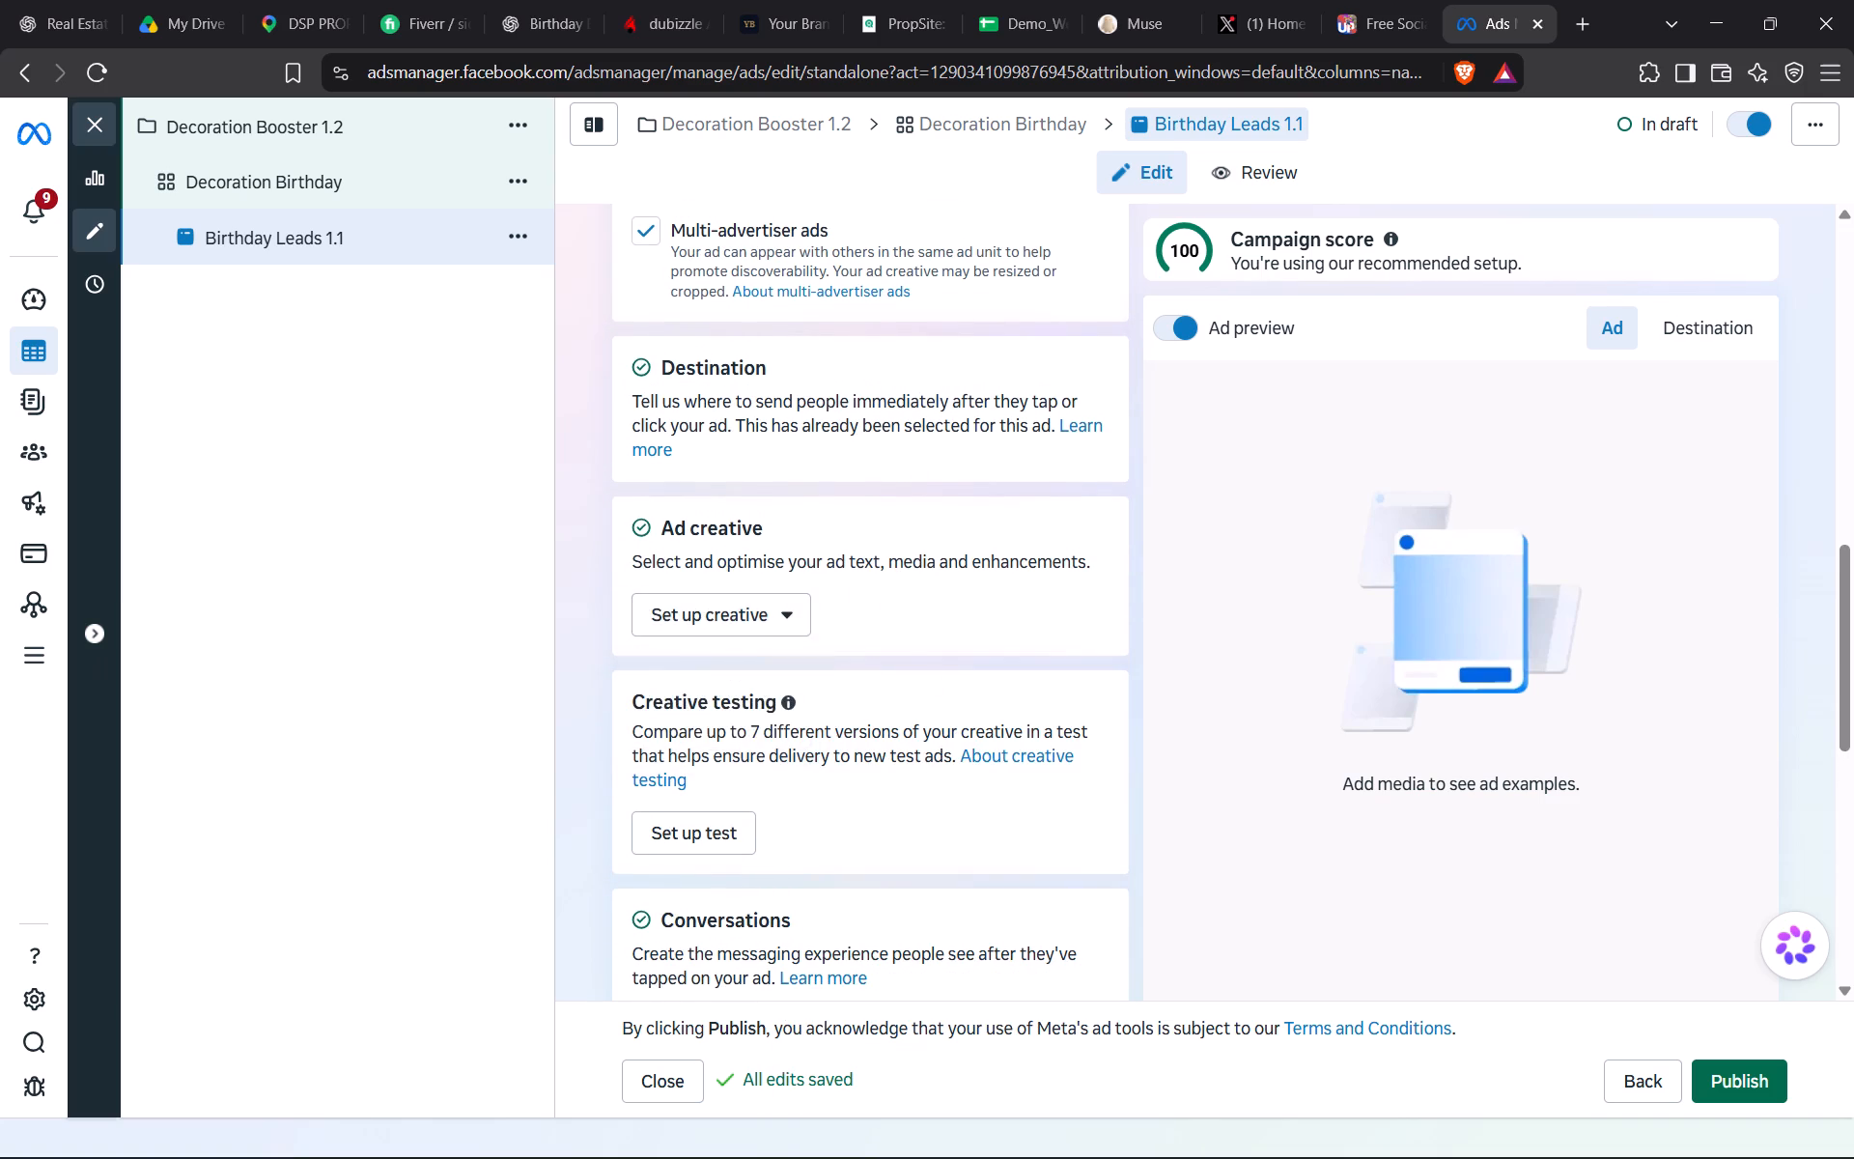
Set the ad format to Carousel.
{"action": "scroll", "coordinate": [918, 664], "scroll_direction": "up", "scroll_amount": 3}
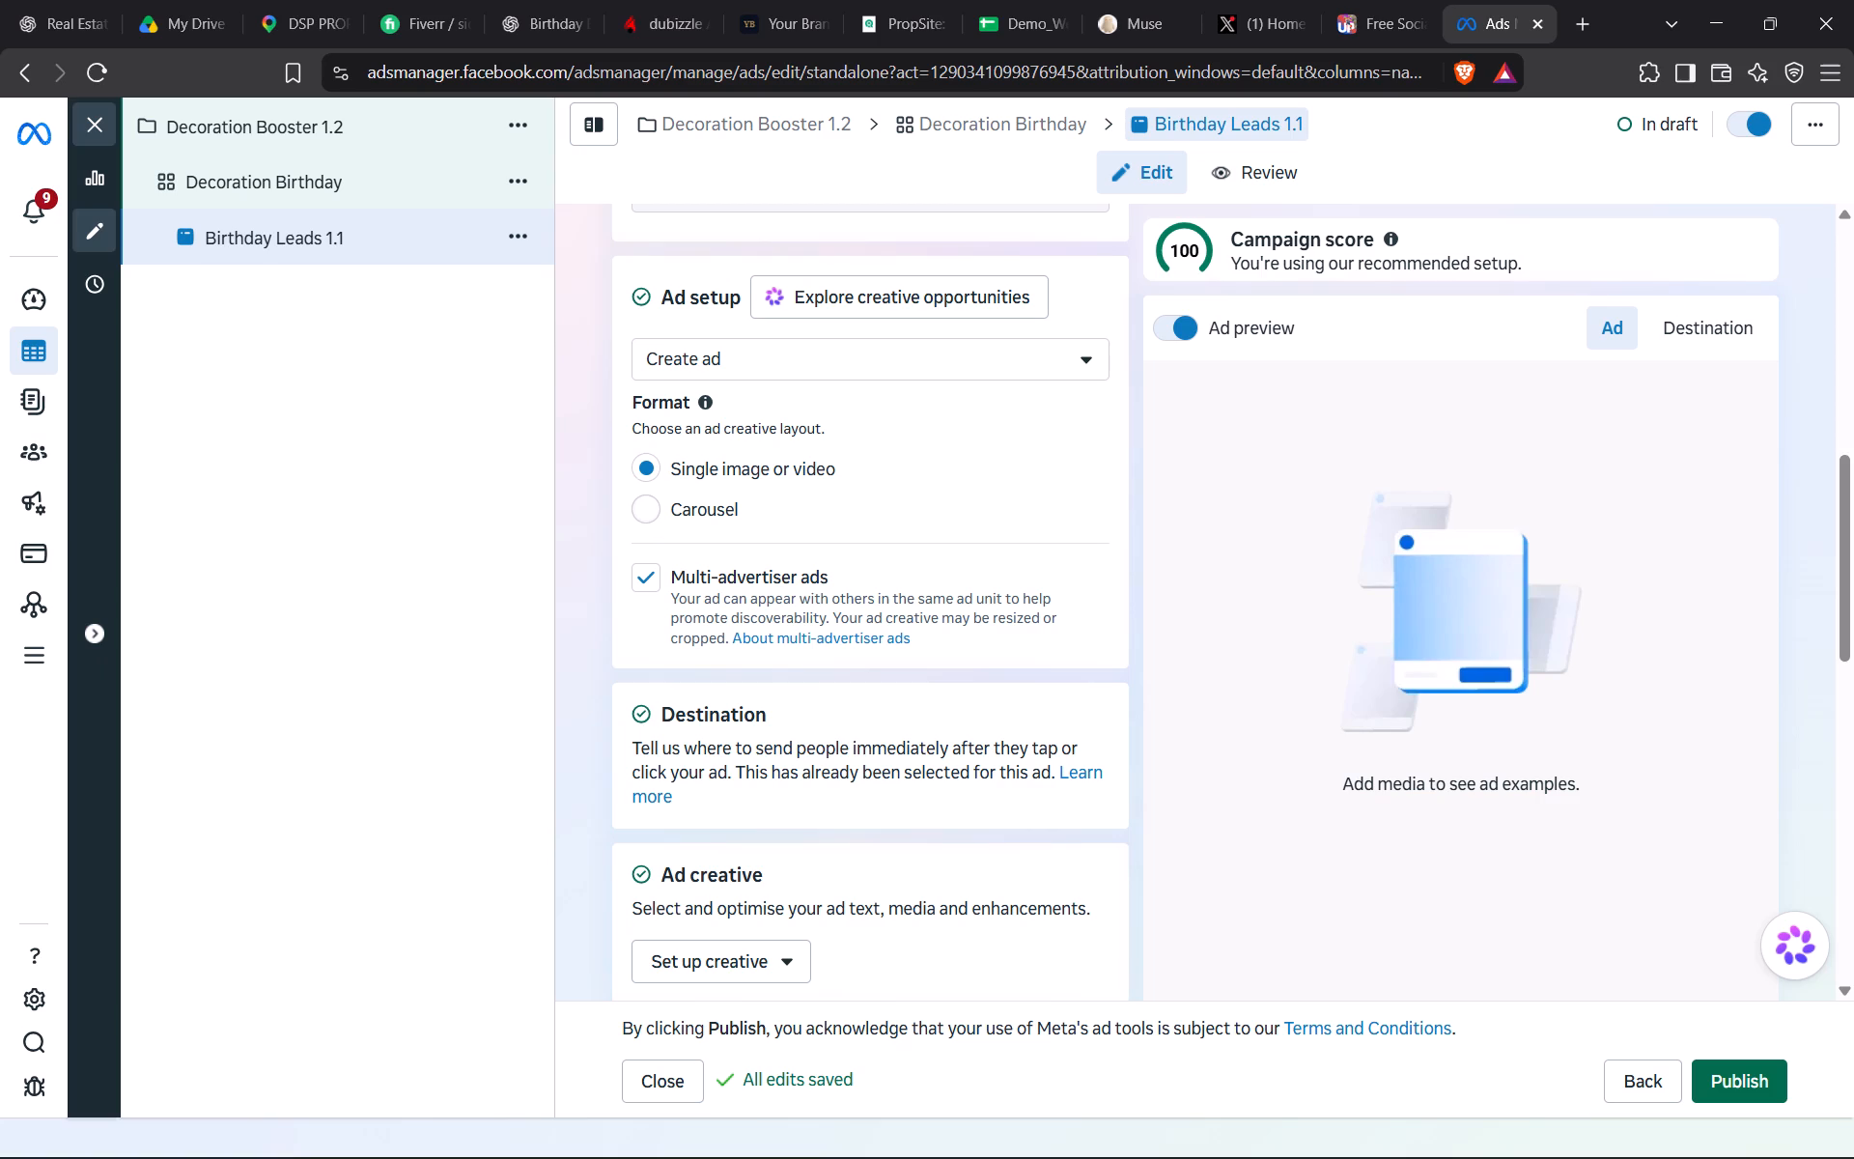
{"action": "scroll", "coordinate": [798, 598], "scroll_direction": "down", "scroll_amount": 1}
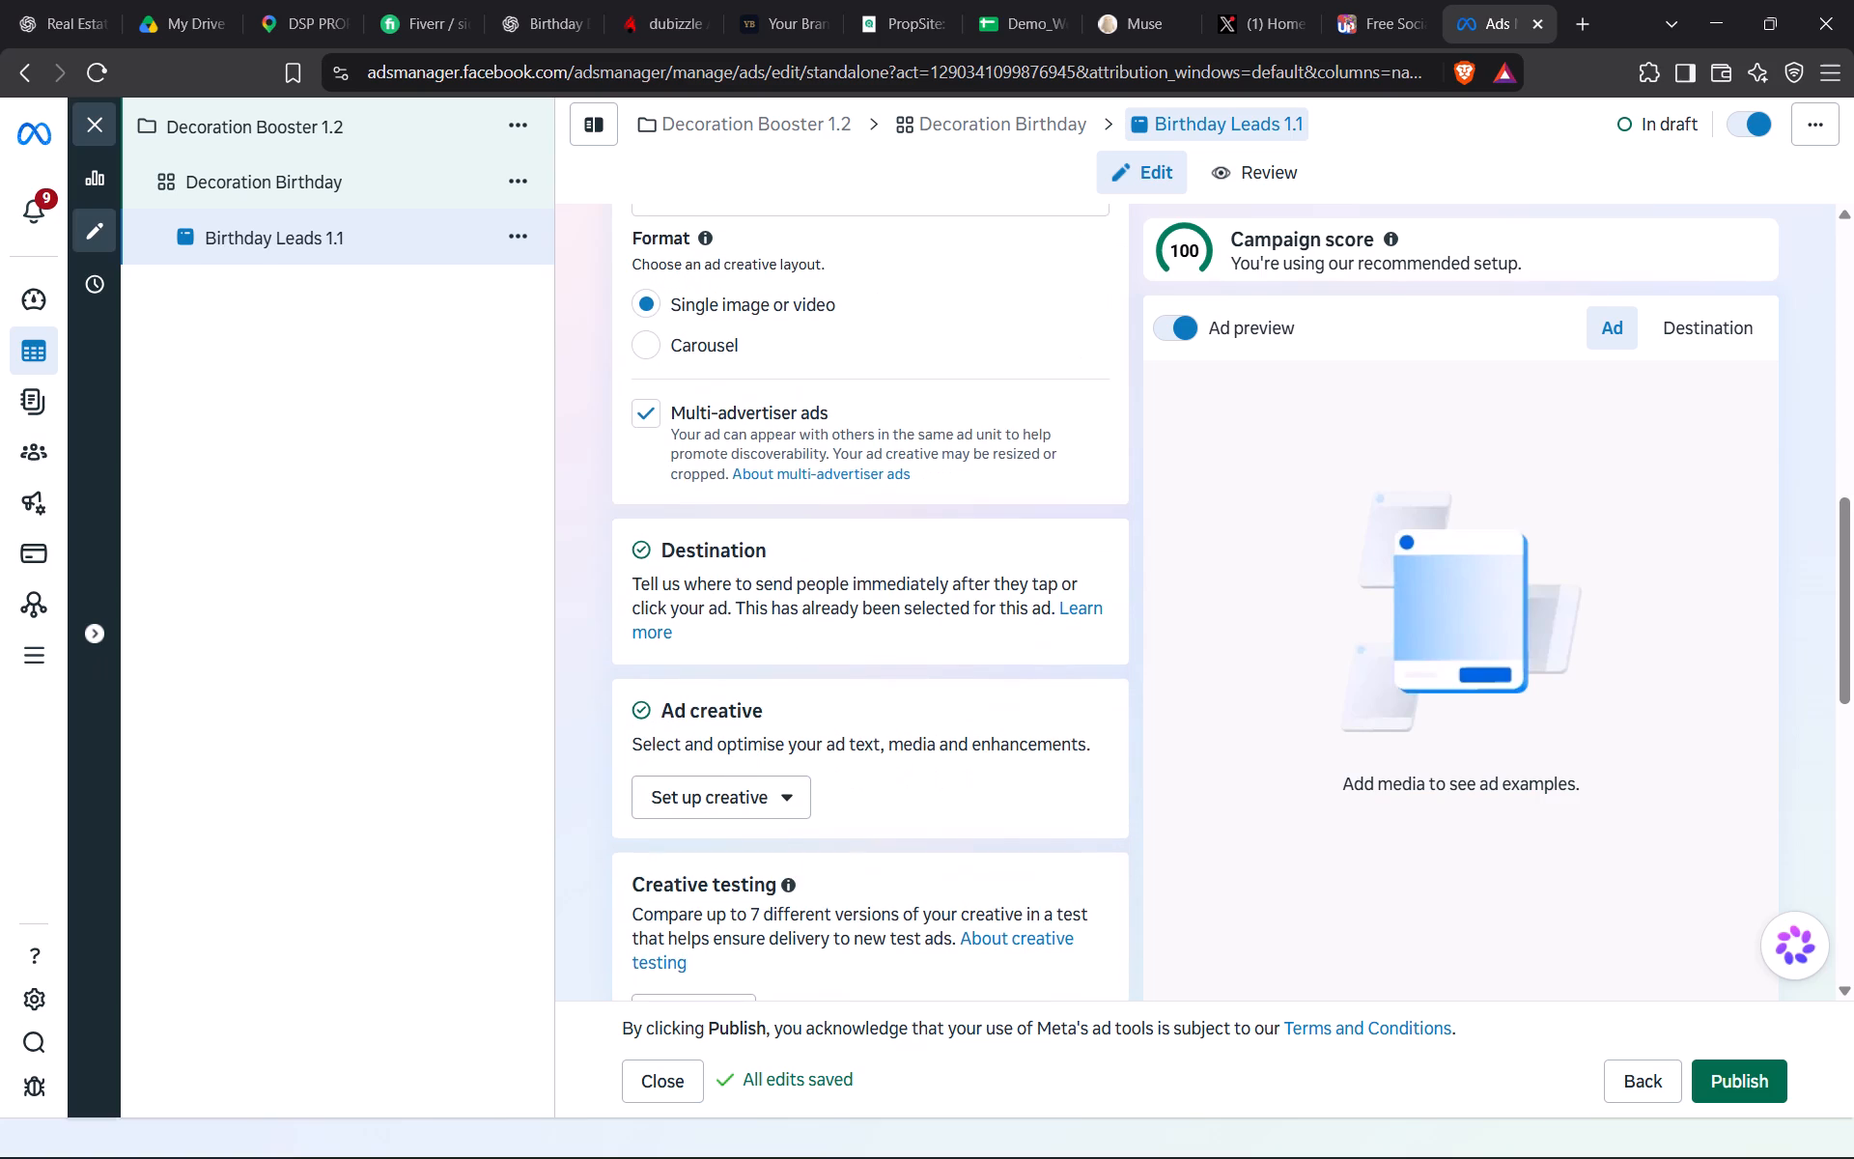
{"action": "scroll", "coordinate": [772, 661], "scroll_direction": "right", "scroll_amount": 1}
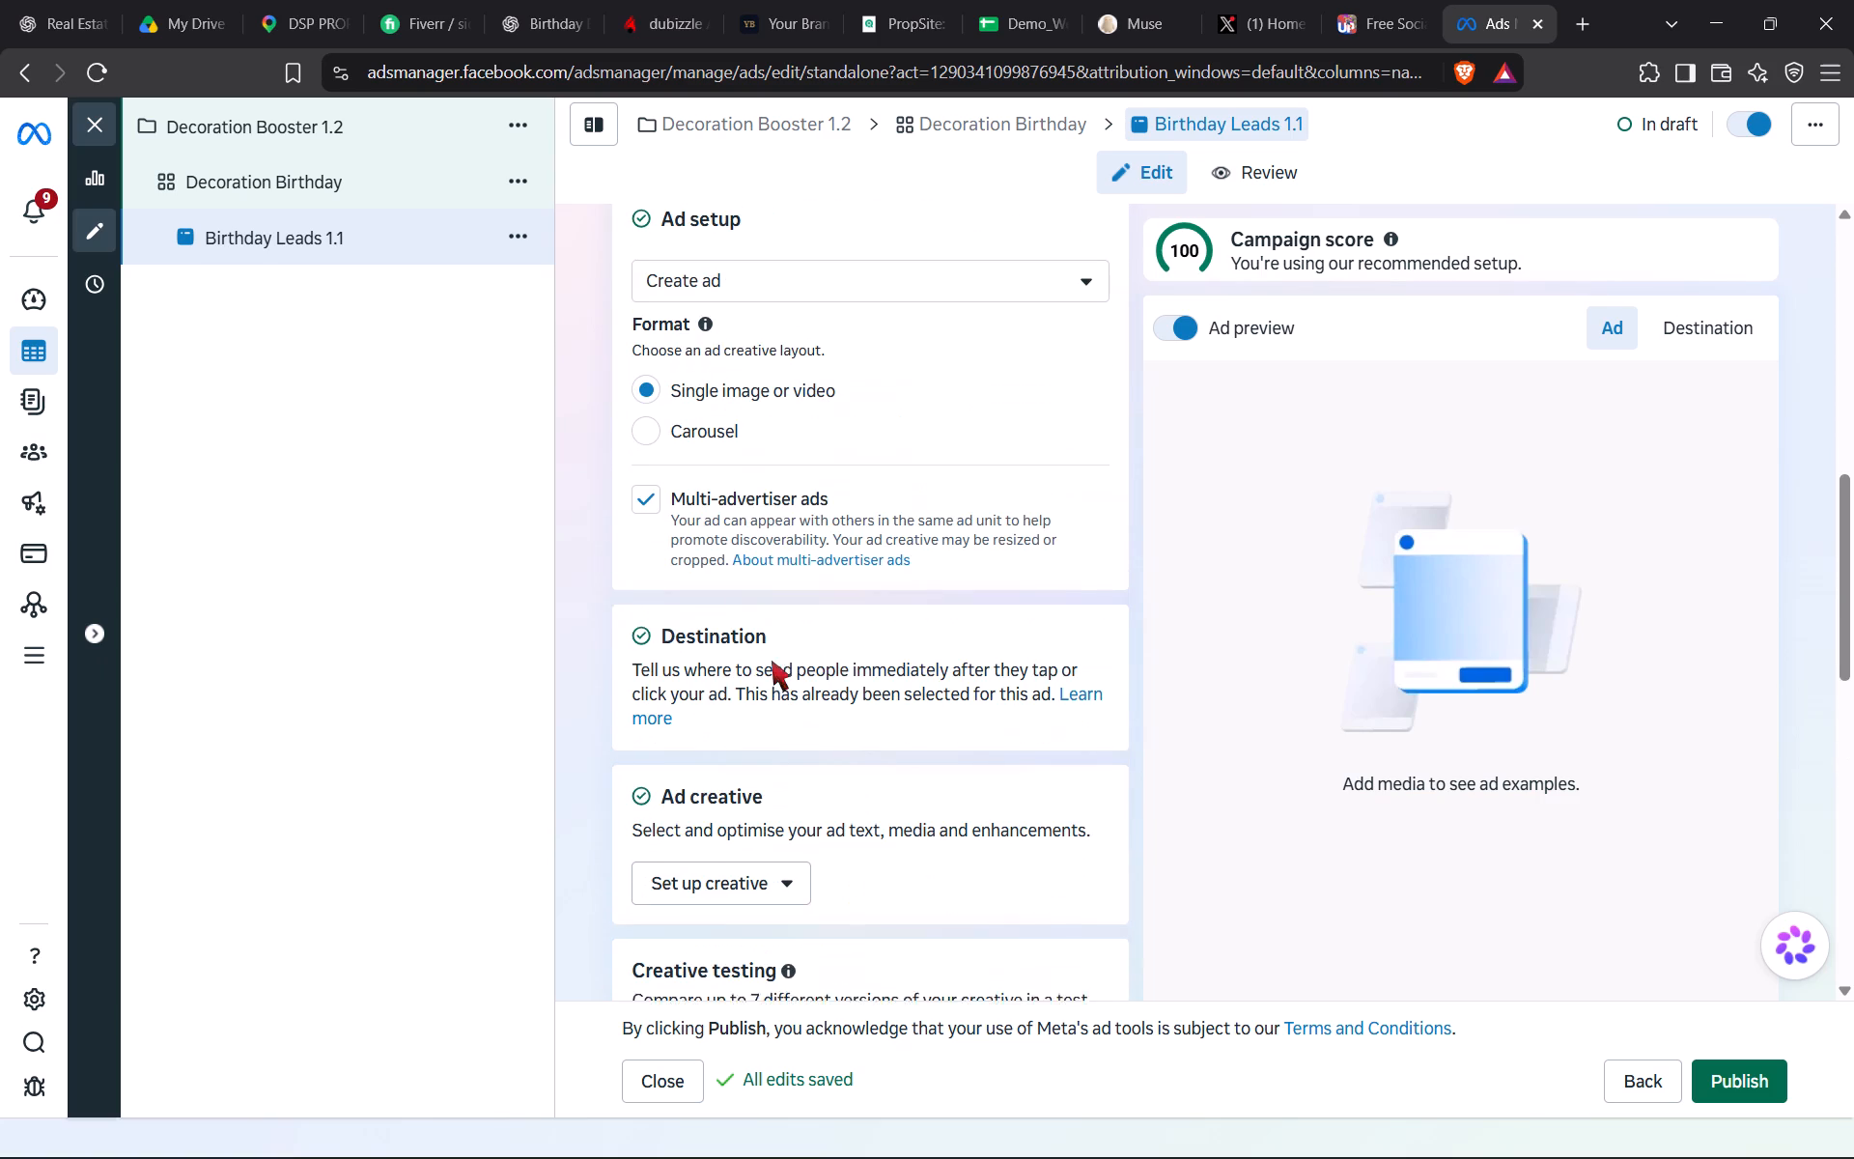
{"action": "scroll", "coordinate": [772, 661], "scroll_direction": "right", "scroll_amount": 1}
{"action": "left_click", "coordinate": [653, 429]}
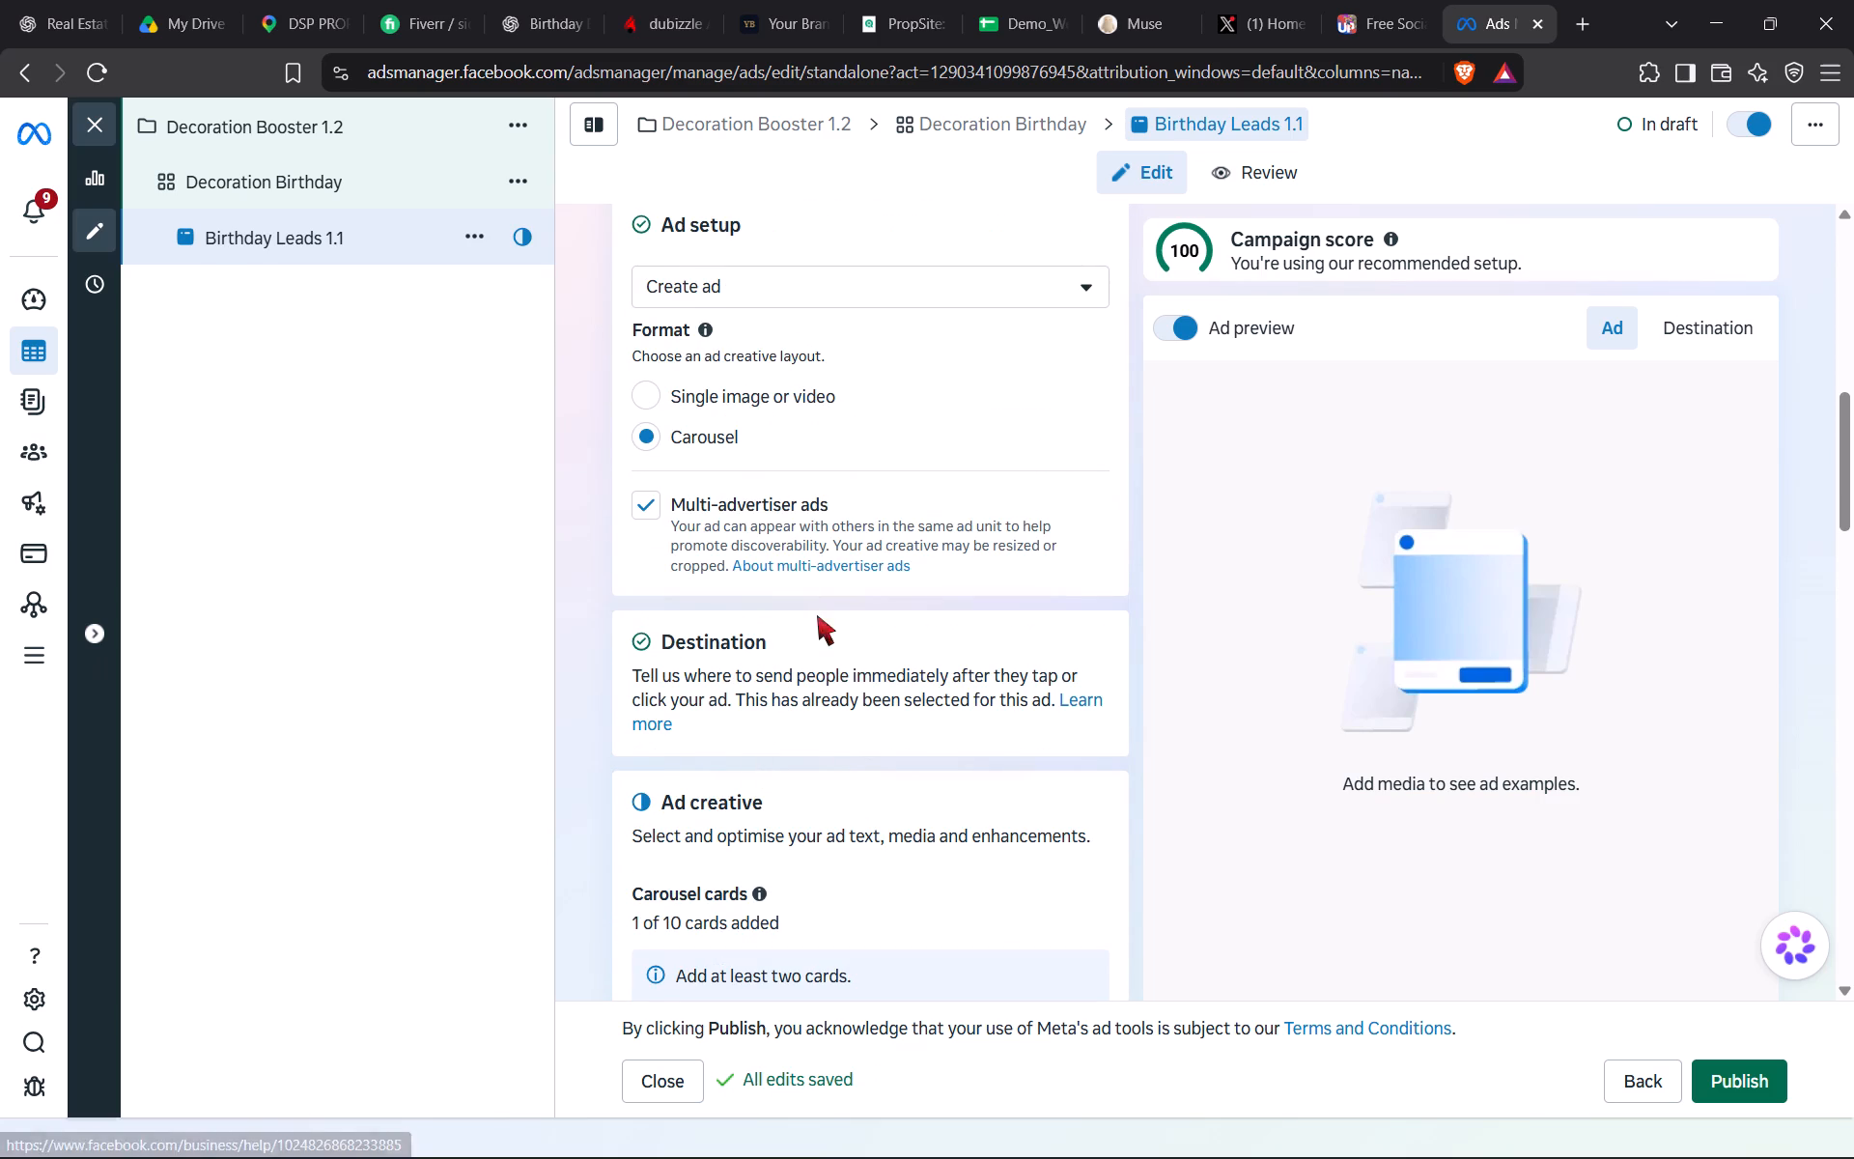
Remove the video from the first carousel card, Chat with us.
{"action": "scroll", "coordinate": [874, 793], "scroll_direction": "down", "scroll_amount": 2}
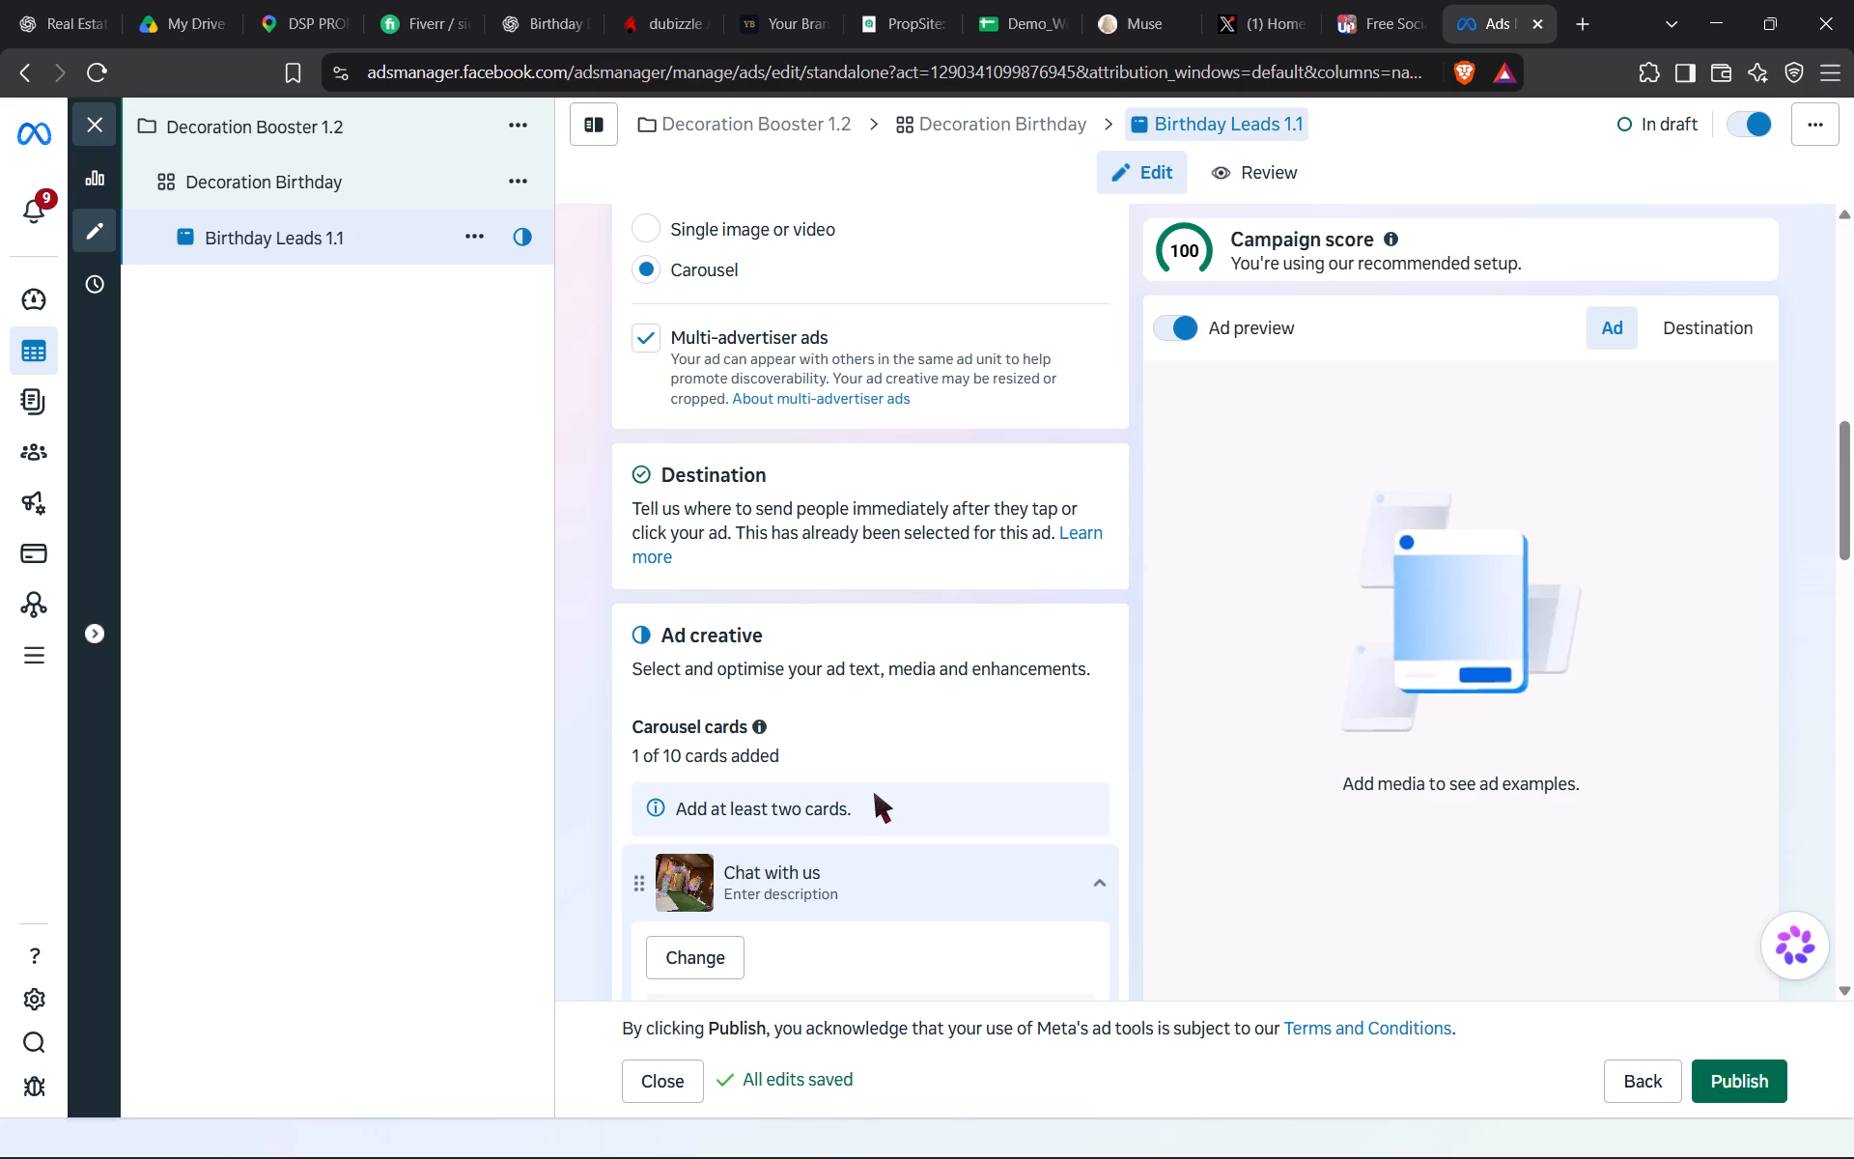
{"action": "scroll", "coordinate": [967, 817], "scroll_direction": "down", "scroll_amount": 1}
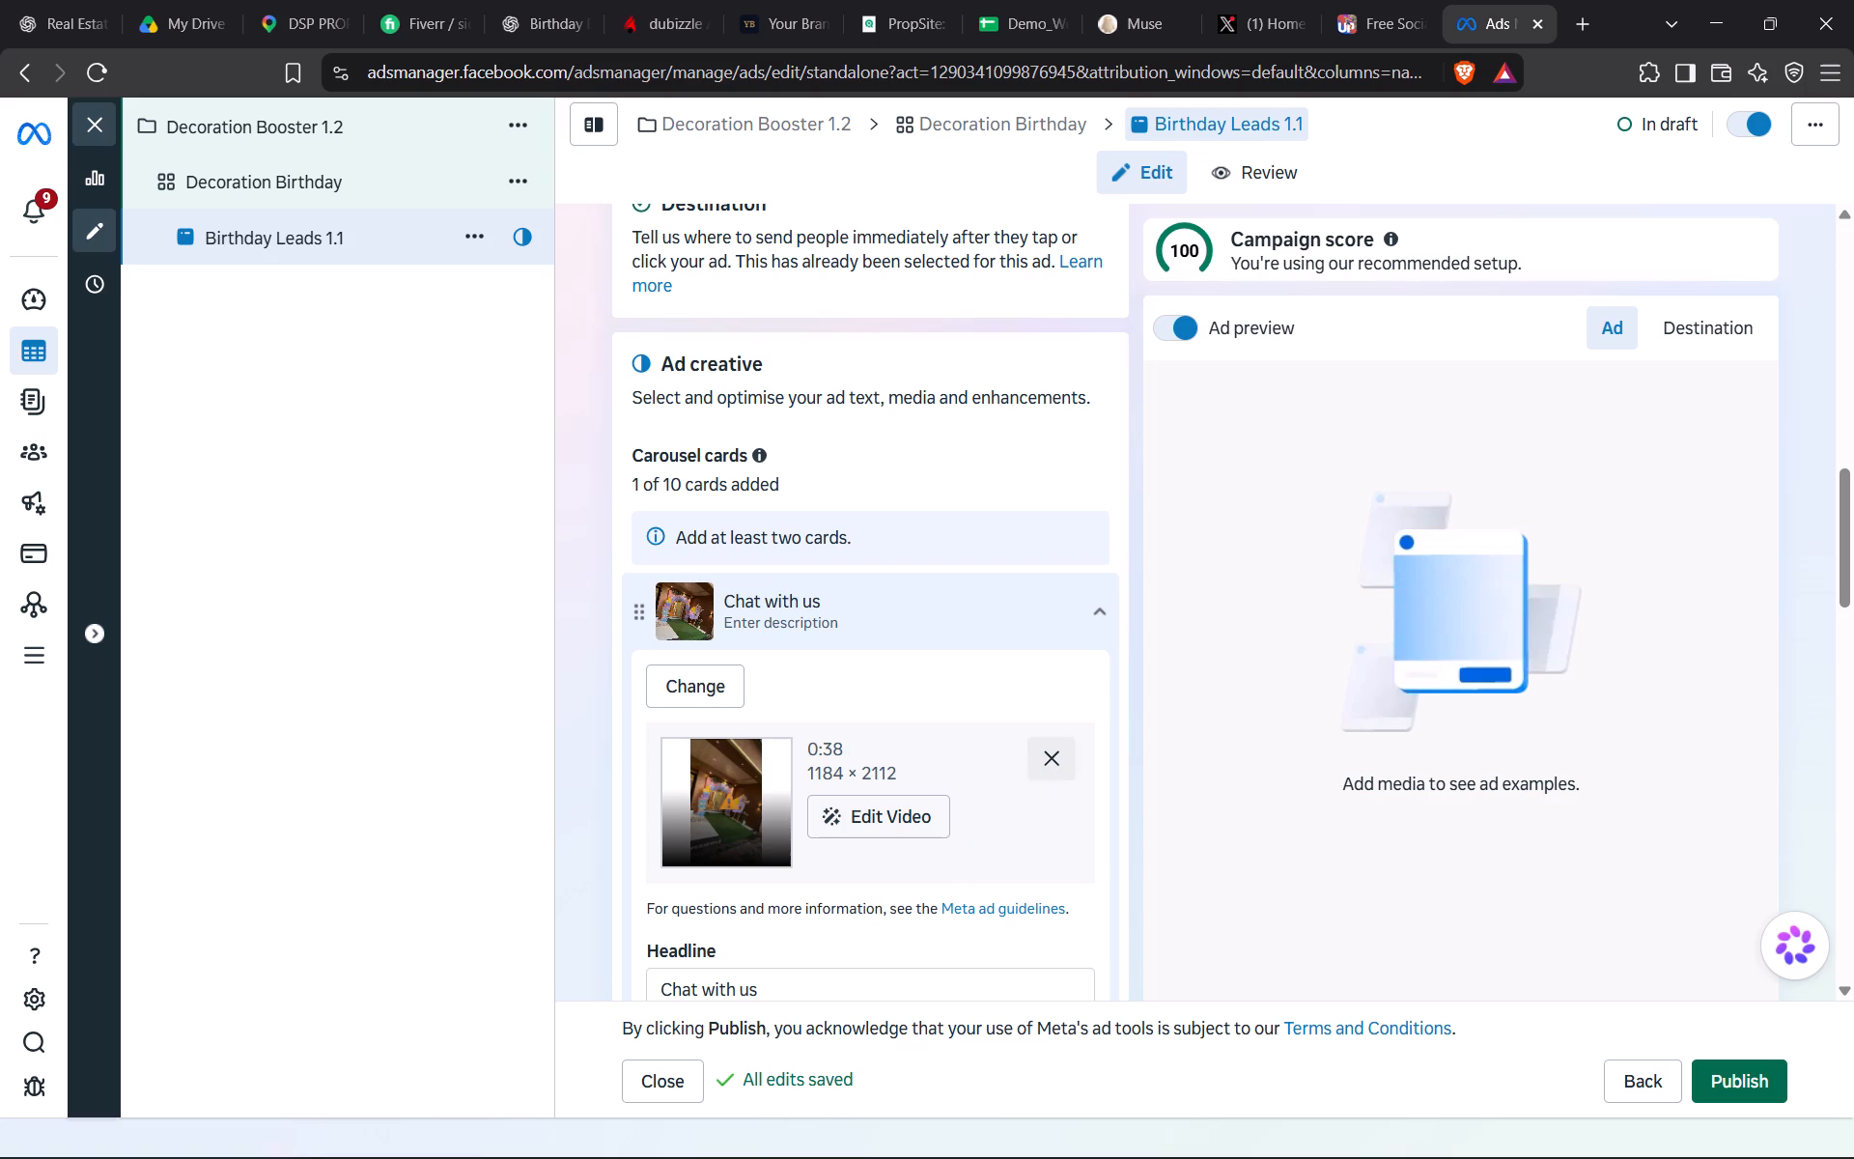
{"action": "left_click", "coordinate": [1044, 757]}
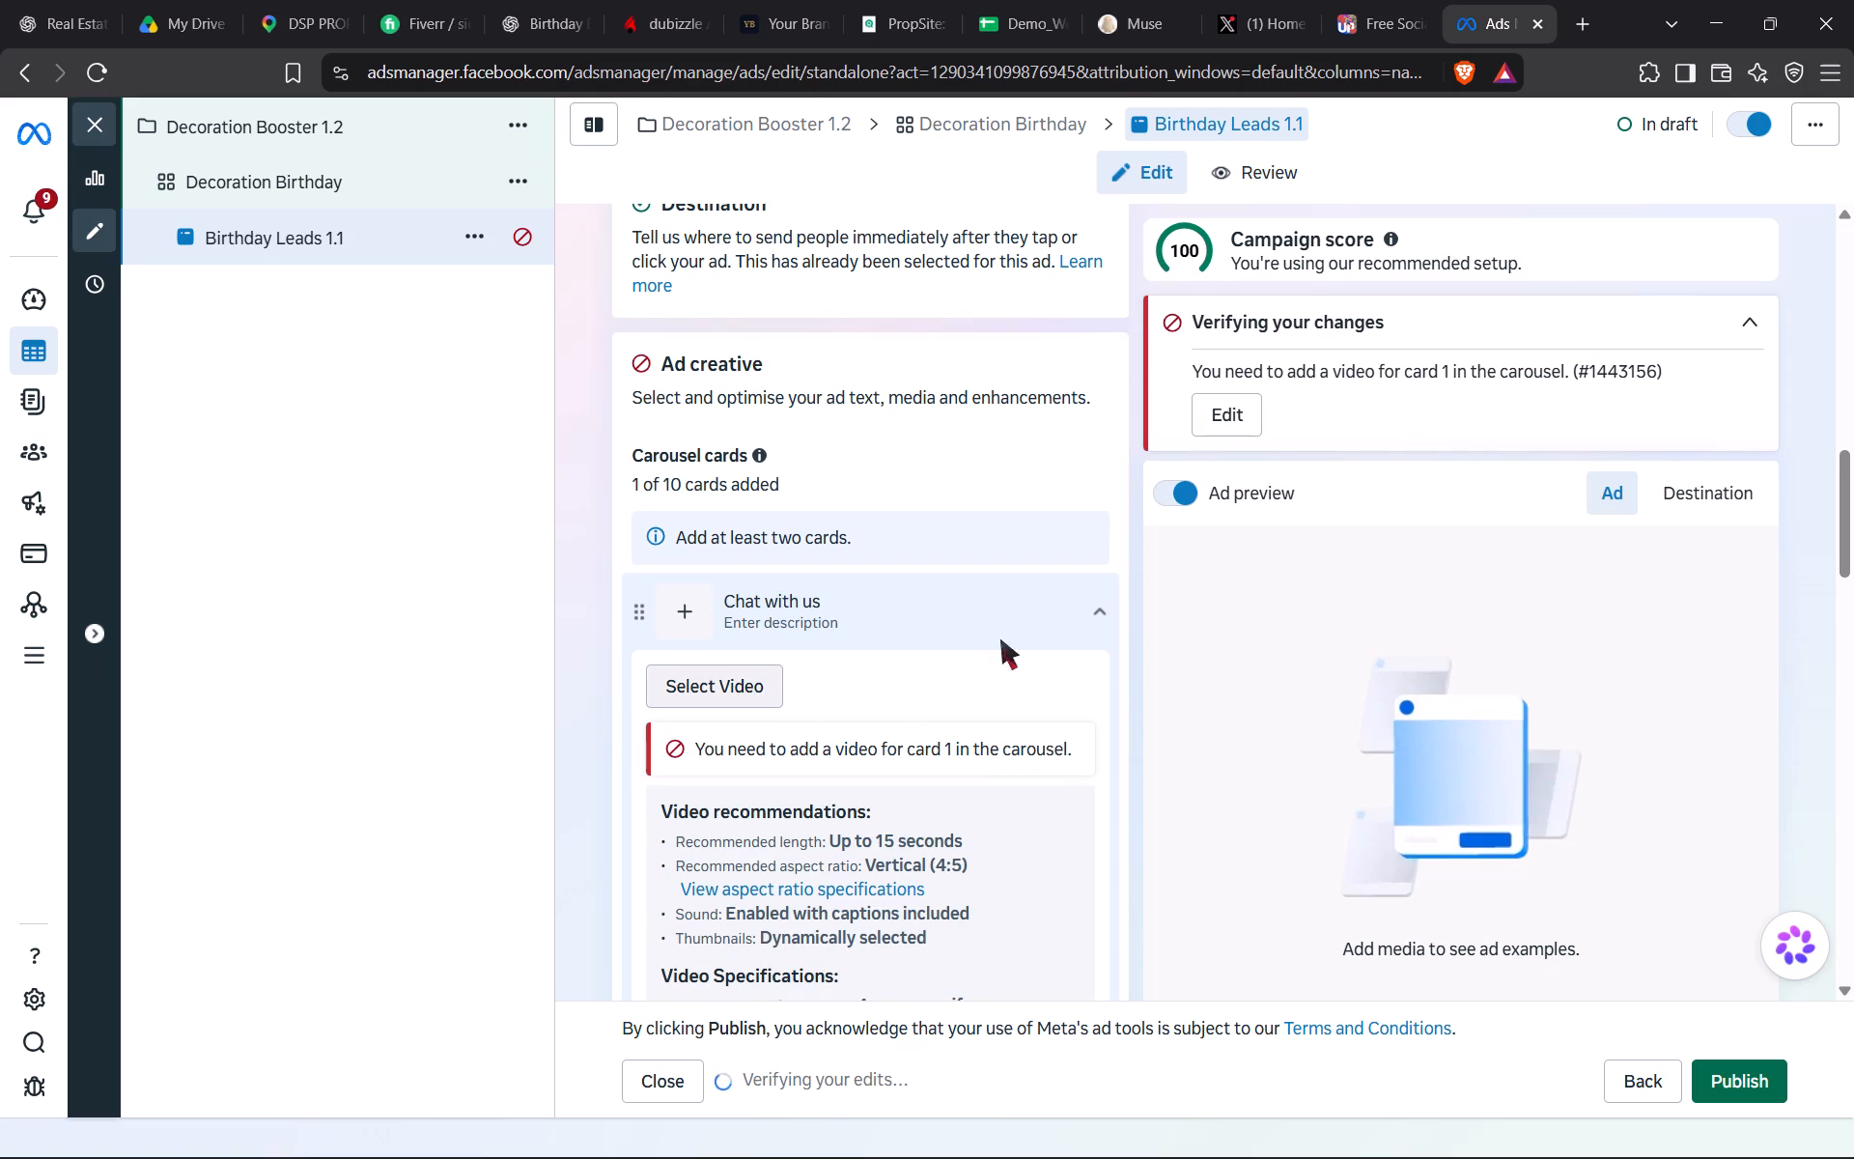
Examine the ad format setting and the empty first carousel card's media options, and collapse the card.
{"action": "scroll", "coordinate": [888, 486], "scroll_direction": "up", "scroll_amount": 4}
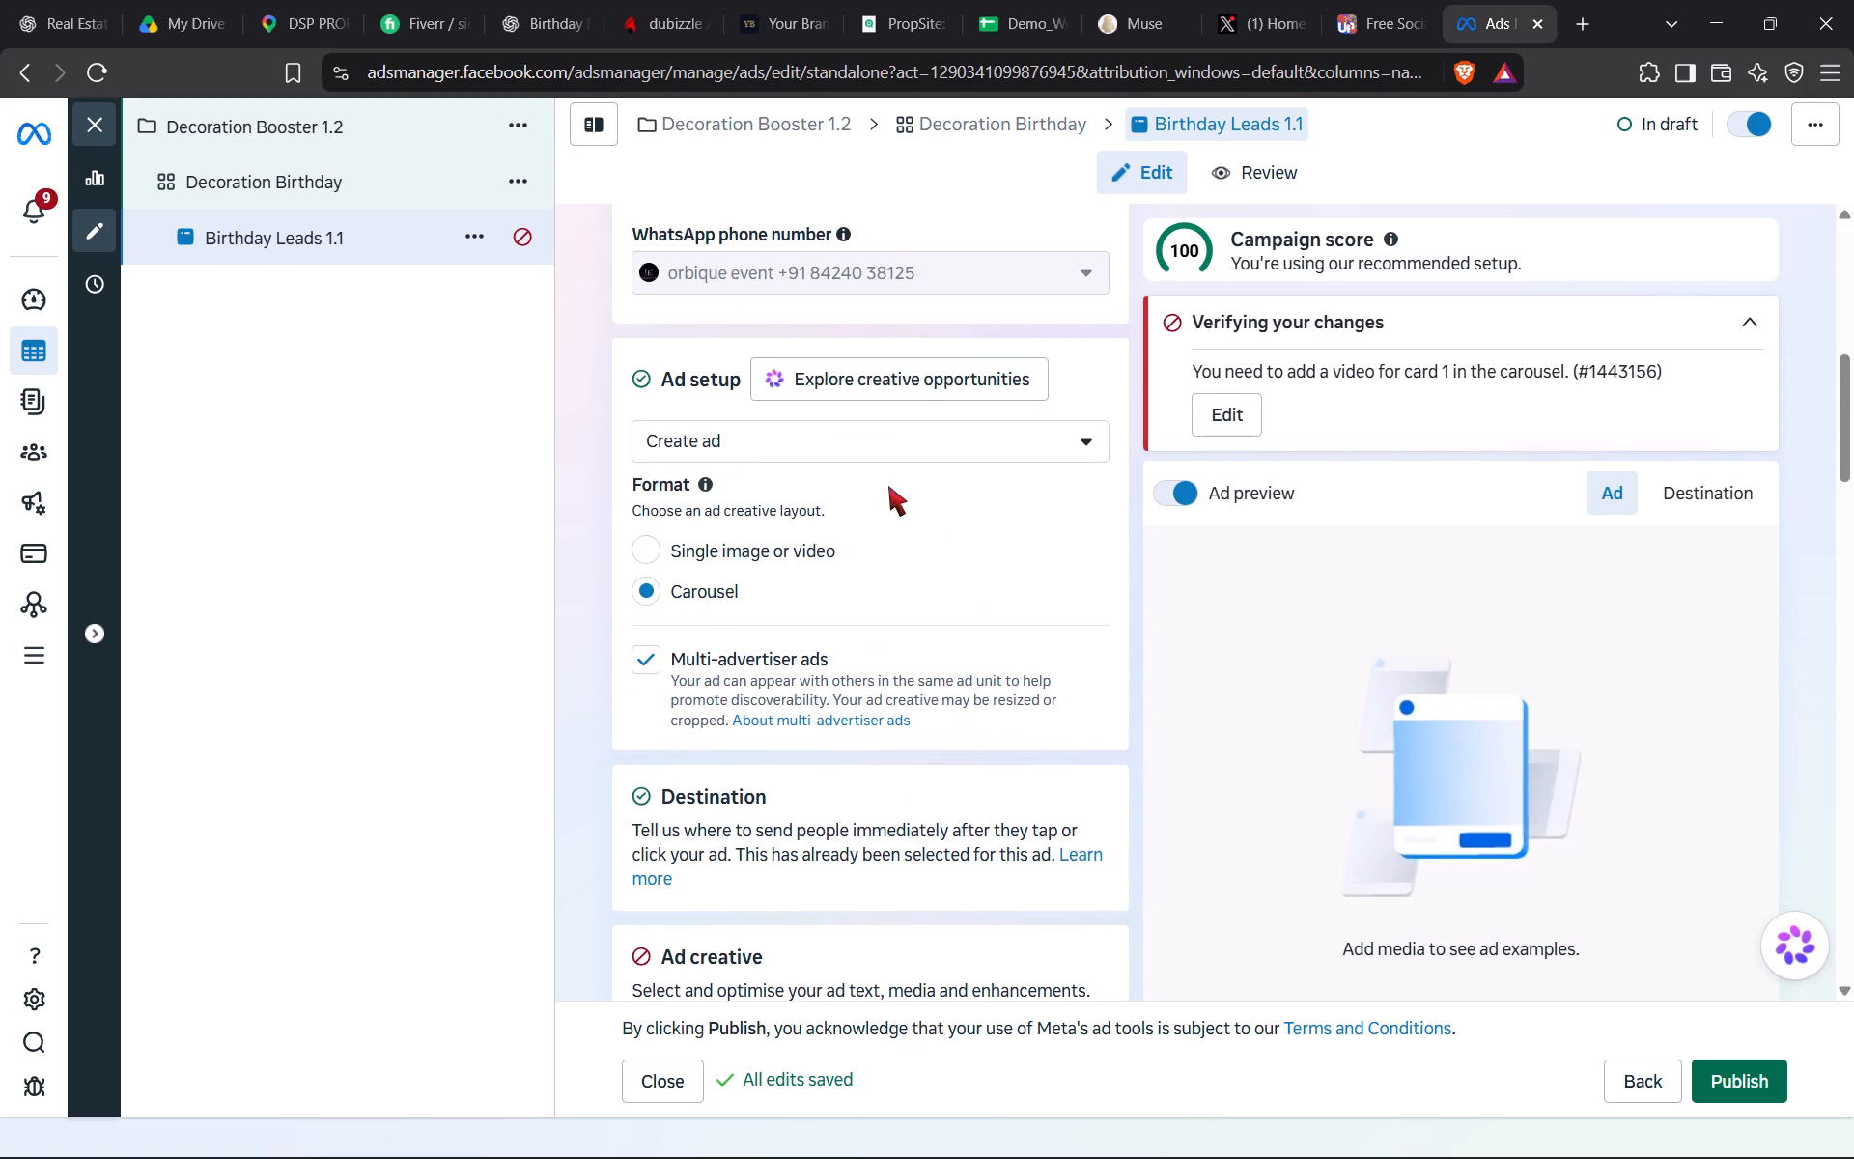
{"action": "scroll", "coordinate": [835, 564], "scroll_direction": "down", "scroll_amount": 1}
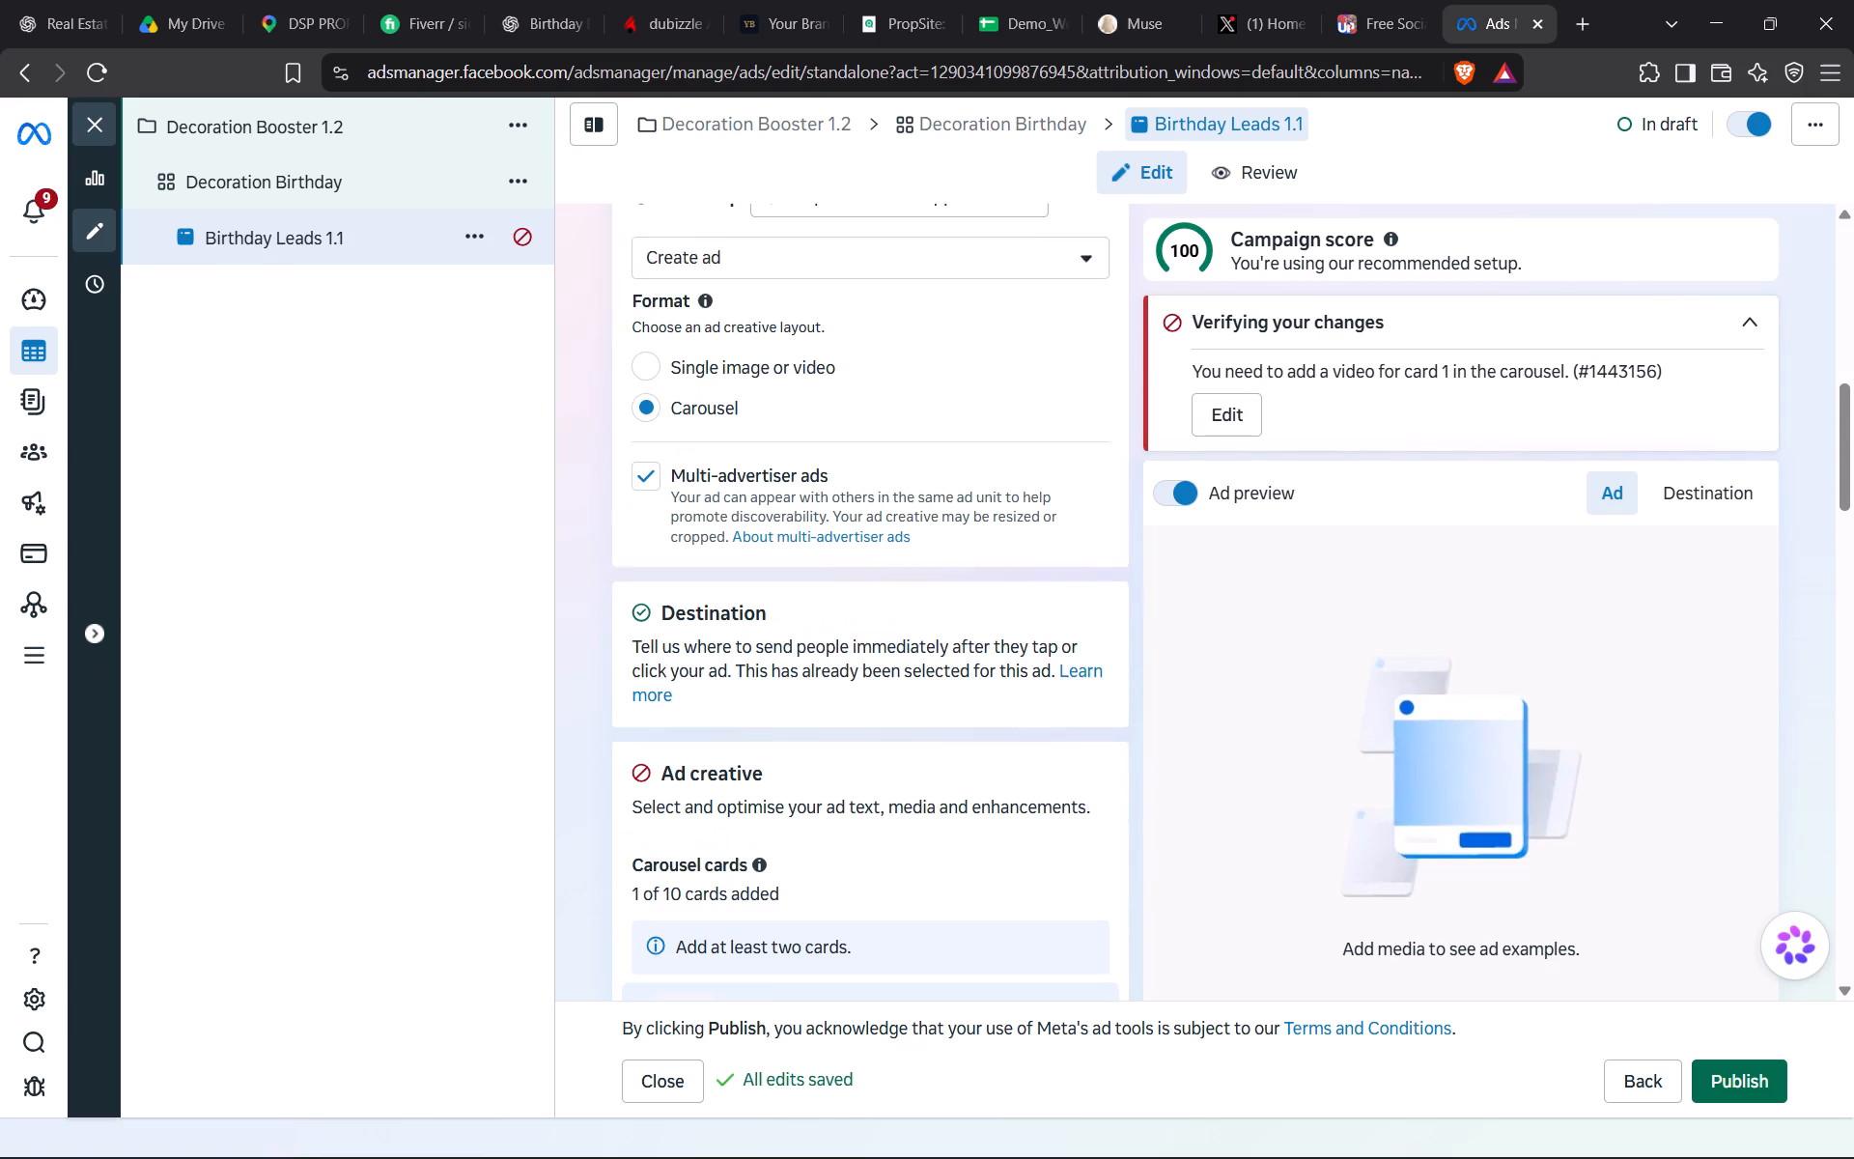
{"action": "scroll", "coordinate": [835, 564], "scroll_direction": "down", "scroll_amount": 1}
{"action": "scroll", "coordinate": [826, 774], "scroll_direction": "down", "scroll_amount": 1}
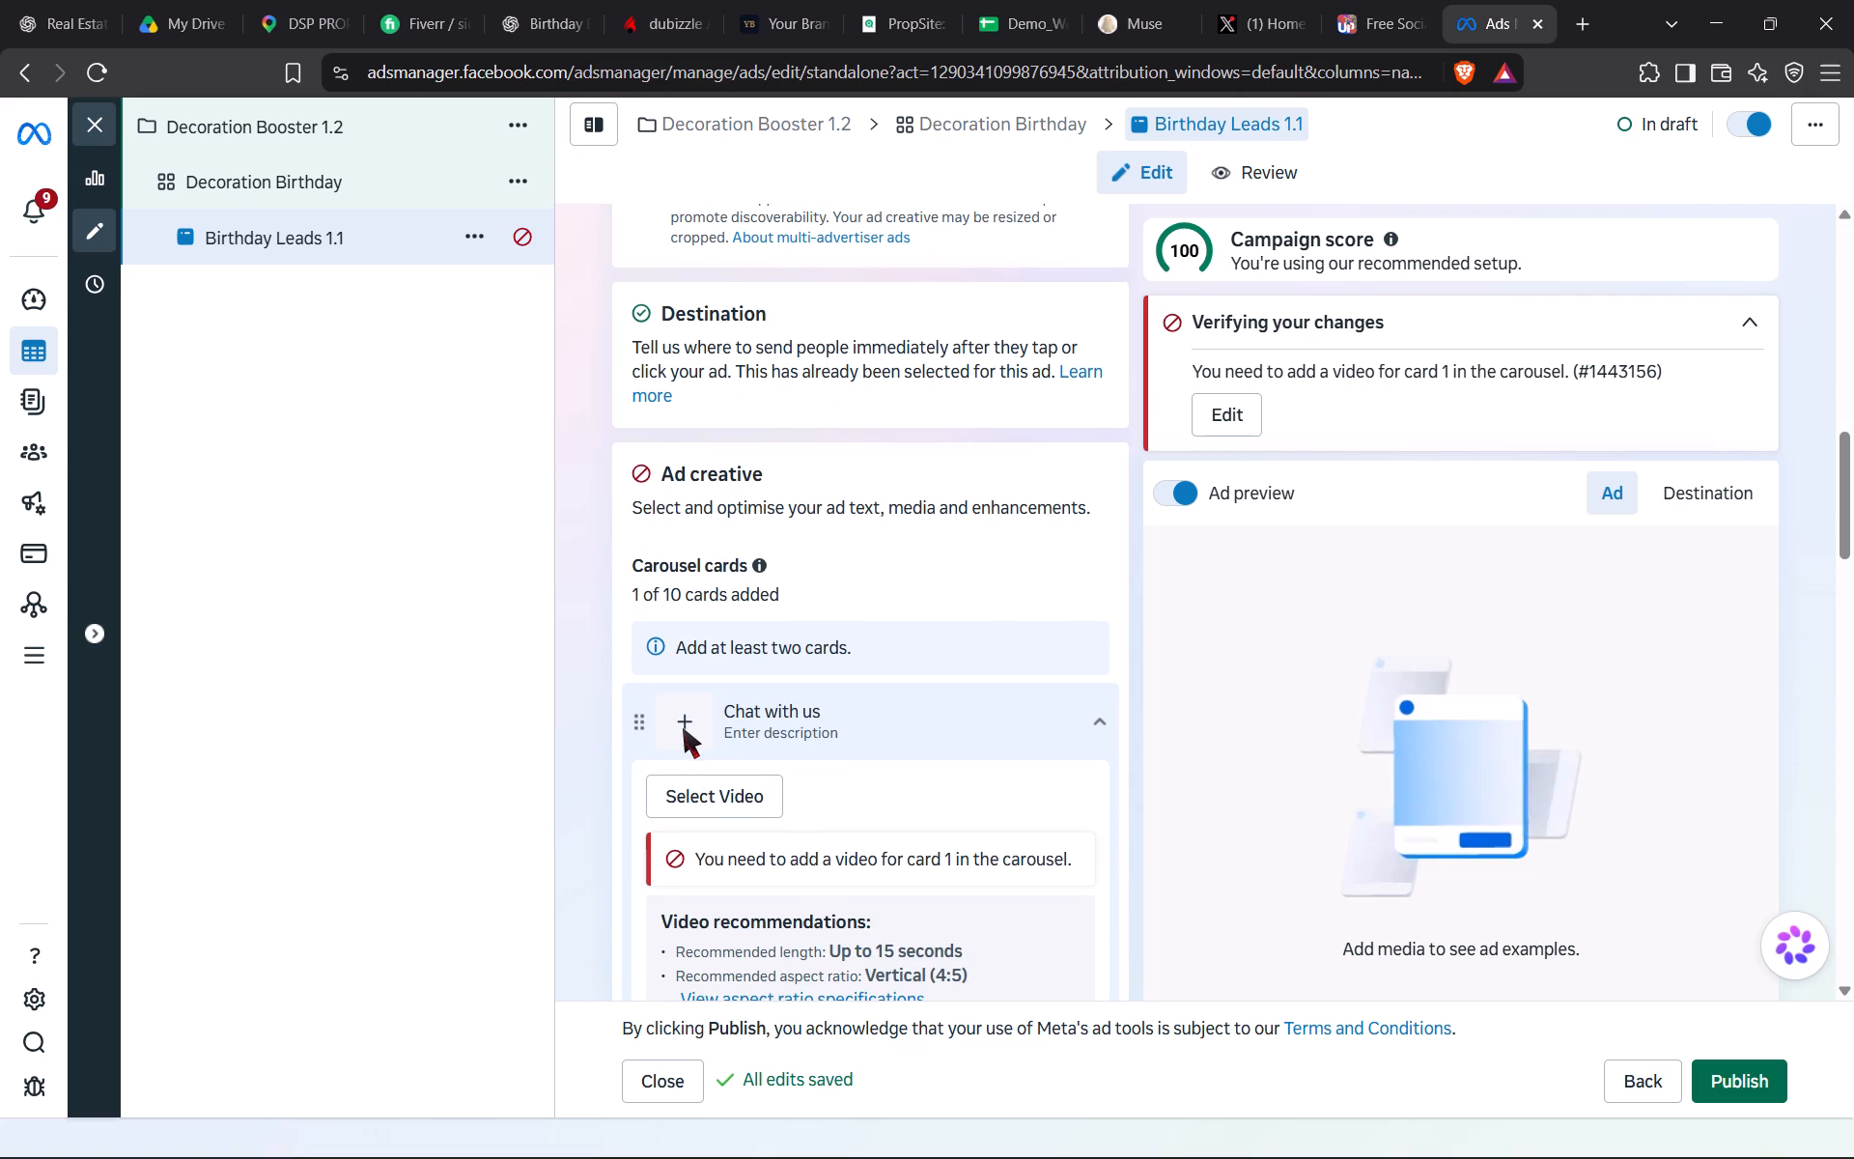
{"action": "left_click", "coordinate": [683, 726]}
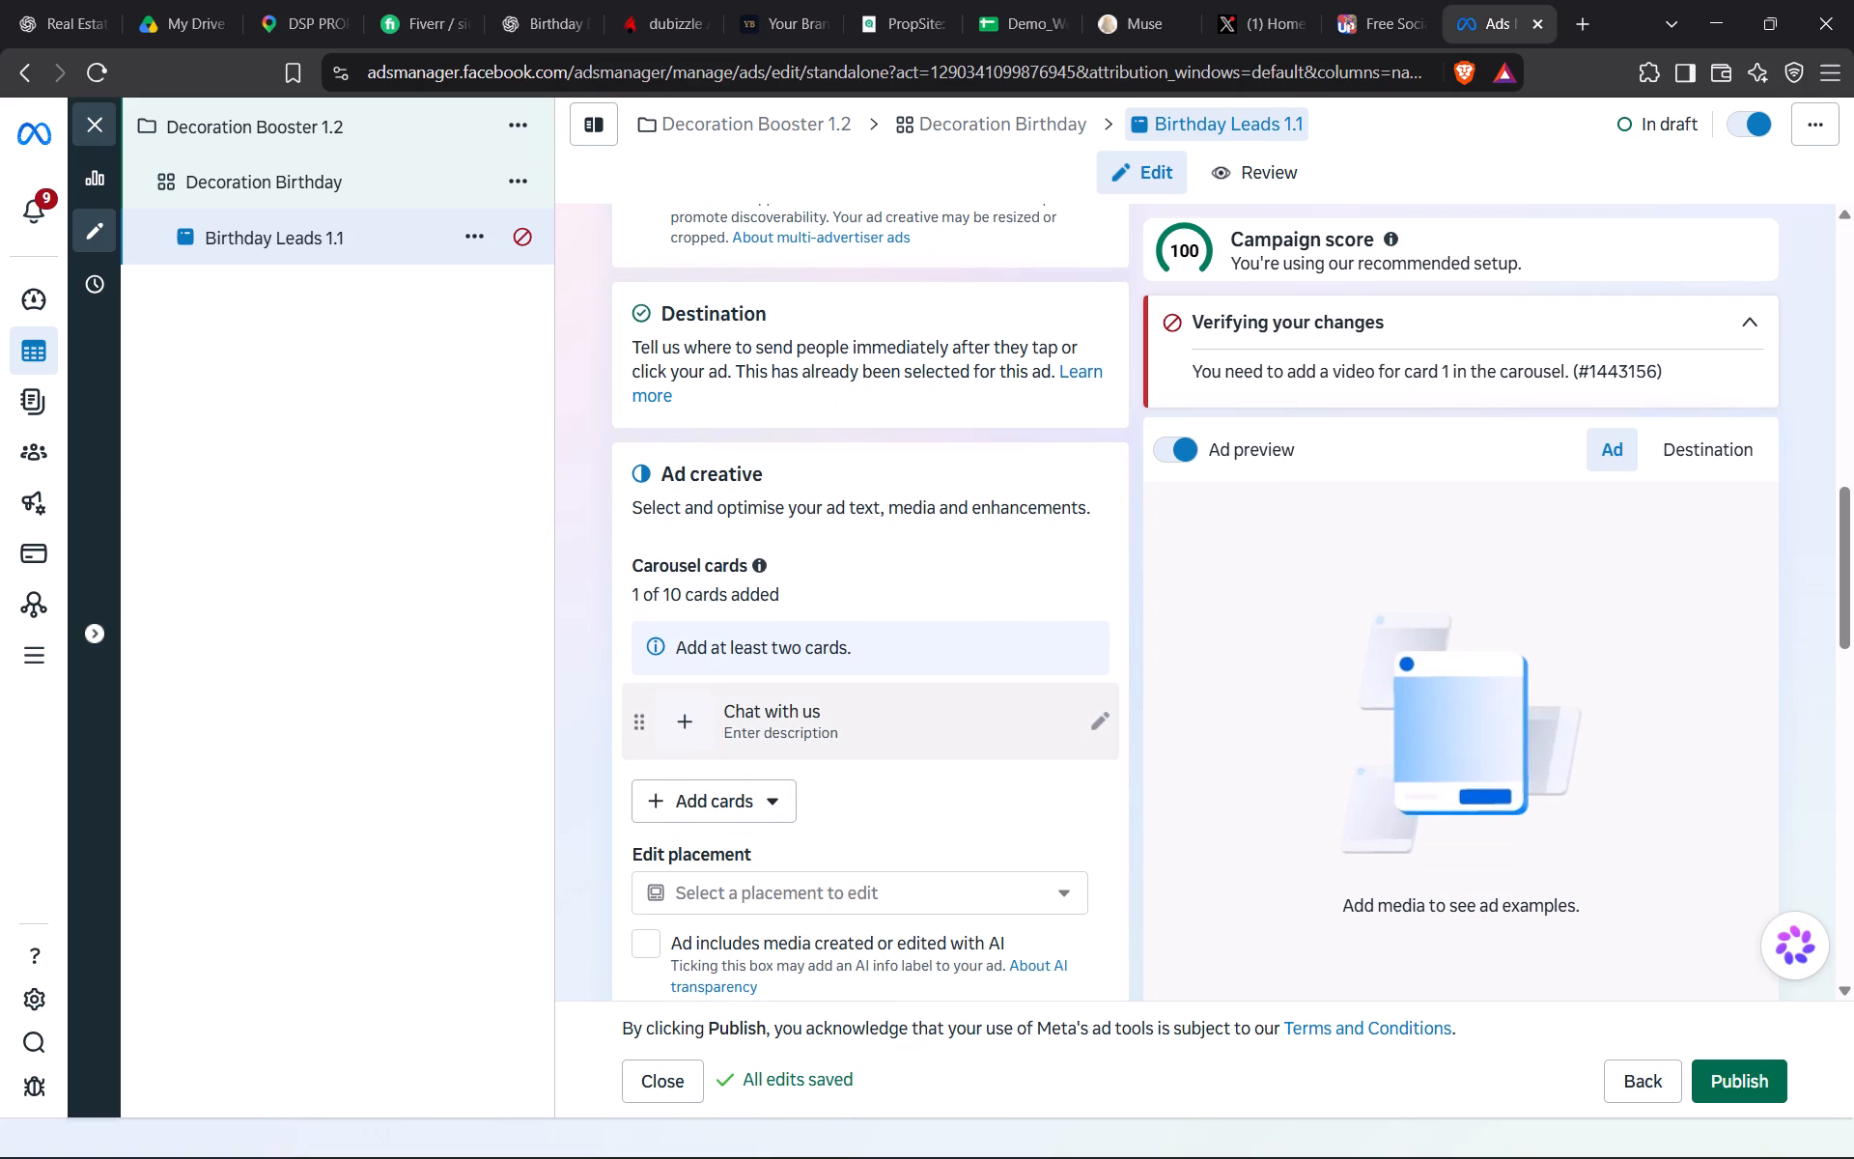
{"action": "left_click", "coordinate": [644, 735]}
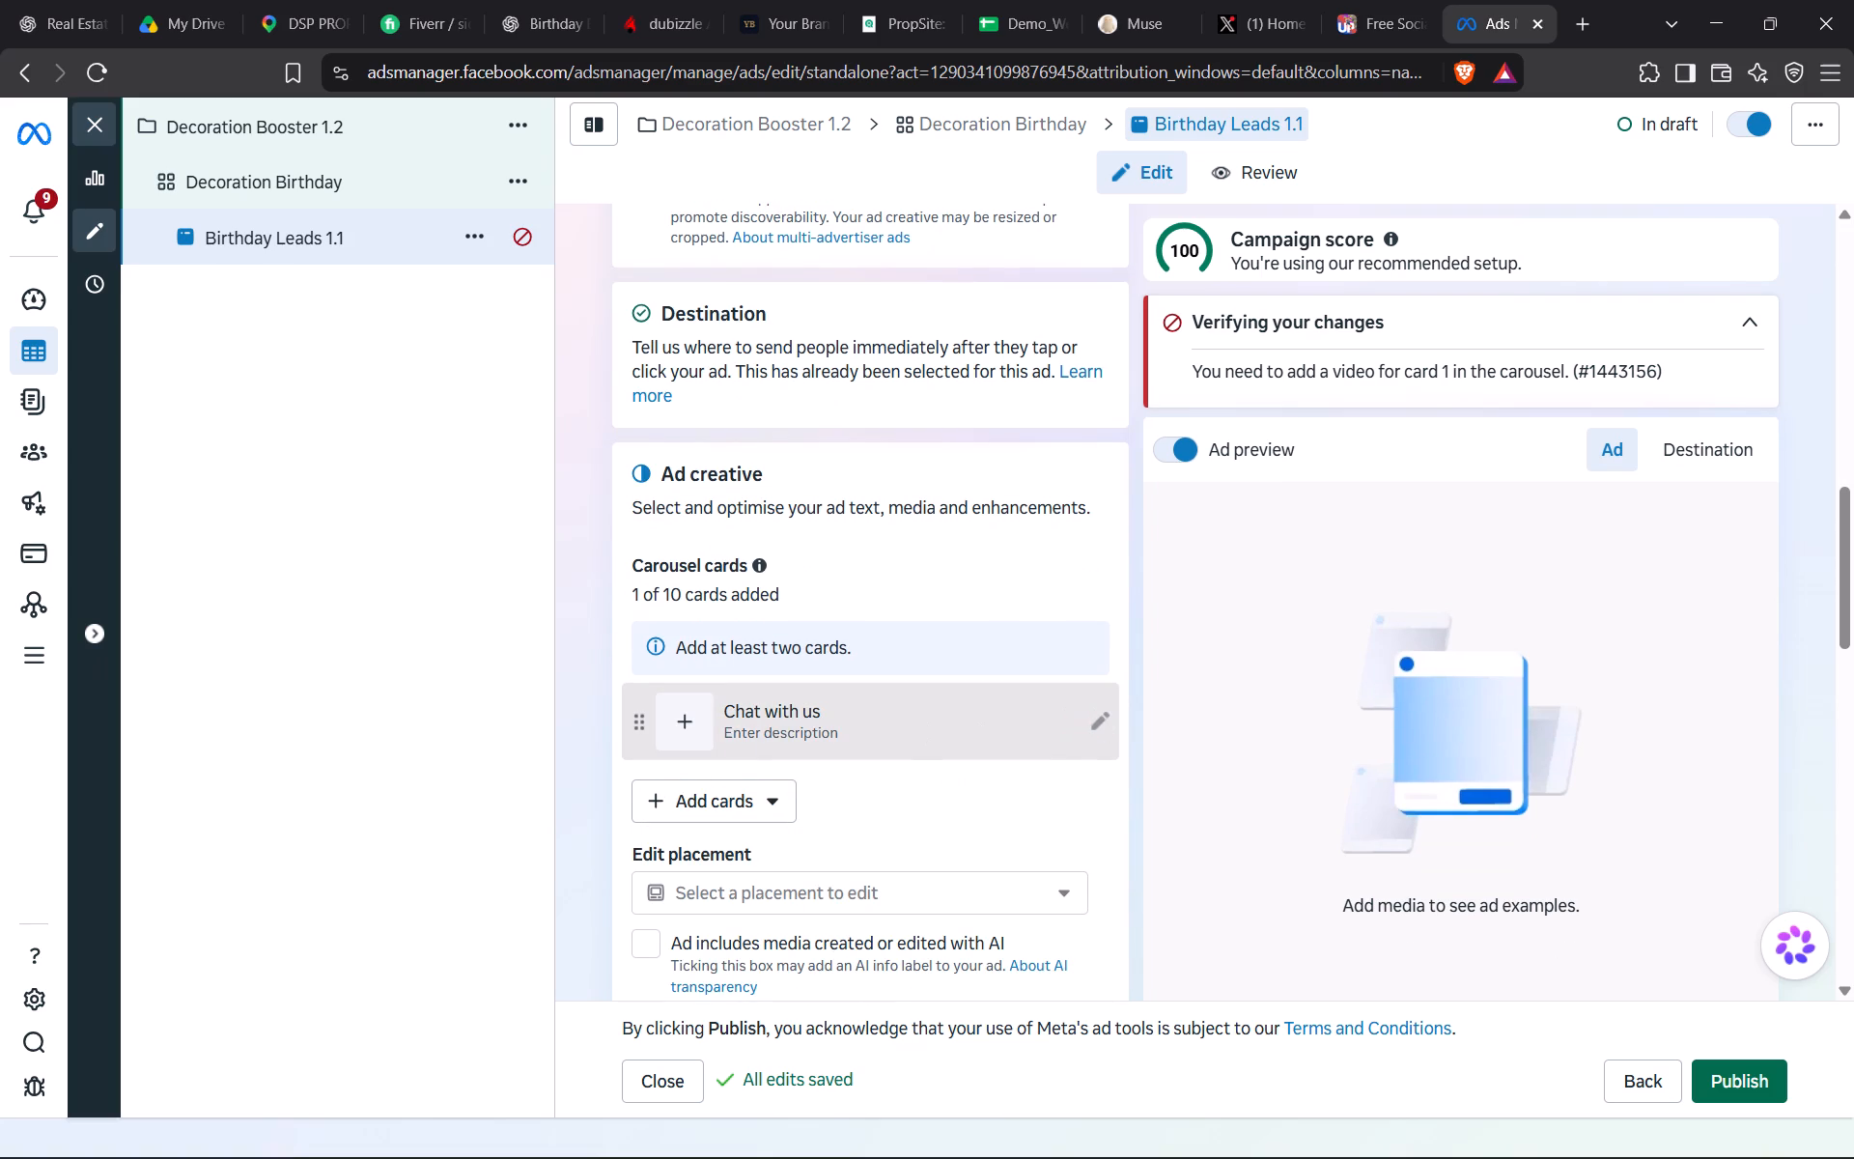
{"action": "left_click", "coordinate": [1098, 721]}
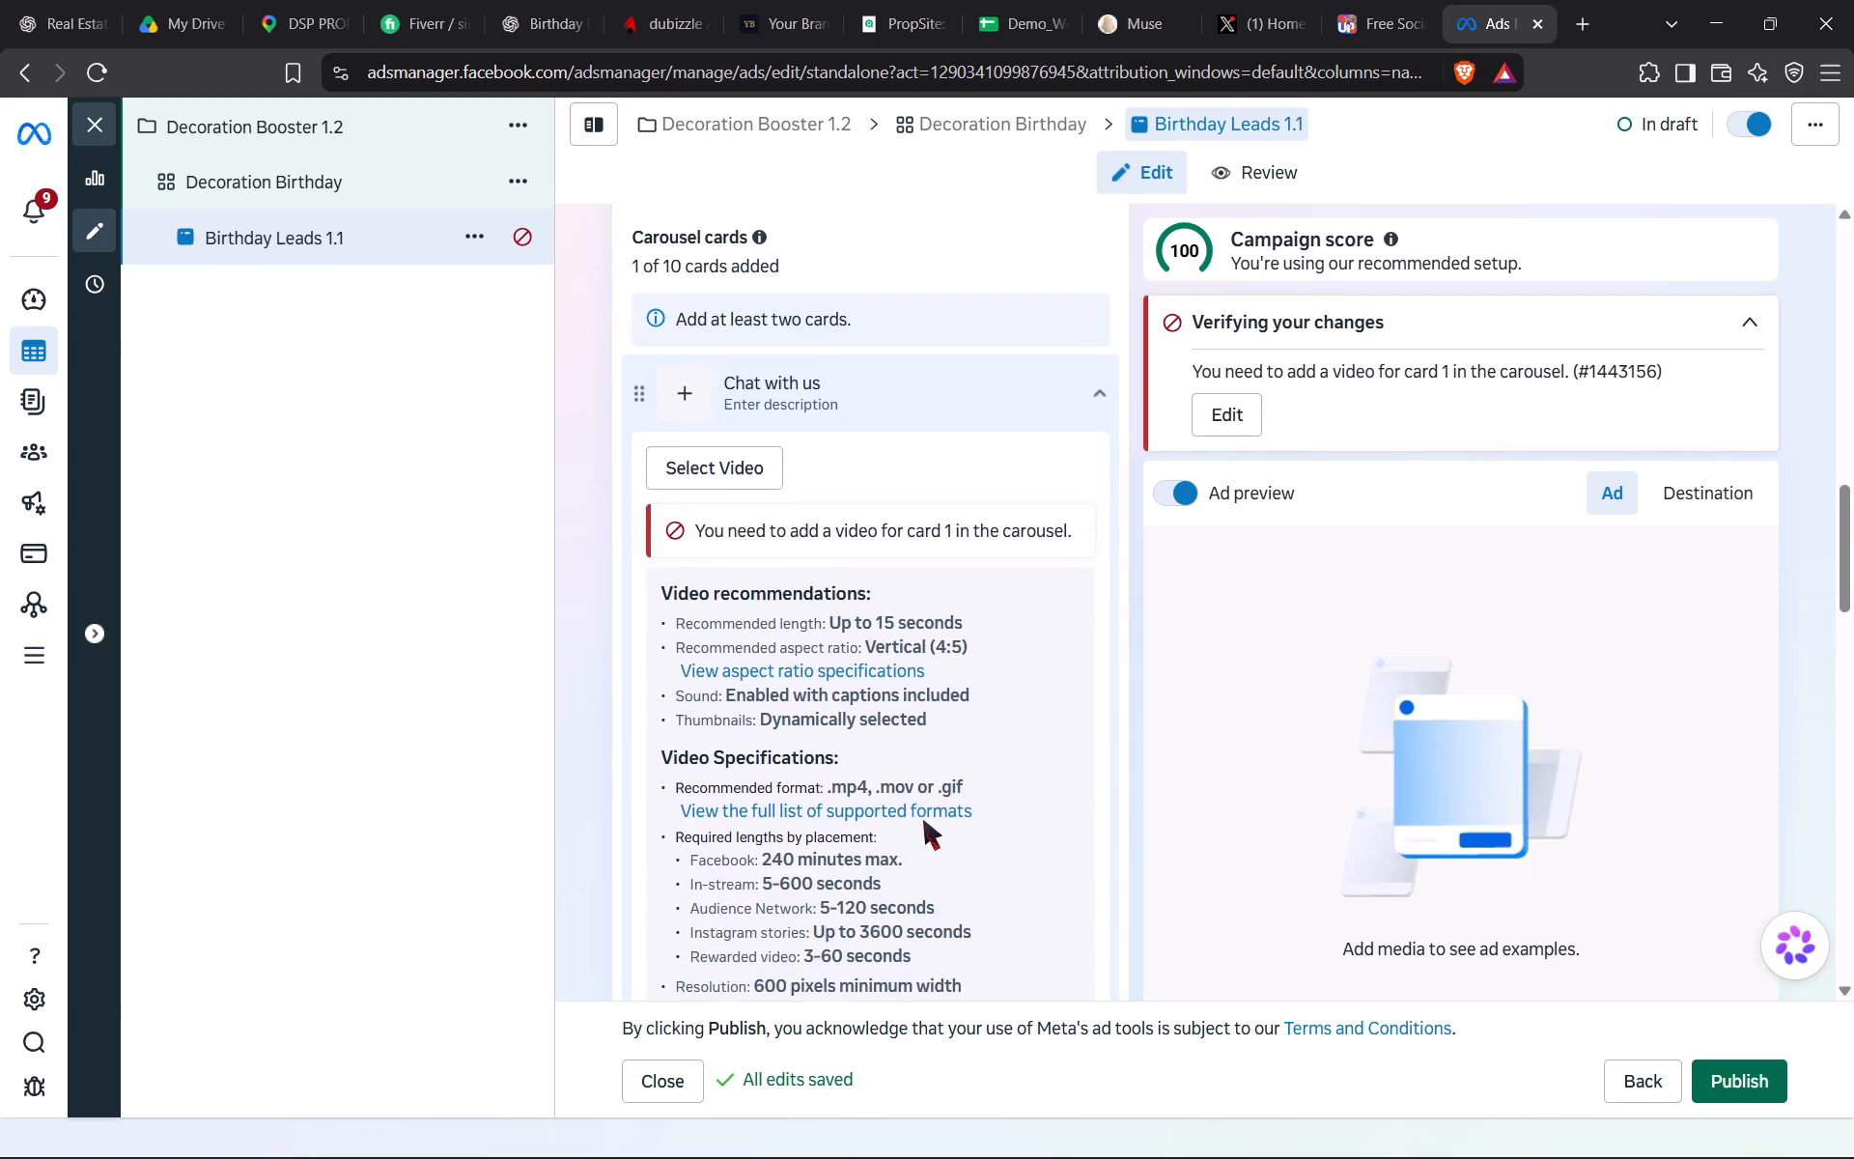
{"action": "left_click", "coordinate": [1100, 471]}
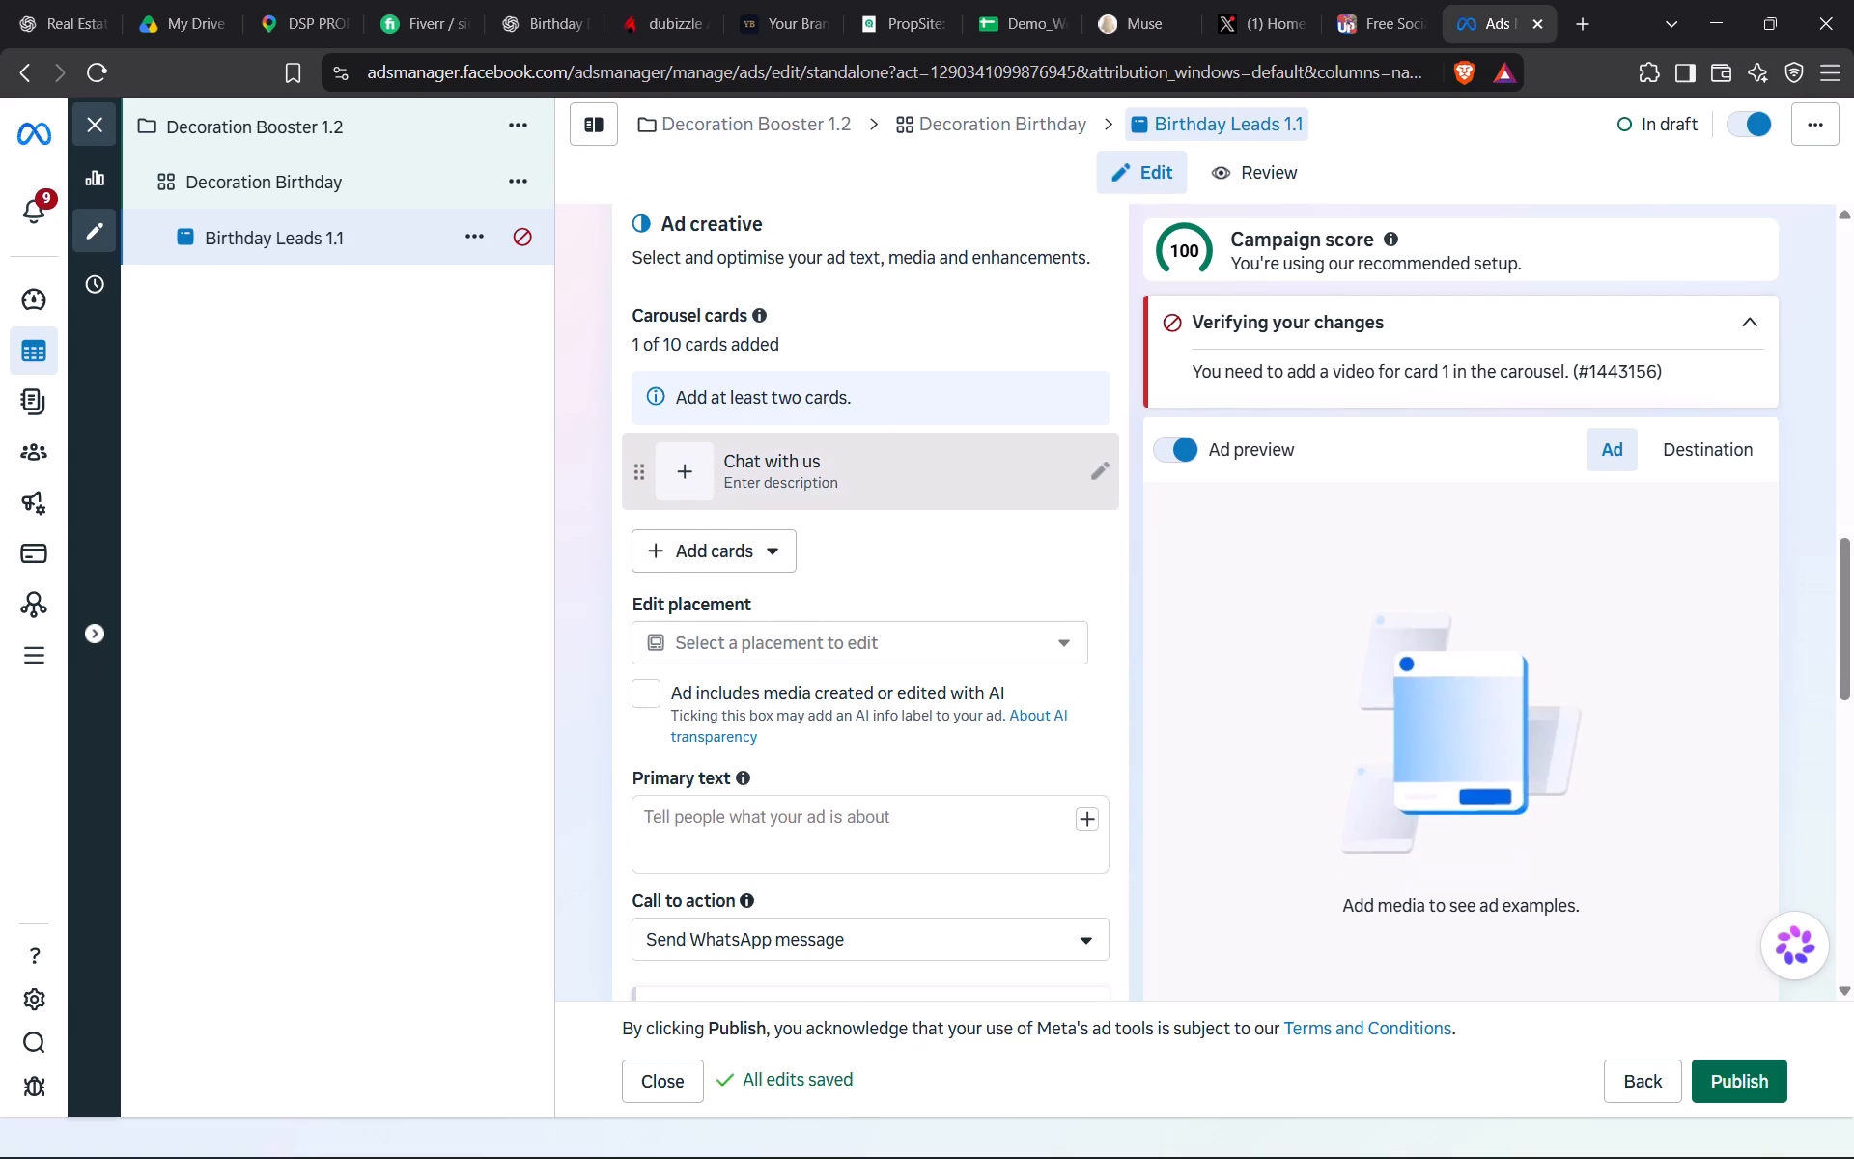
Upload the image orbique new twmp .jpeg from the Downloads folder and add it as a new carousel image card.
{"action": "scroll", "coordinate": [851, 492], "scroll_direction": "up", "scroll_amount": 1}
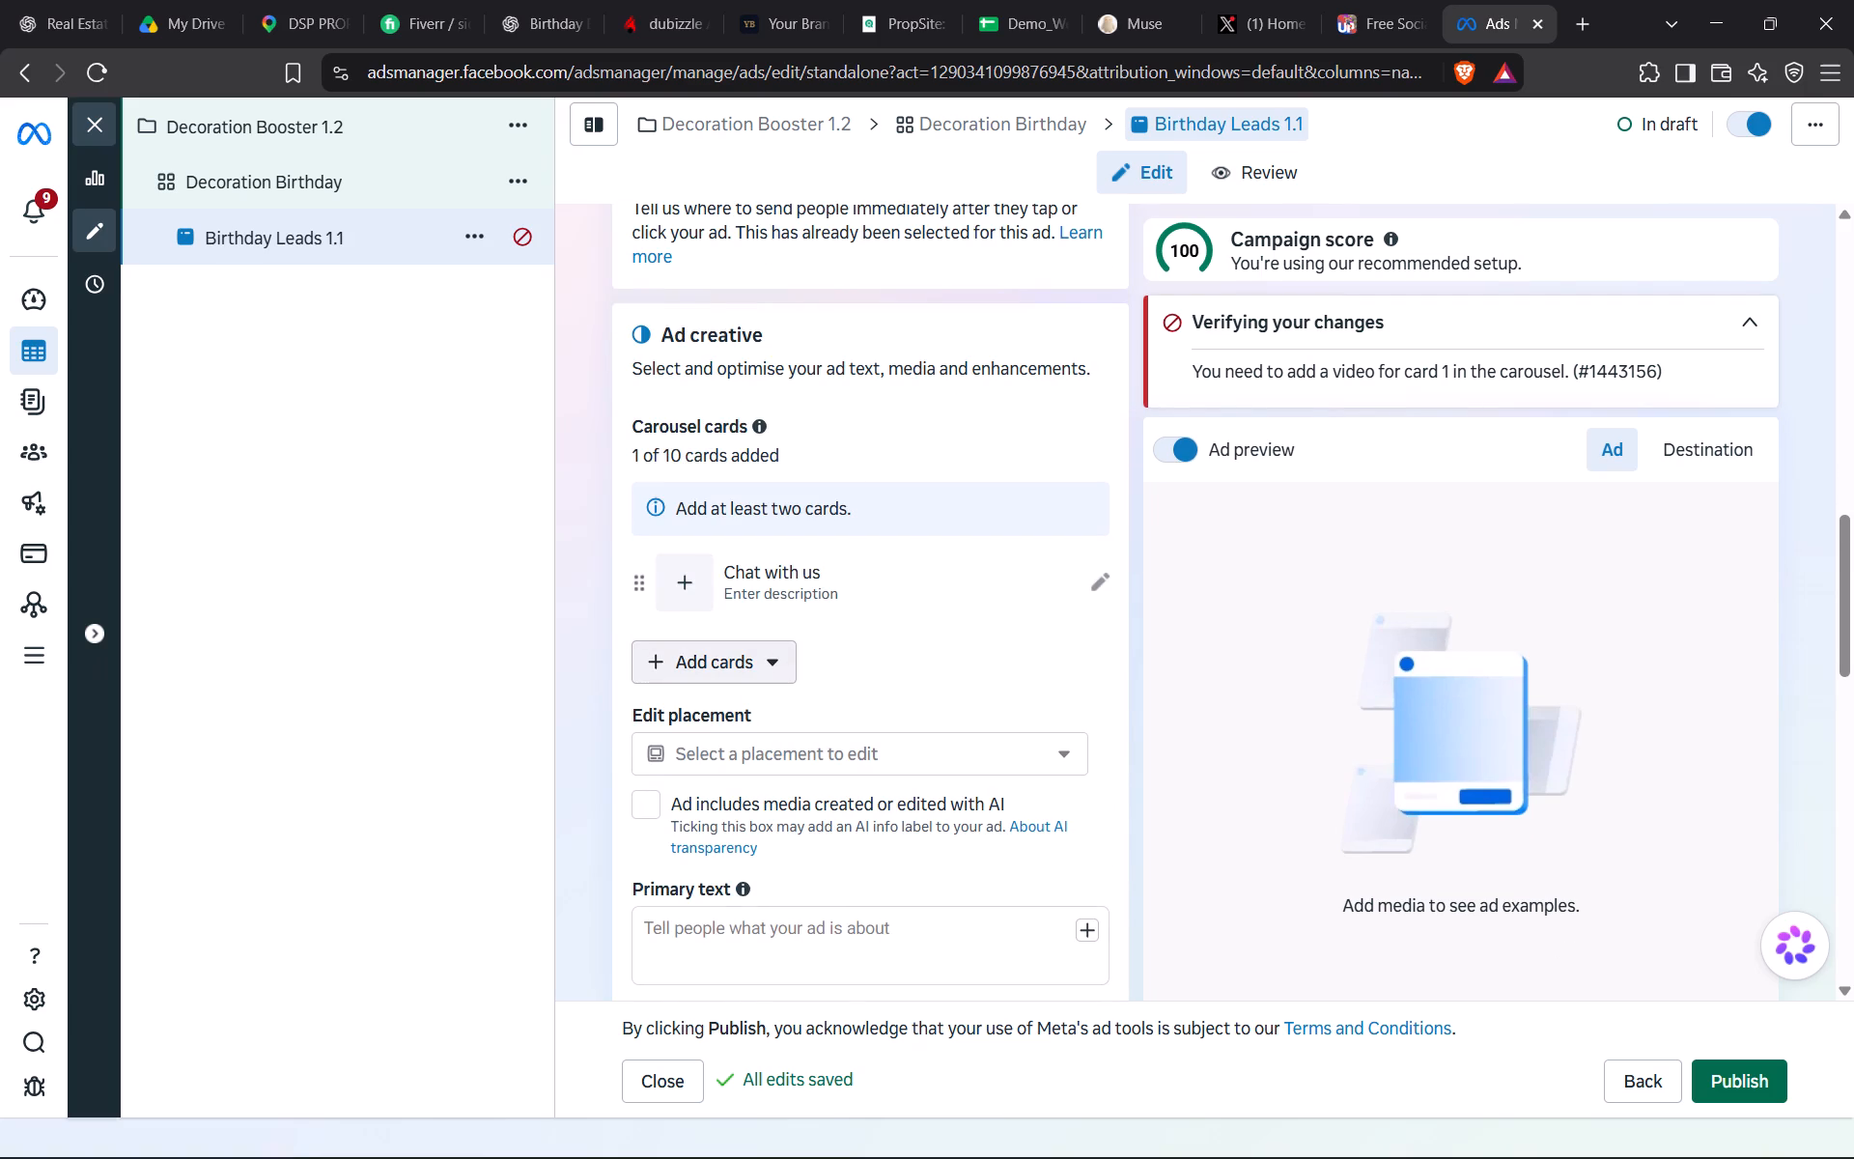
{"action": "left_click", "coordinate": [754, 678]}
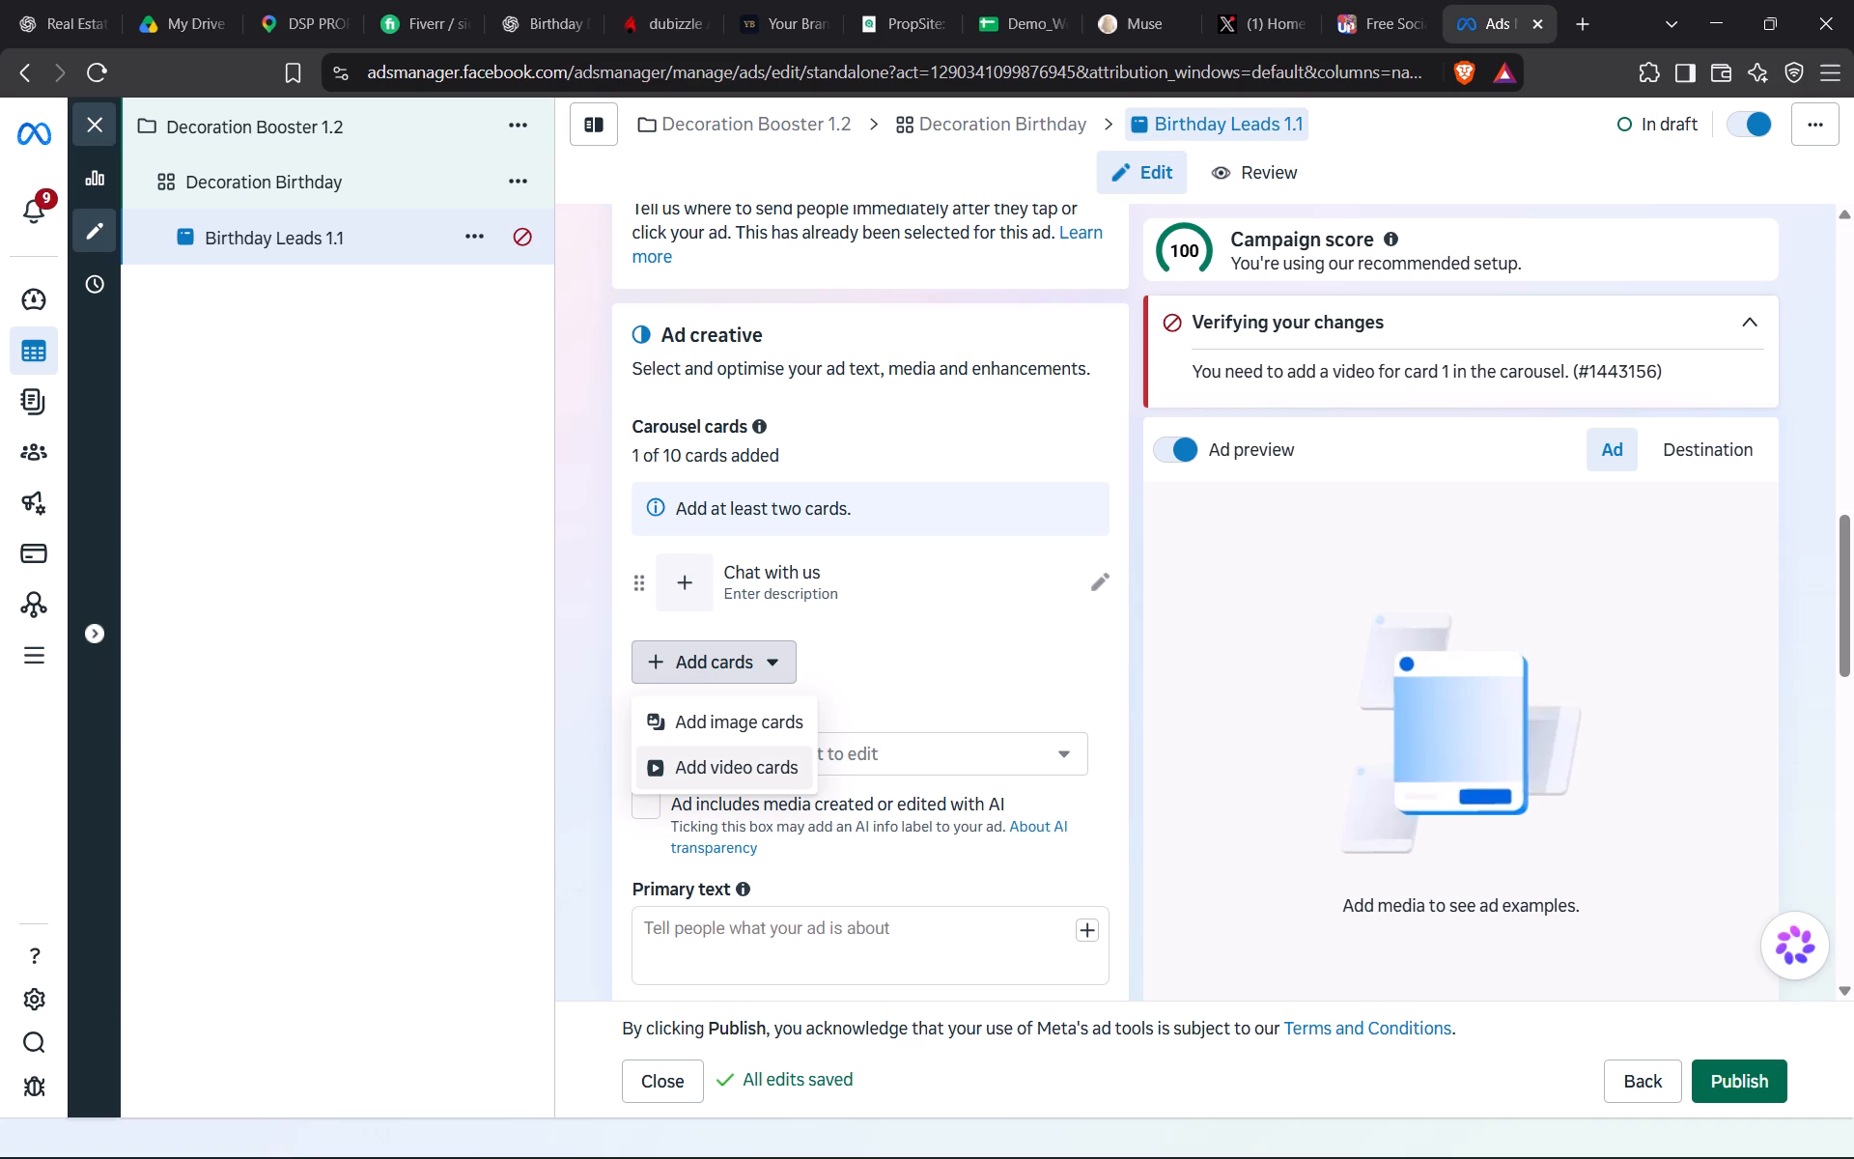
{"action": "left_click", "coordinate": [764, 711]}
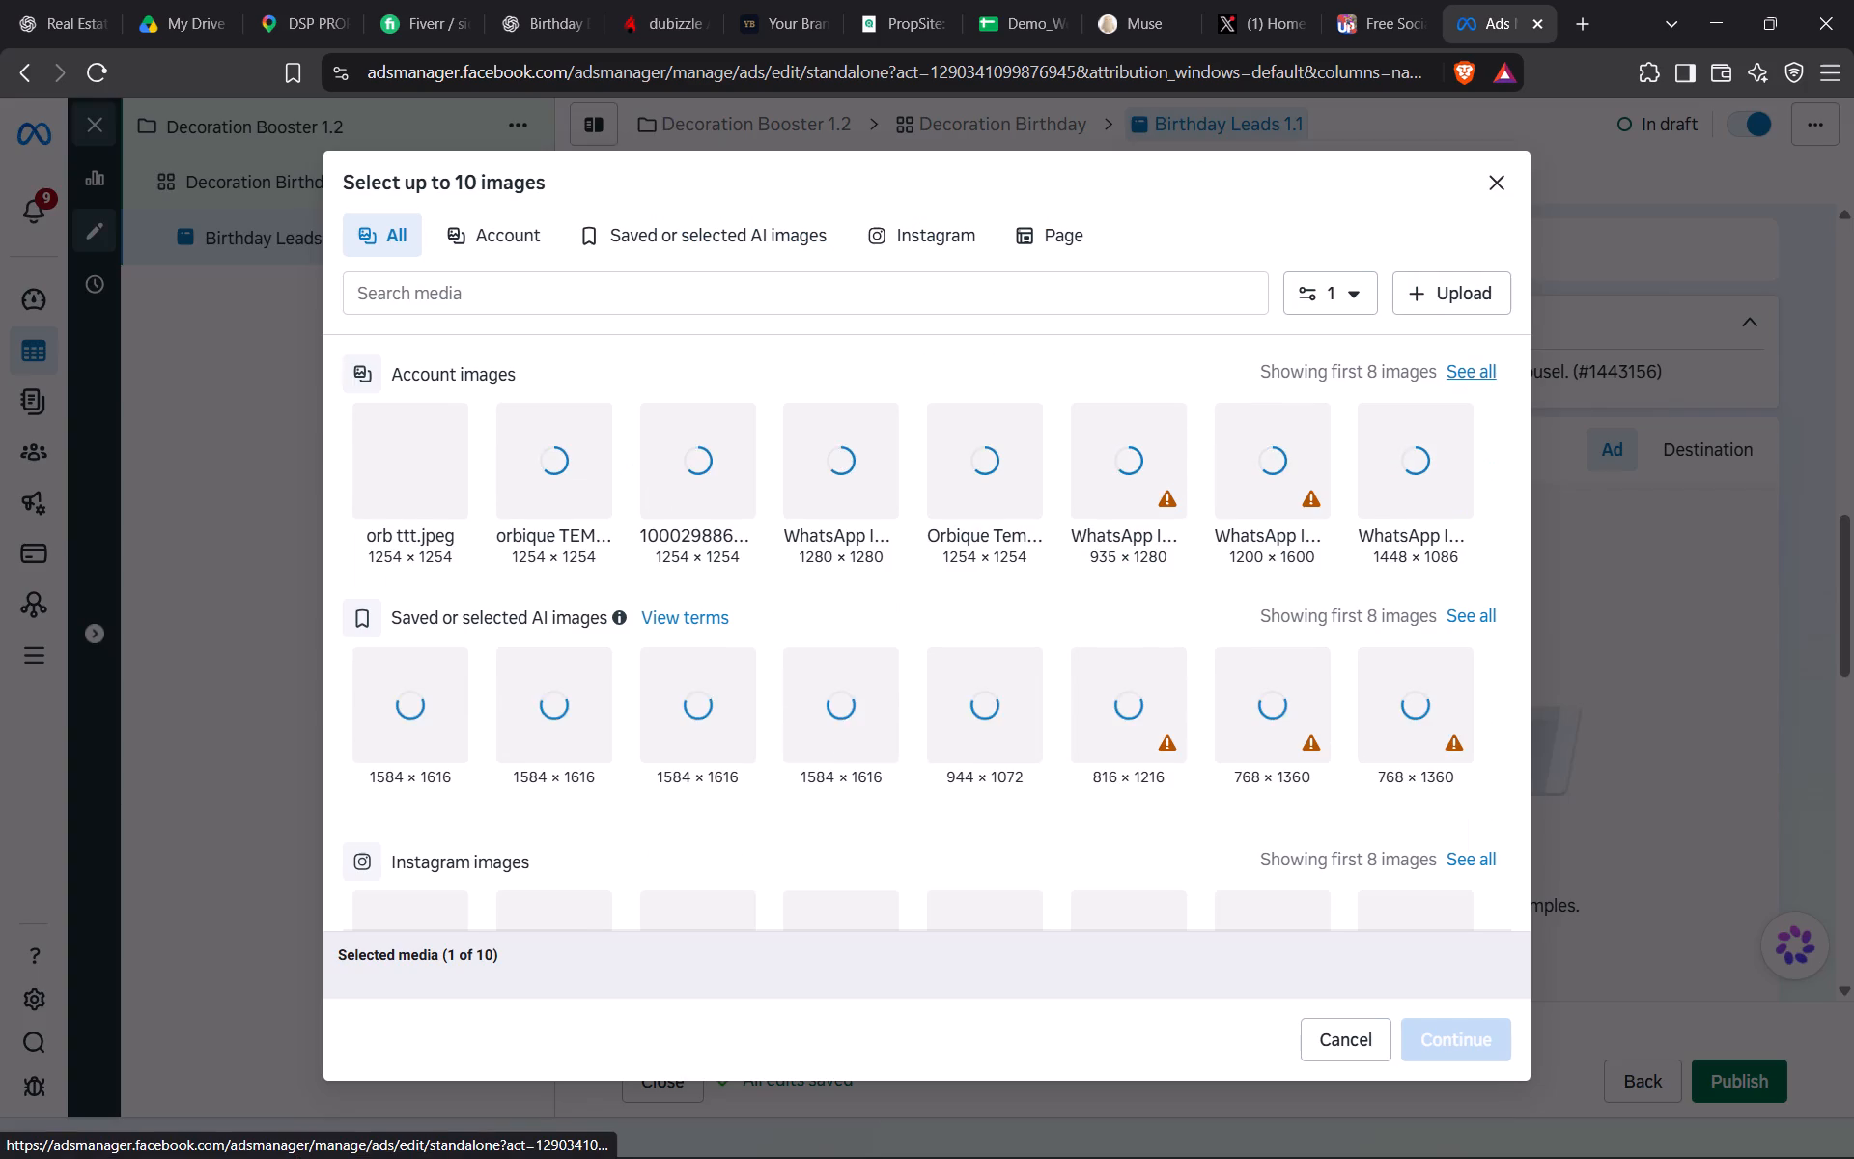
{"action": "left_click", "coordinate": [1463, 369]}
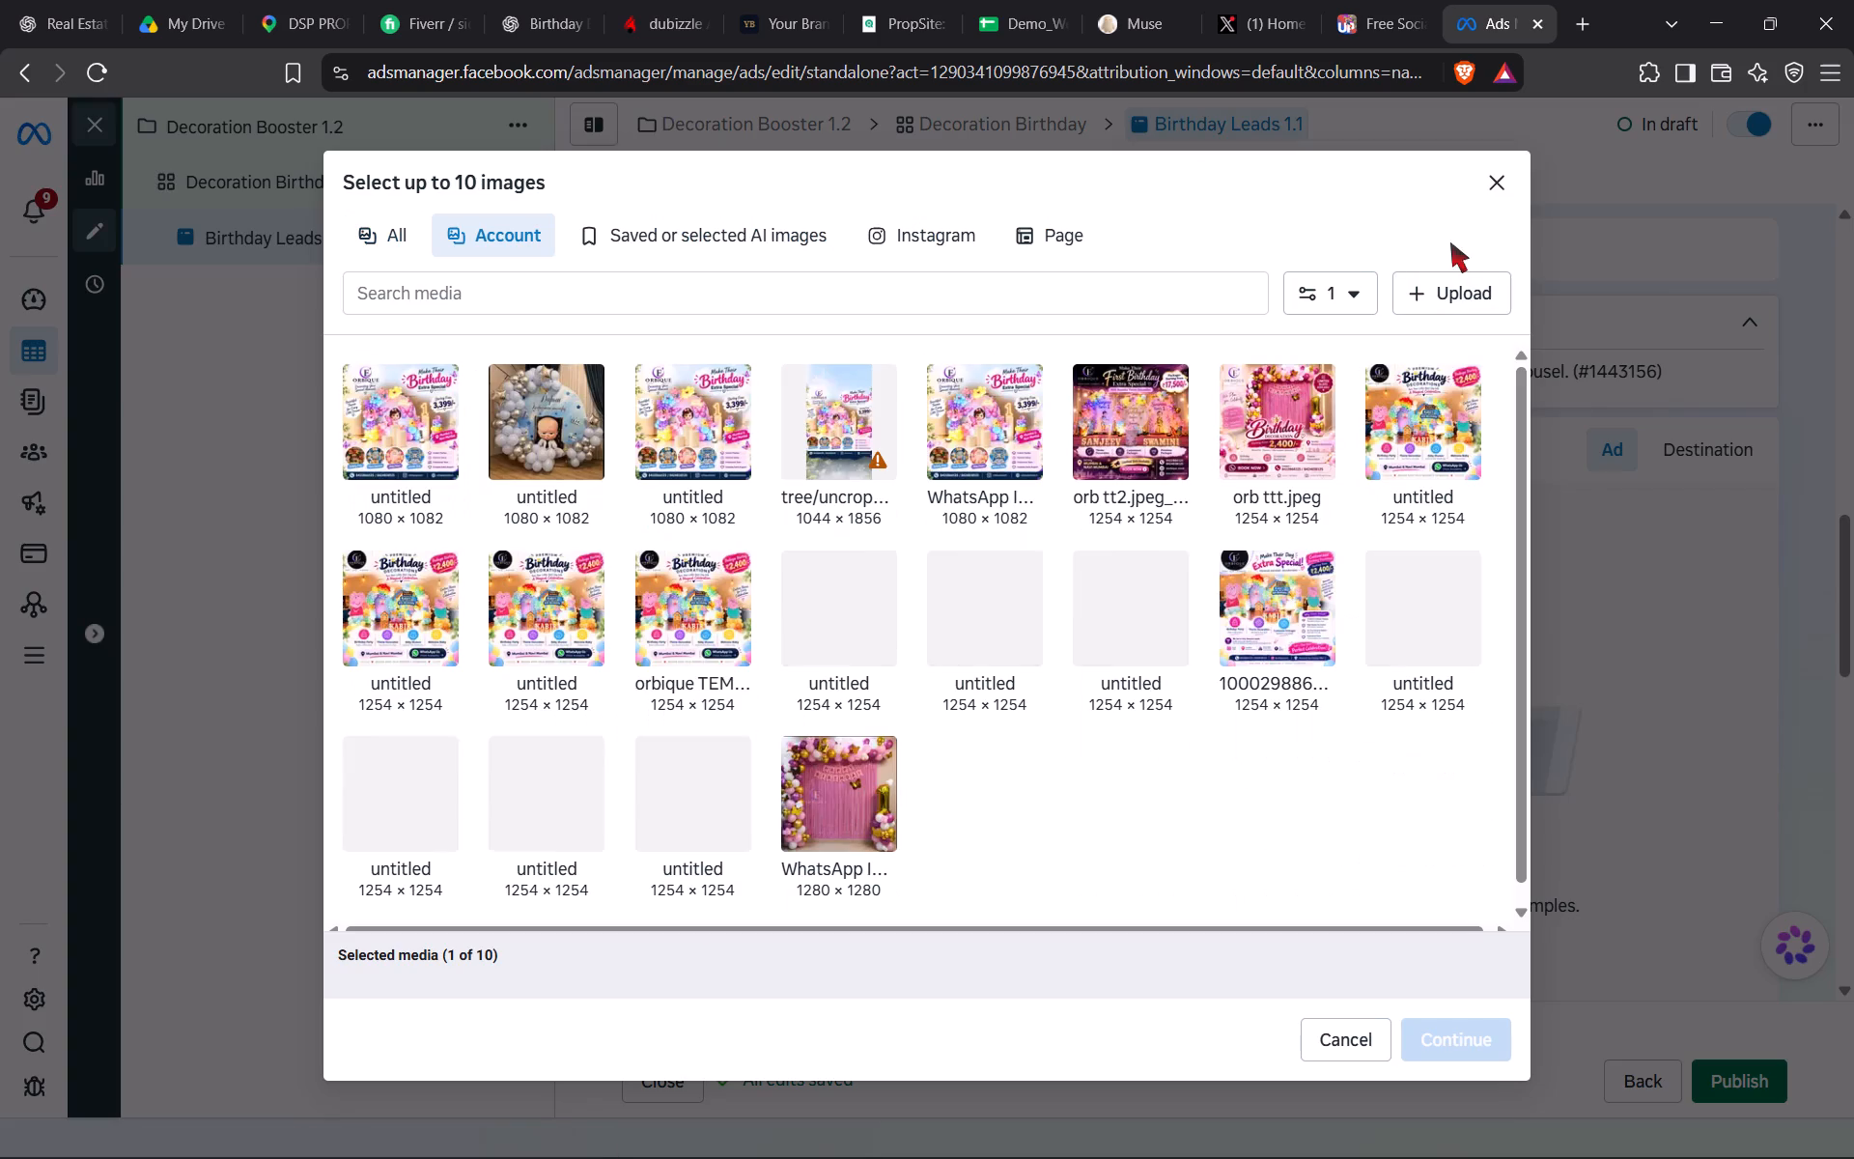
{"action": "left_click", "coordinate": [1447, 292]}
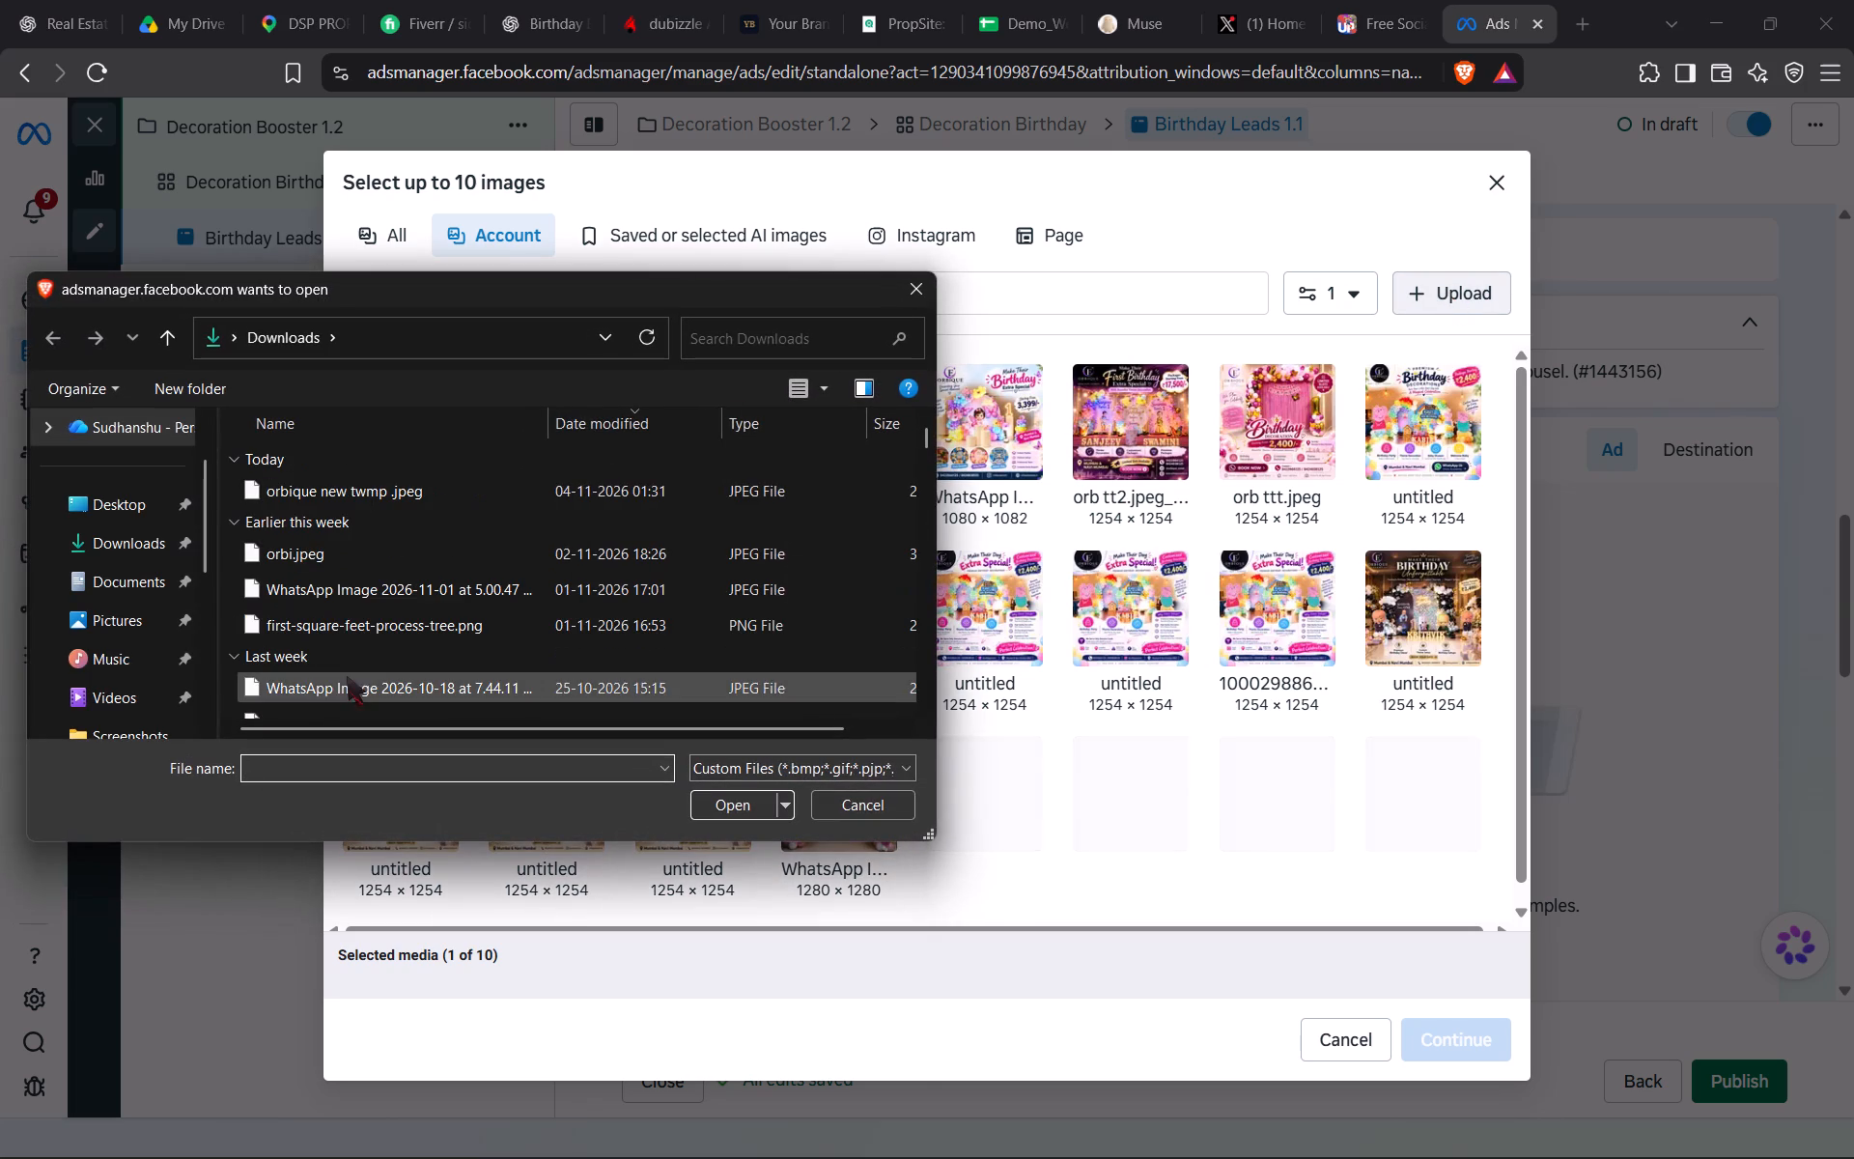
{"action": "left_click", "coordinate": [459, 495]}
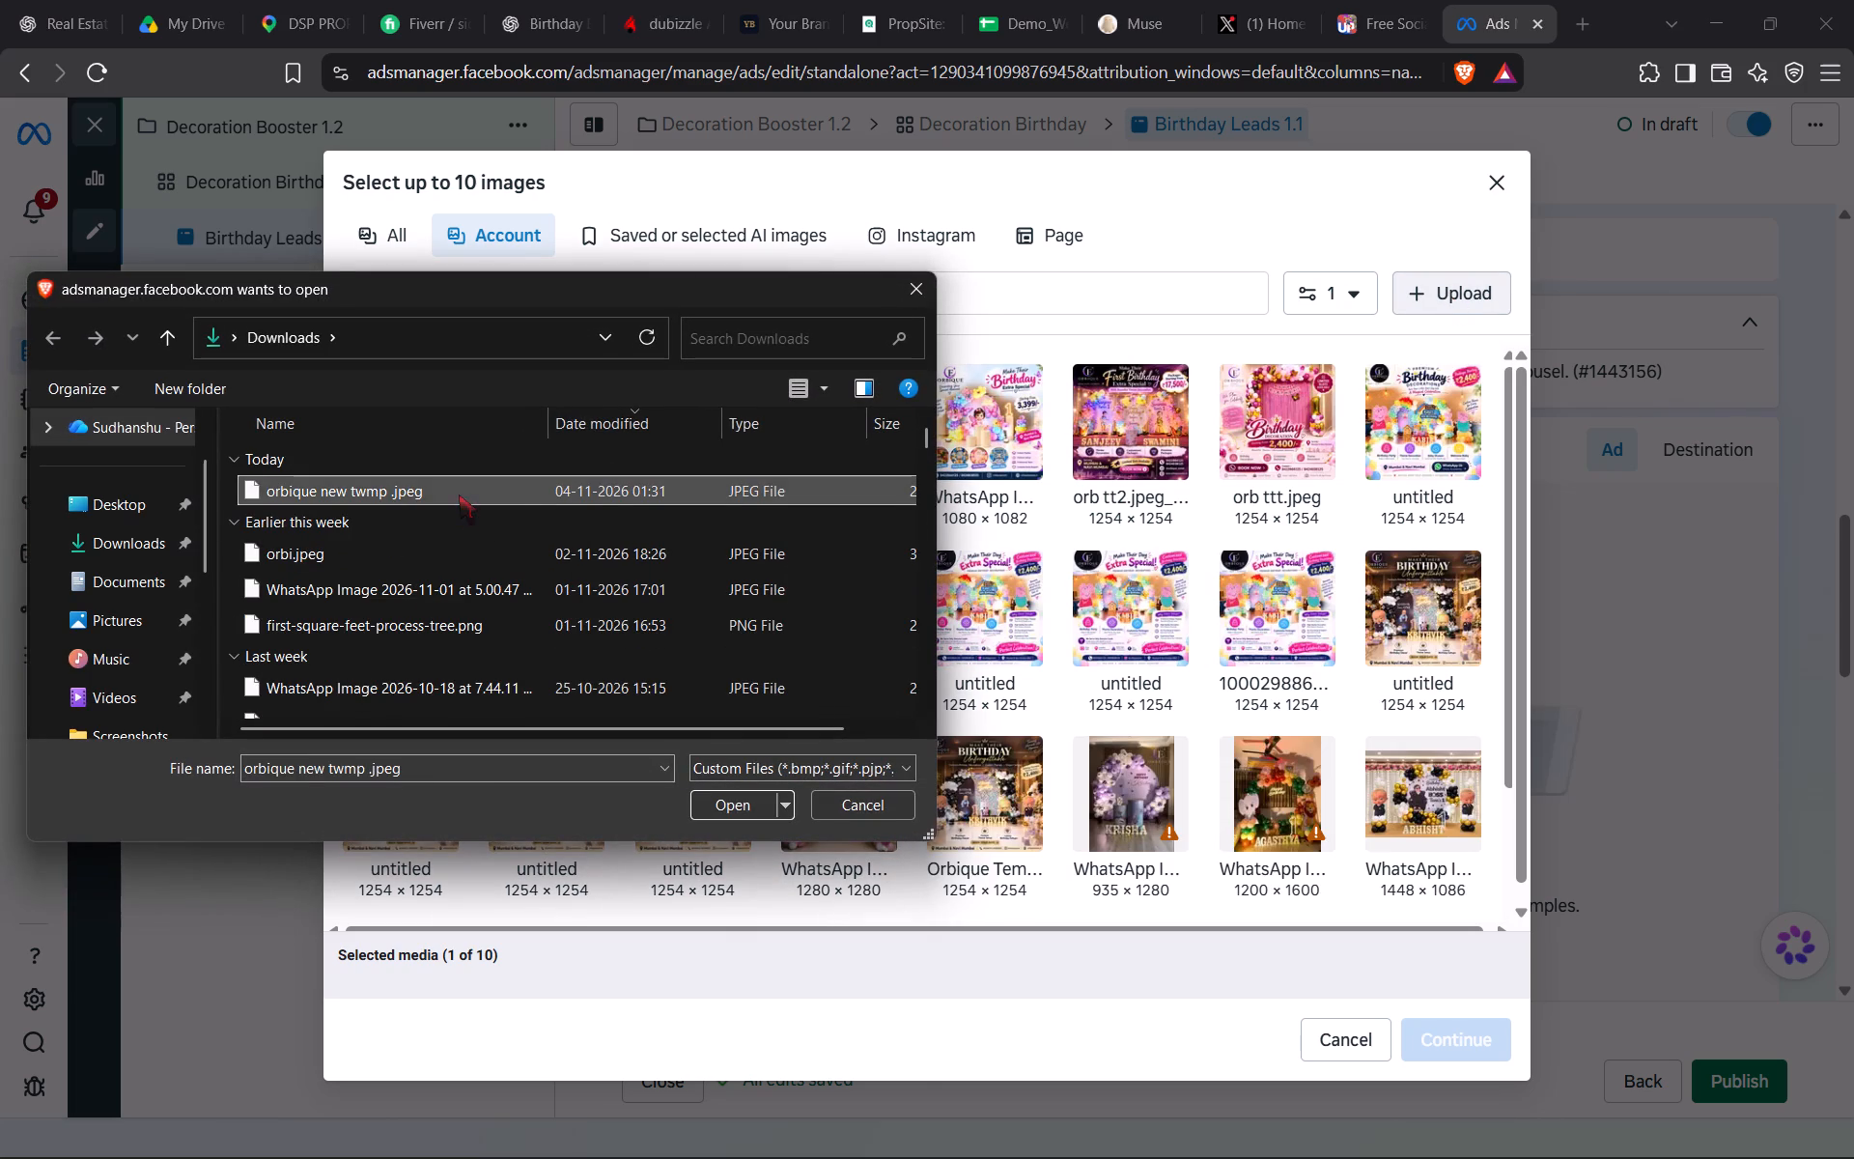
{"action": "key", "text": "Return"}
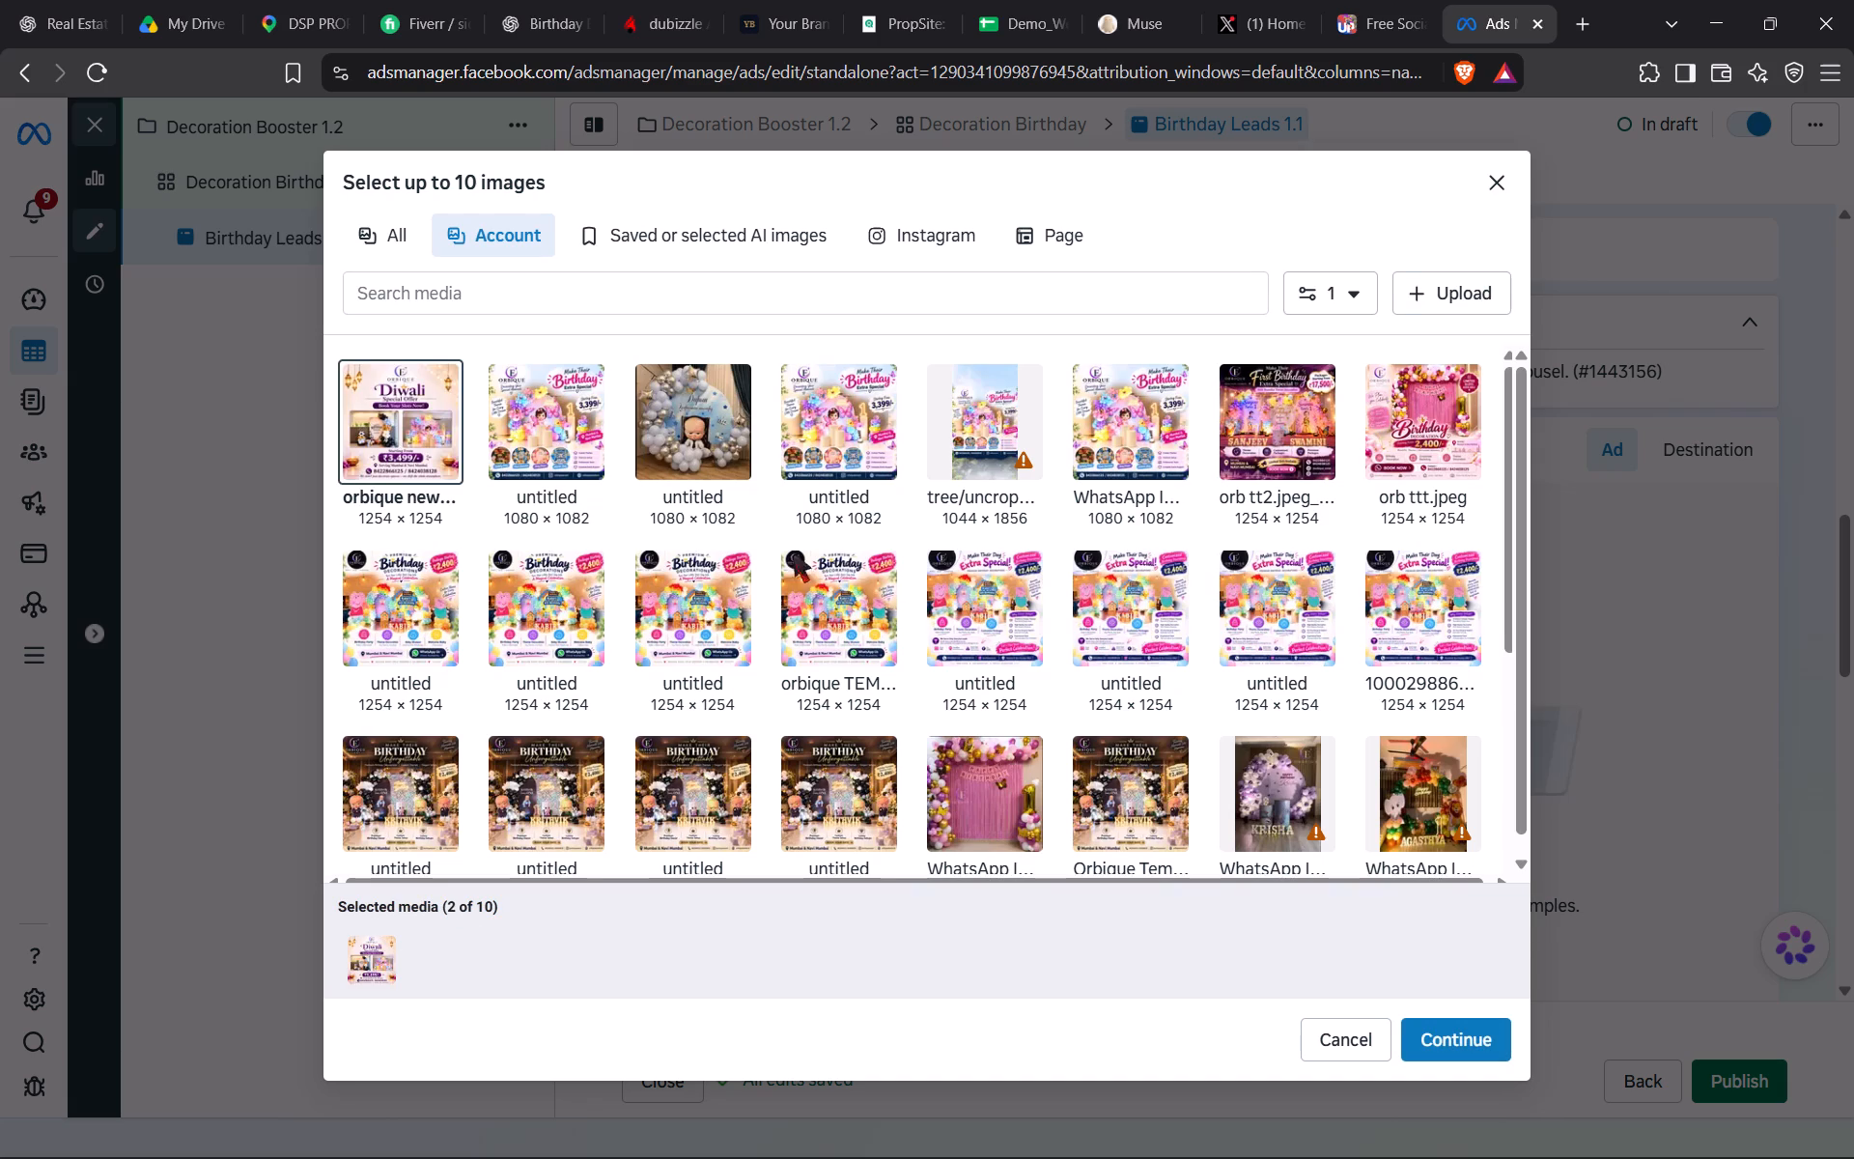
{"action": "left_click", "coordinate": [1472, 1042]}
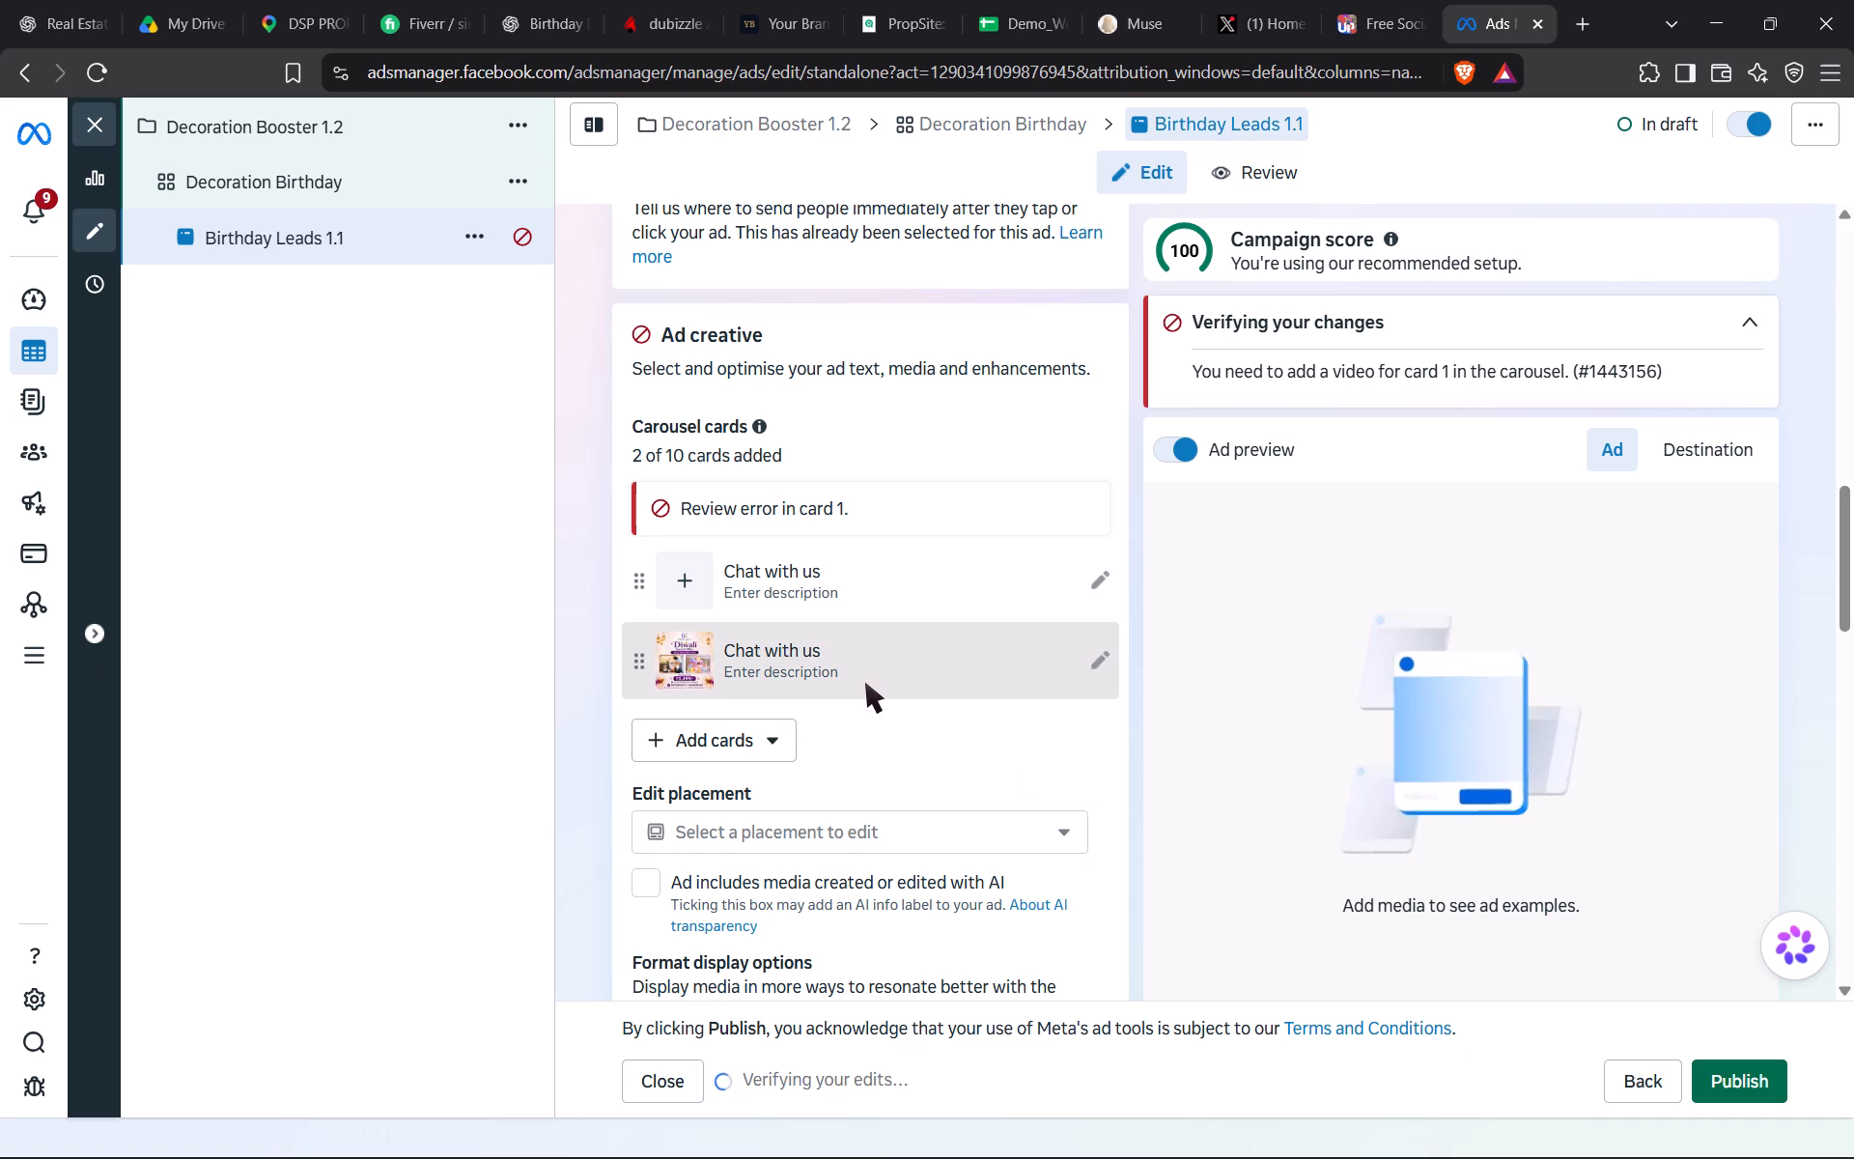
Inspect the empty first carousel card's options and video requirements, and collapse the card.
{"action": "left_click", "coordinate": [642, 576]}
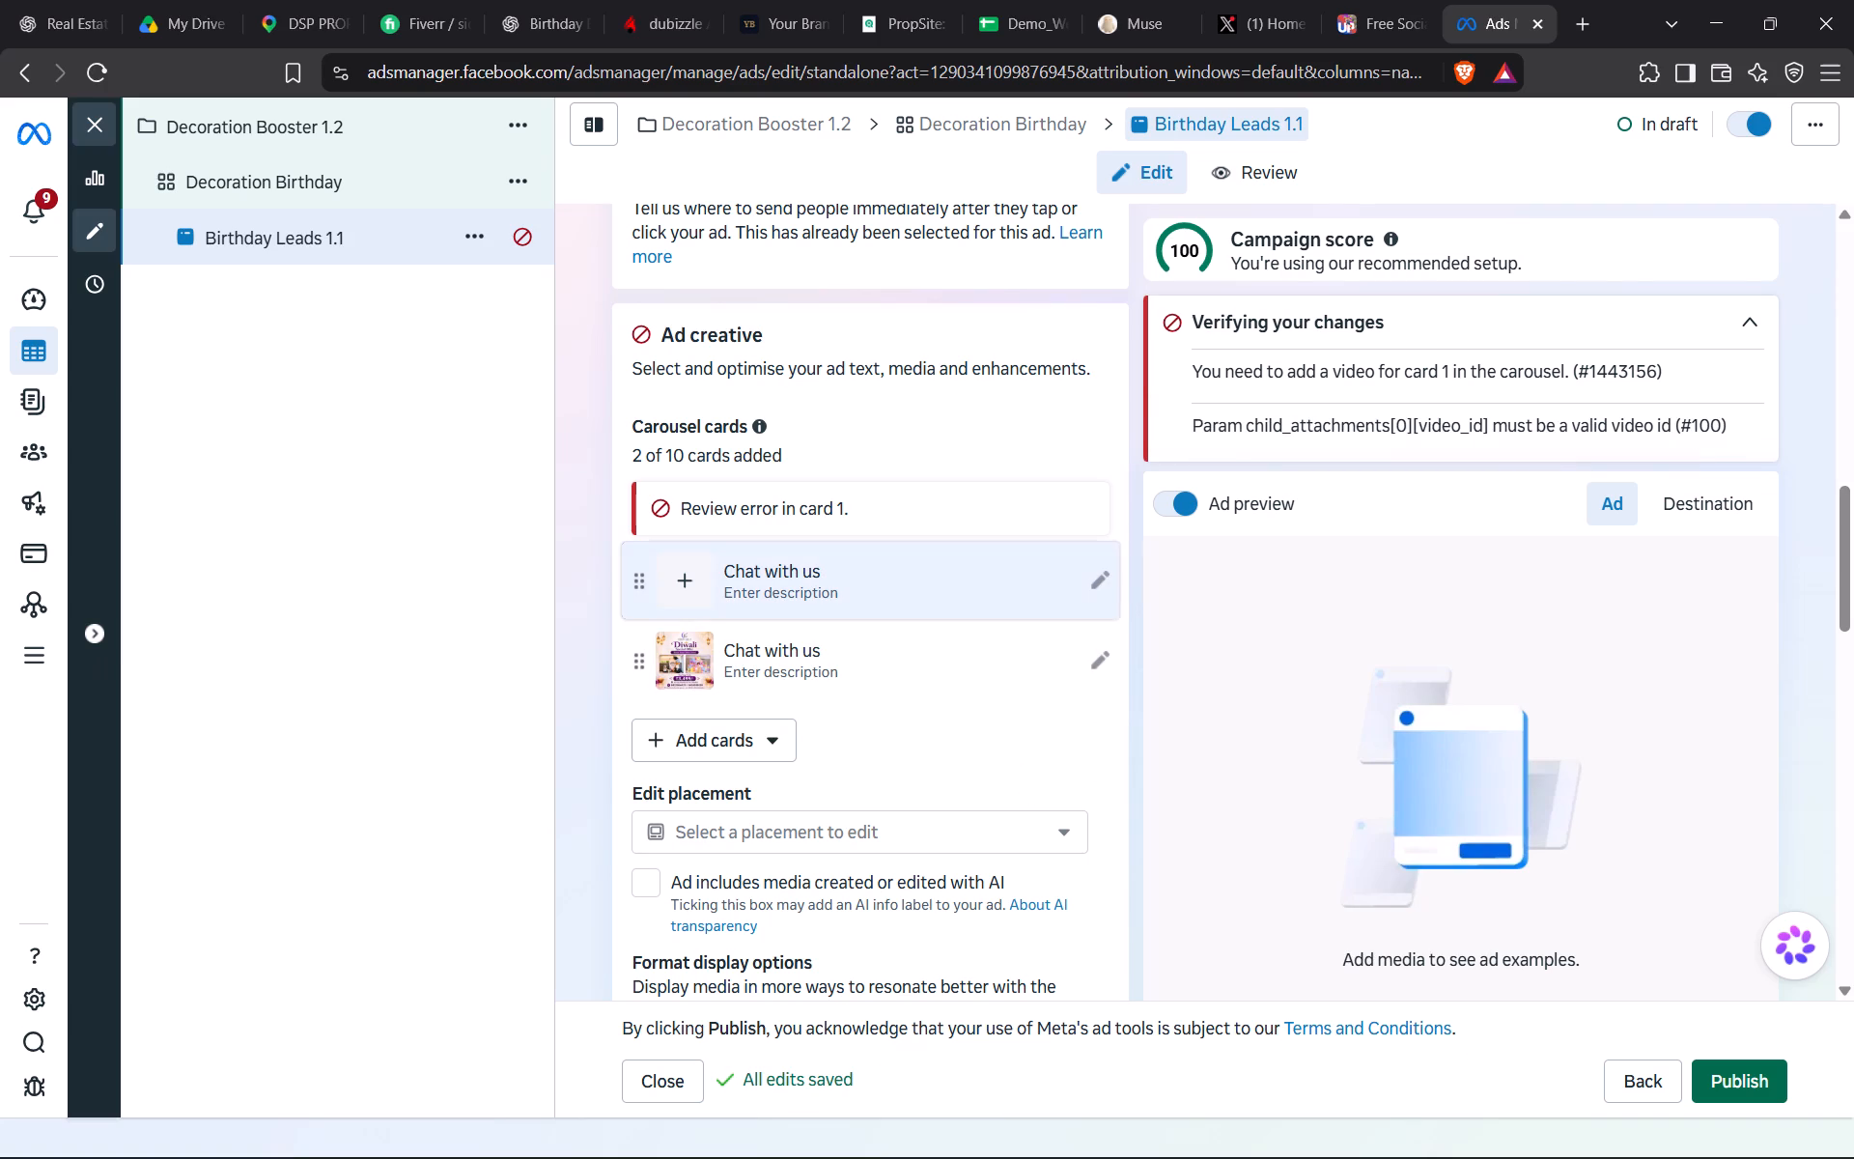
{"action": "left_click", "coordinate": [642, 576]}
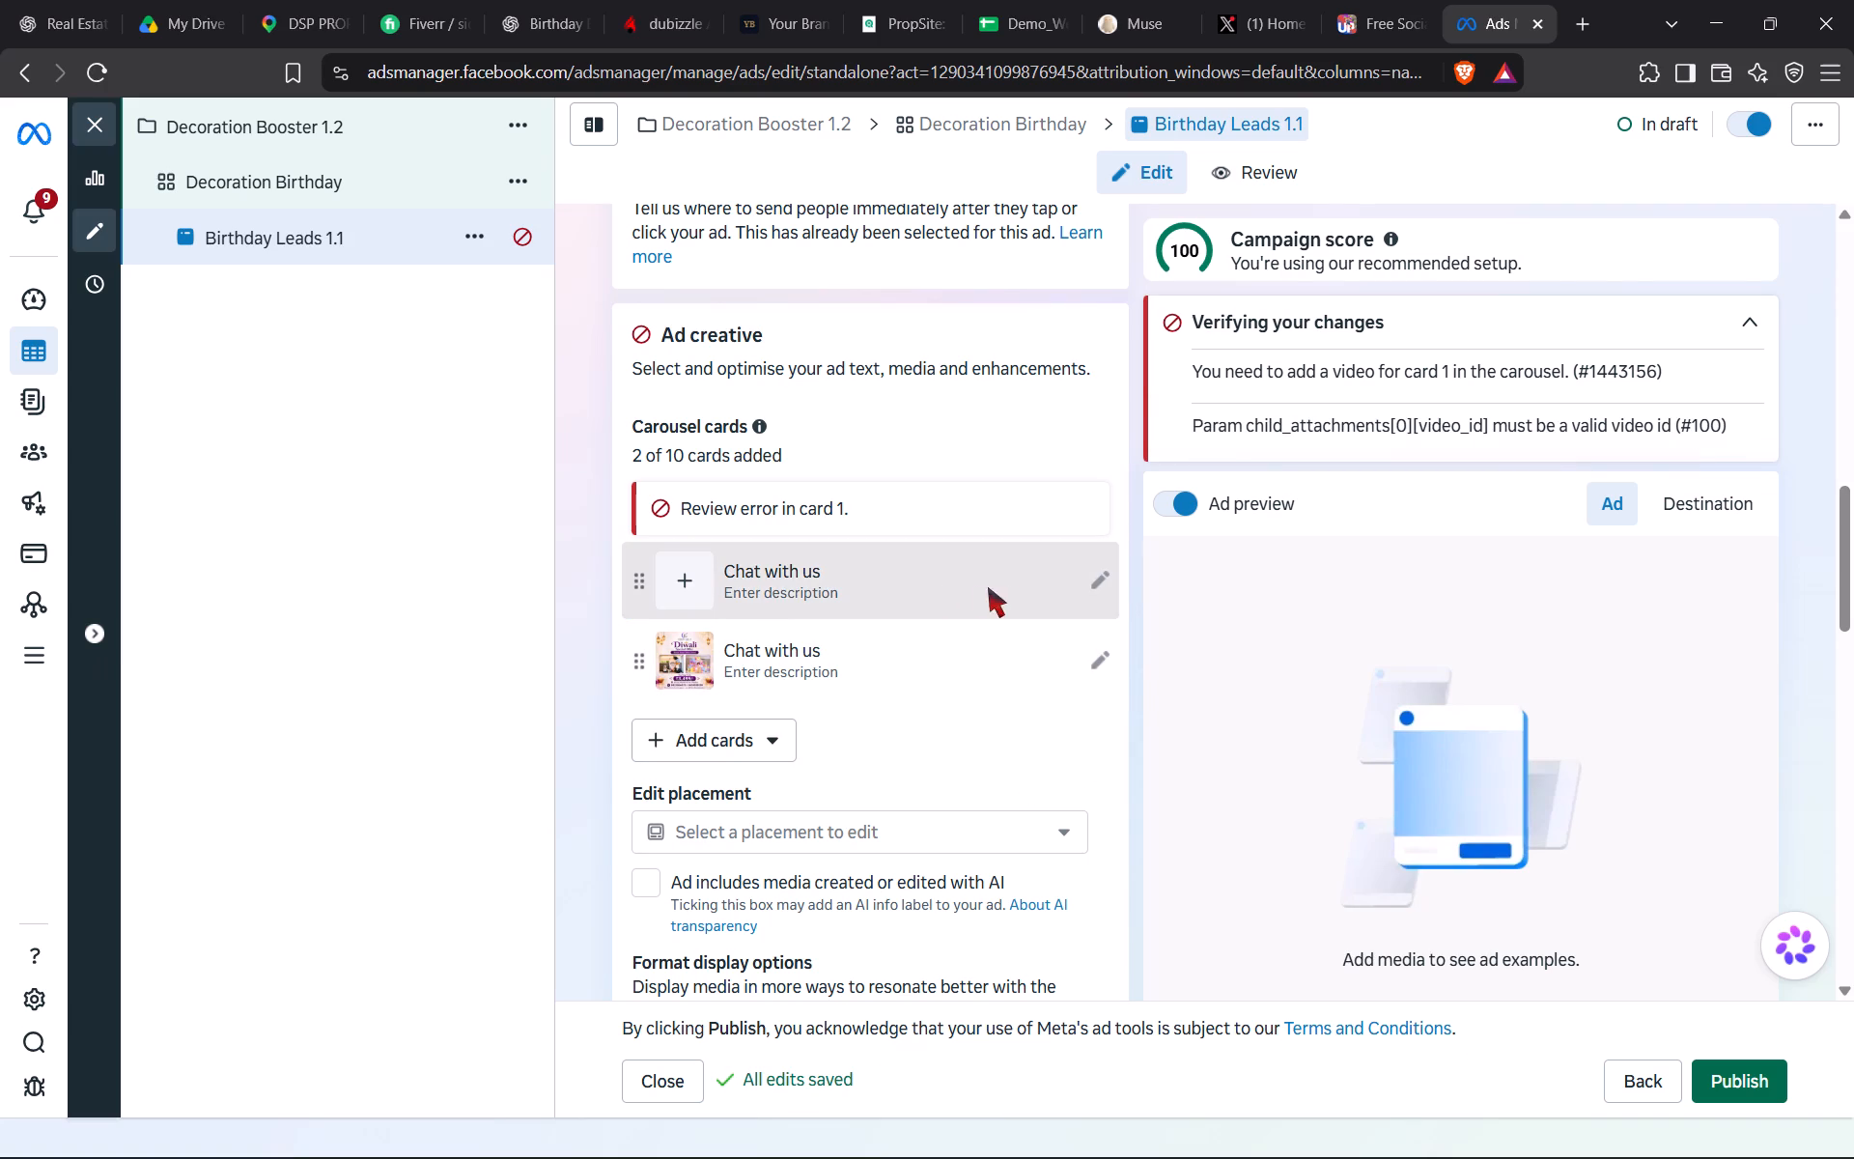
{"action": "left_click", "coordinate": [1109, 579]}
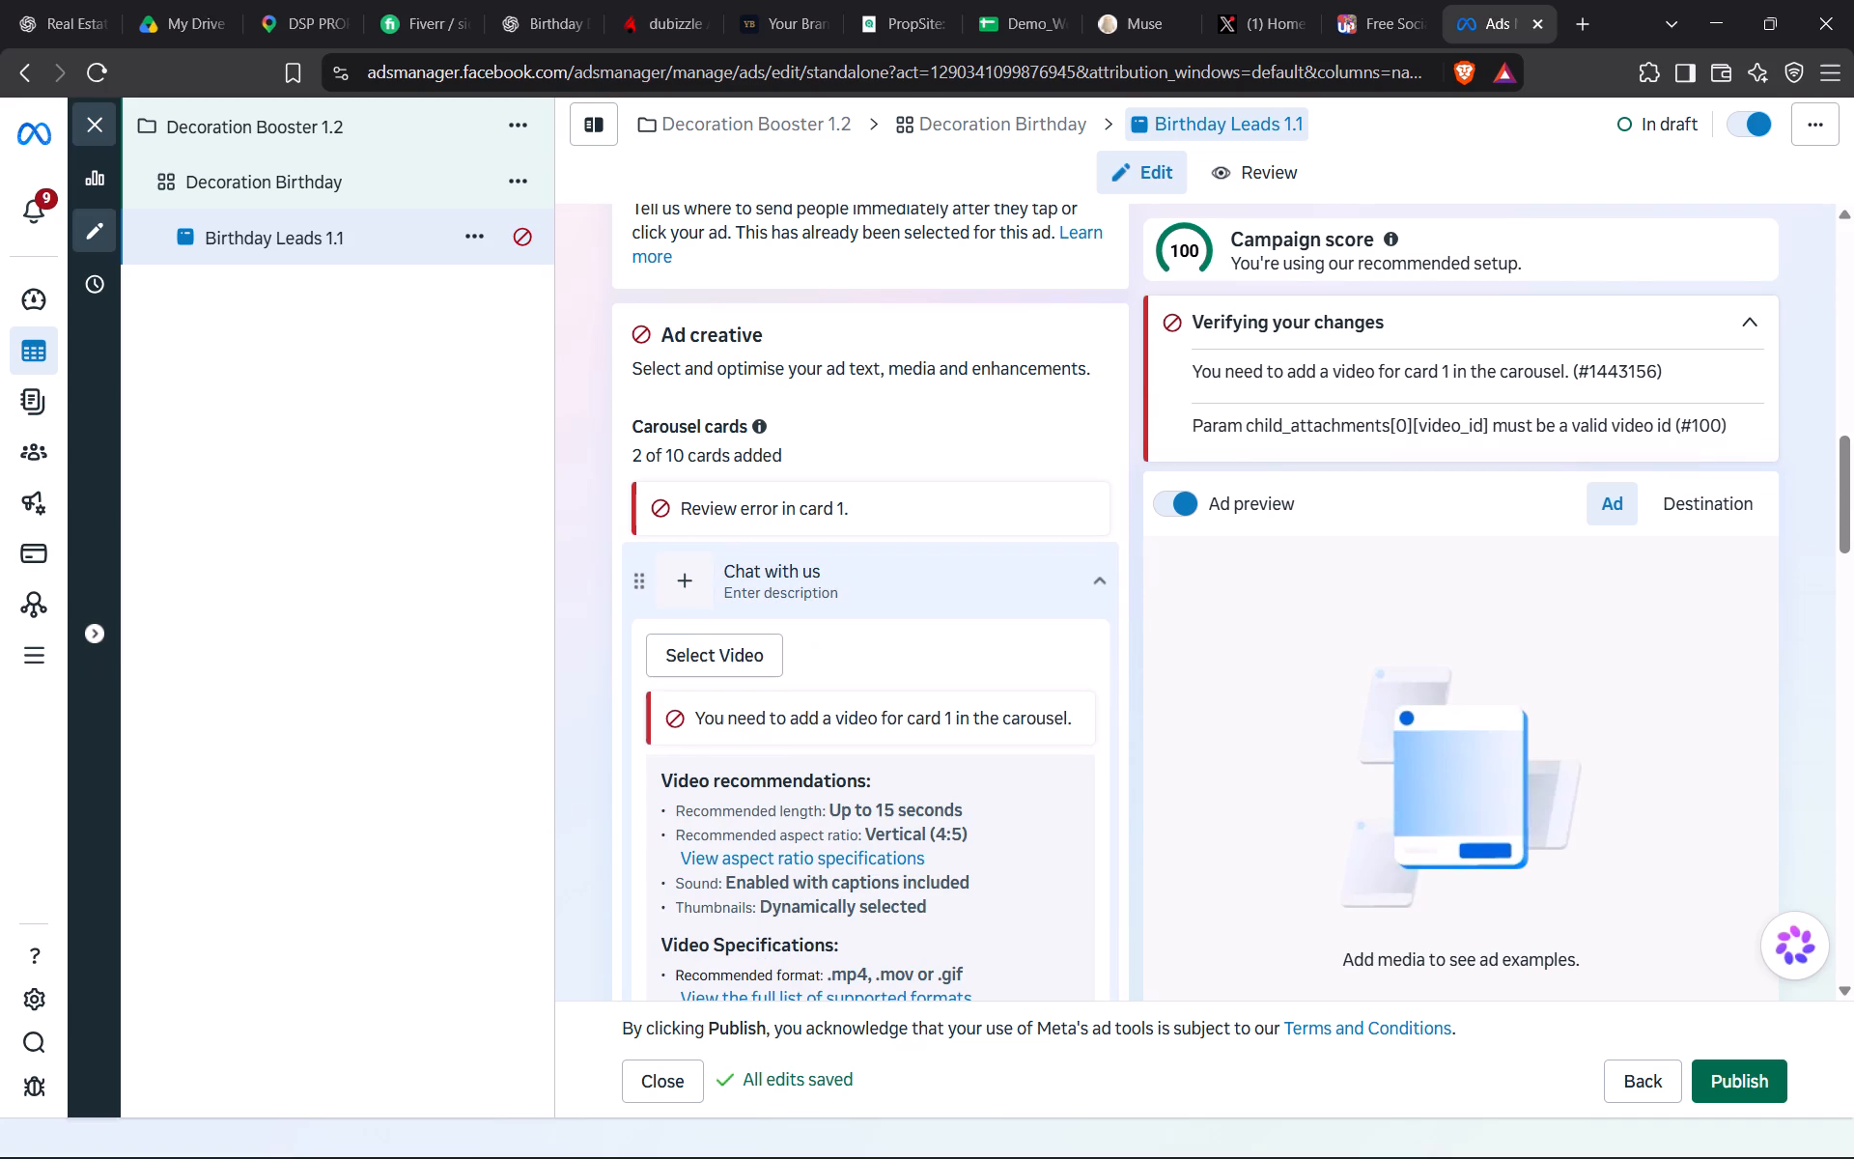
{"action": "scroll", "coordinate": [1023, 647], "scroll_direction": "right", "scroll_amount": 1}
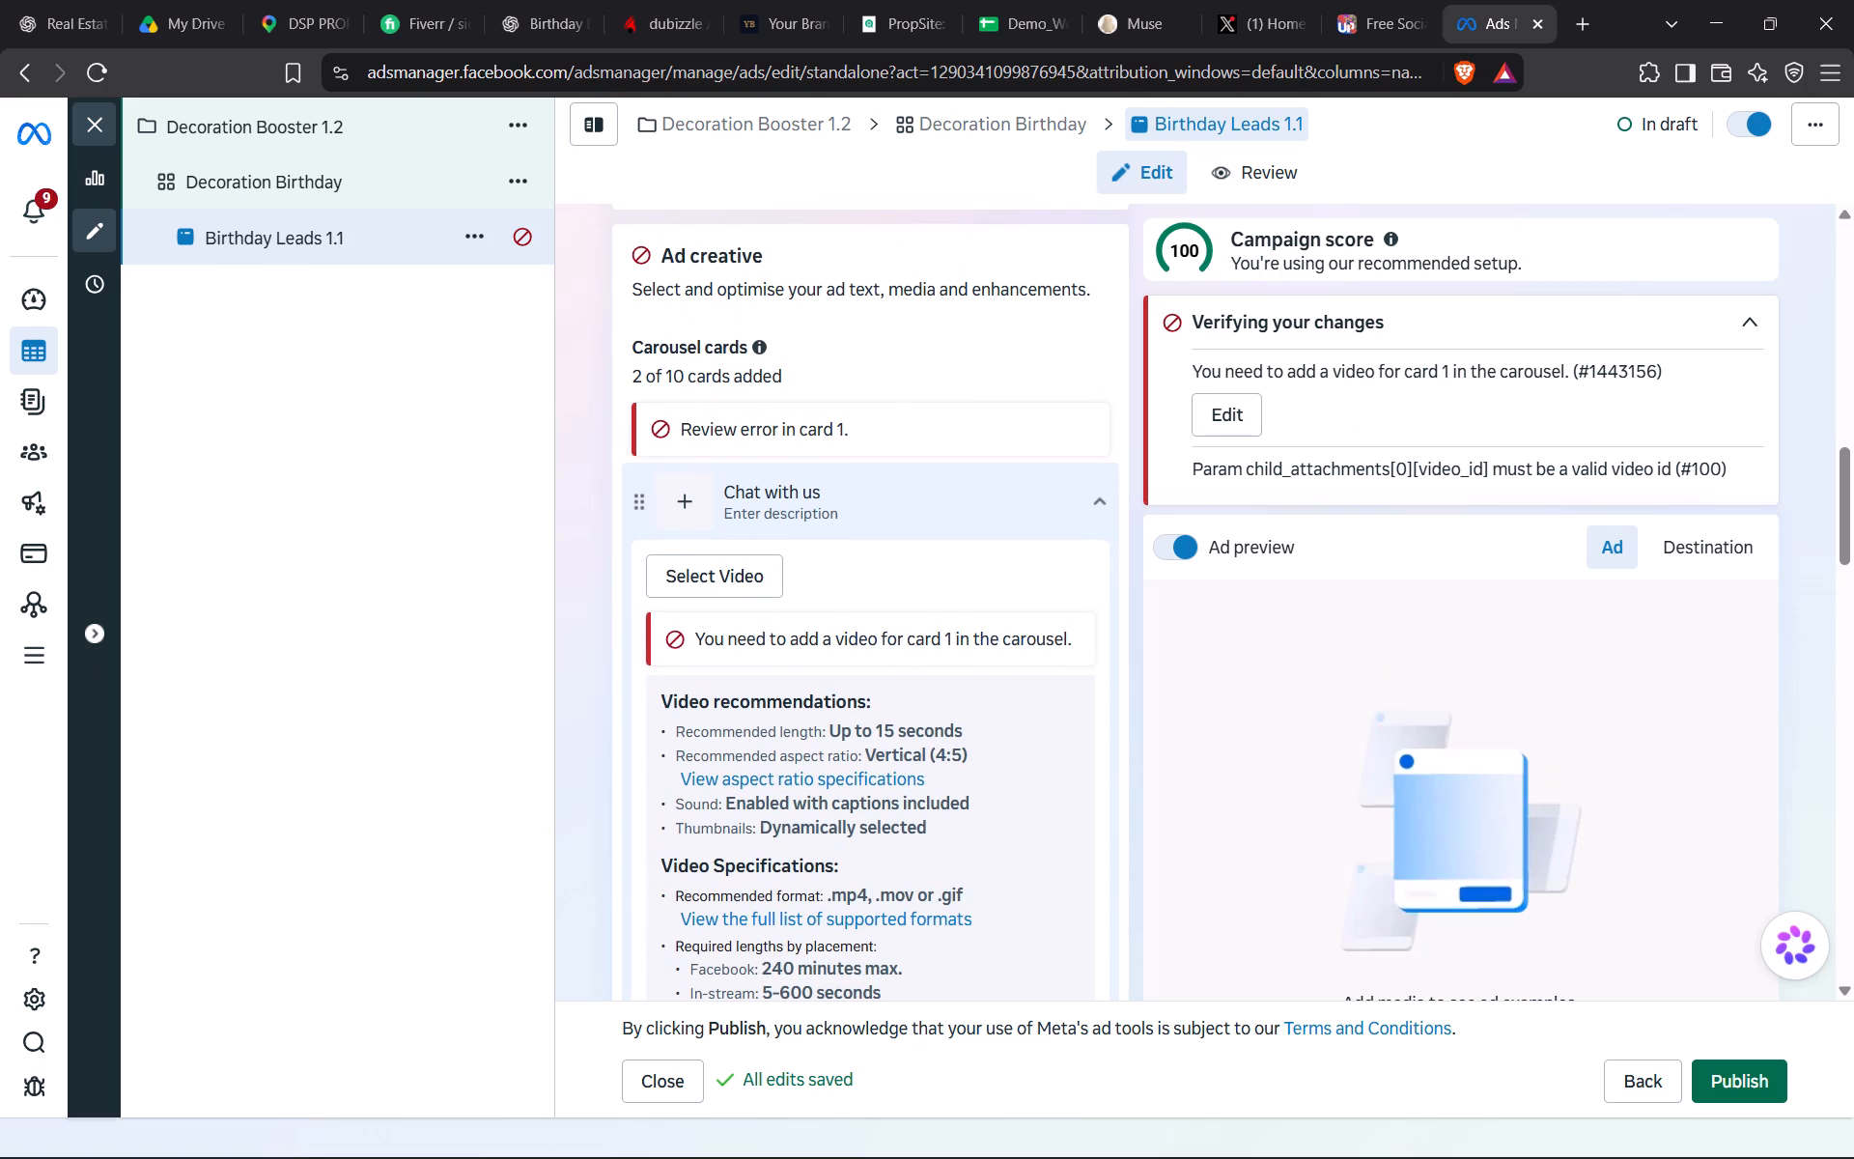
{"action": "left_click", "coordinate": [1096, 496]}
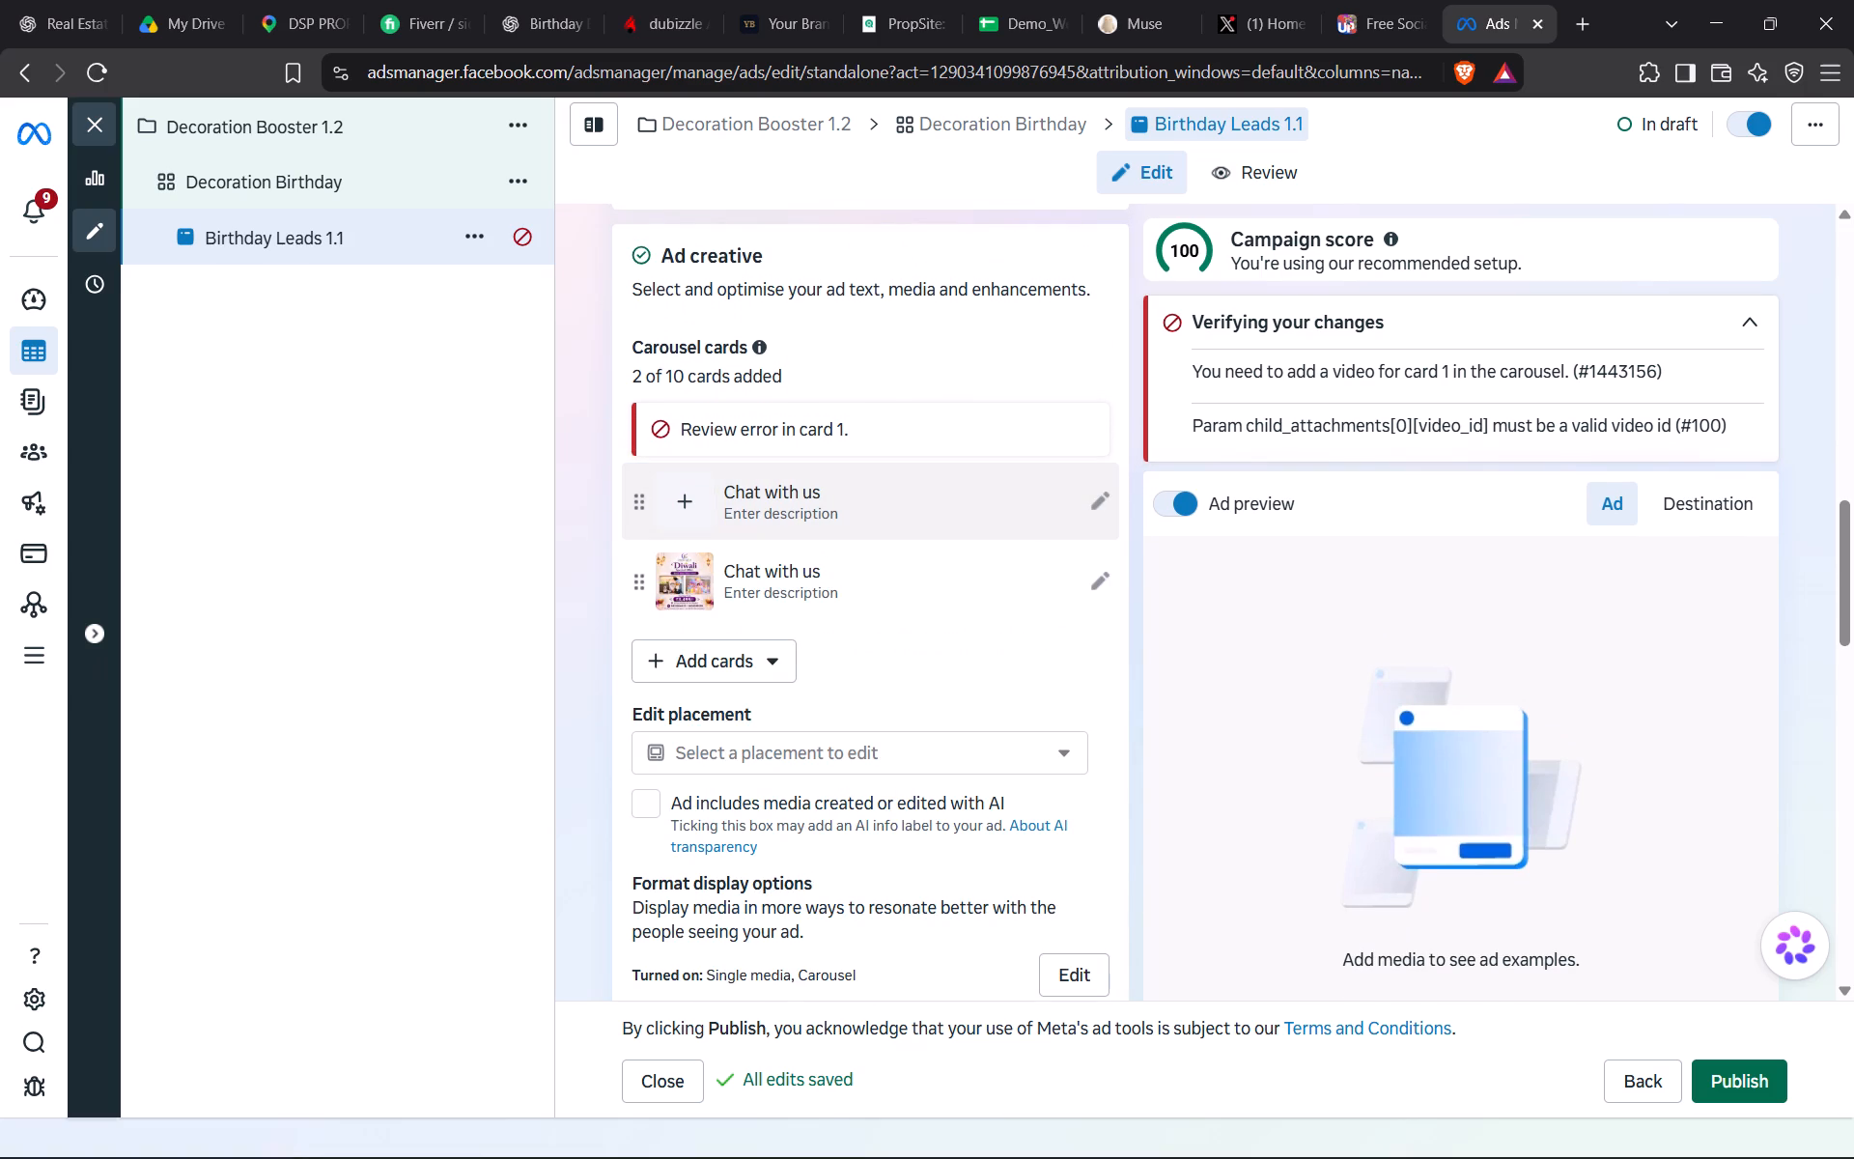
Look through the ad's creative, call to action, enhancement, creative testing, profile and ad setup sections.
{"action": "scroll", "coordinate": [794, 510], "scroll_direction": "down", "scroll_amount": 4}
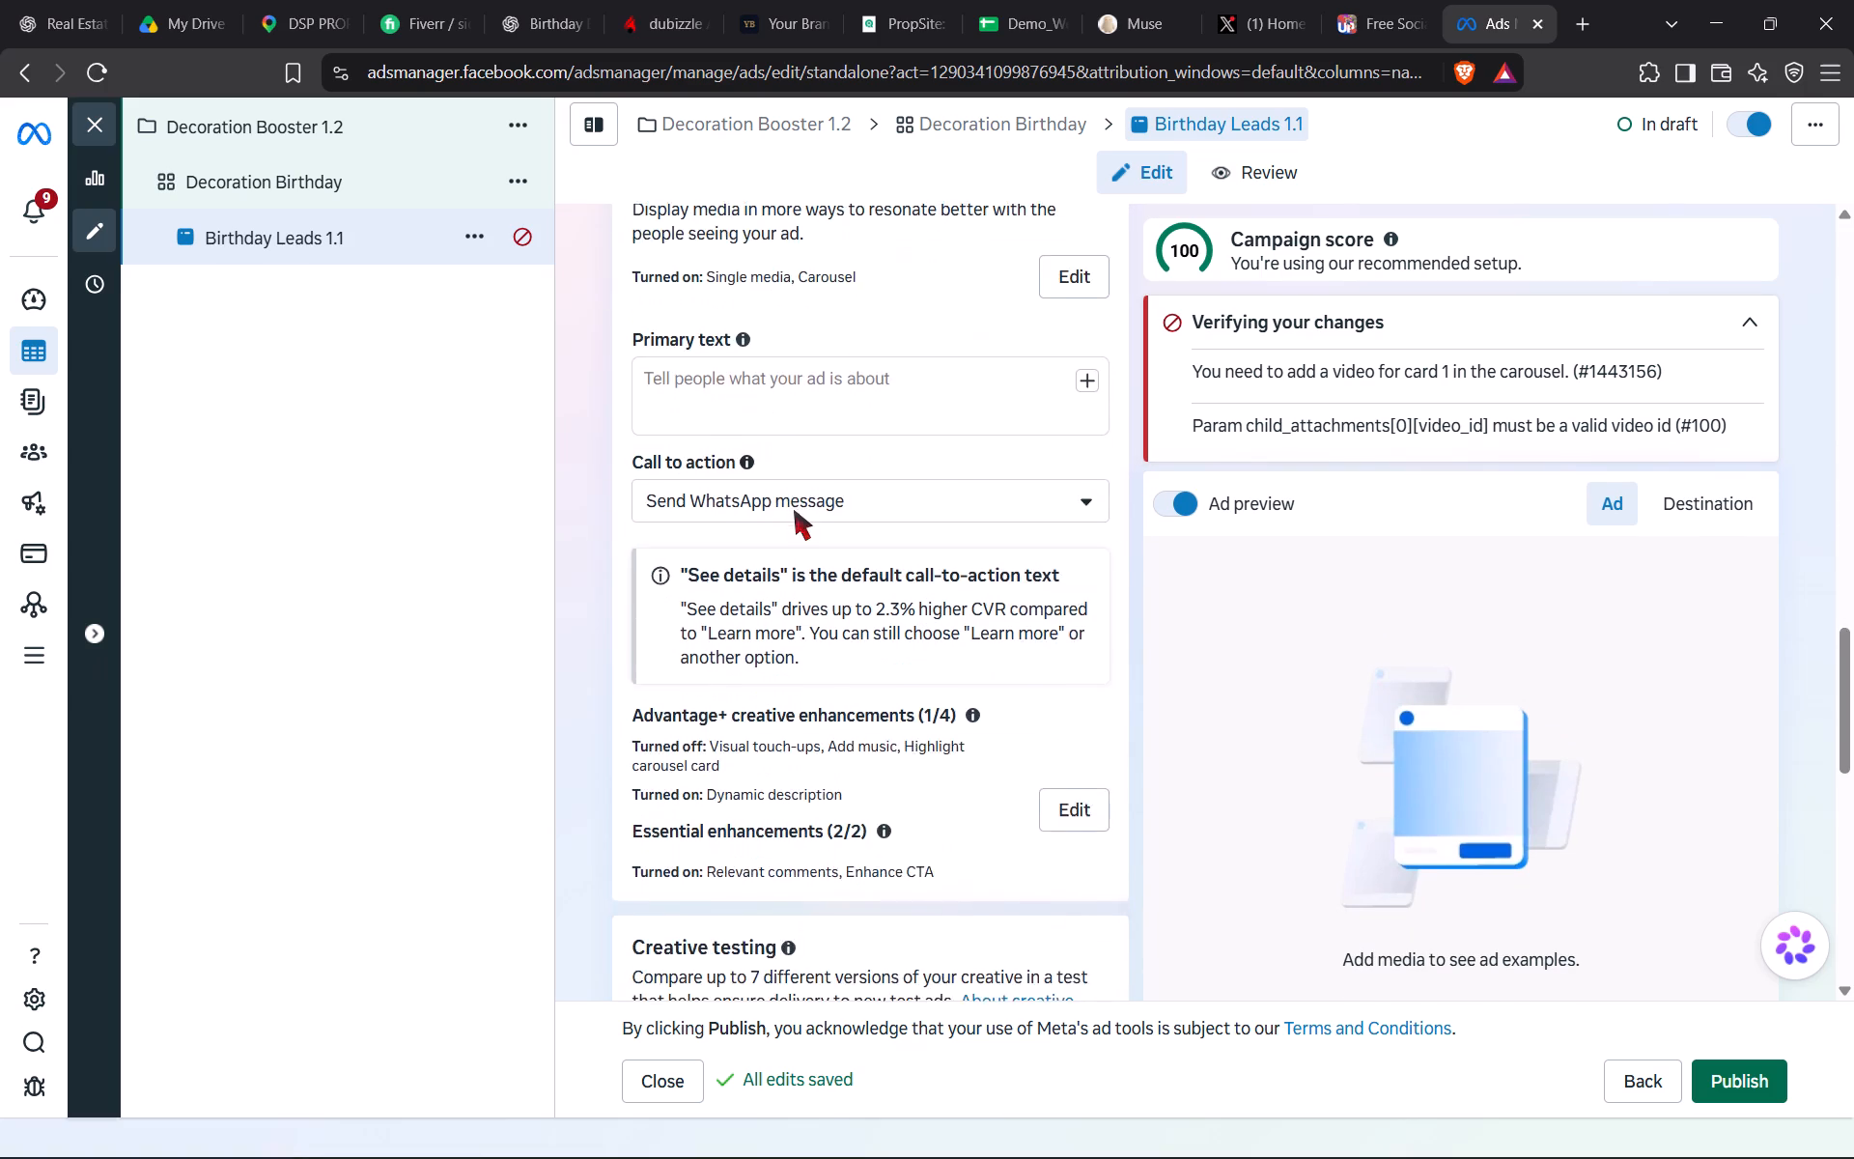
{"action": "scroll", "coordinate": [794, 510], "scroll_direction": "down", "scroll_amount": 4}
{"action": "scroll", "coordinate": [794, 510], "scroll_direction": "up", "scroll_amount": 2}
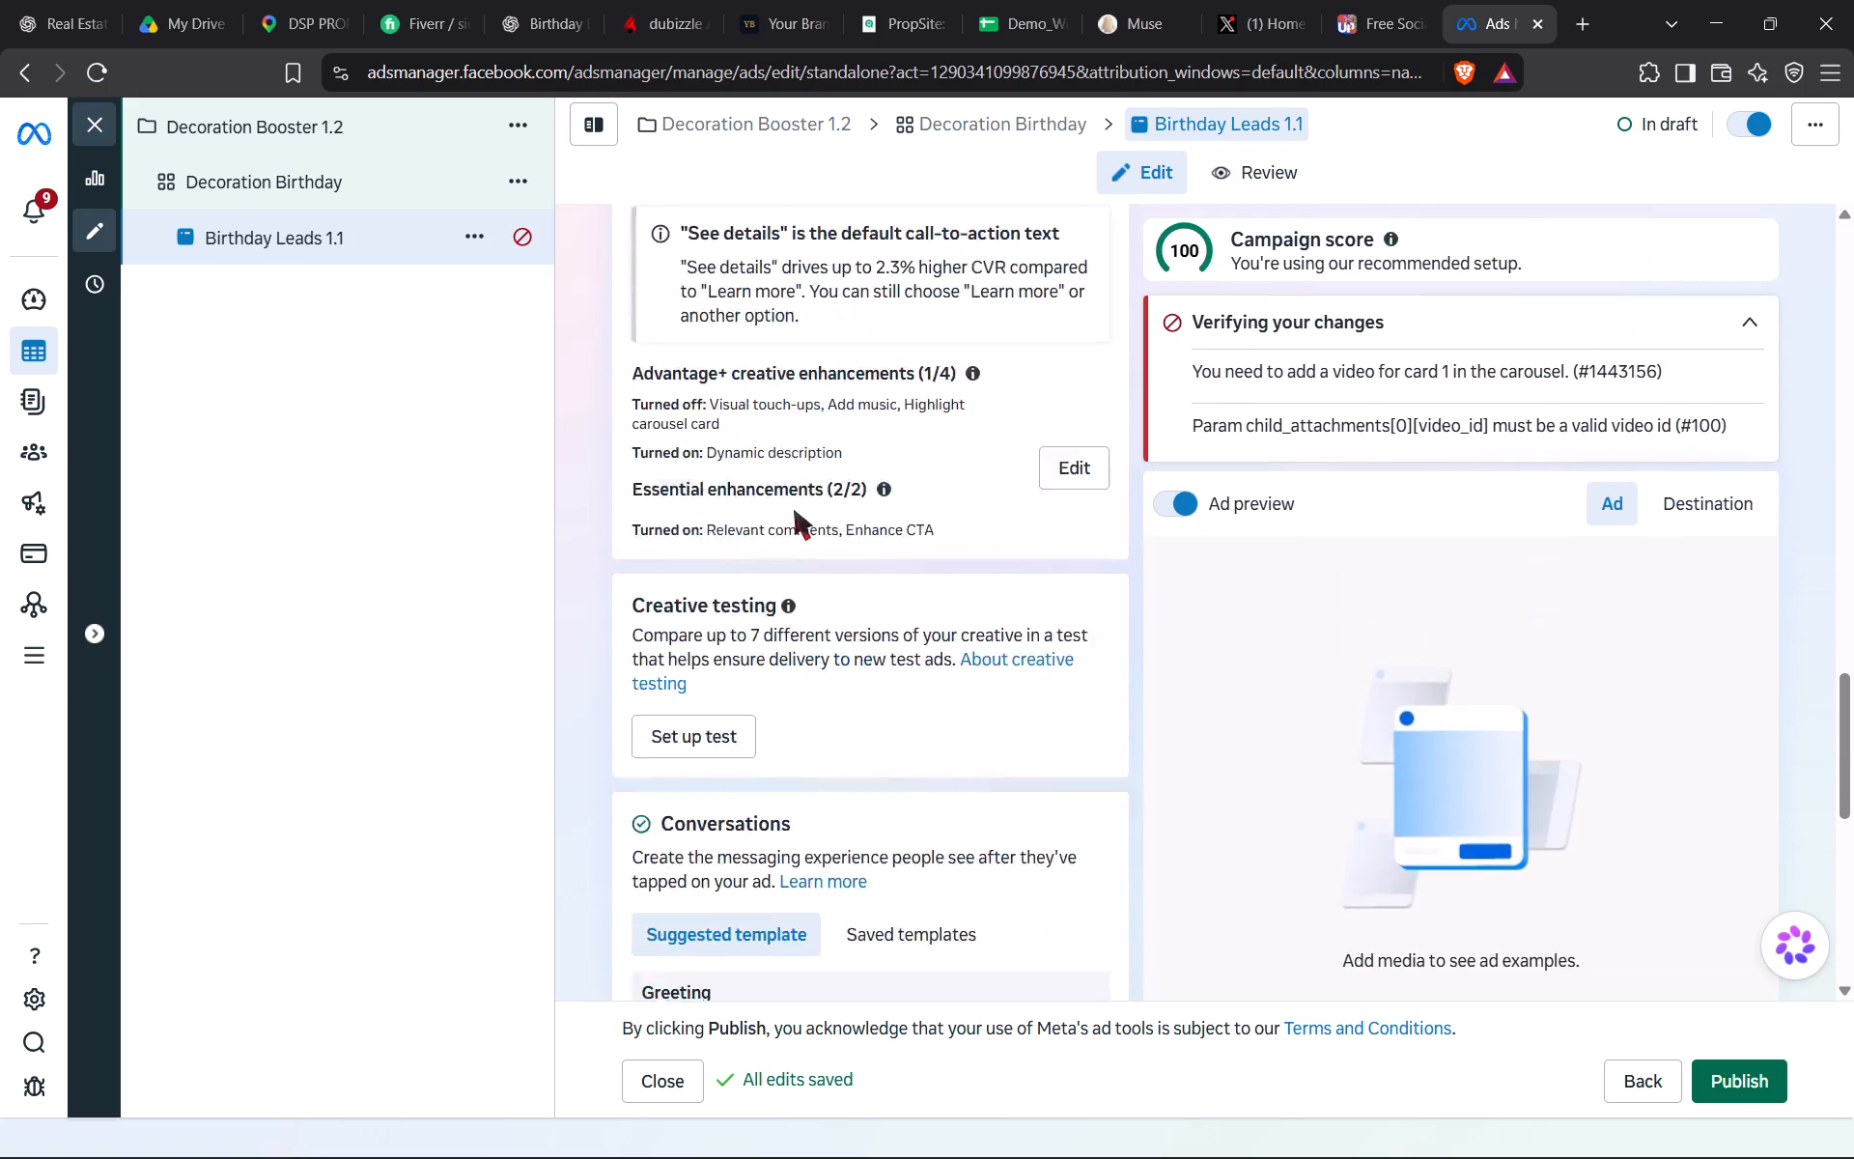
{"action": "scroll", "coordinate": [821, 539], "scroll_direction": "up", "scroll_amount": 1}
{"action": "scroll", "coordinate": [763, 688], "scroll_direction": "up", "scroll_amount": 1}
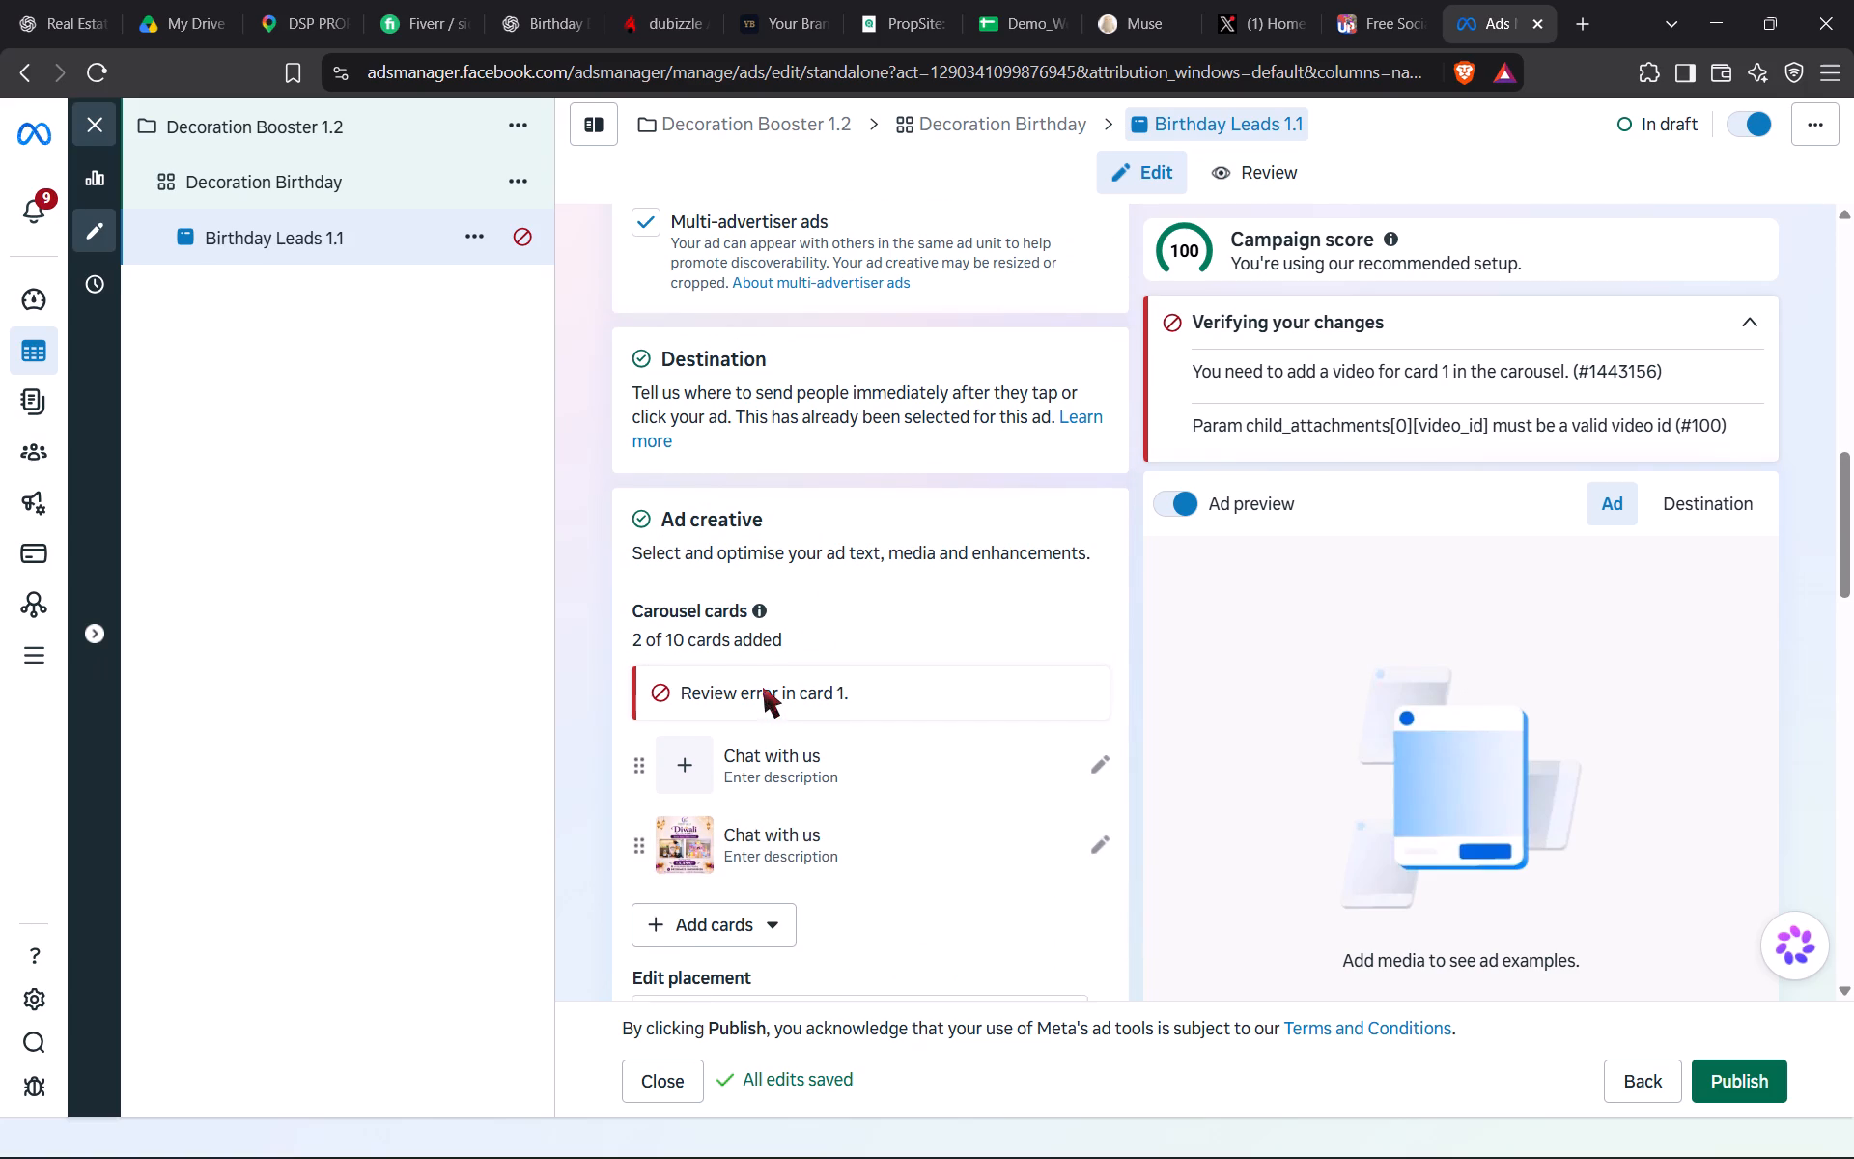
{"action": "scroll", "coordinate": [763, 688], "scroll_direction": "up", "scroll_amount": 1}
{"action": "scroll", "coordinate": [772, 807], "scroll_direction": "up", "scroll_amount": 4}
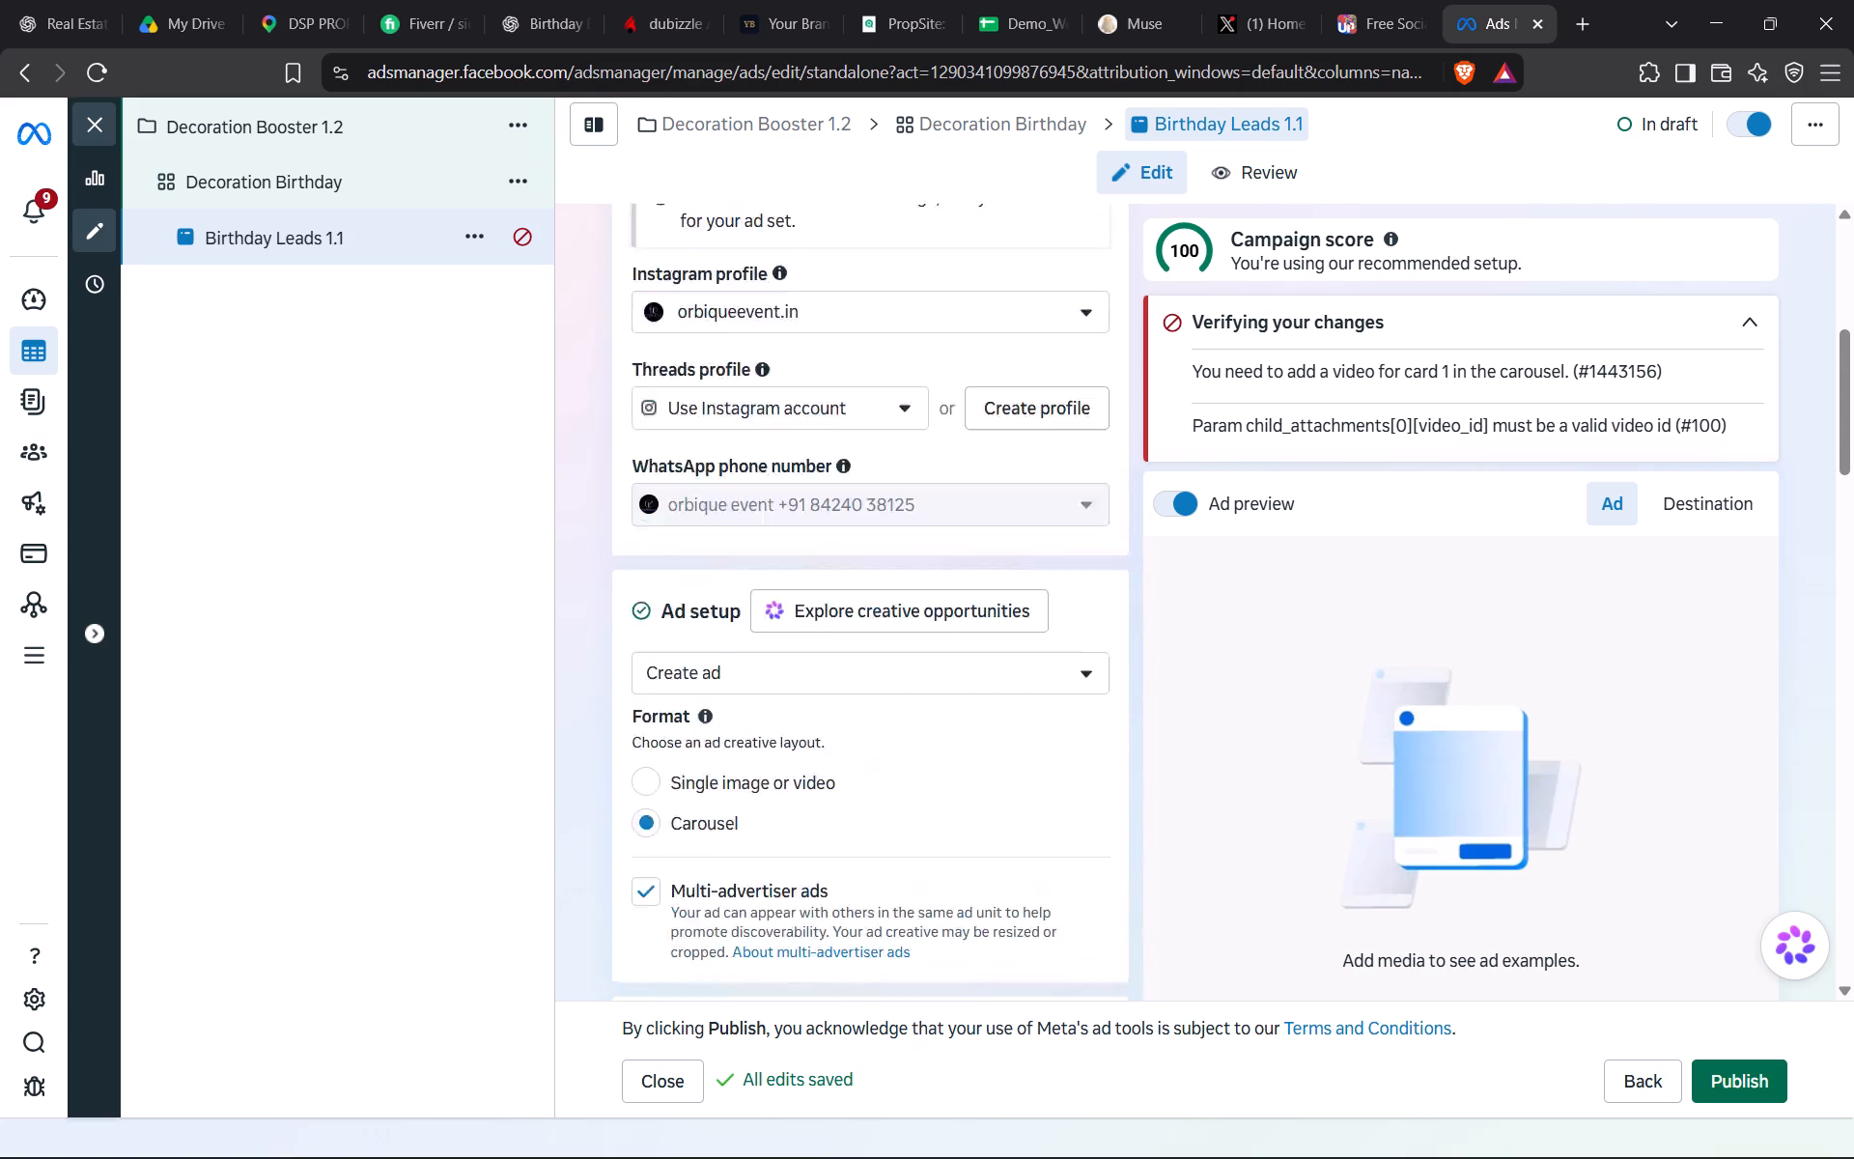
{"action": "scroll", "coordinate": [772, 807], "scroll_direction": "up", "scroll_amount": 1}
{"action": "scroll", "coordinate": [772, 807], "scroll_direction": "down", "scroll_amount": 3}
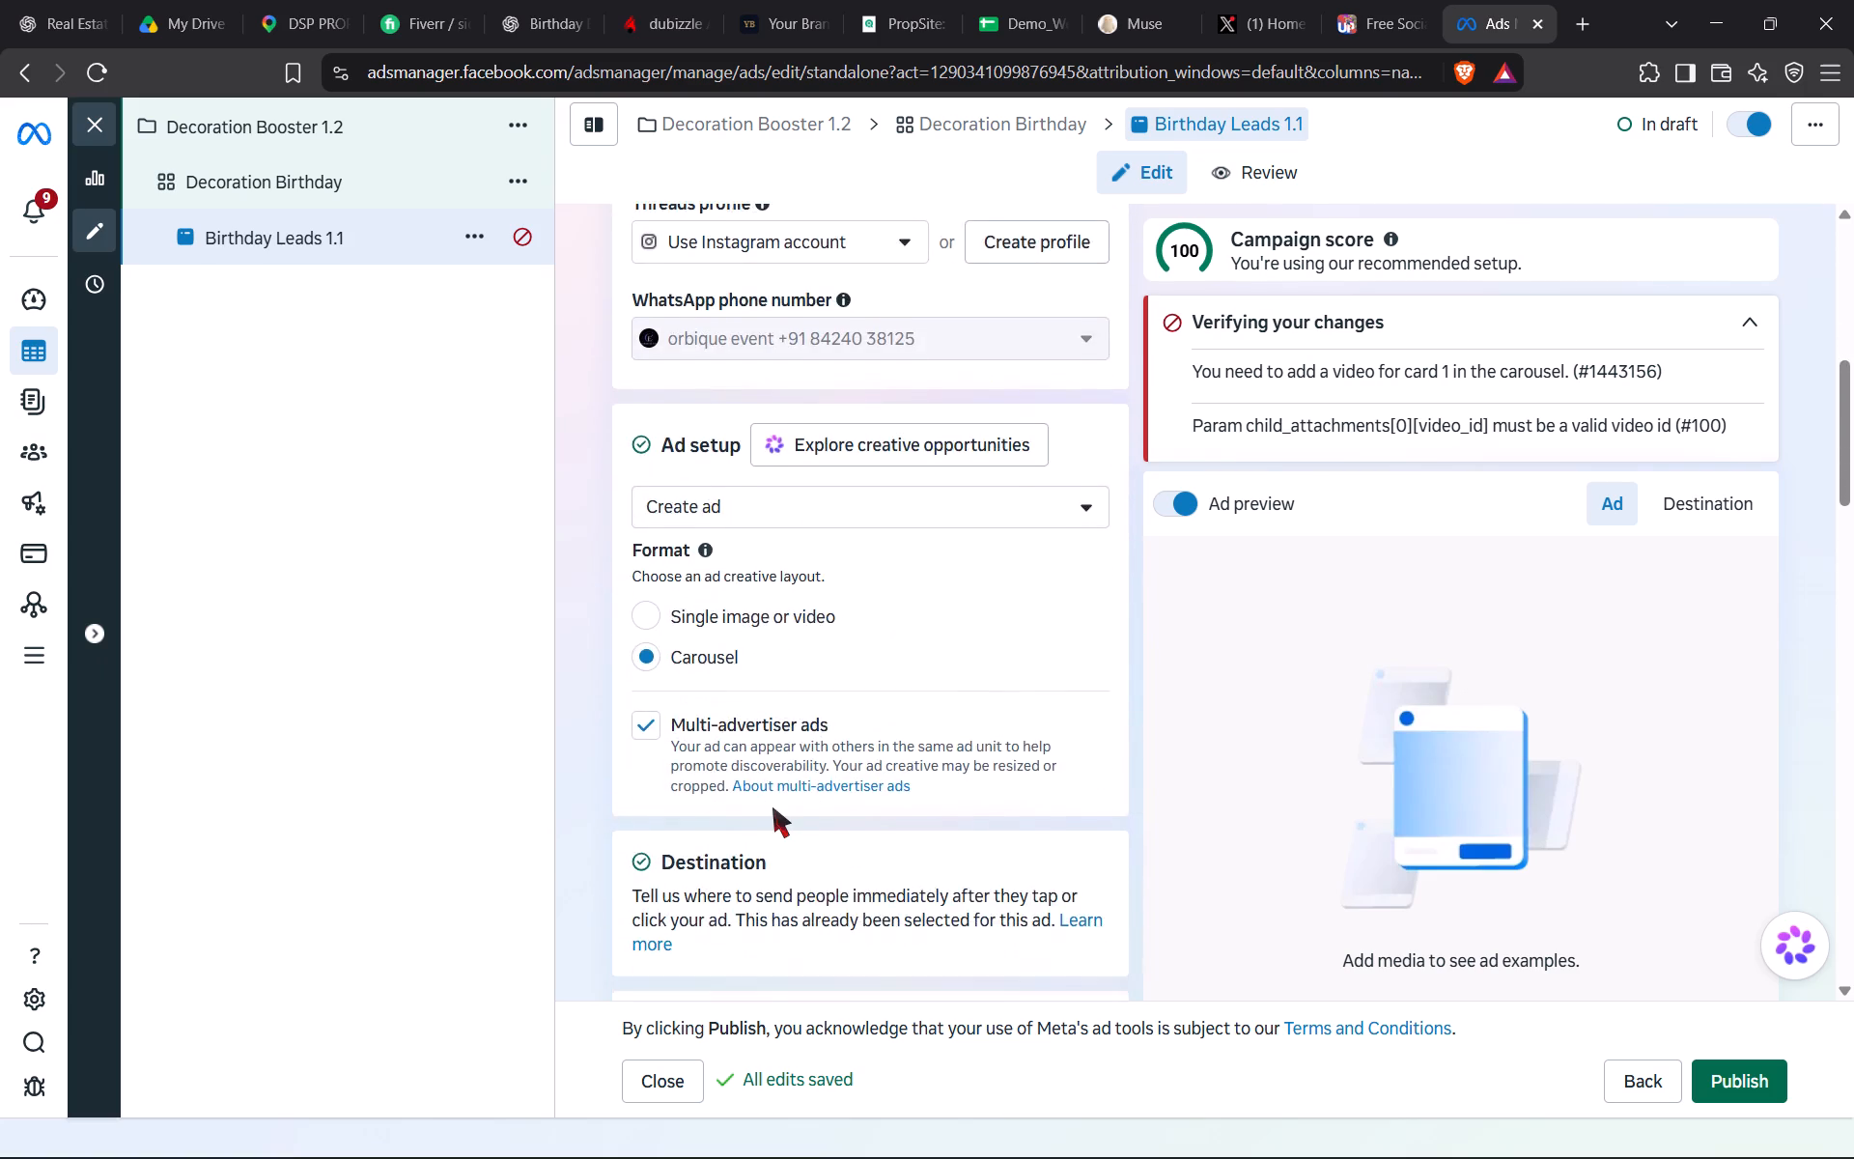
{"action": "scroll", "coordinate": [772, 807], "scroll_direction": "down", "scroll_amount": 1}
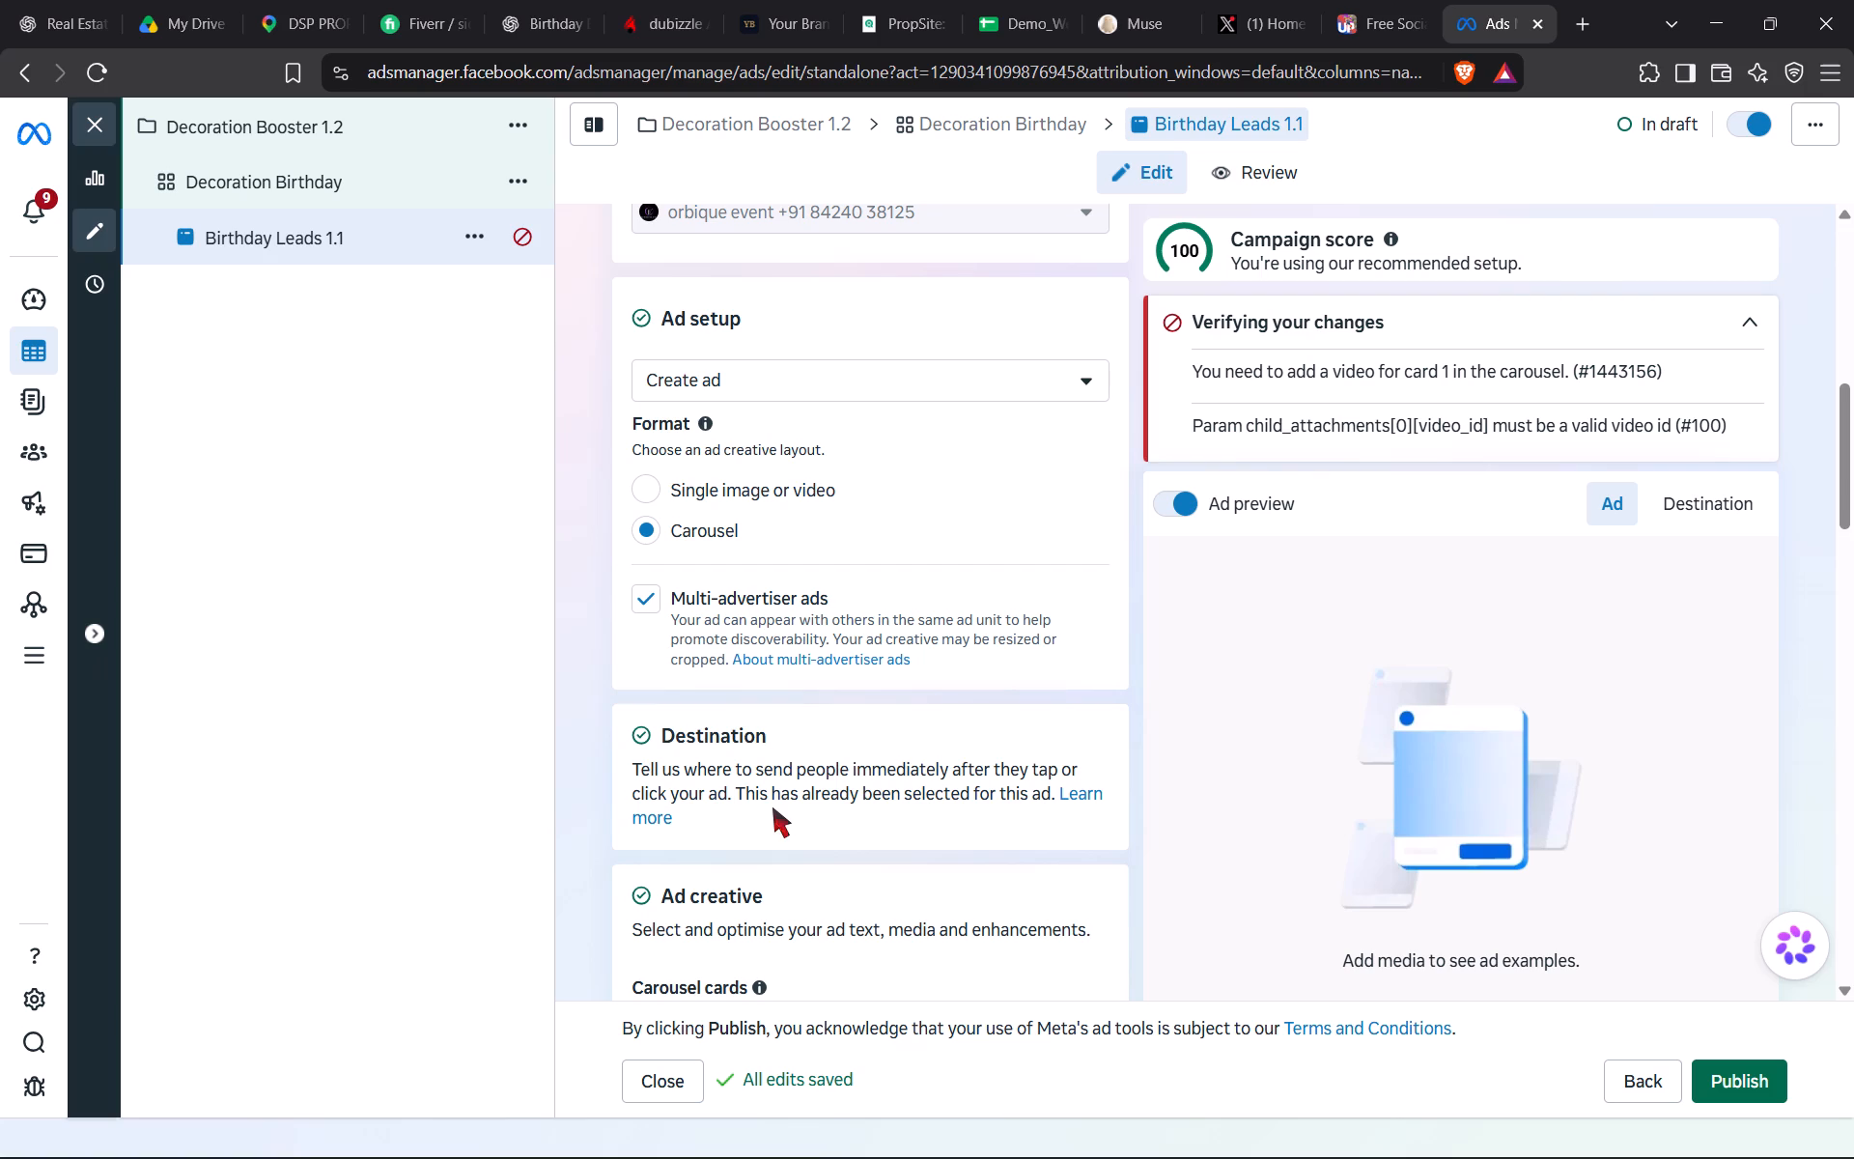
{"action": "scroll", "coordinate": [915, 722], "scroll_direction": "up", "scroll_amount": 3}
{"action": "scroll", "coordinate": [815, 731], "scroll_direction": "down", "scroll_amount": 2}
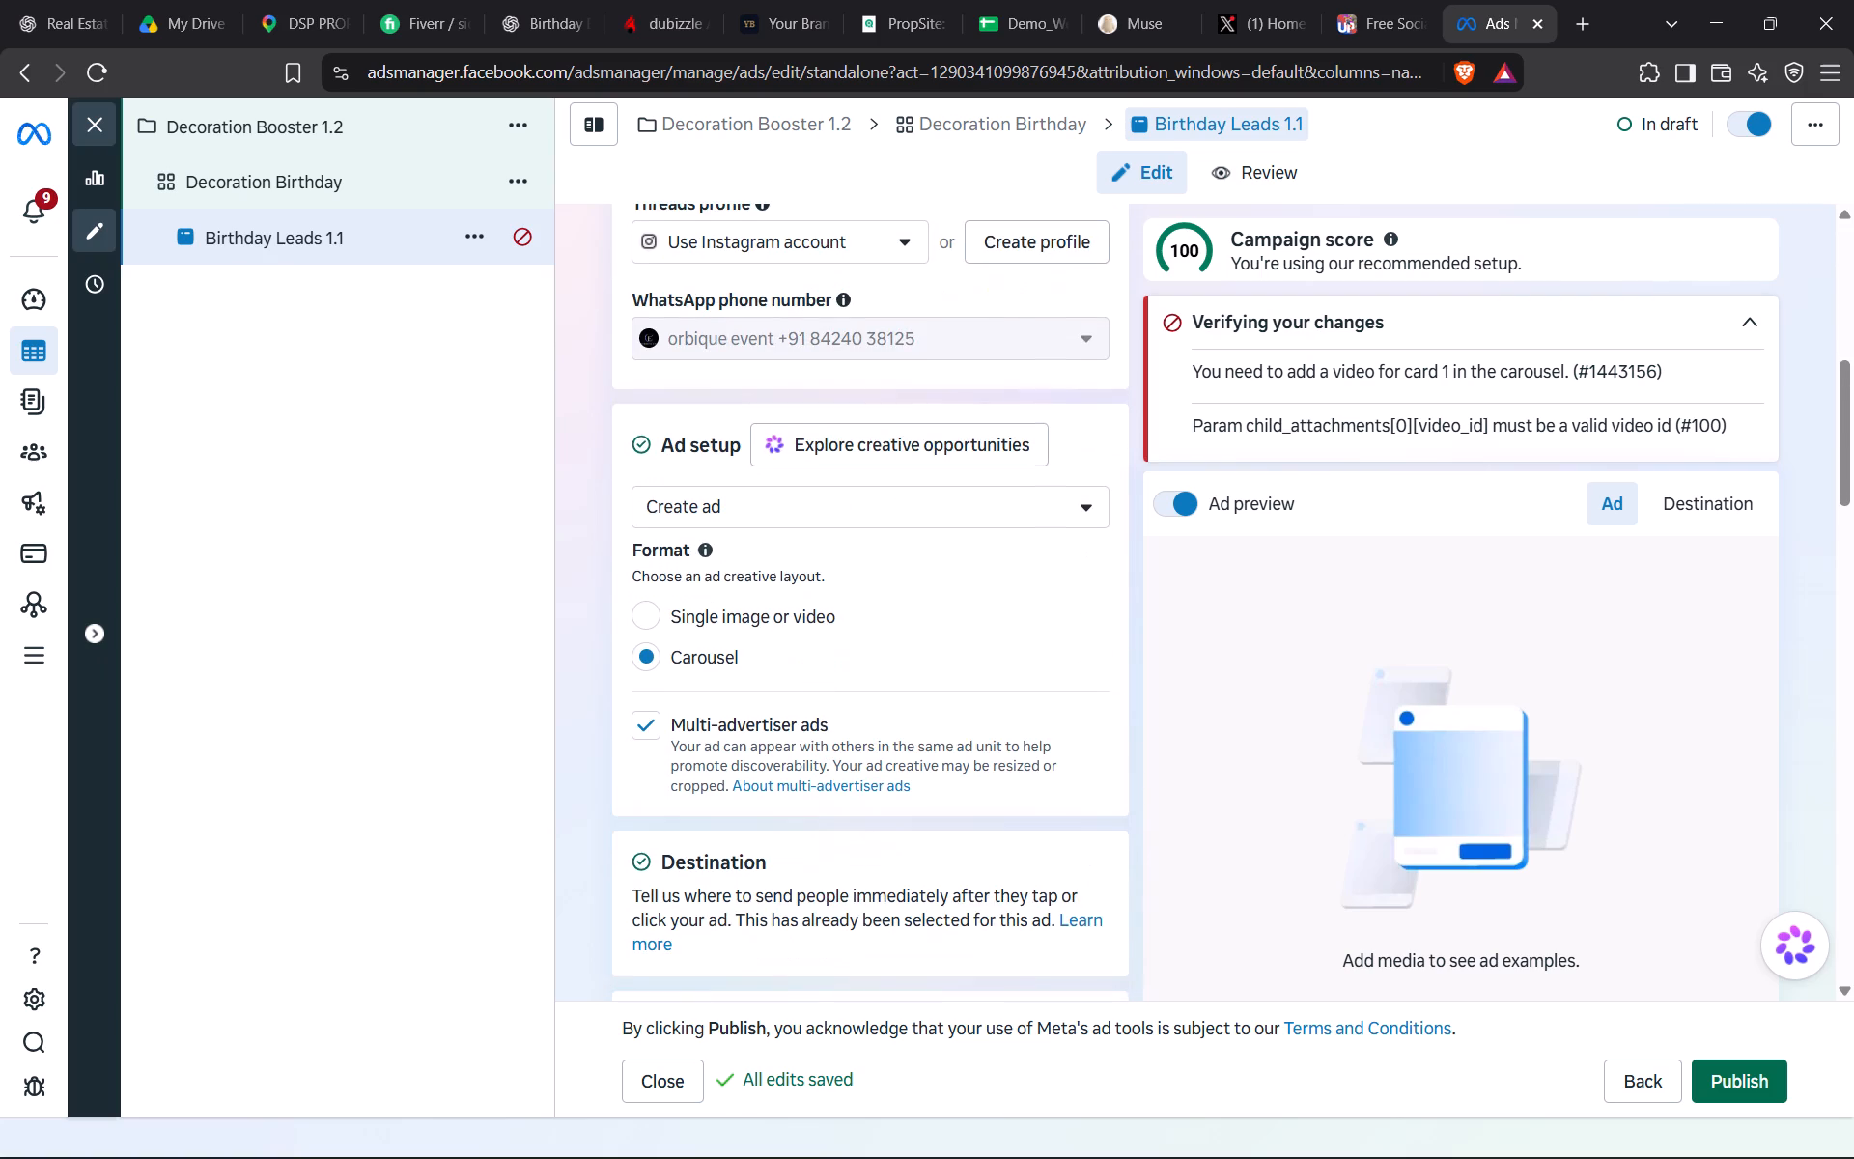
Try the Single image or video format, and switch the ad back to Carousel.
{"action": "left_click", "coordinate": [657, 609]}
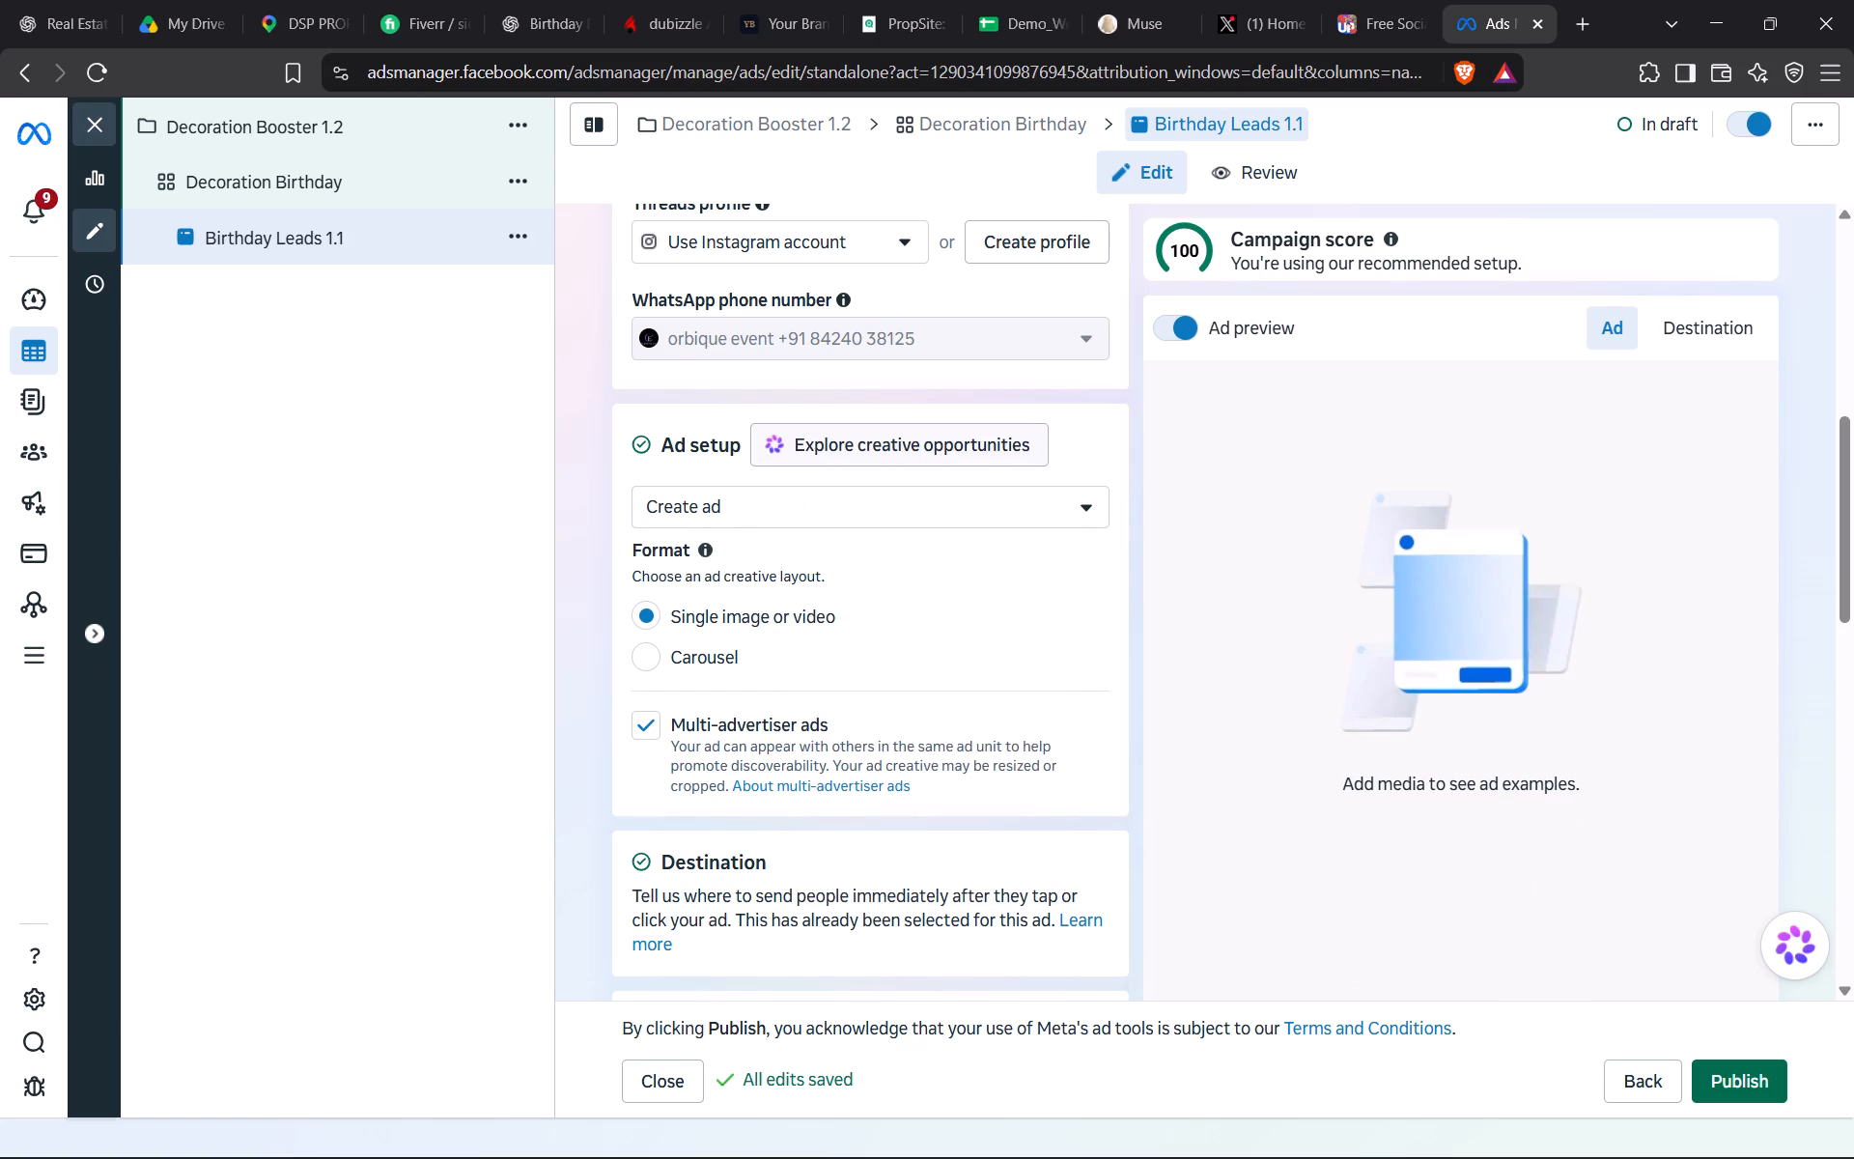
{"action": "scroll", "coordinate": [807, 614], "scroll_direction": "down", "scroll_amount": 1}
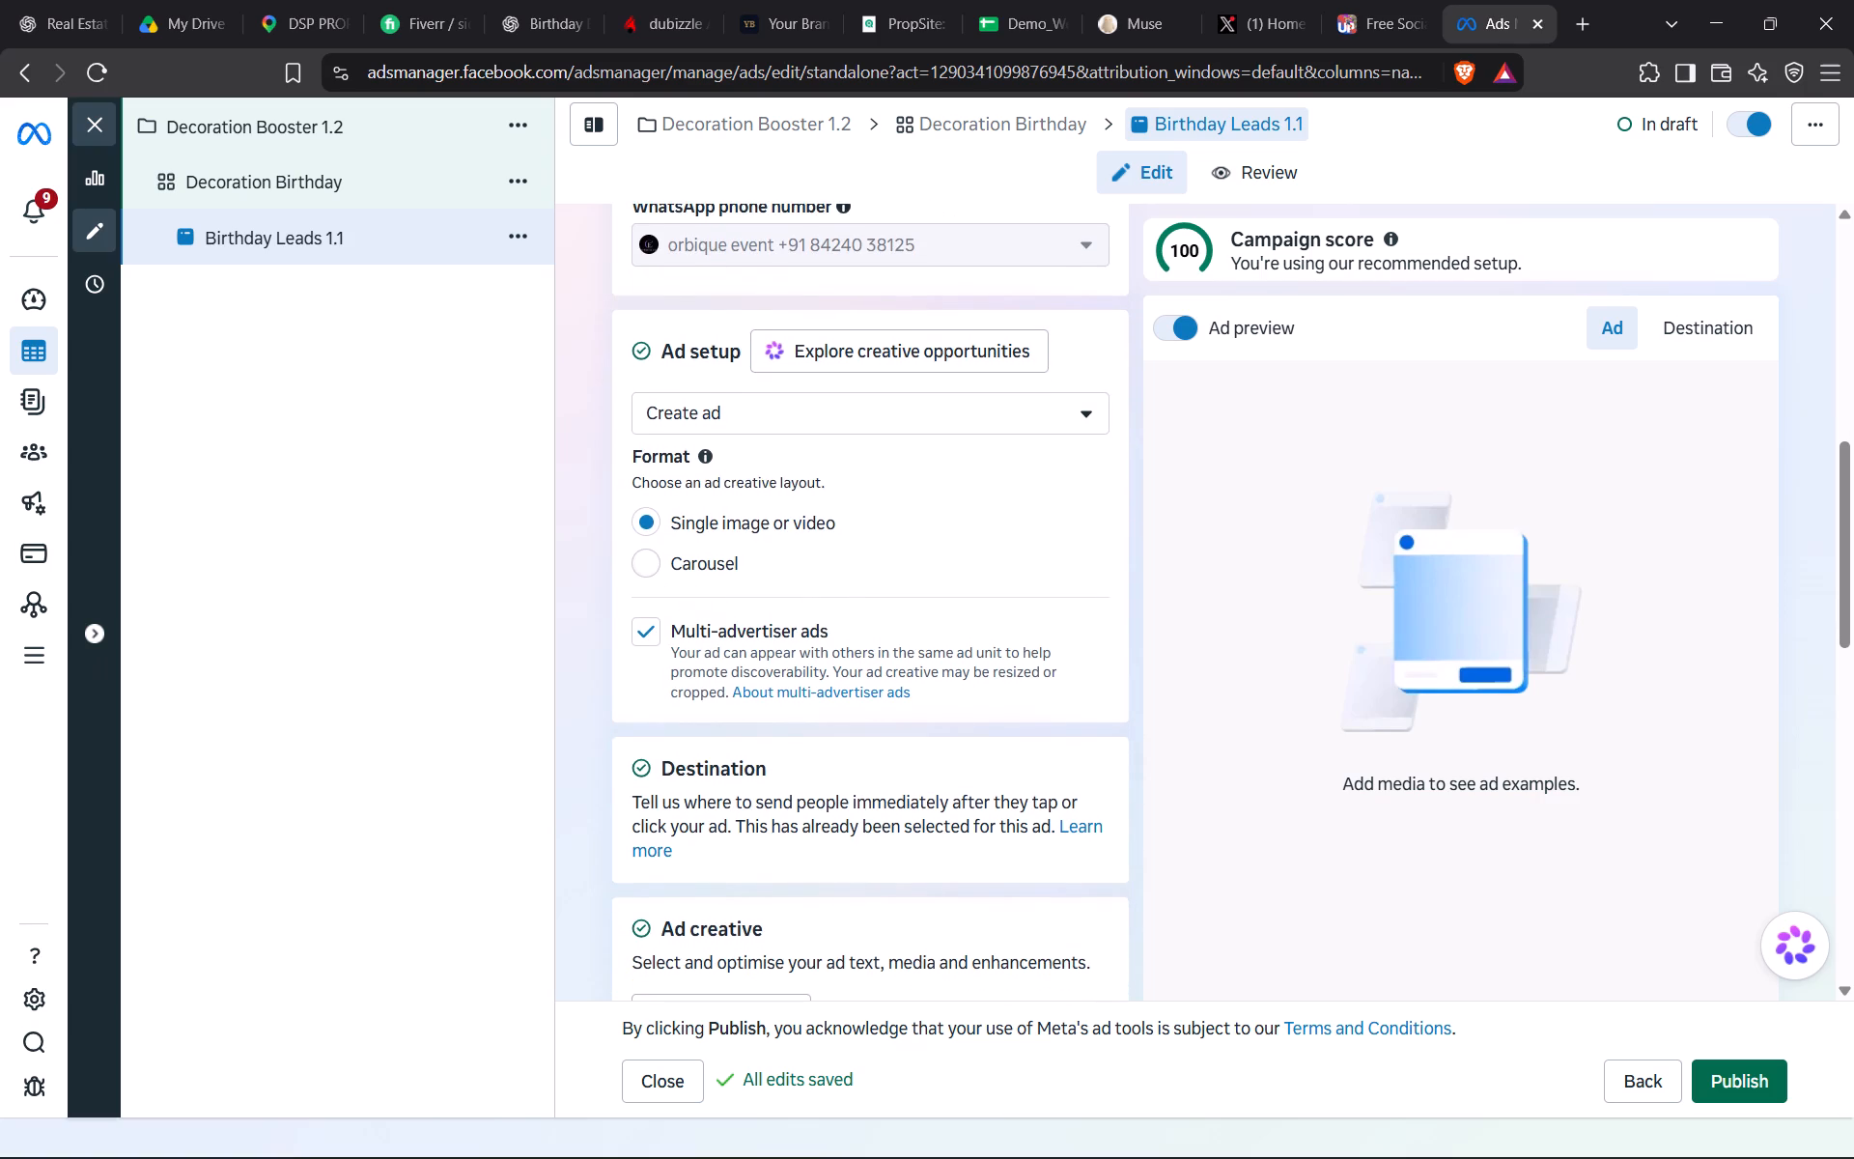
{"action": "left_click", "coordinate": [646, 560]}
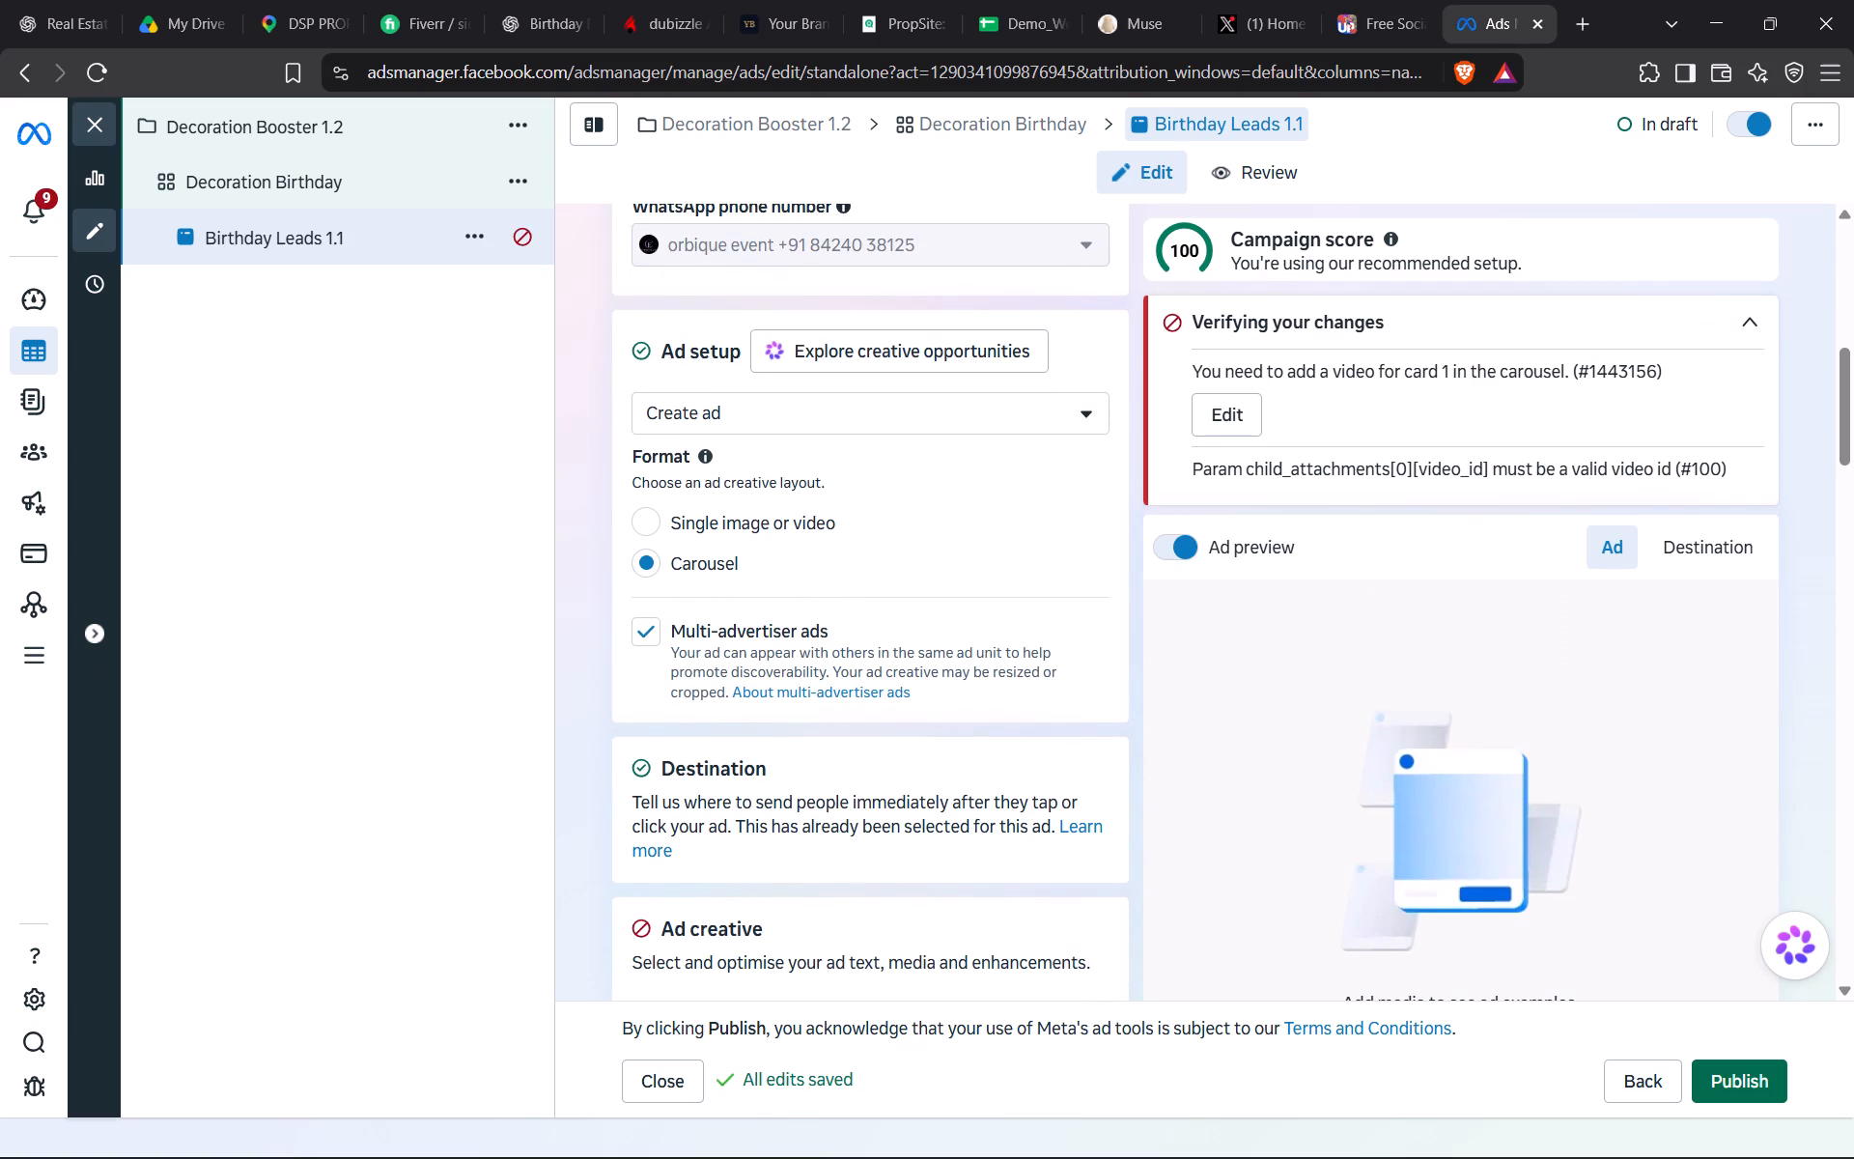
Recheck the empty first carousel card's options, collapse it, and look over the carousel cards and the creative settings below them.
{"action": "scroll", "coordinate": [878, 645], "scroll_direction": "down", "scroll_amount": 3}
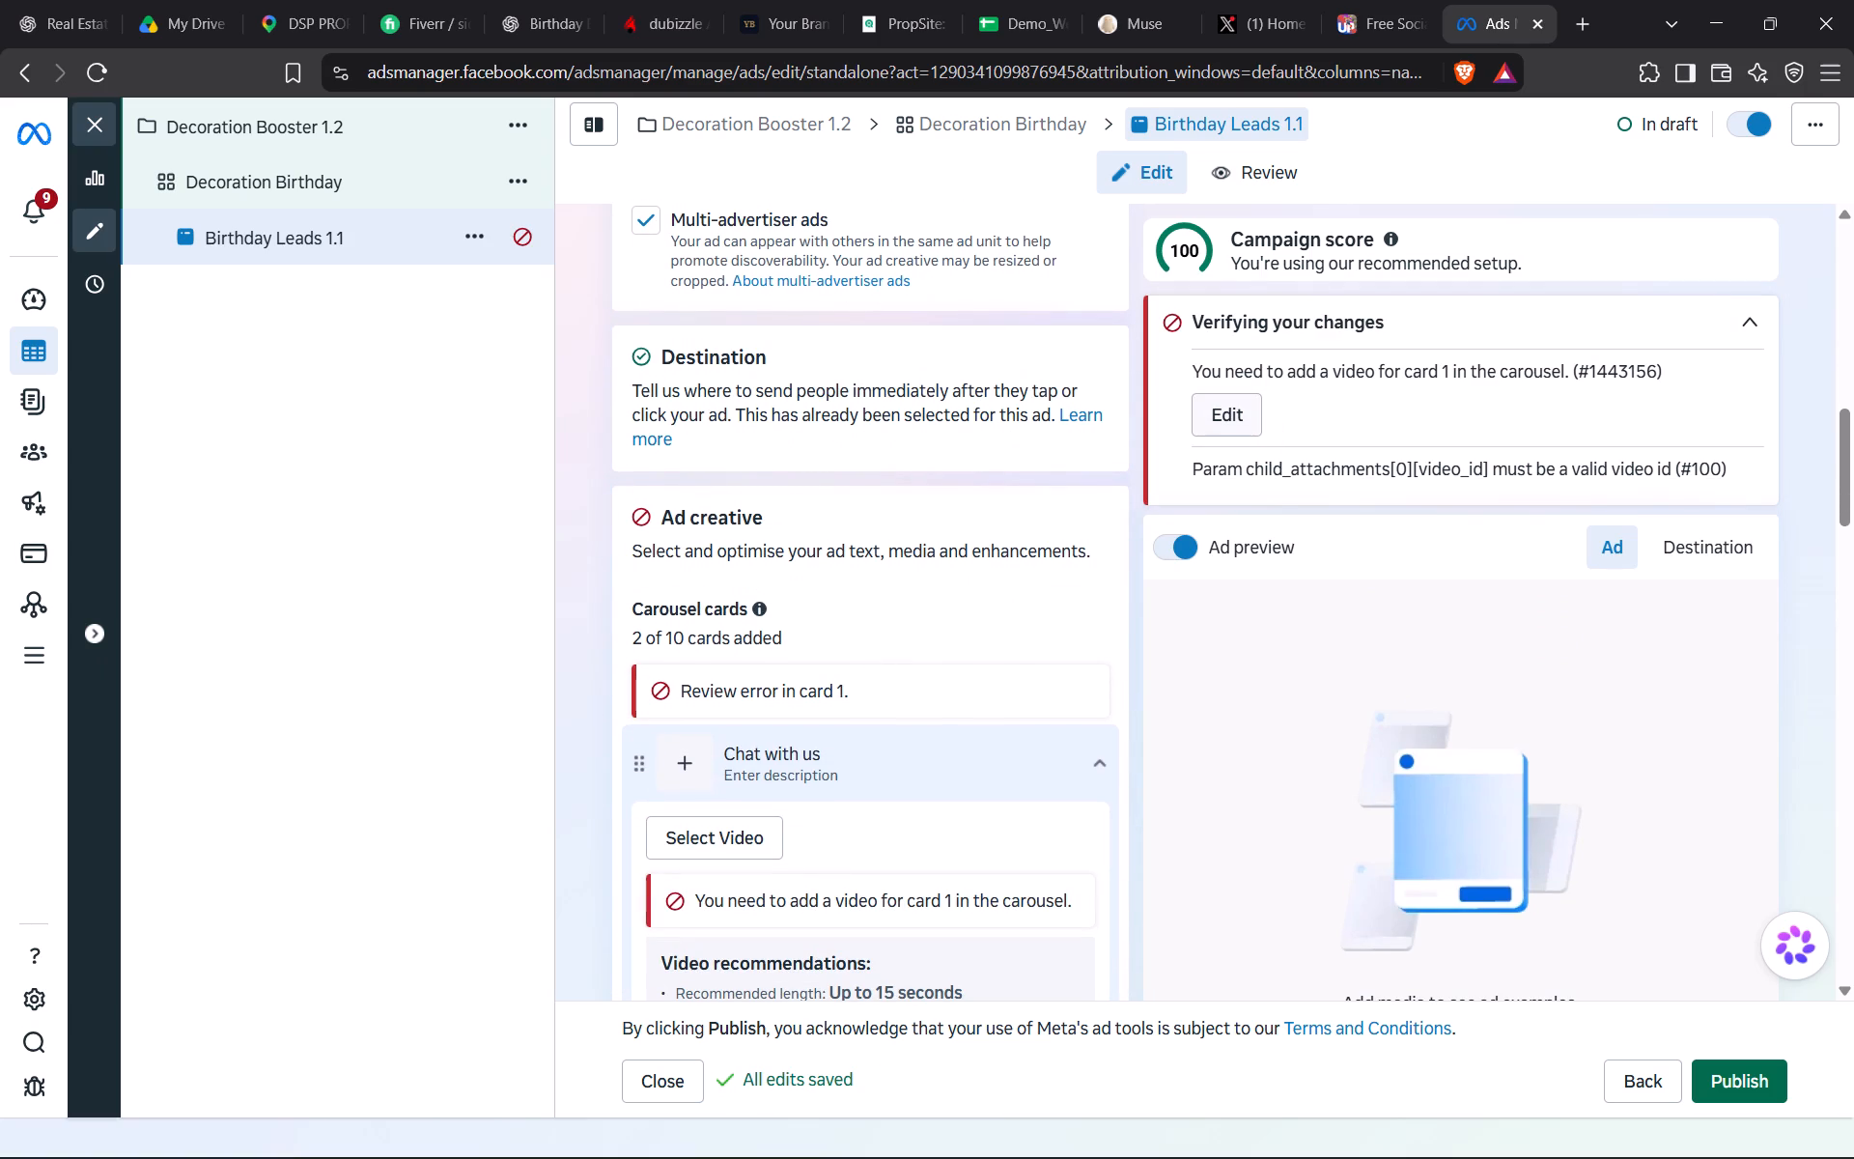
{"action": "left_click", "coordinate": [1095, 757]}
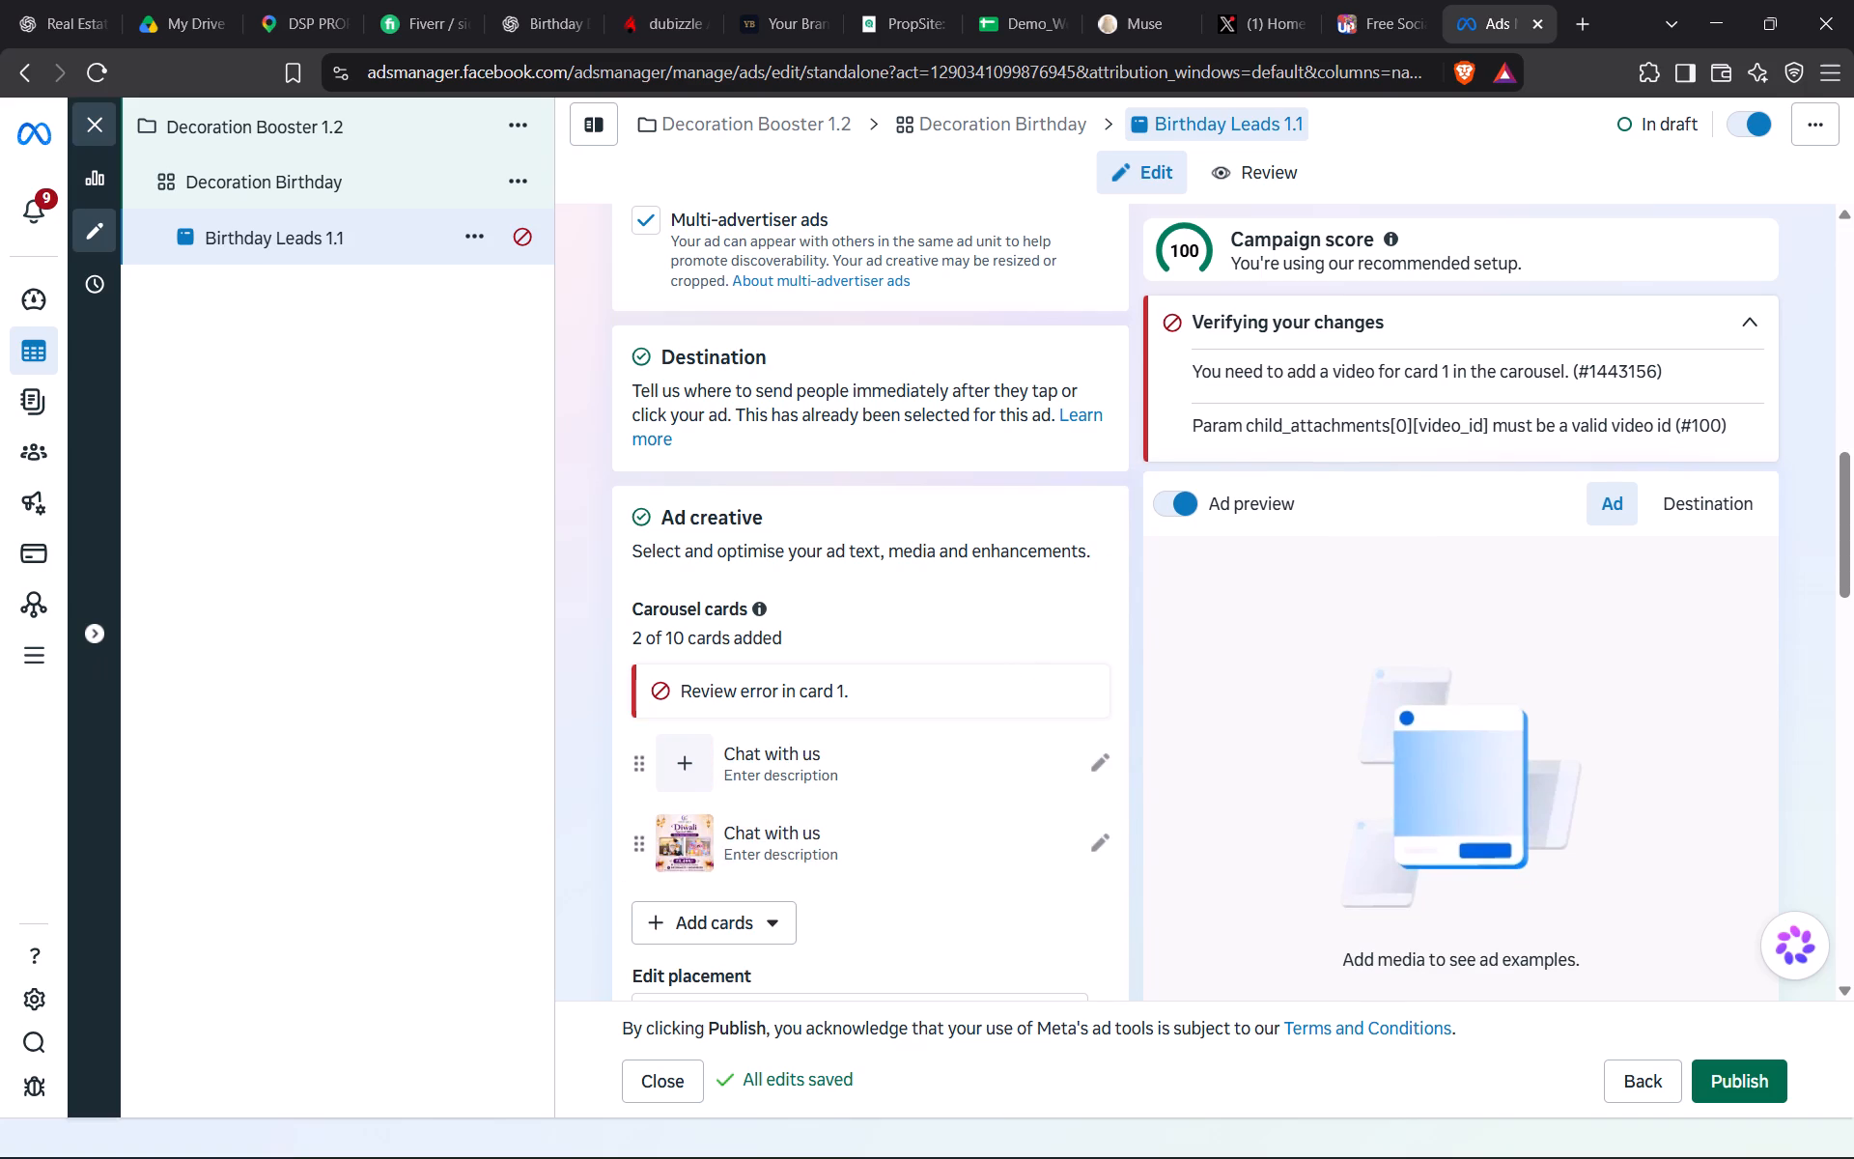
{"action": "left_click", "coordinate": [690, 762]}
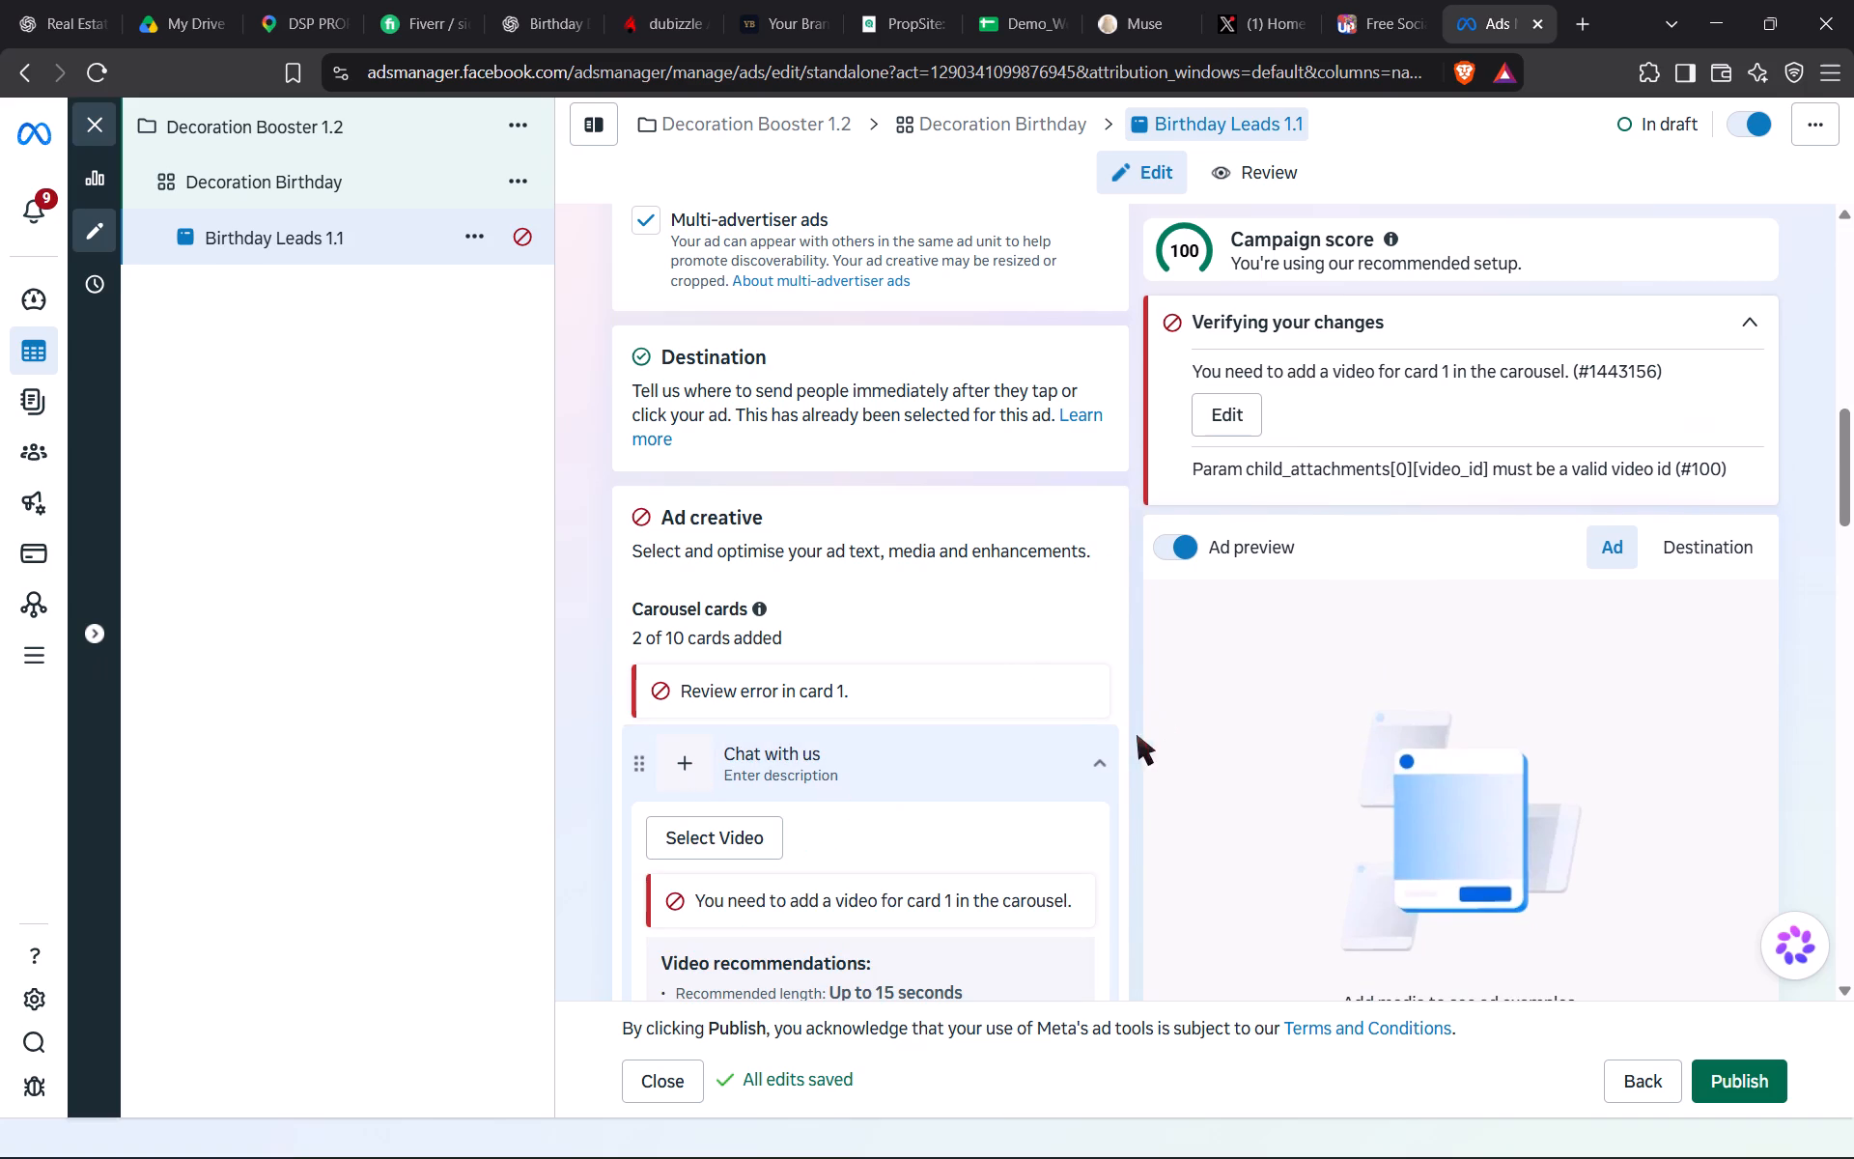
{"action": "left_click", "coordinate": [1104, 763]}
{"action": "scroll", "coordinate": [981, 822], "scroll_direction": "down", "scroll_amount": 1}
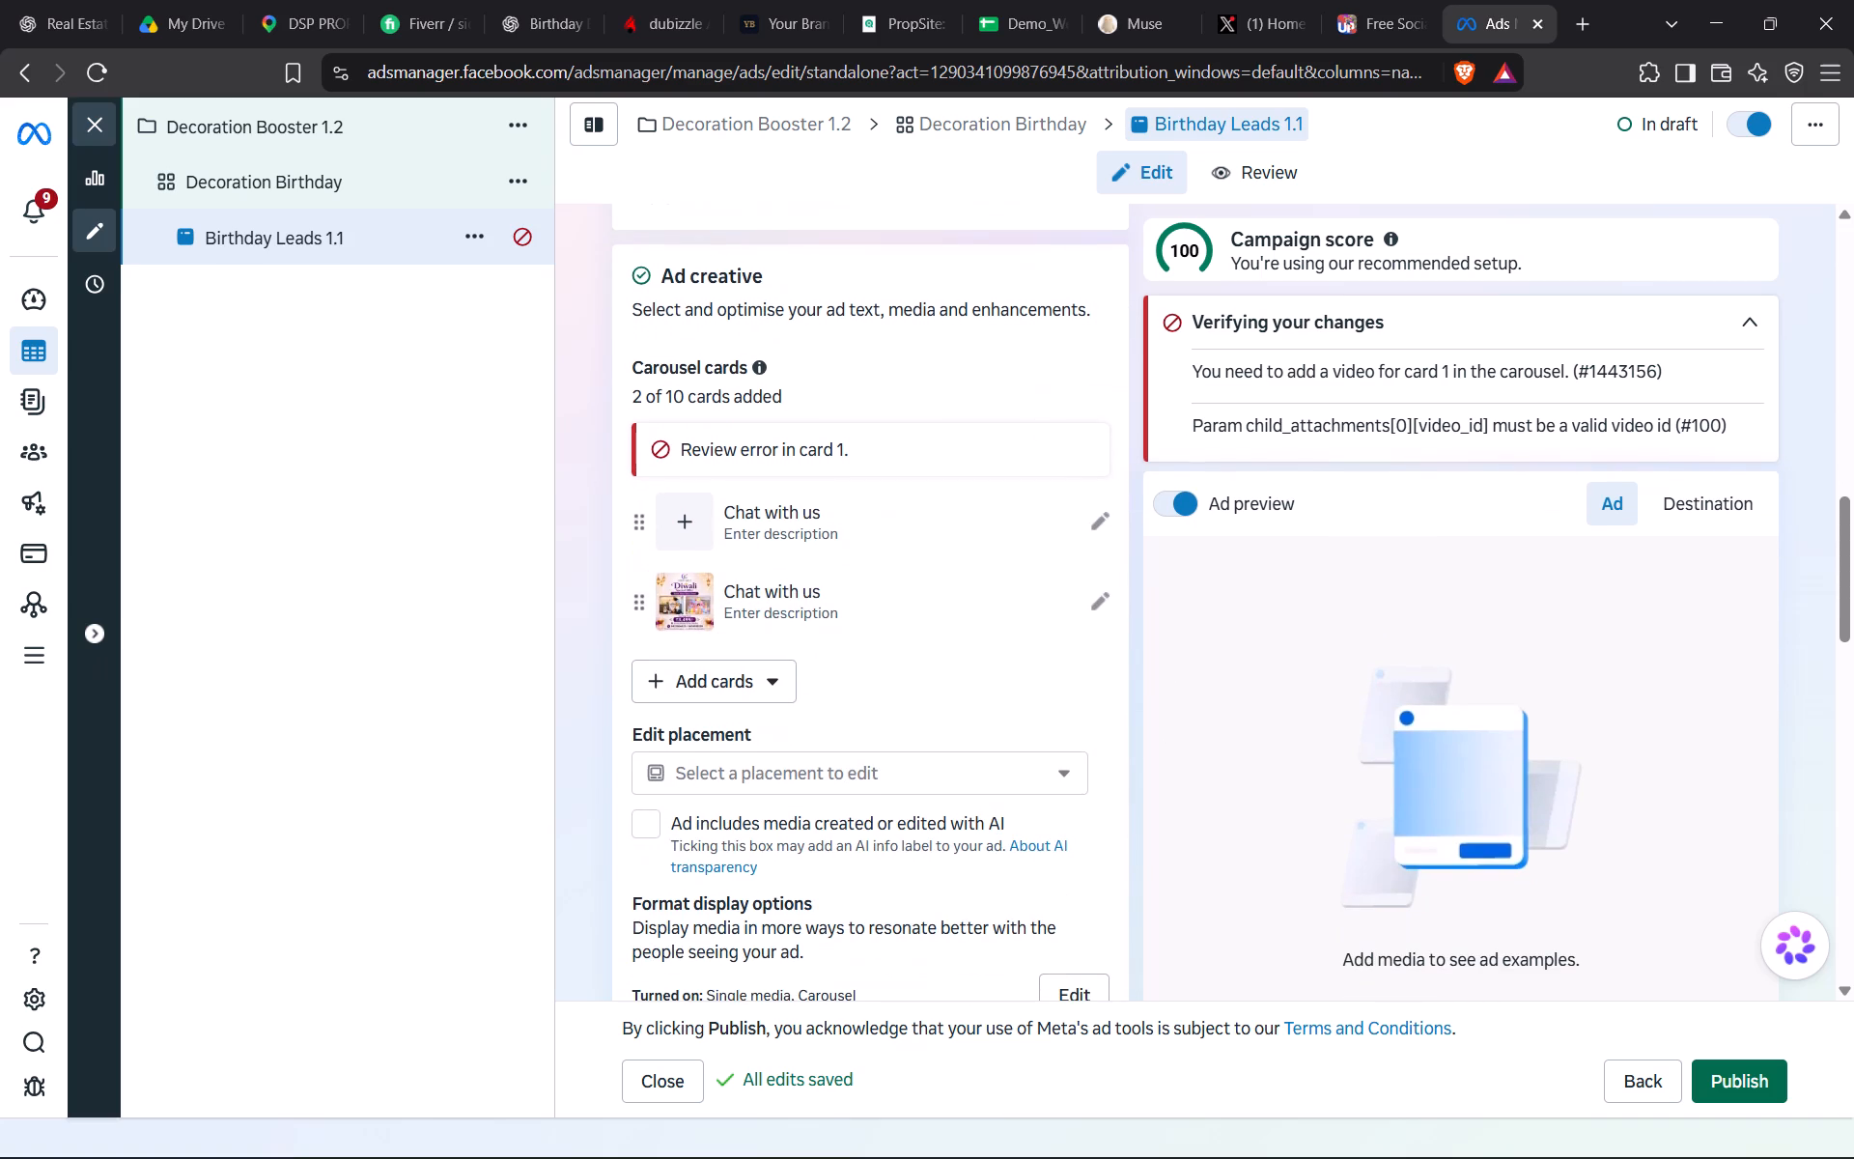
{"action": "scroll", "coordinate": [890, 871], "scroll_direction": "down", "scroll_amount": 2}
{"action": "scroll", "coordinate": [890, 871], "scroll_direction": "up", "scroll_amount": 2}
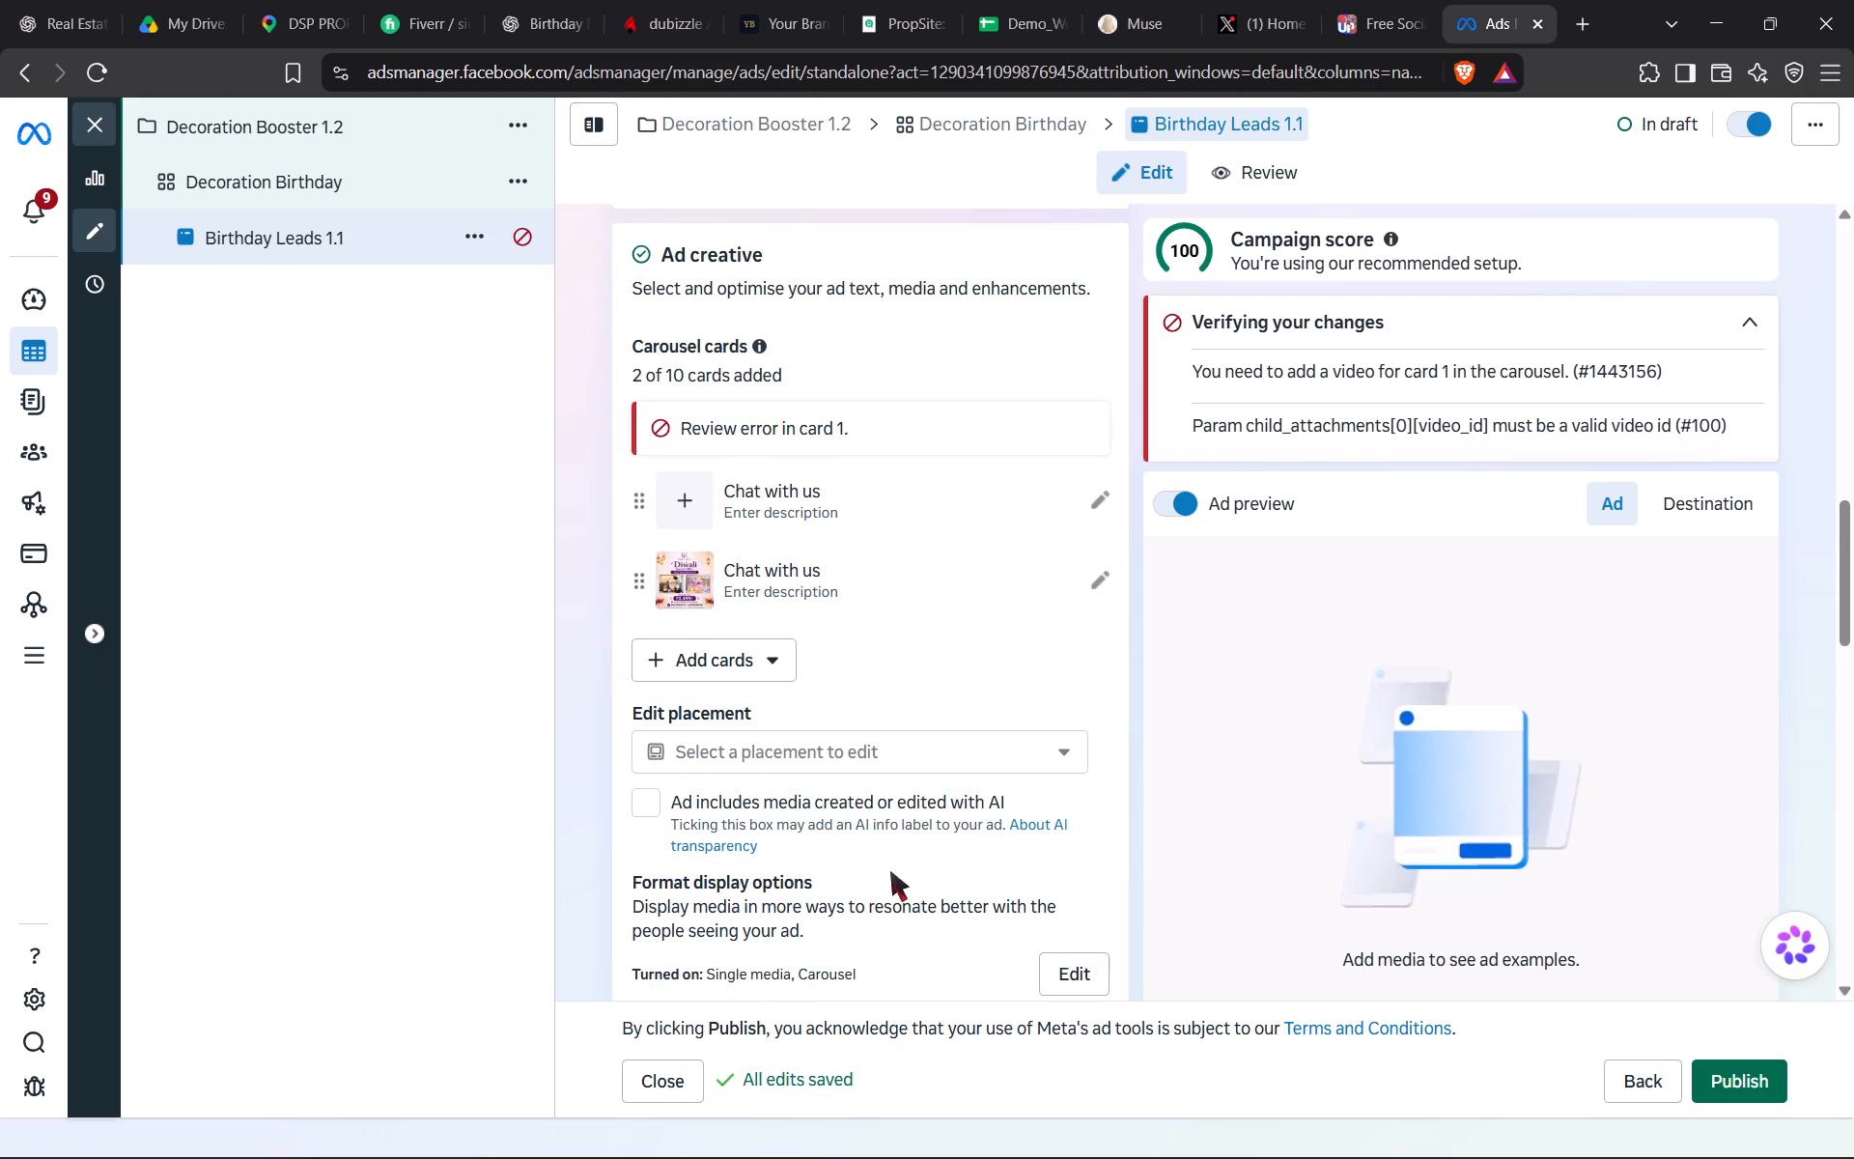
Switch the Birthday Leads 1.1 ad's format to Single image or video and reload the page.
{"action": "scroll", "coordinate": [919, 707], "scroll_direction": "up", "scroll_amount": 3}
{"action": "scroll", "coordinate": [831, 671], "scroll_direction": "up", "scroll_amount": 6}
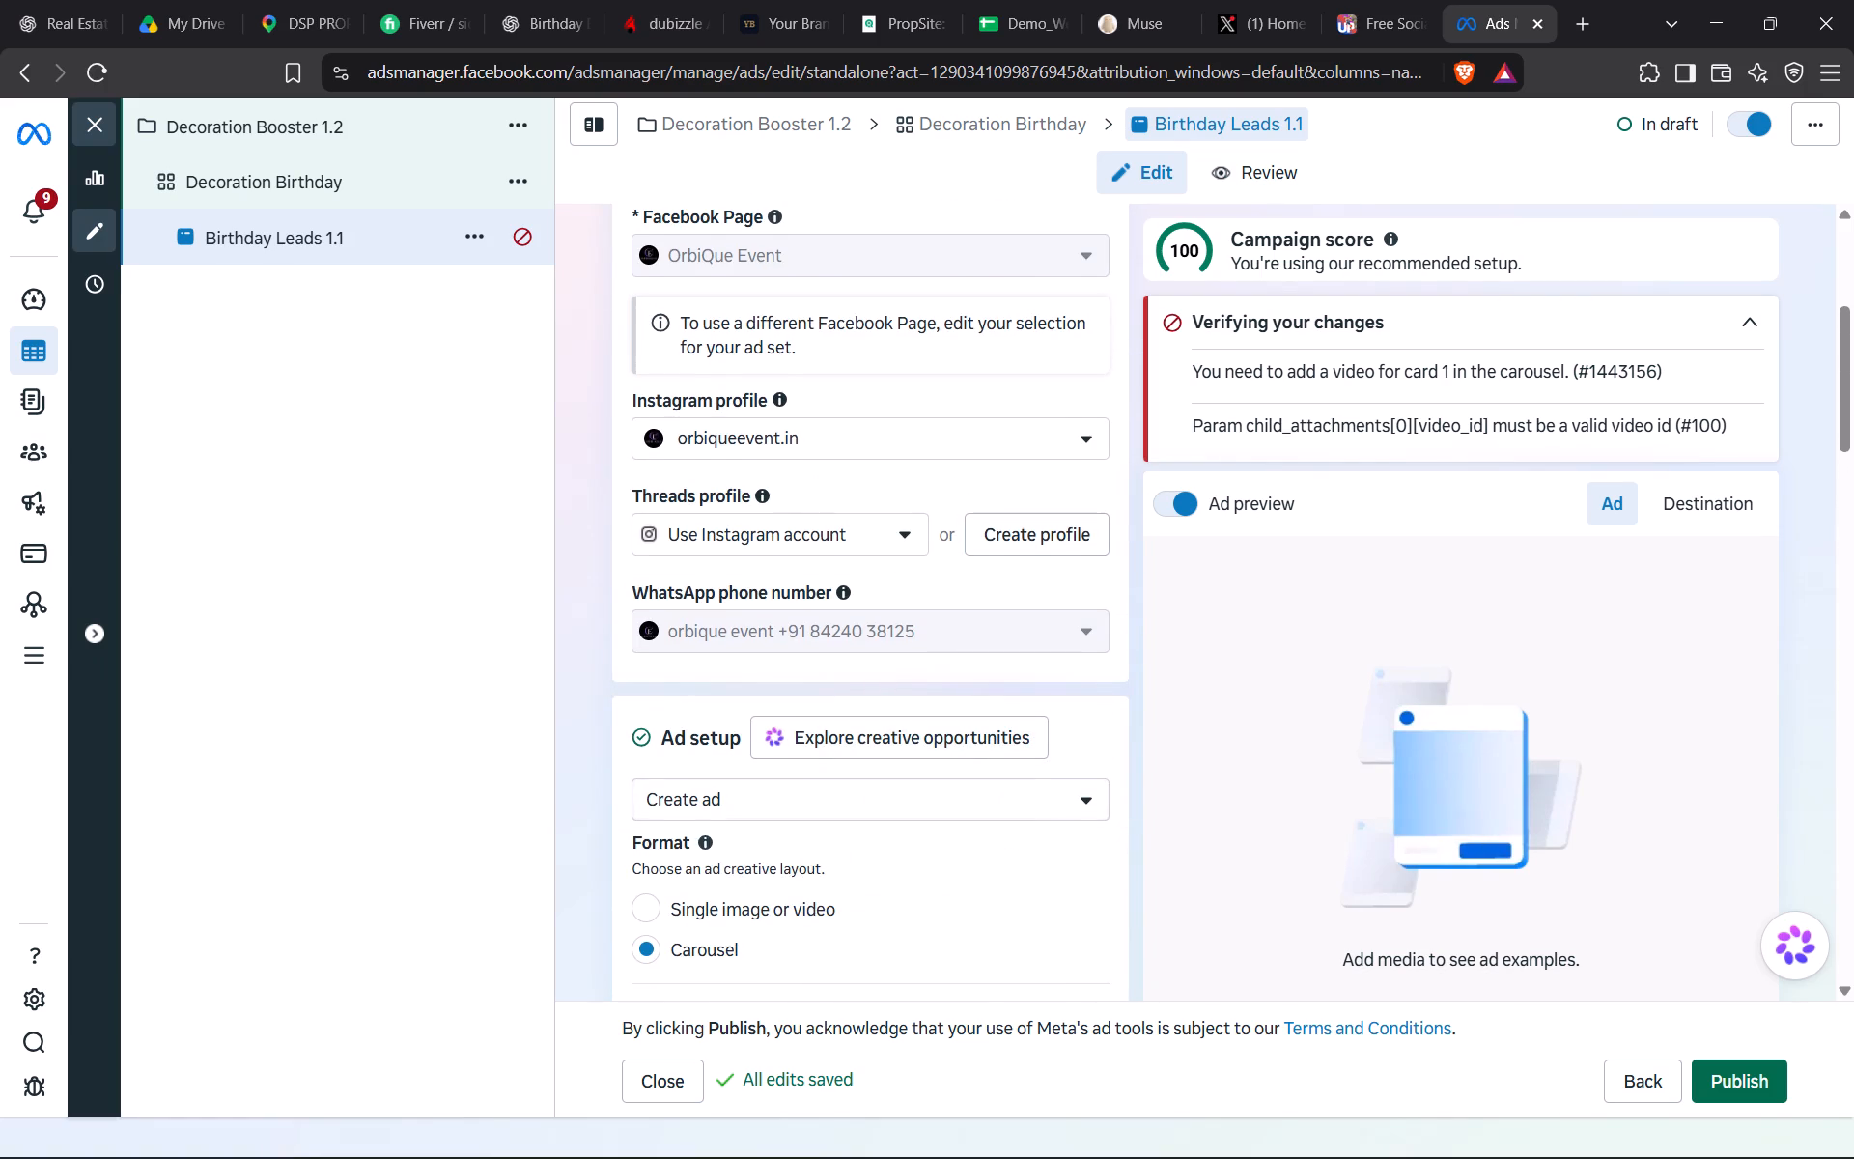
{"action": "scroll", "coordinate": [878, 789], "scroll_direction": "down", "scroll_amount": 1}
{"action": "scroll", "coordinate": [816, 847], "scroll_direction": "down", "scroll_amount": 1}
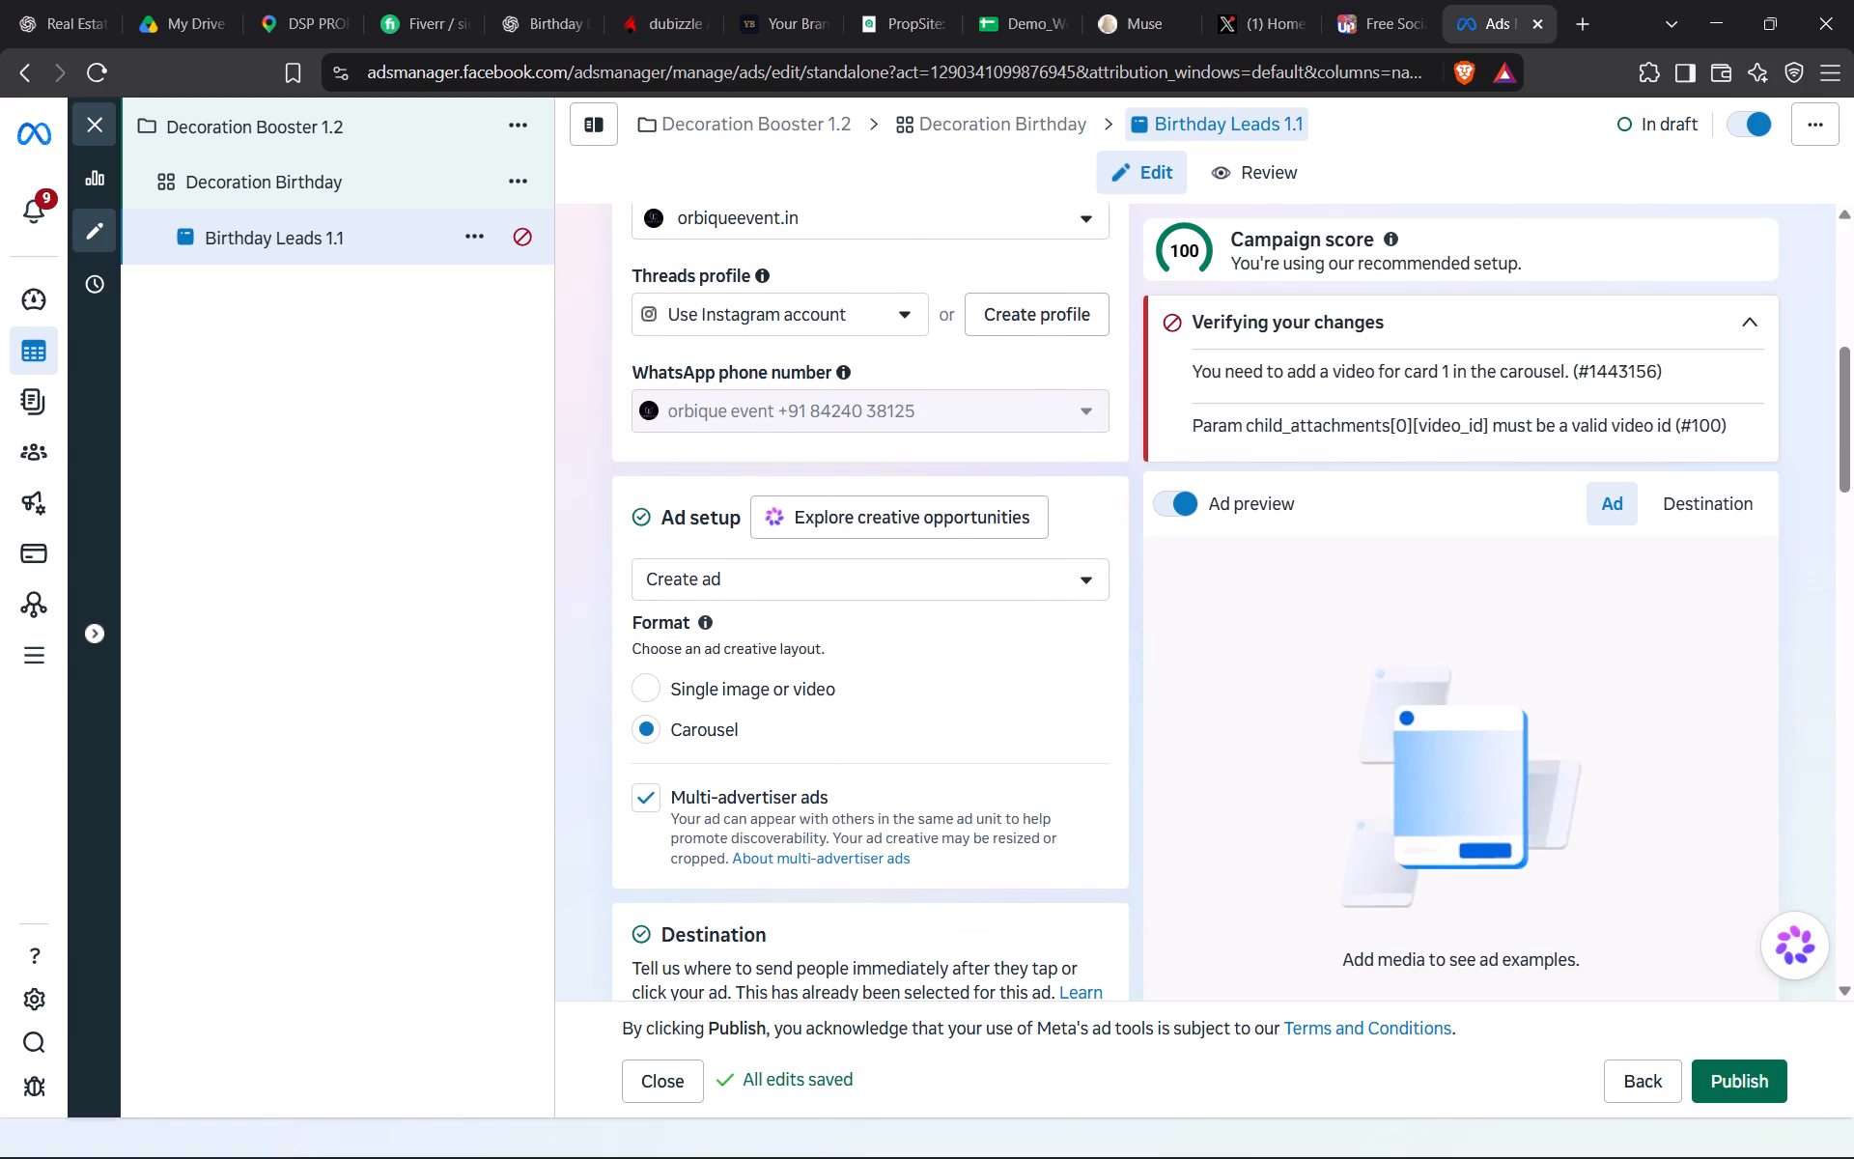
{"action": "left_click", "coordinate": [651, 694]}
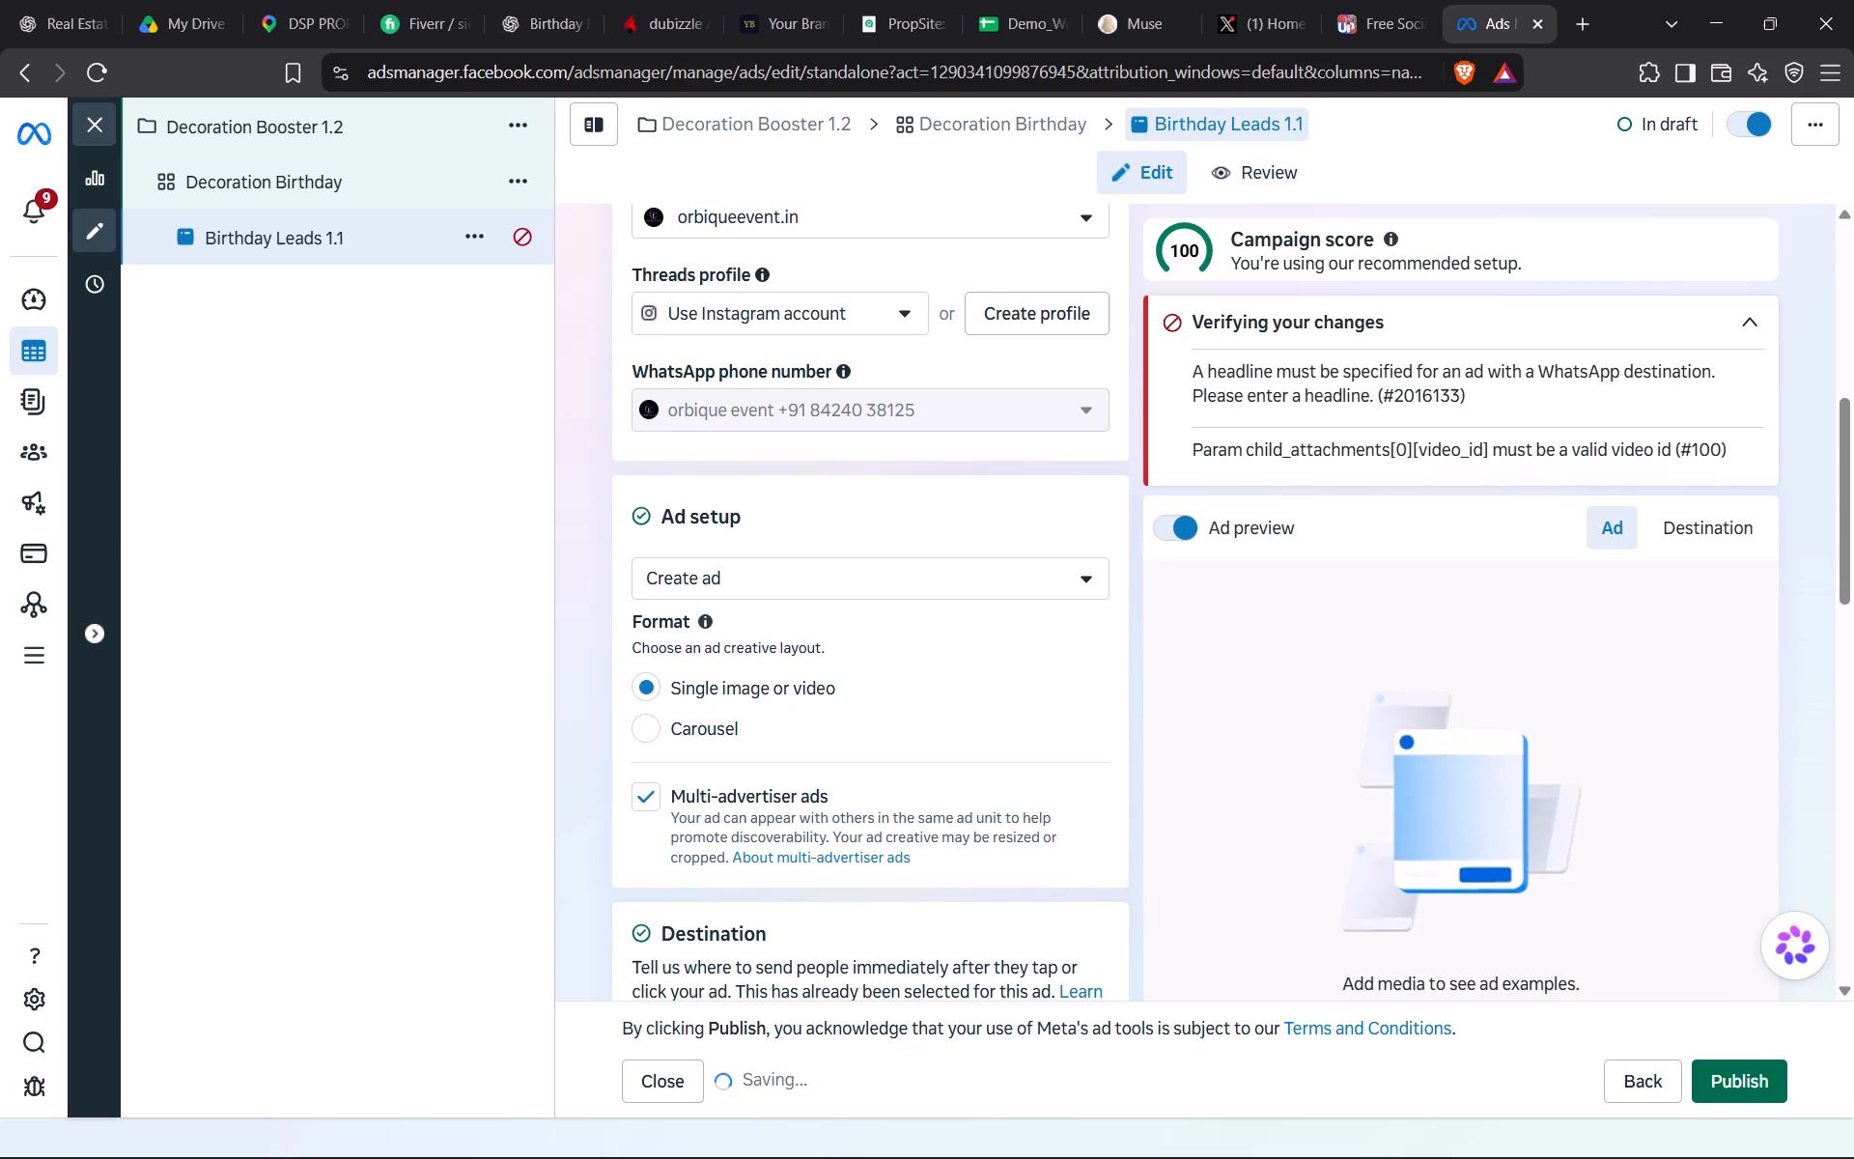
{"action": "left_click", "coordinate": [101, 72]}
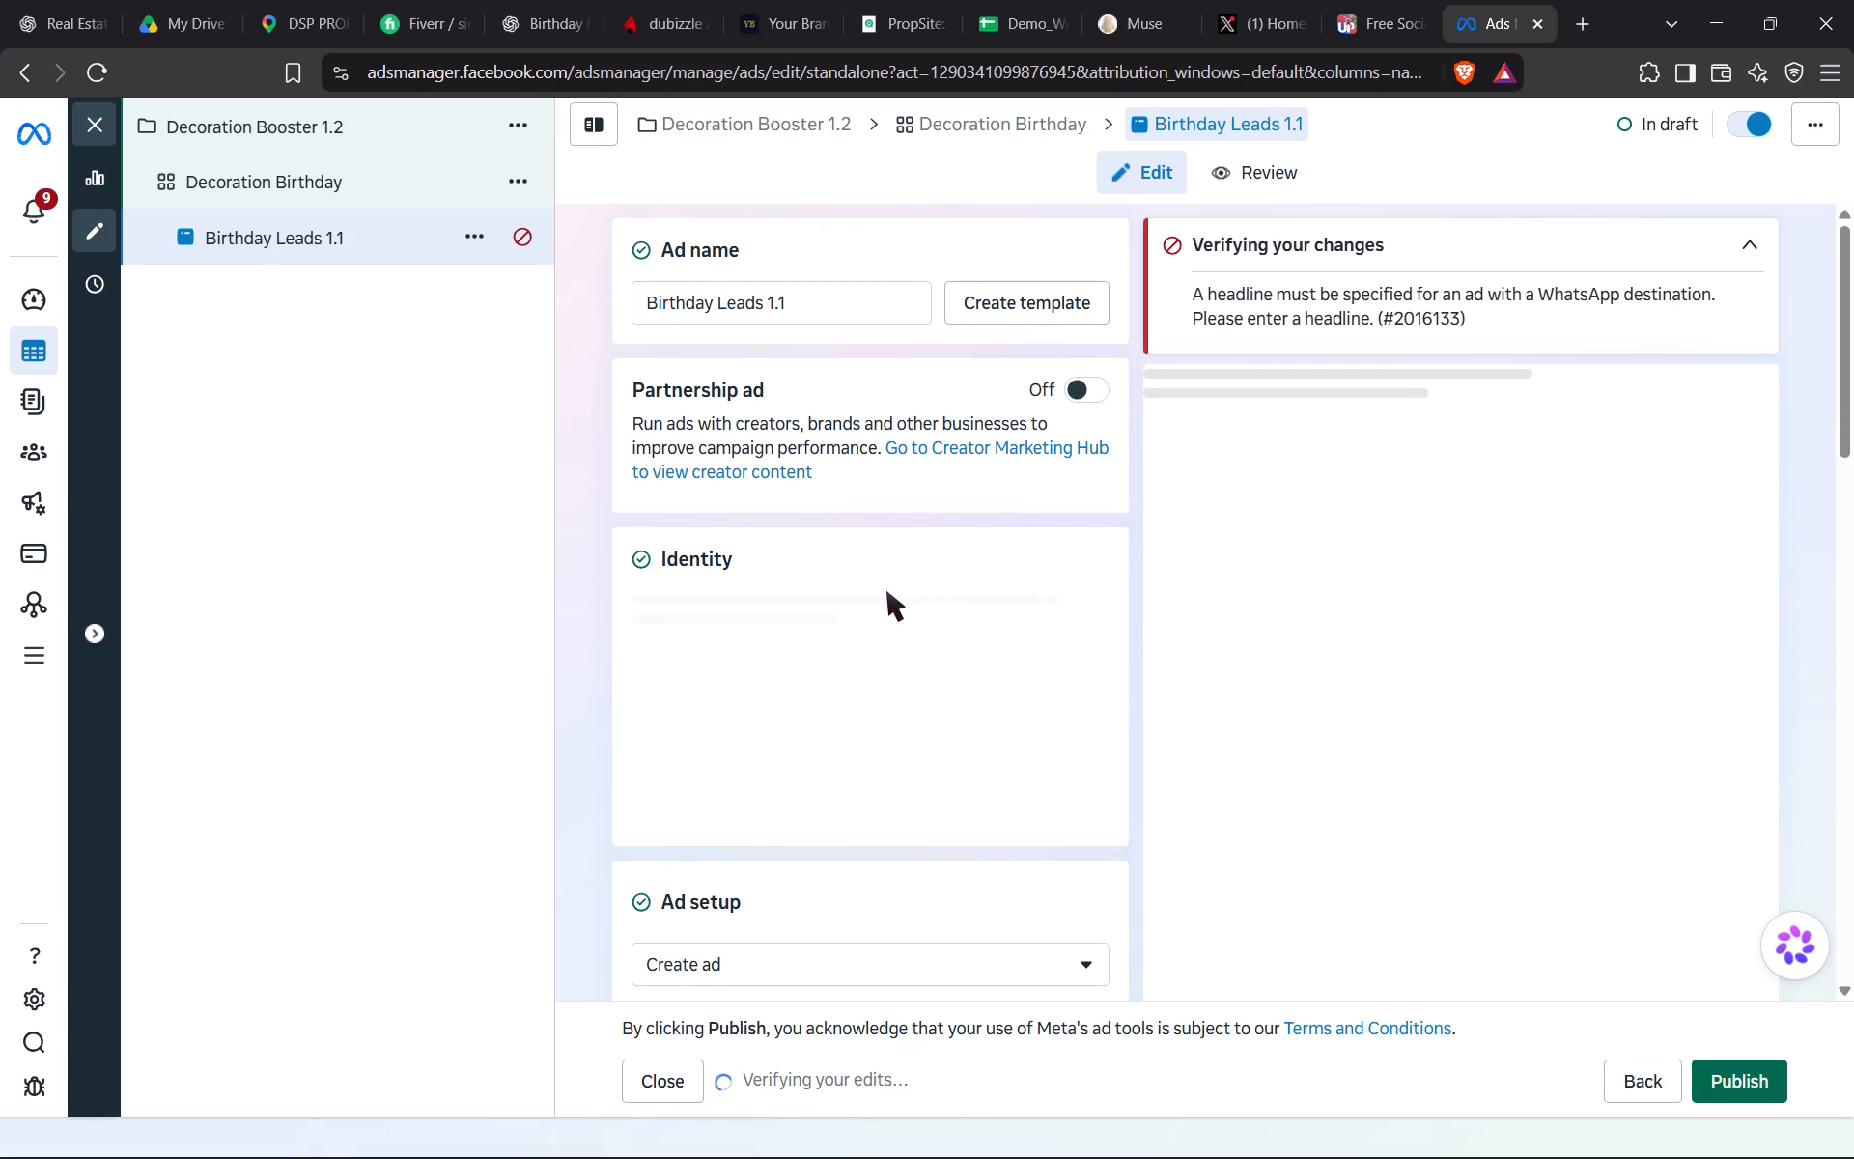
Set the ad's format back to Carousel and go to the carousel cards in the ad creative section.
{"action": "scroll", "coordinate": [886, 591], "scroll_direction": "down", "scroll_amount": 1}
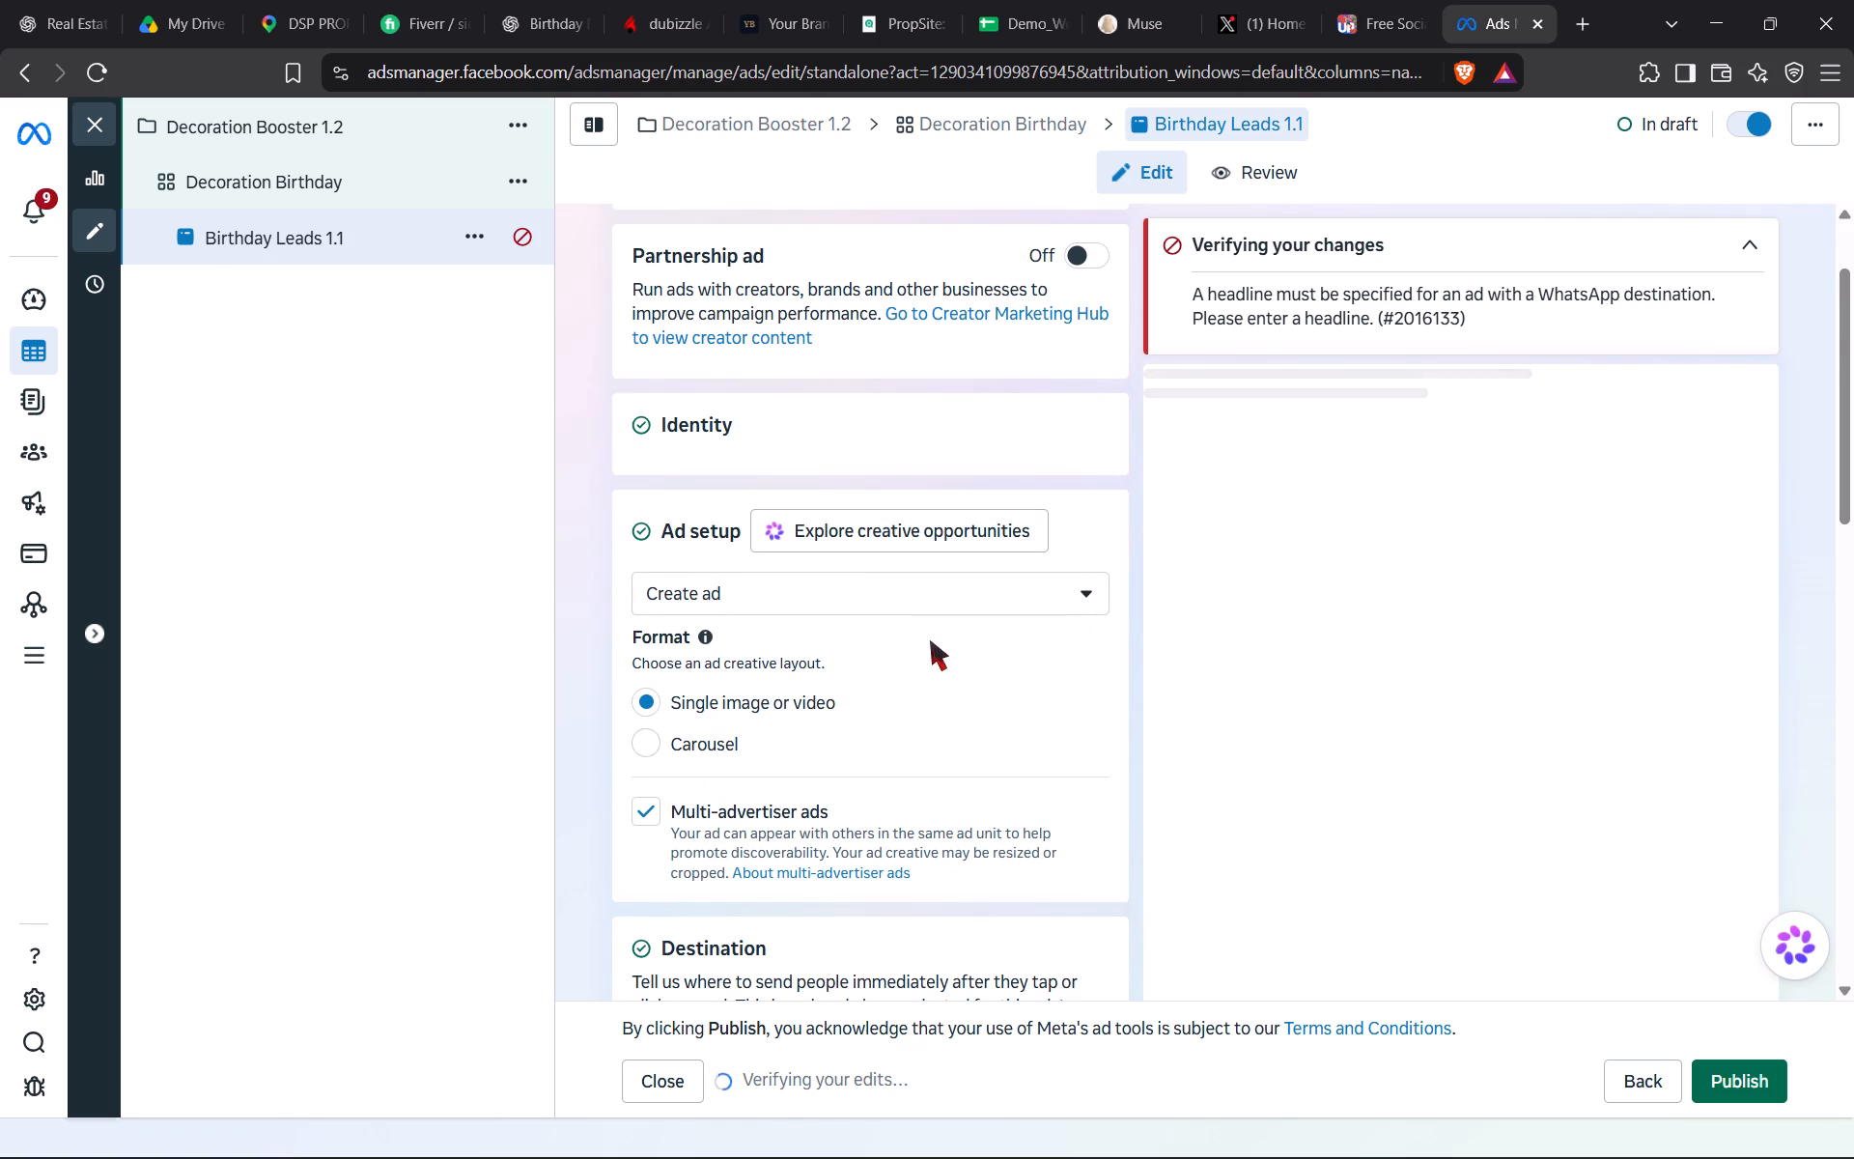
{"action": "scroll", "coordinate": [930, 640], "scroll_direction": "down", "scroll_amount": 1}
{"action": "scroll", "coordinate": [879, 710], "scroll_direction": "down", "scroll_amount": 1}
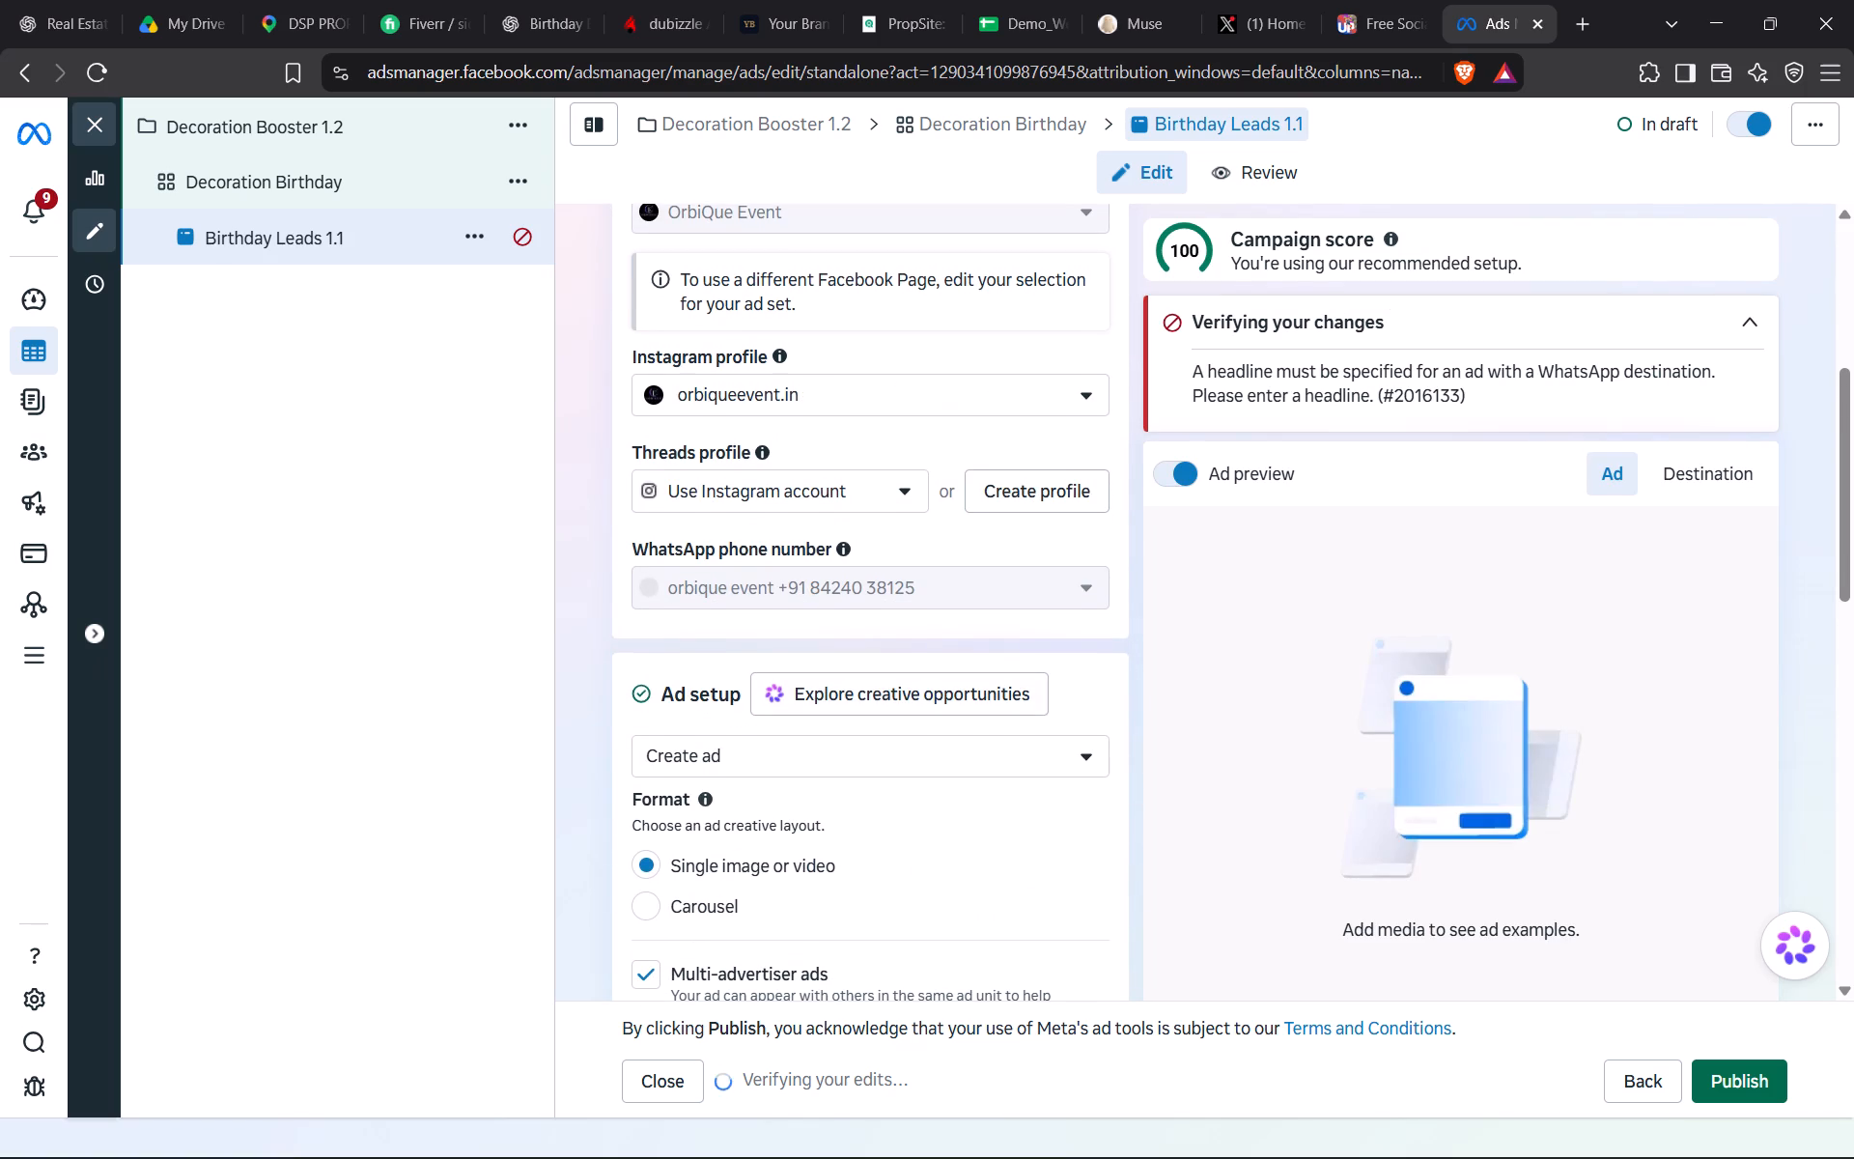
{"action": "left_click", "coordinate": [646, 904]}
{"action": "scroll", "coordinate": [892, 844], "scroll_direction": "down", "scroll_amount": 6}
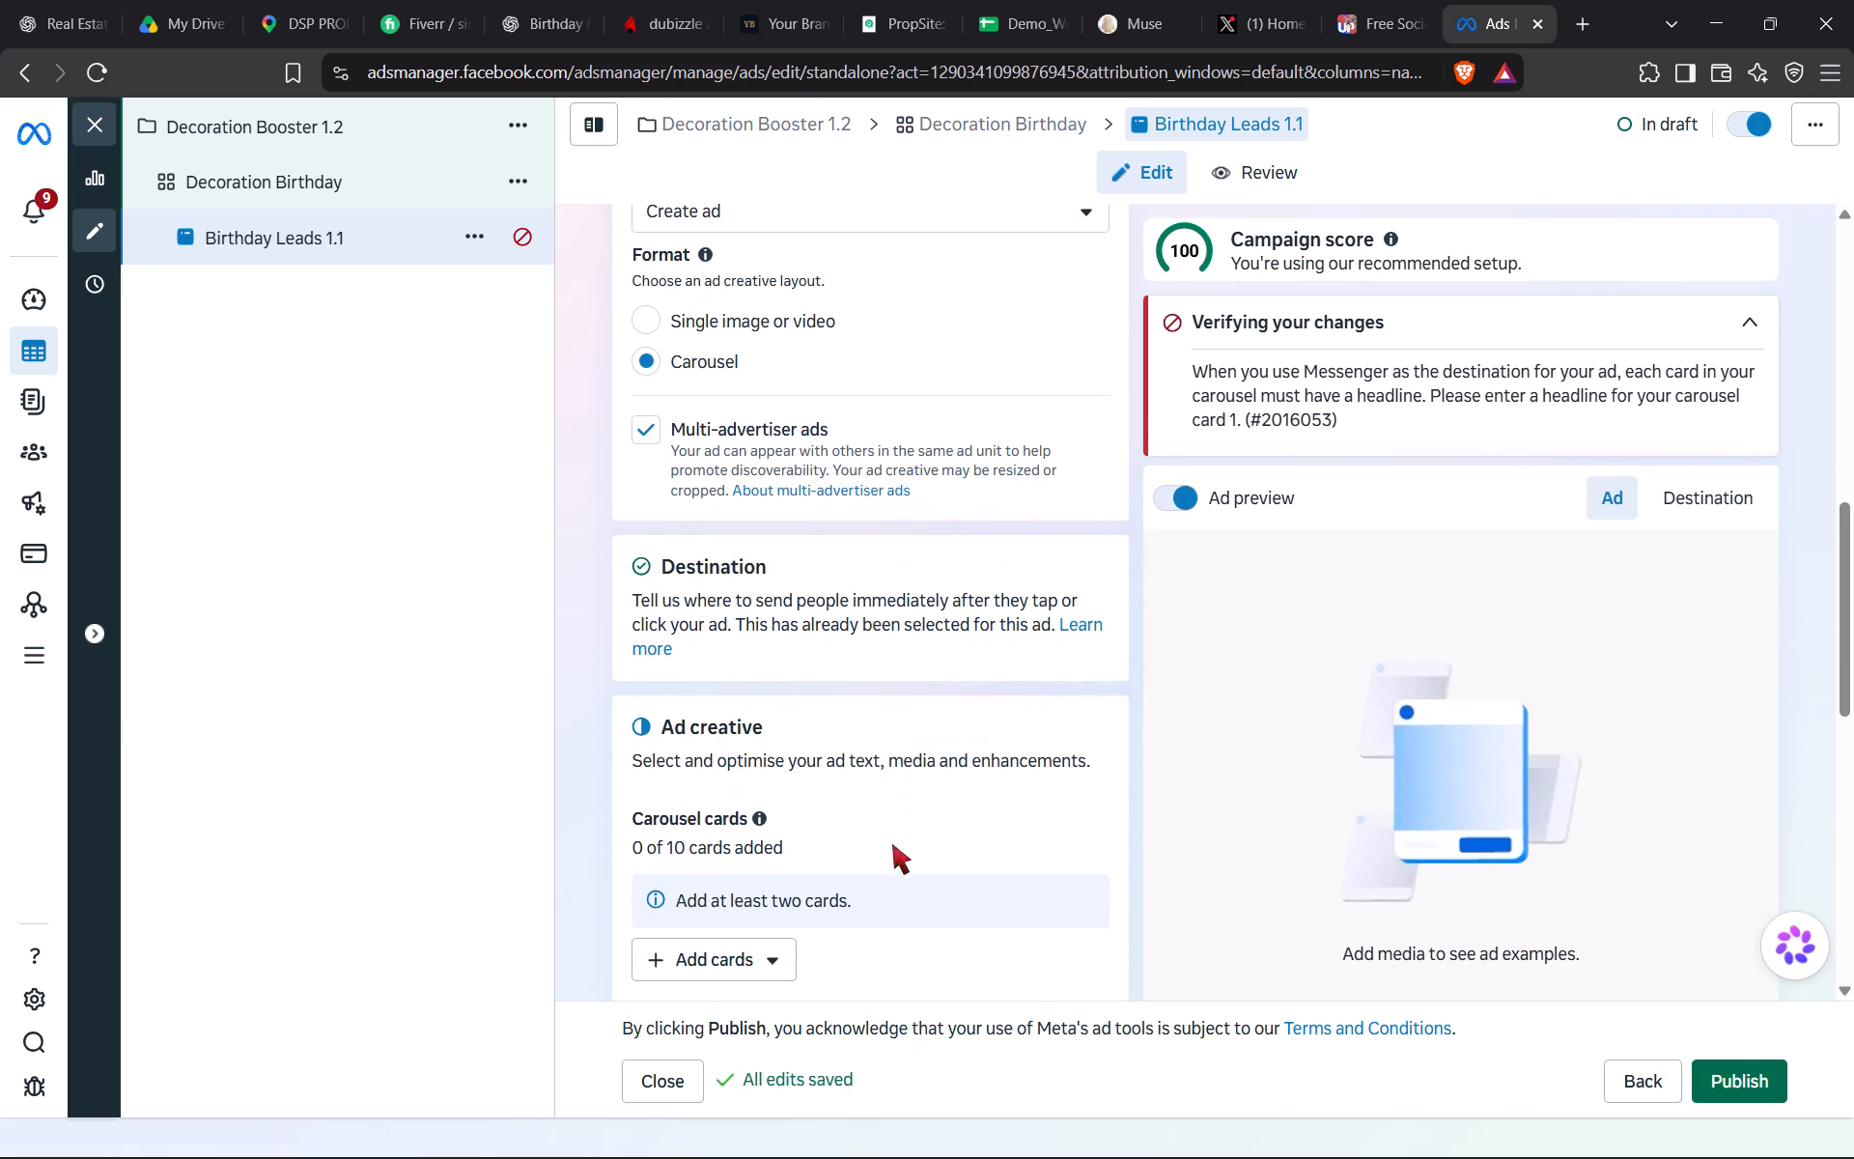
{"action": "scroll", "coordinate": [780, 859], "scroll_direction": "down", "scroll_amount": 2}
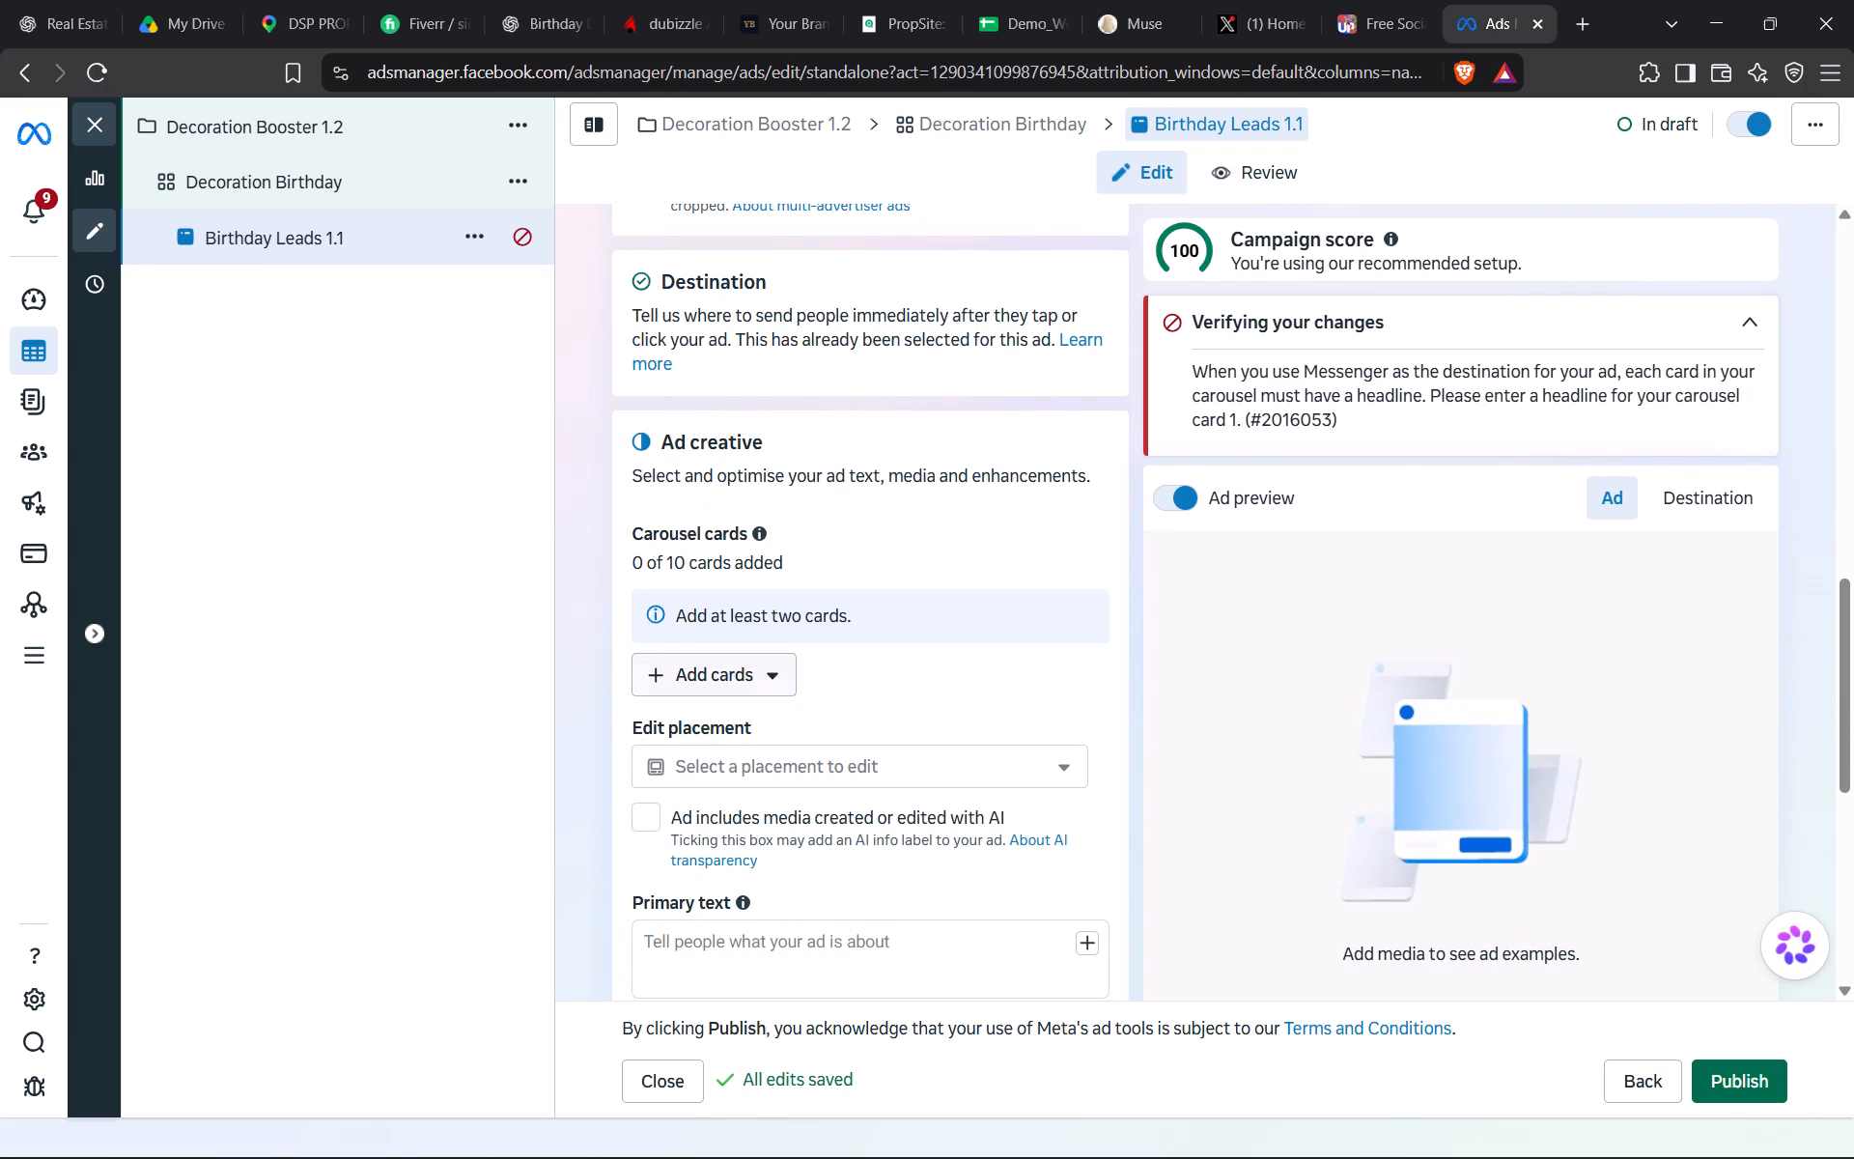
Add an image card to the carousel using the Diwali image orbique new twmp .jpeg from the account images.
{"action": "left_click", "coordinate": [754, 664]}
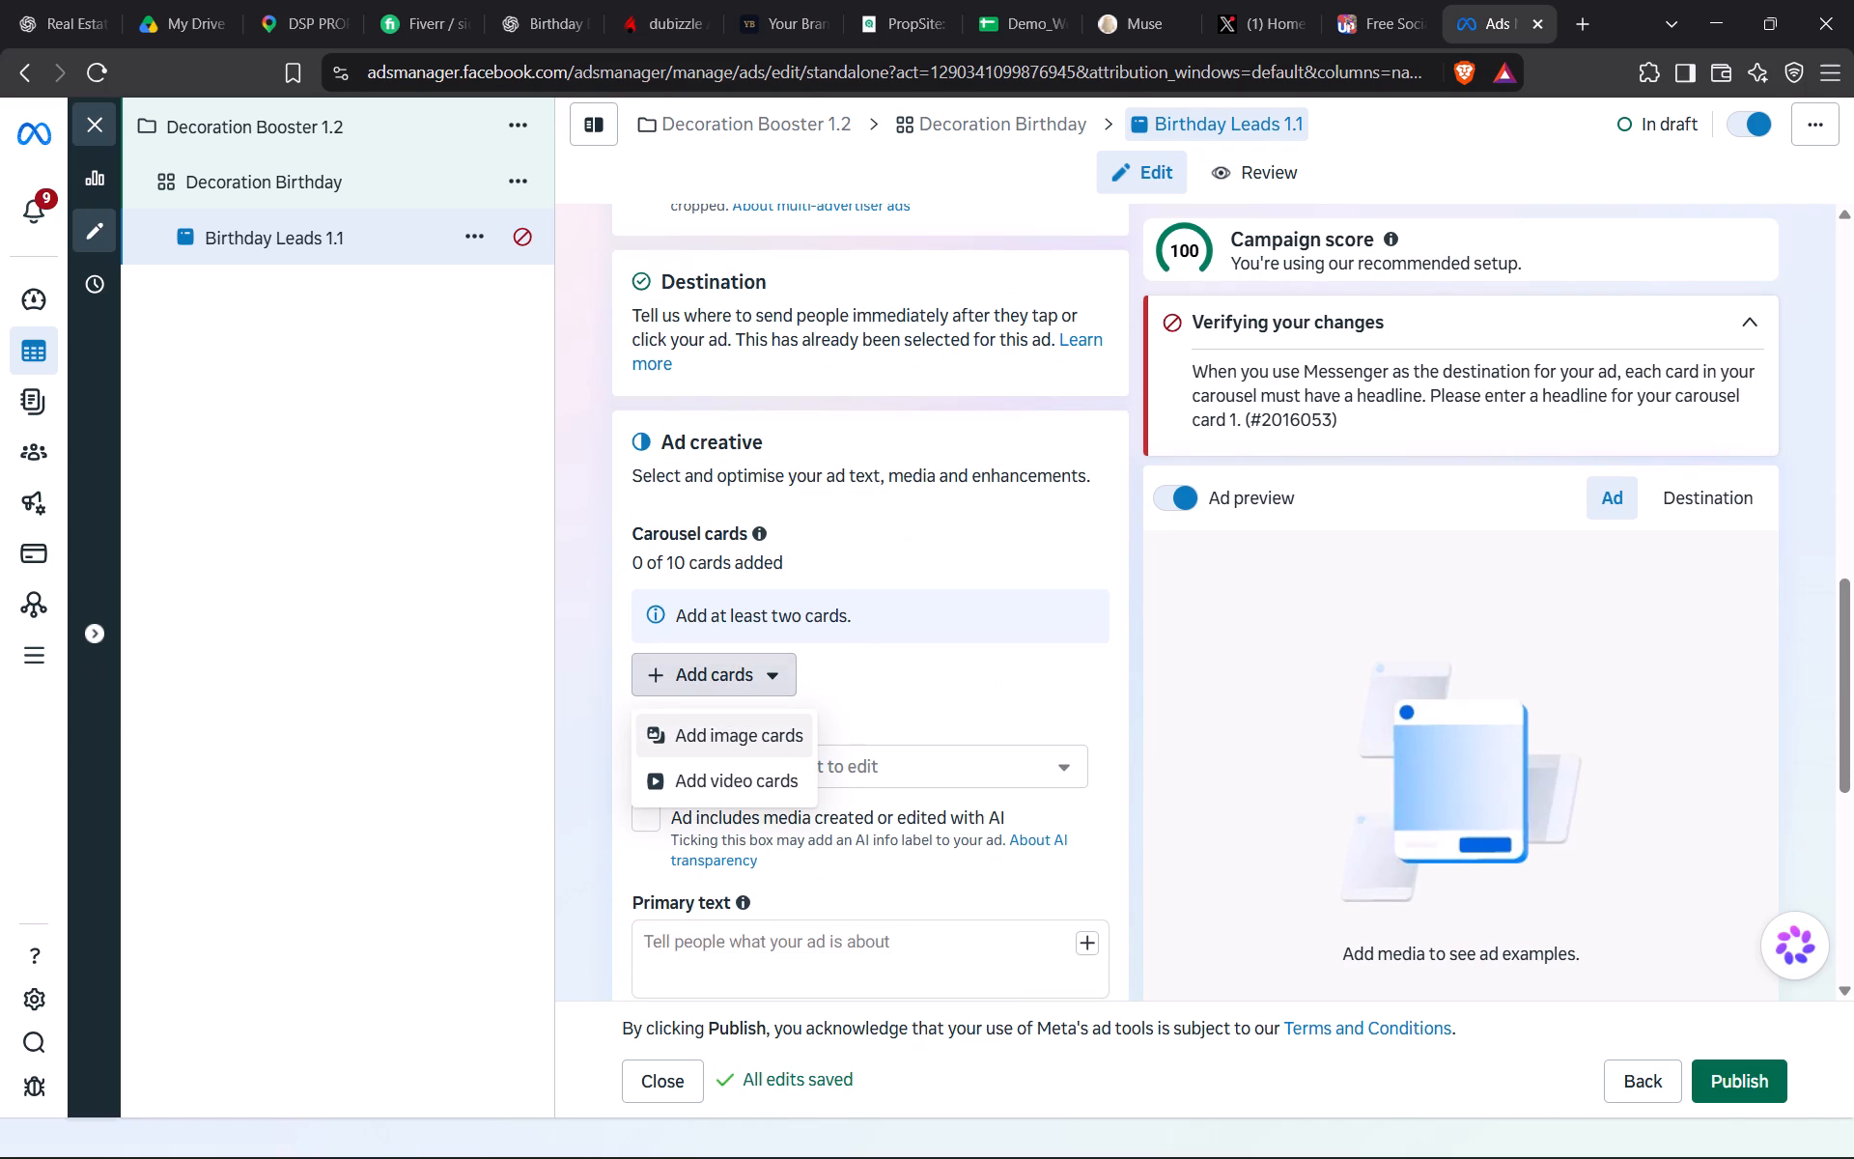
{"action": "left_click", "coordinate": [772, 735]}
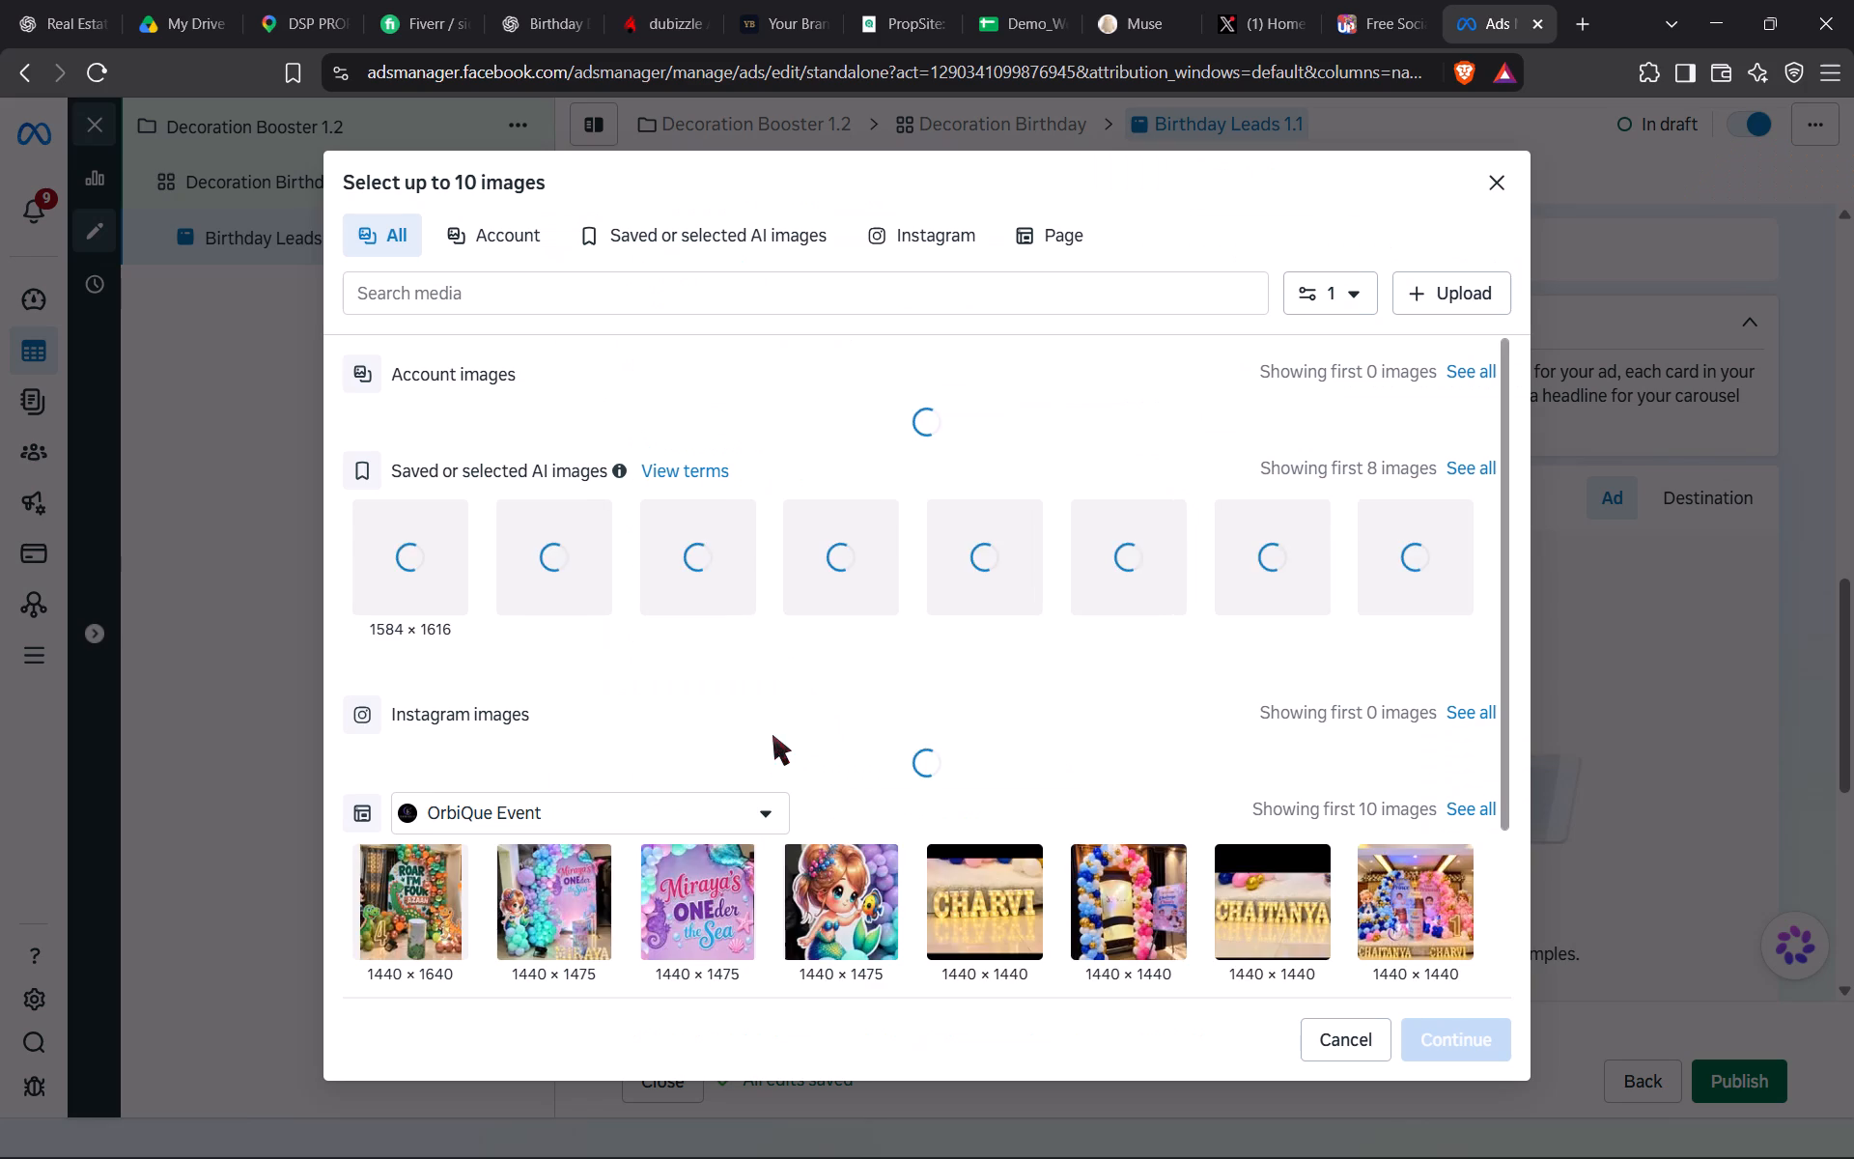
{"action": "left_click", "coordinate": [1480, 368]}
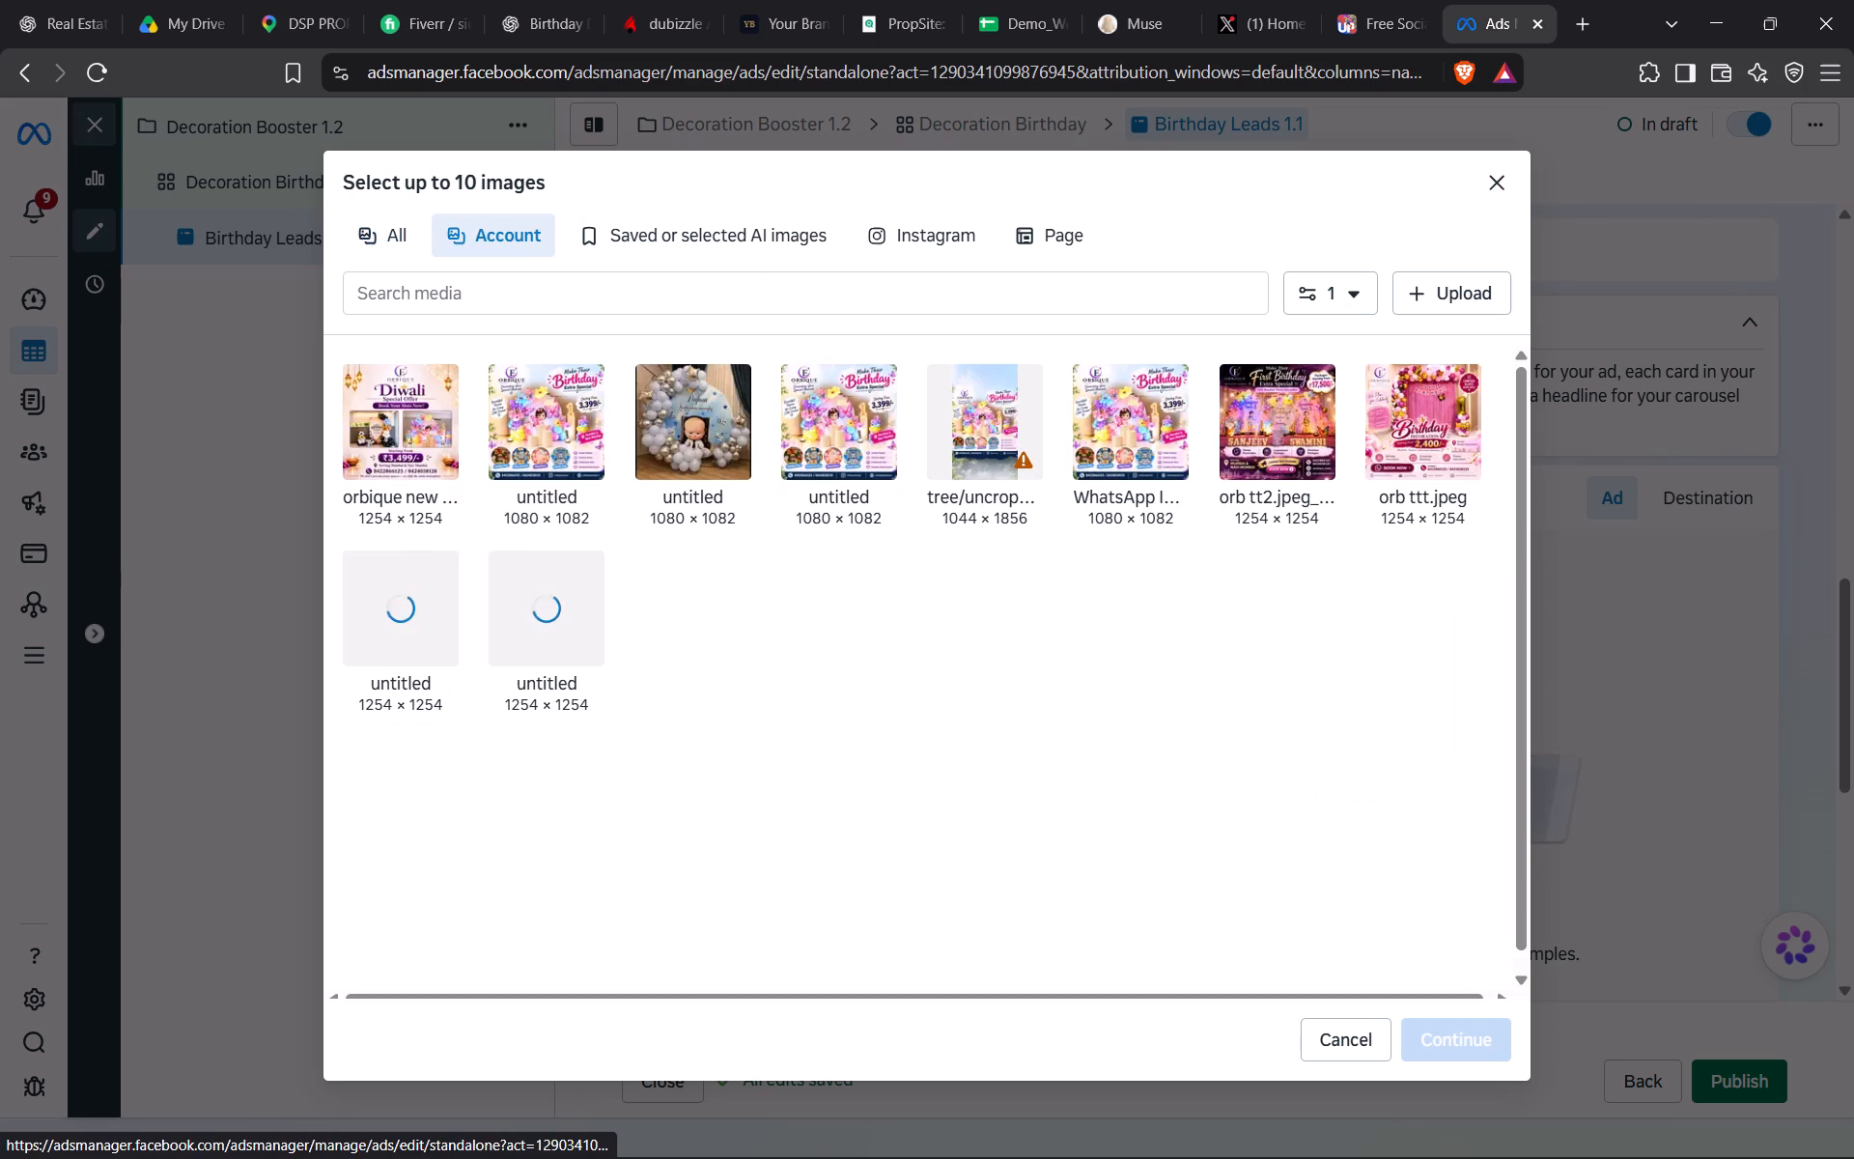
{"action": "left_click", "coordinate": [420, 417]}
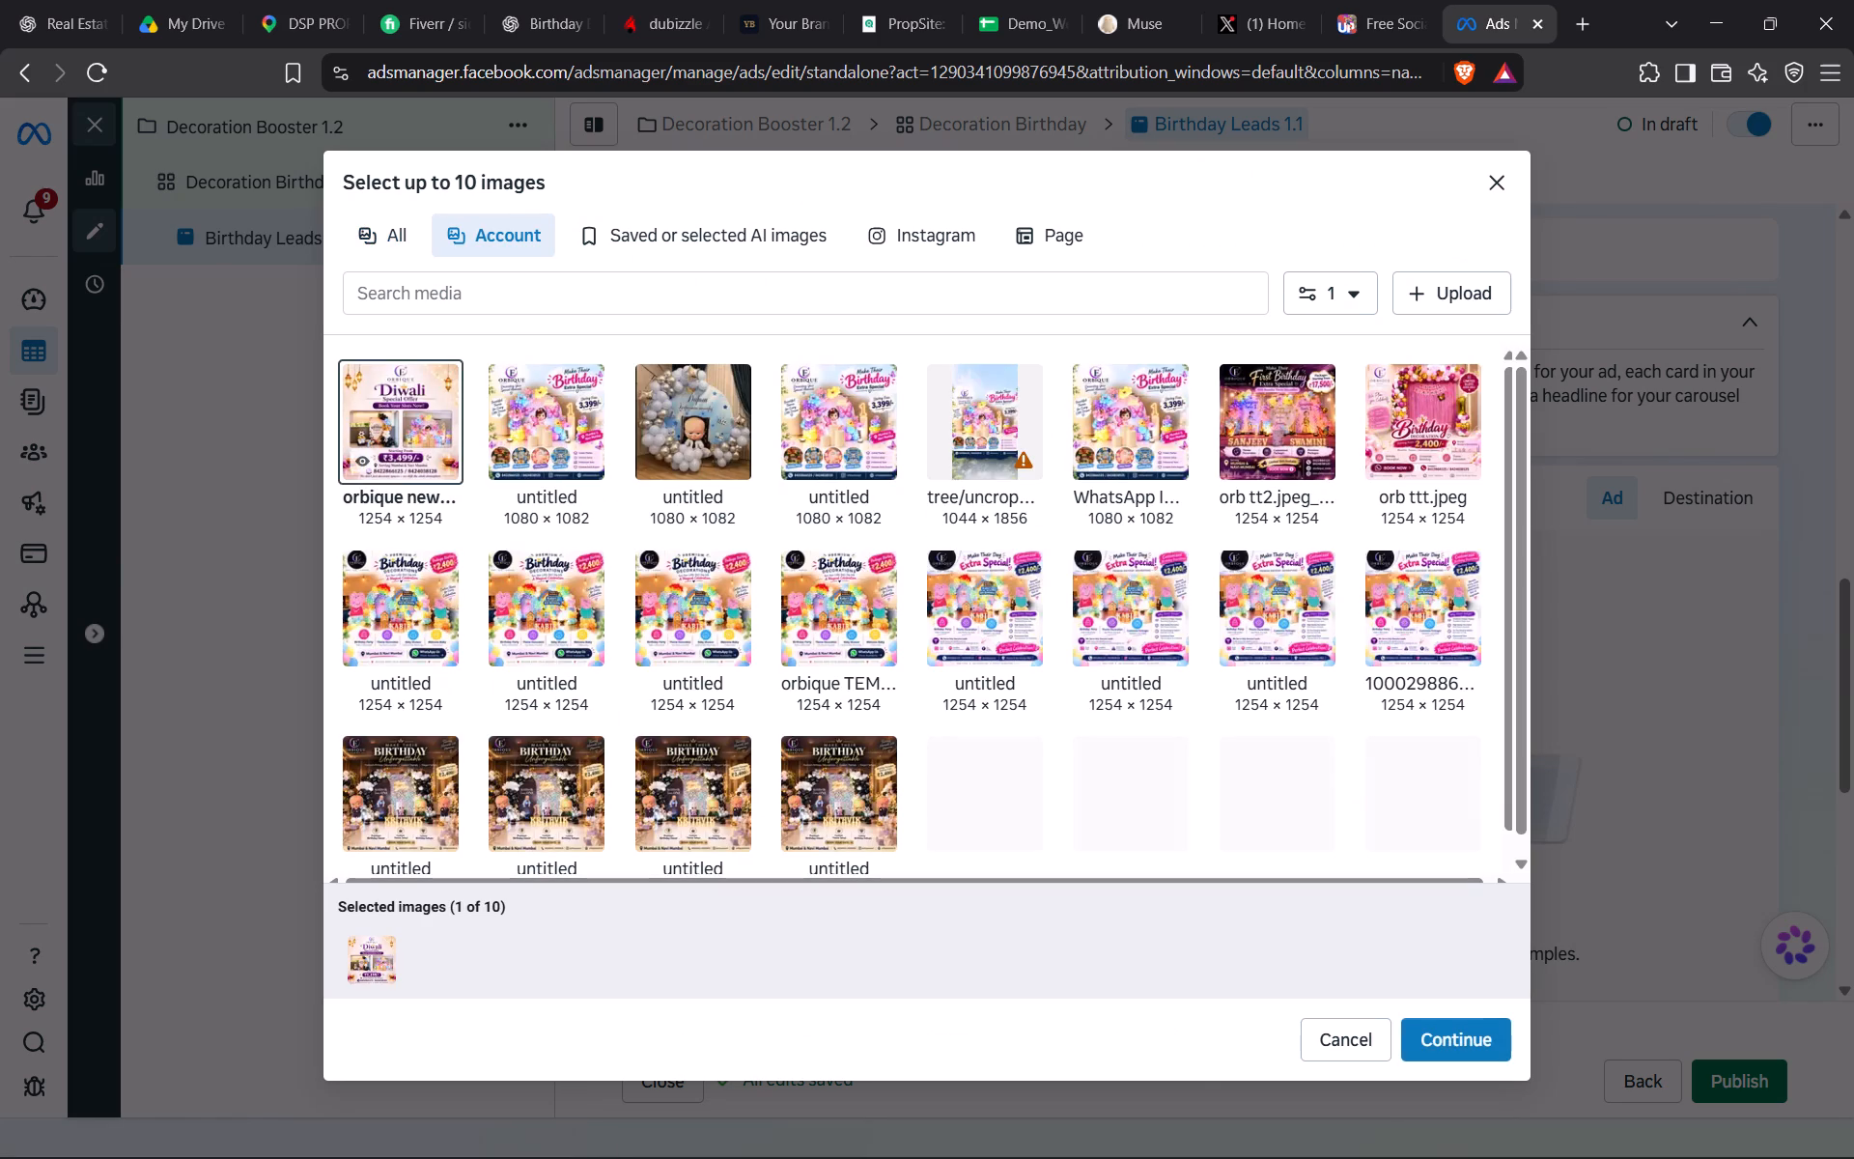
{"action": "left_click", "coordinate": [1477, 1043]}
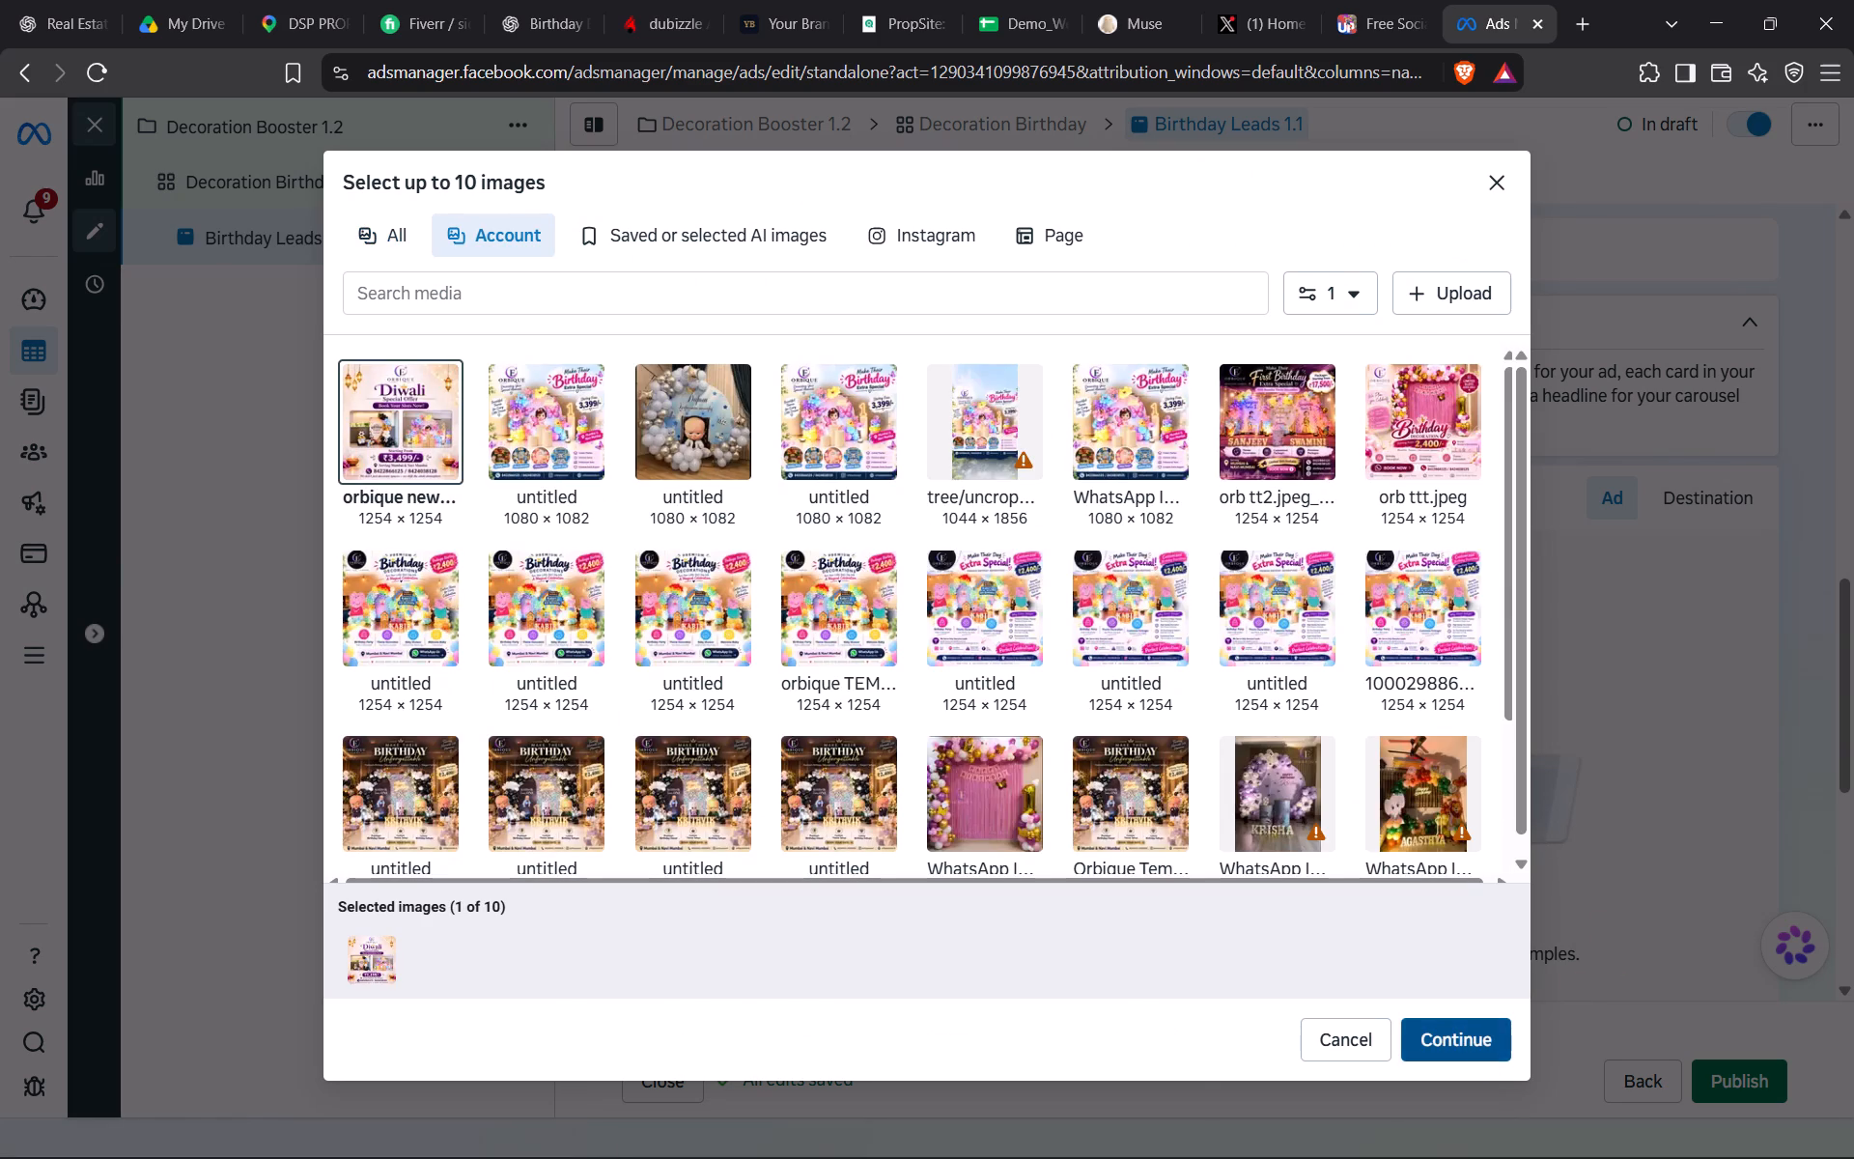
{"action": "scroll", "coordinate": [935, 745], "scroll_direction": "down", "scroll_amount": 1}
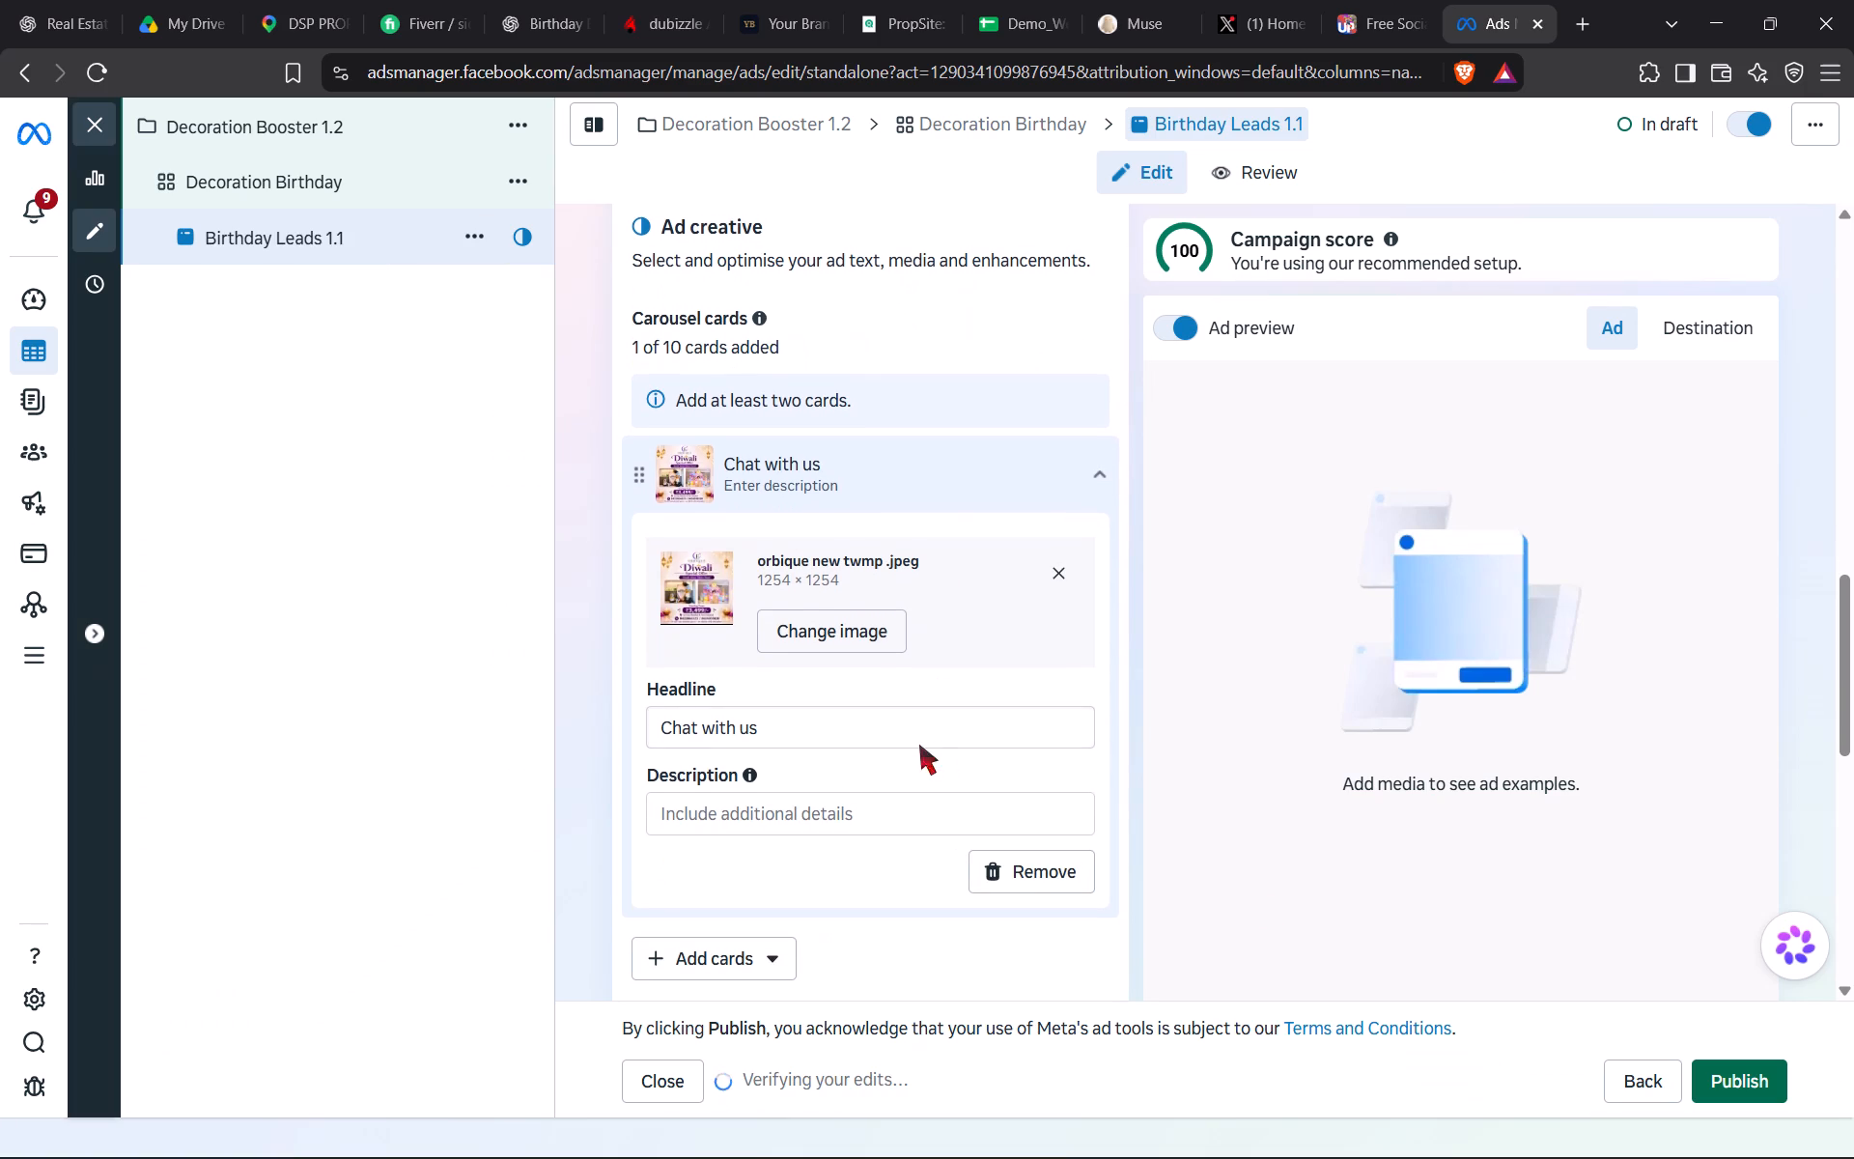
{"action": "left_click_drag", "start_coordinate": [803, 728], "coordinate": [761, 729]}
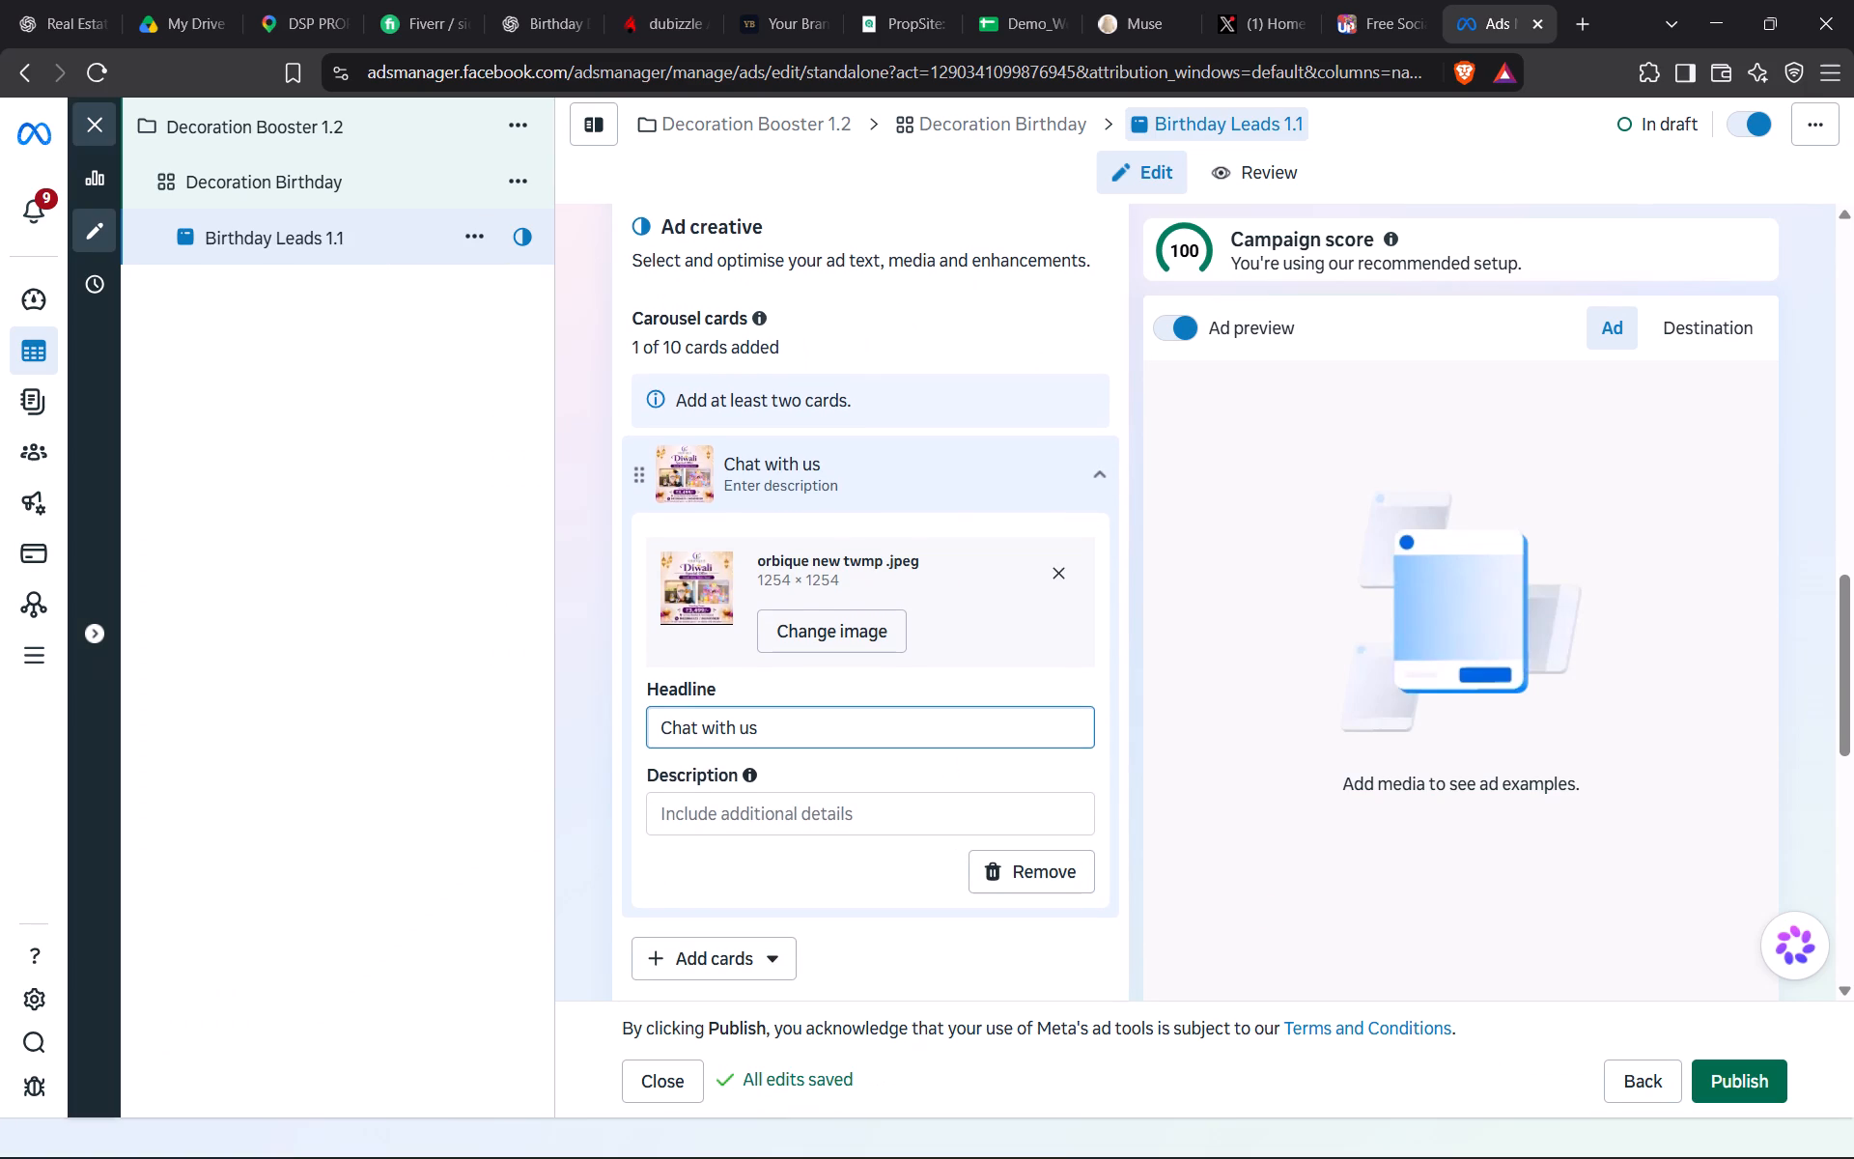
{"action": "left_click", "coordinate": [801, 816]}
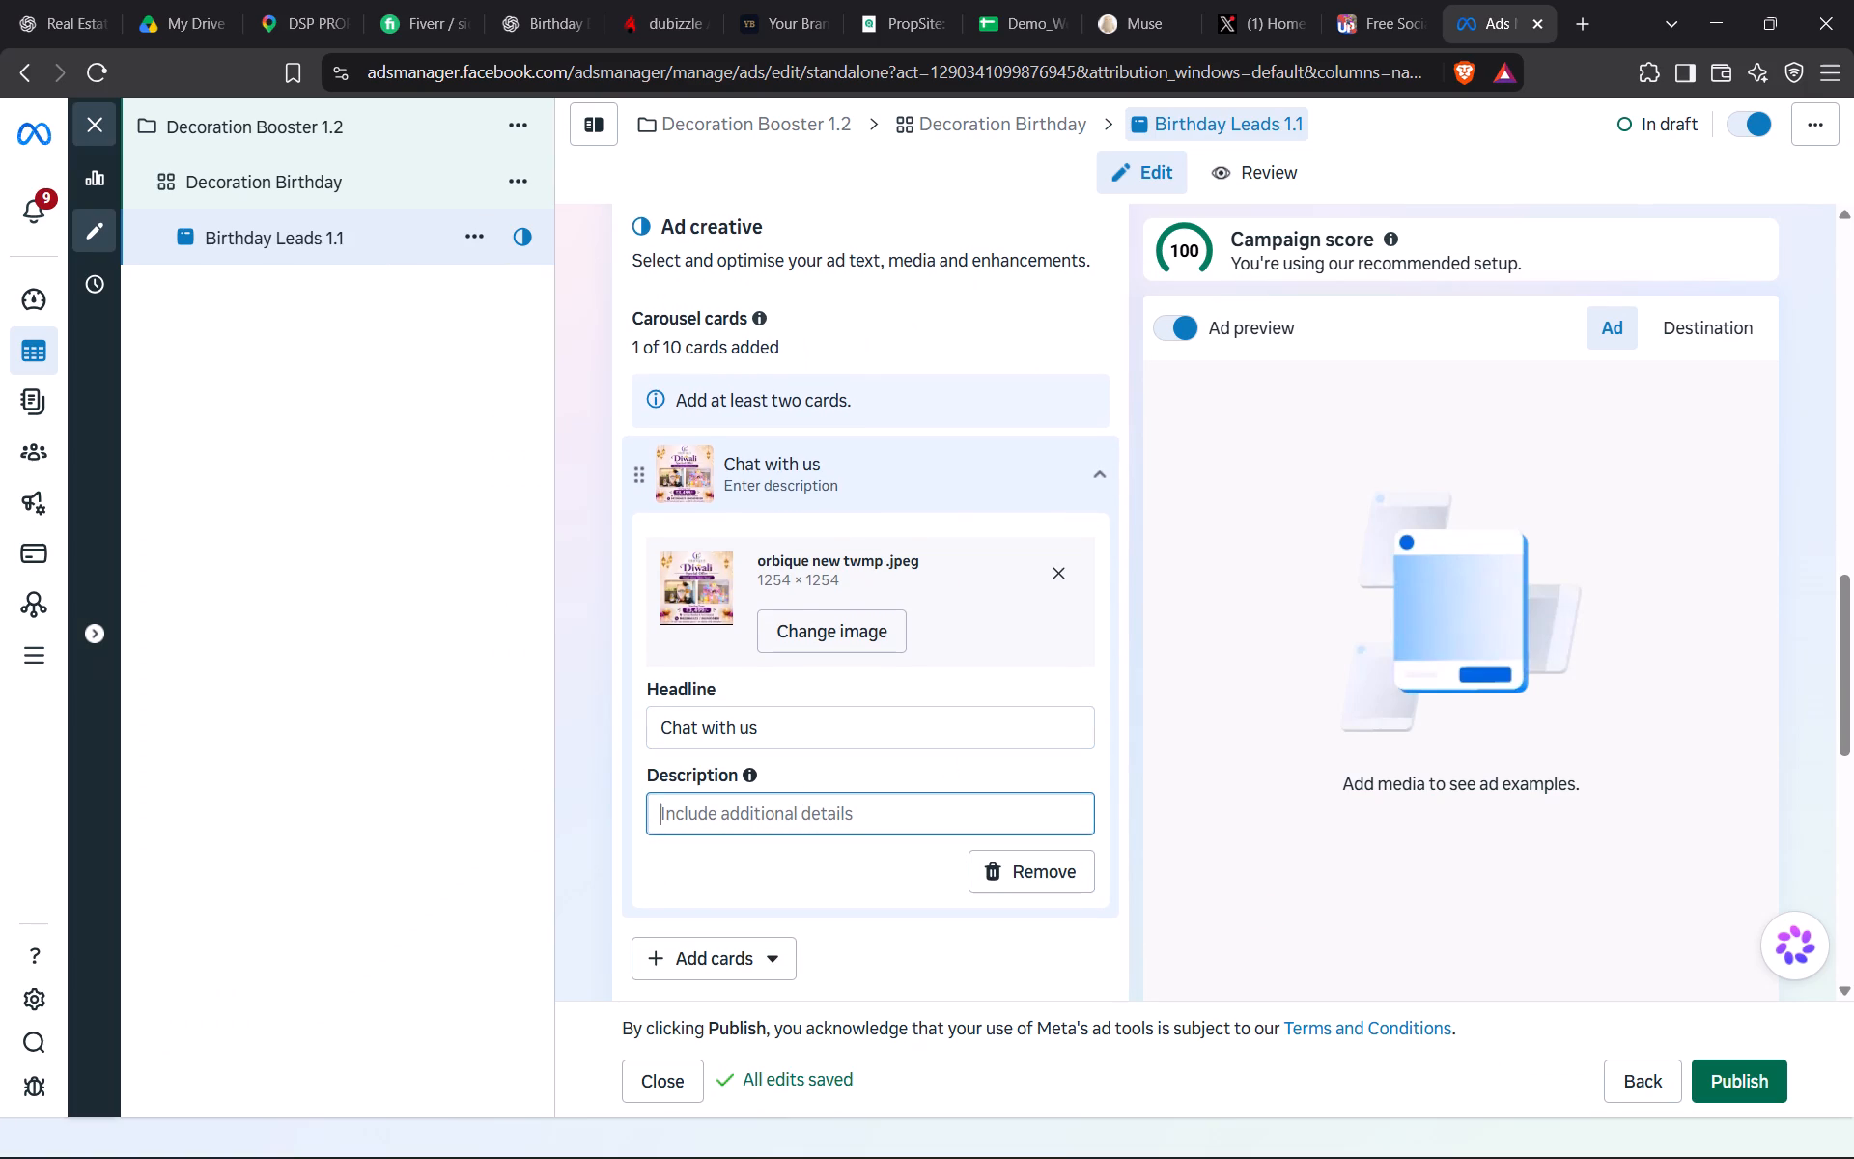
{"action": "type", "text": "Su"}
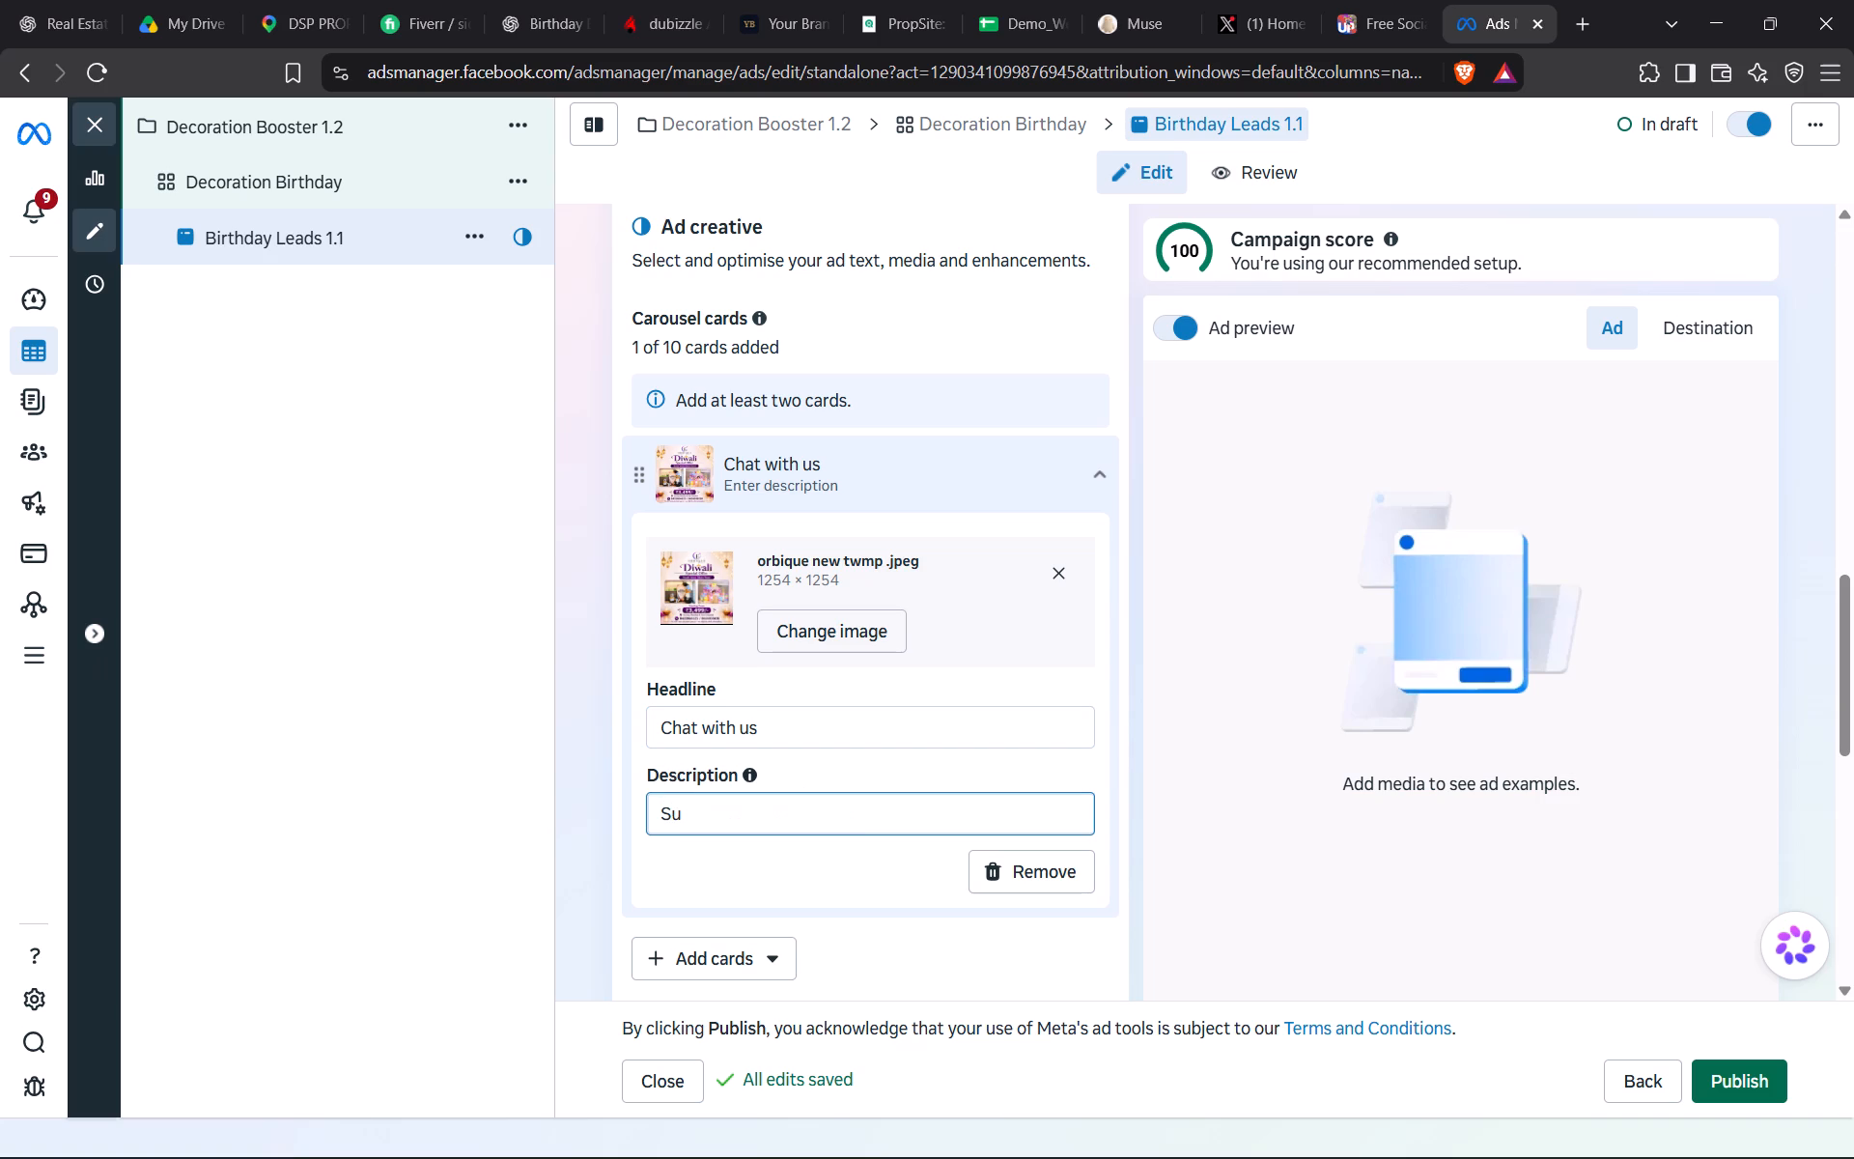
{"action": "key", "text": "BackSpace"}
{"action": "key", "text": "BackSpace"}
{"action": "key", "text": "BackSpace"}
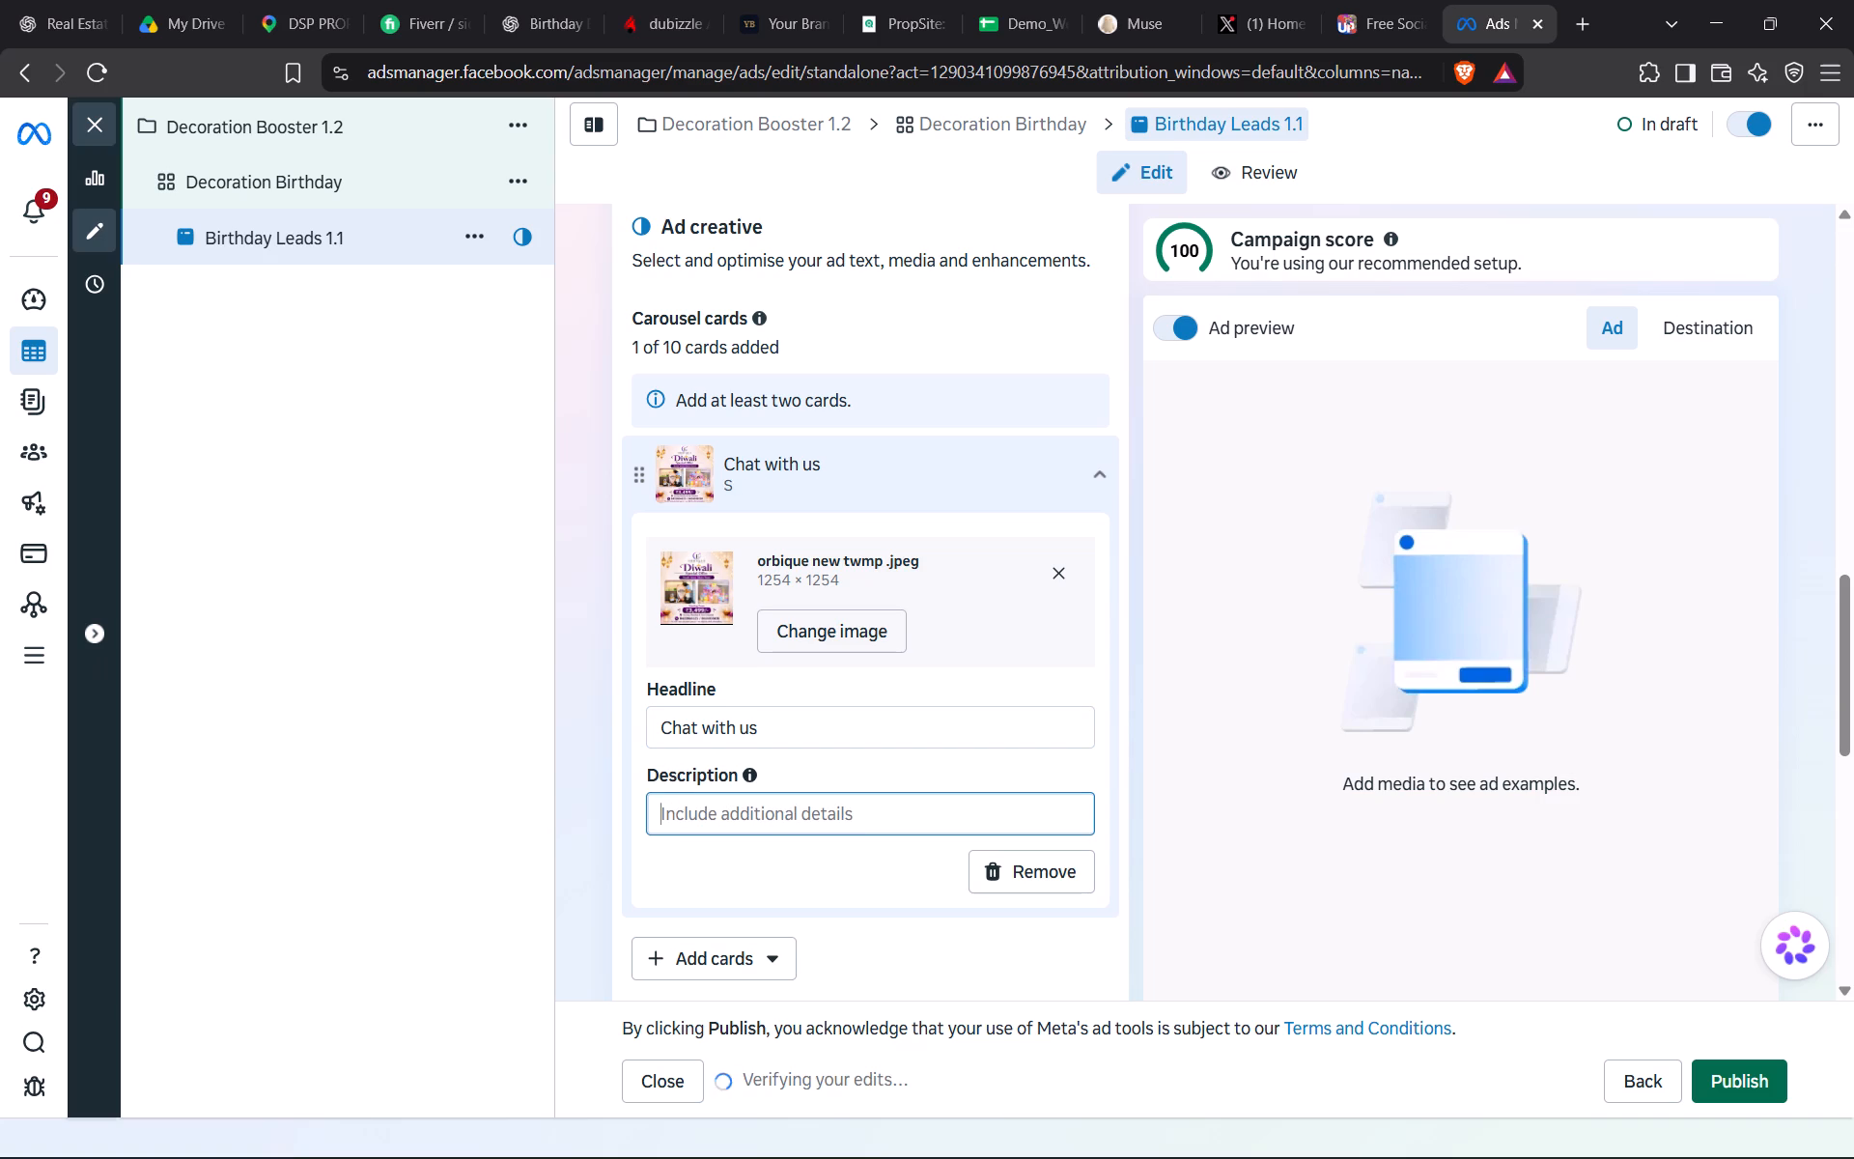
Enter "Birthday and BabyShower Decoration" as the description of the Diwali image card.
{"action": "type", "text": "Birthfa"}
{"action": "key", "text": "BackSpace"}
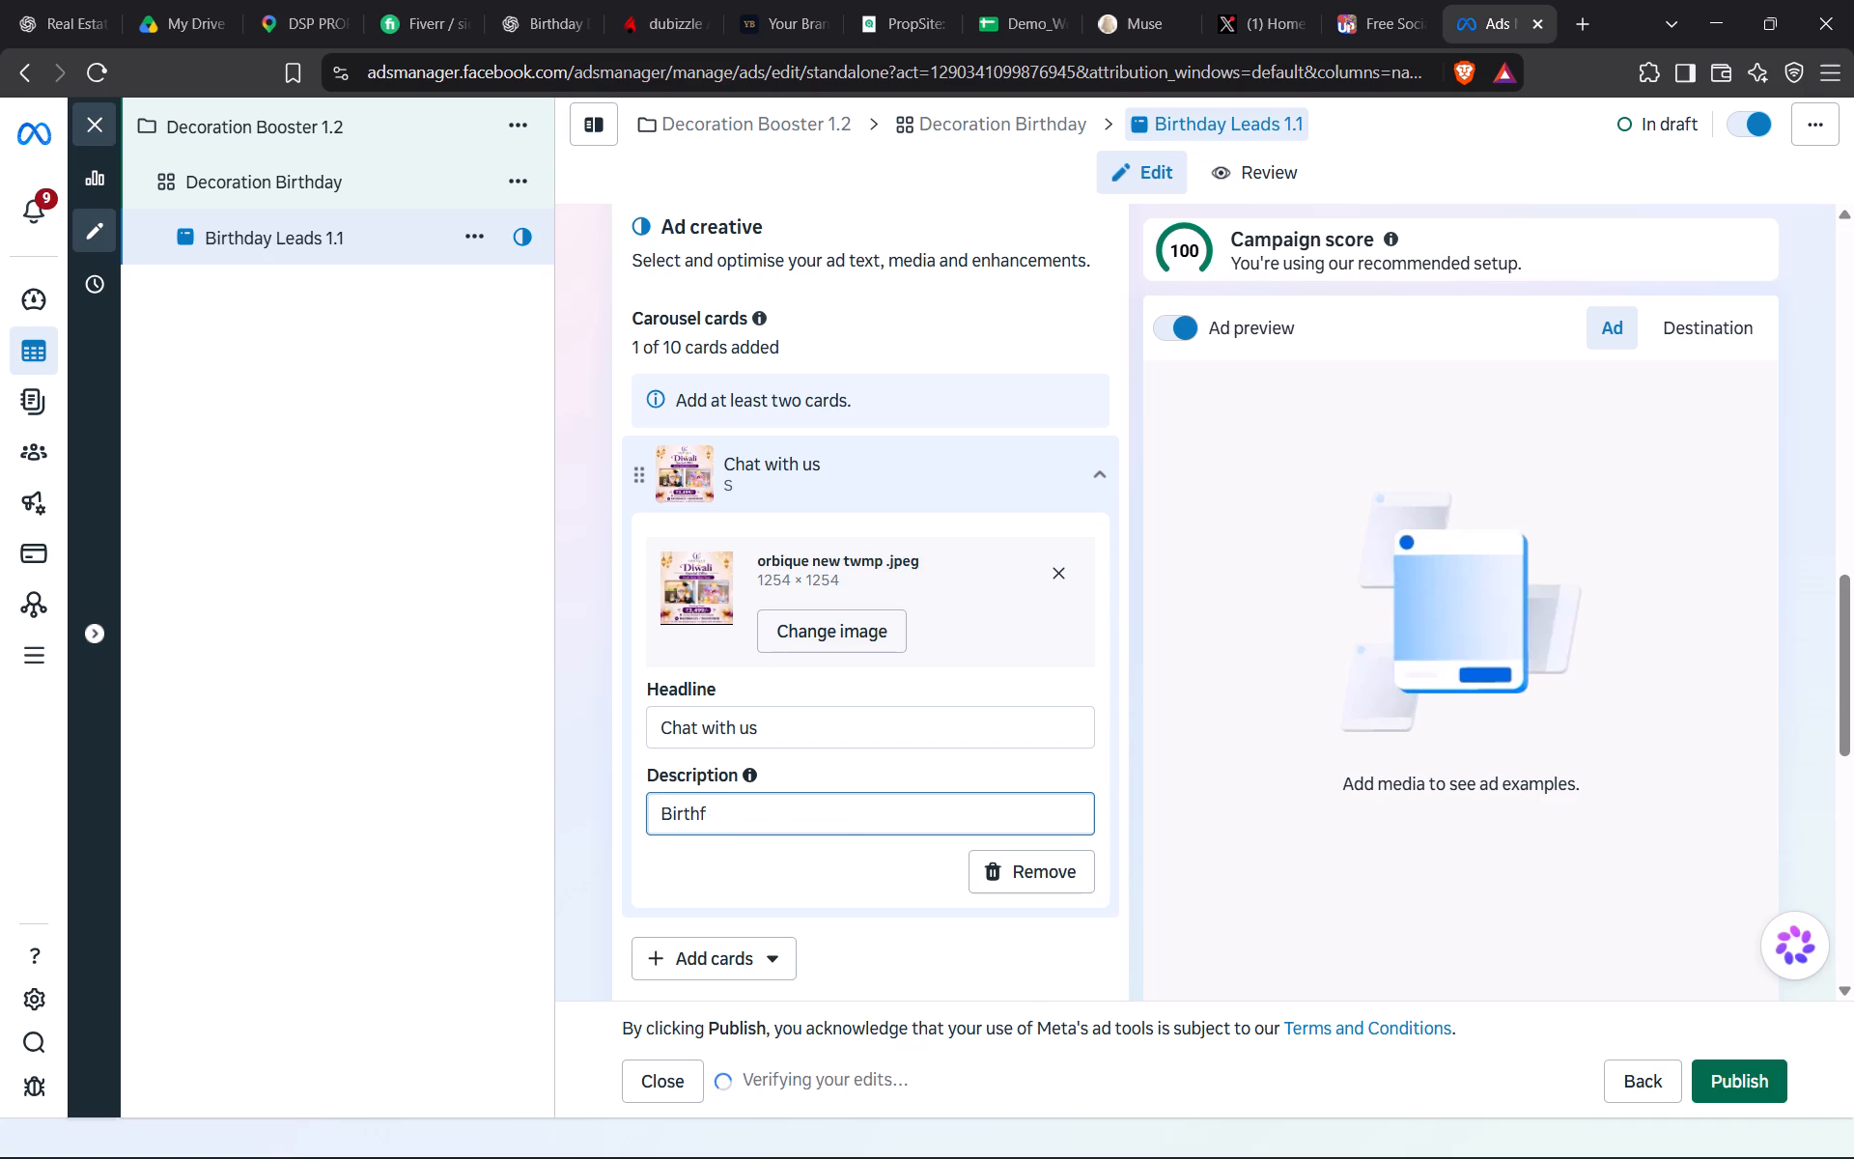
{"action": "key", "text": "BackSpace"}
{"action": "type", "text": "day and"}
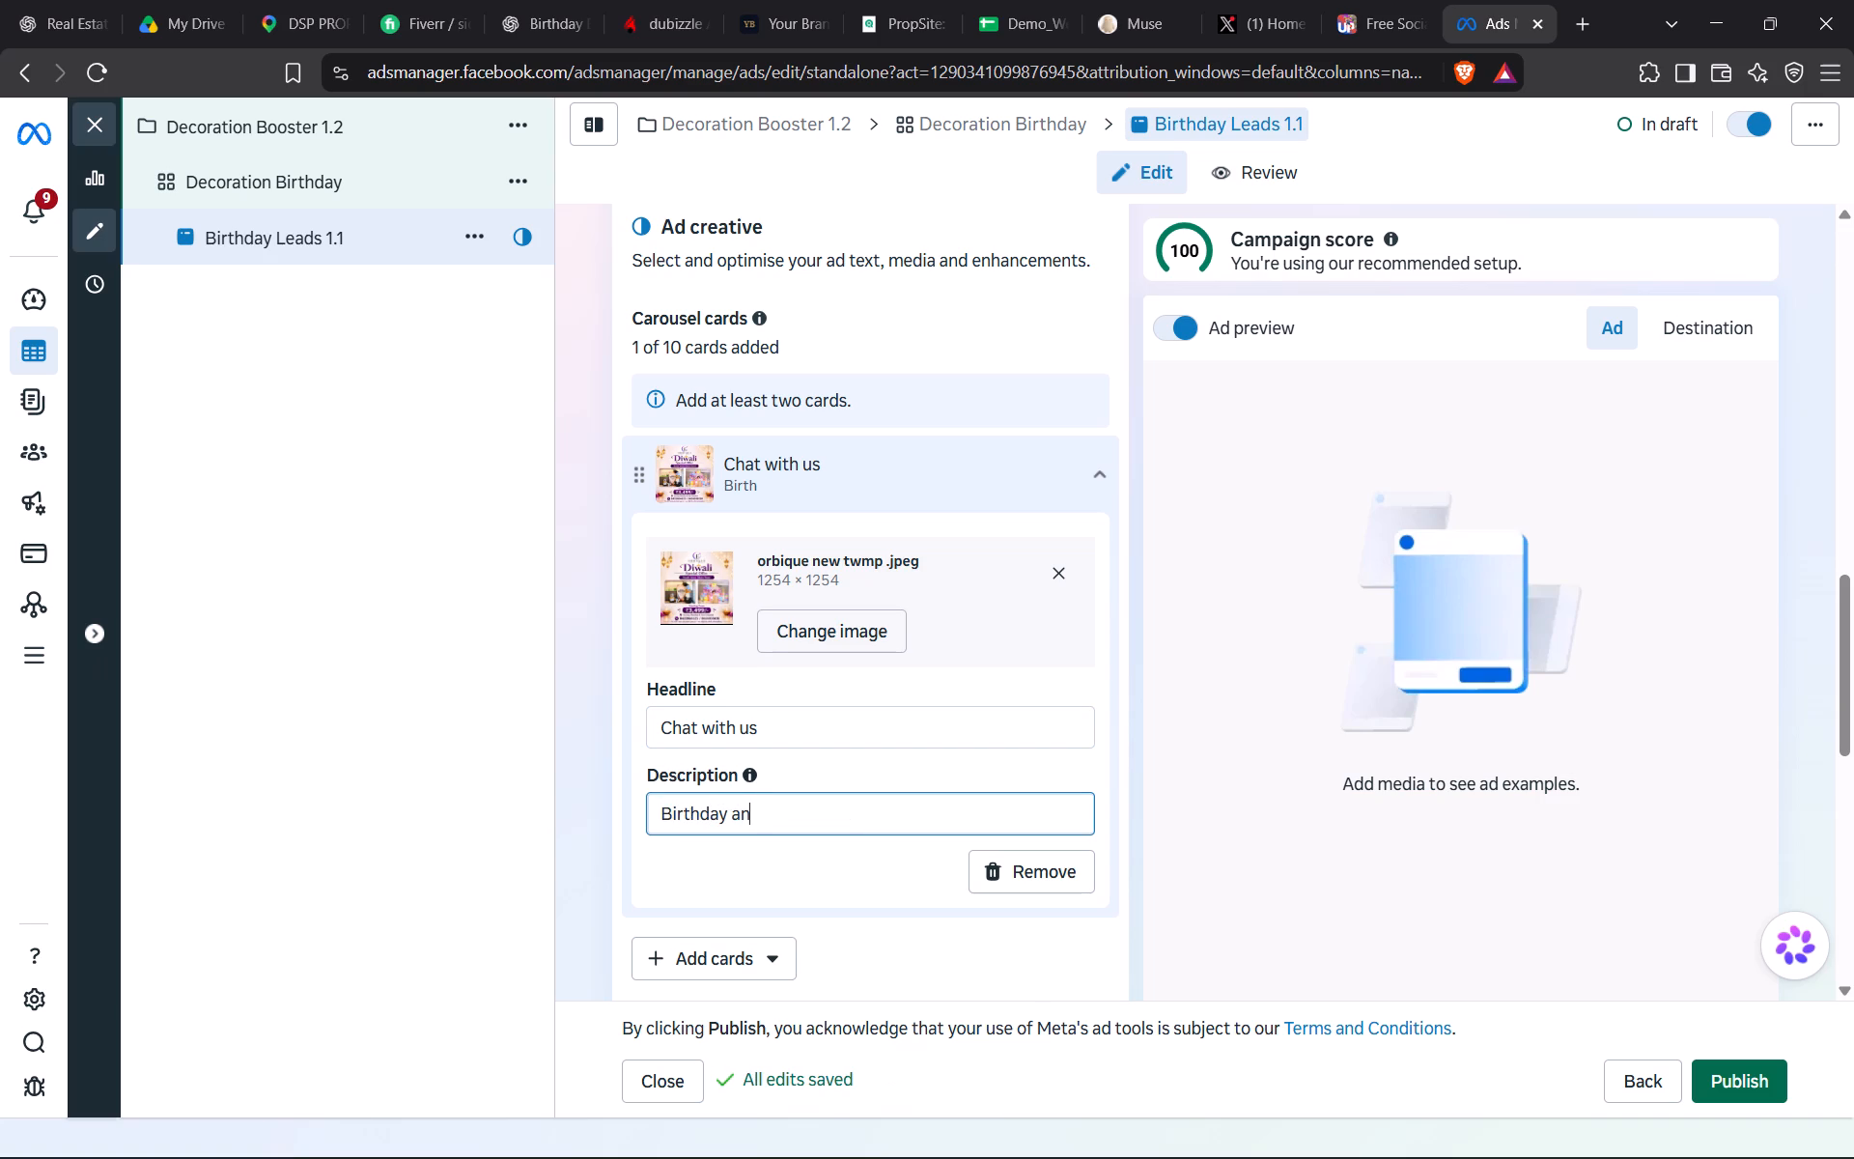
{"action": "key", "text": "space"}
{"action": "type", "text": "Bab"}
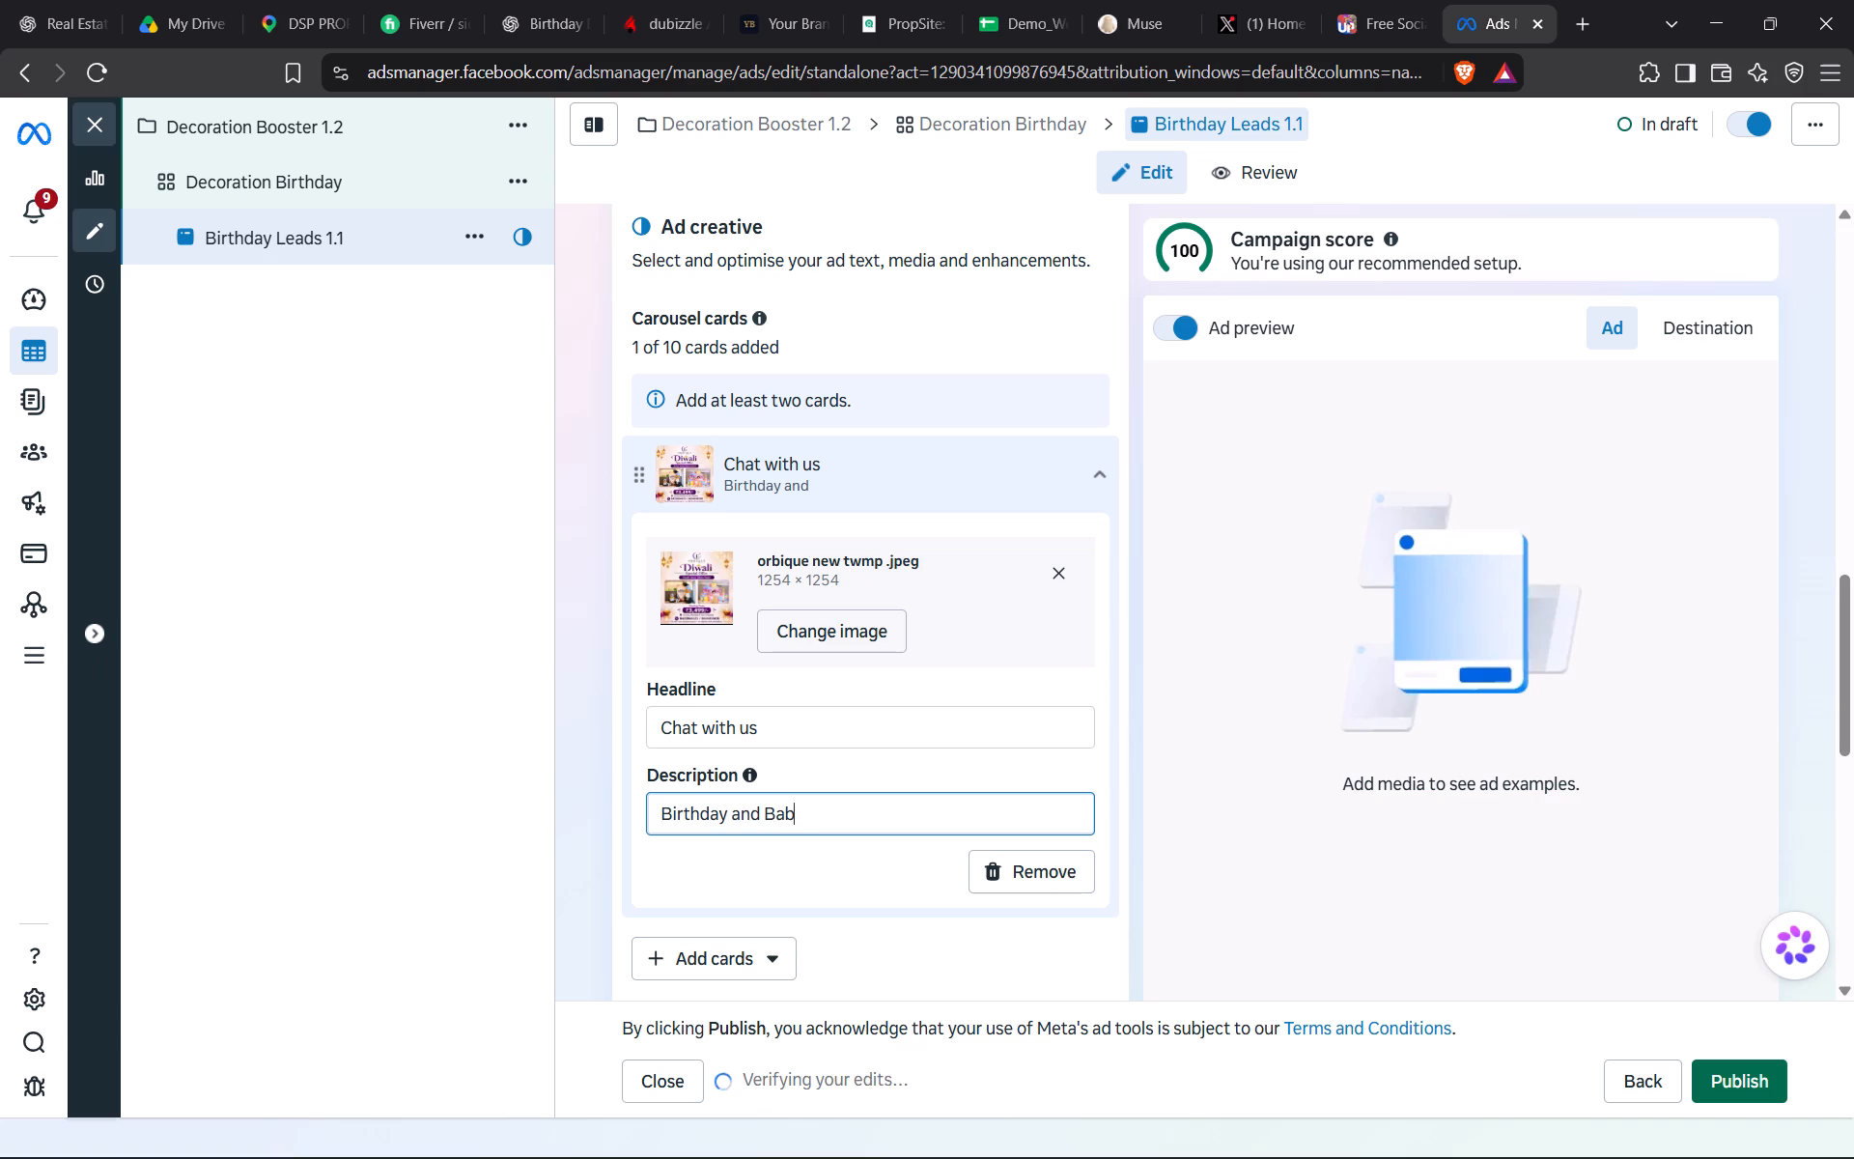
Complete the Diwali image card's description so that it reads "Birthday and BabyShower Decoration".
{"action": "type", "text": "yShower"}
{"action": "scroll", "coordinate": [931, 775], "scroll_direction": "down", "scroll_amount": 1}
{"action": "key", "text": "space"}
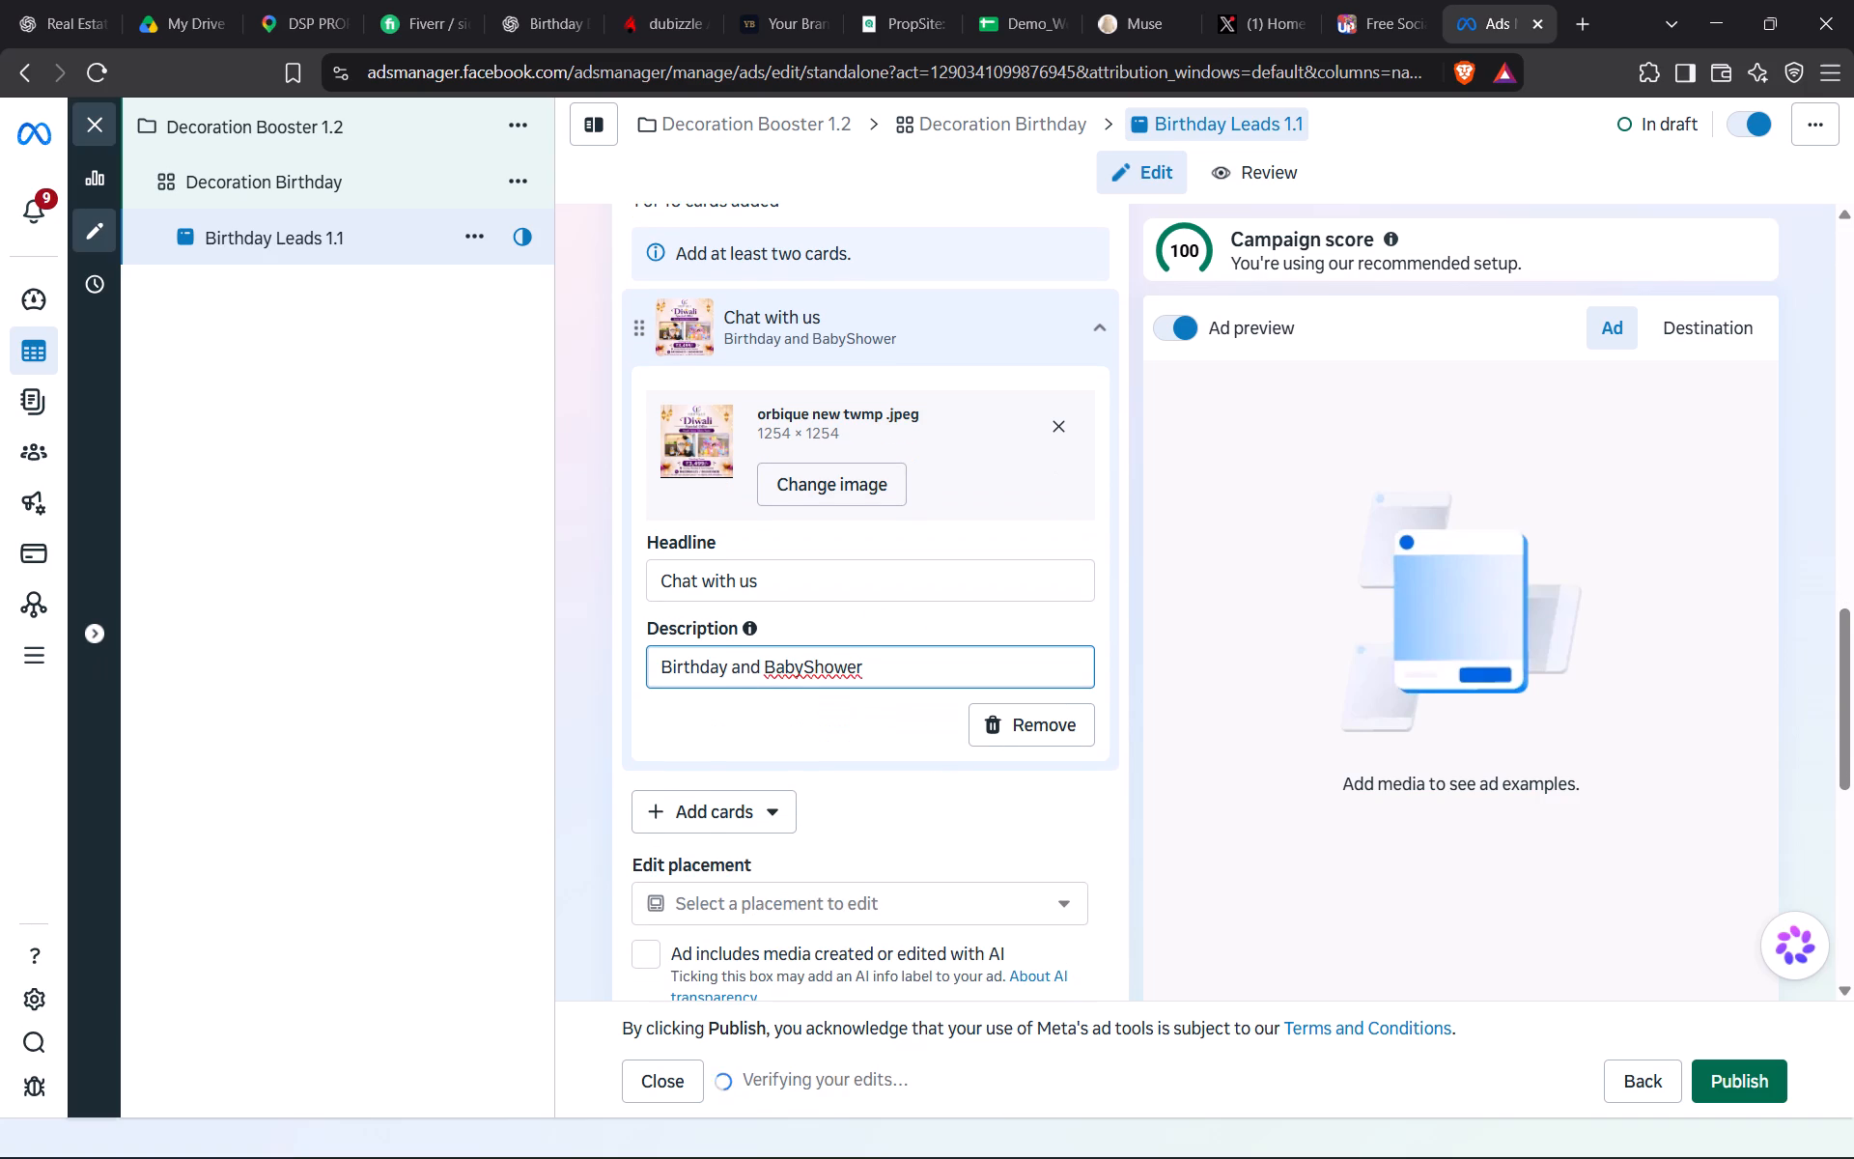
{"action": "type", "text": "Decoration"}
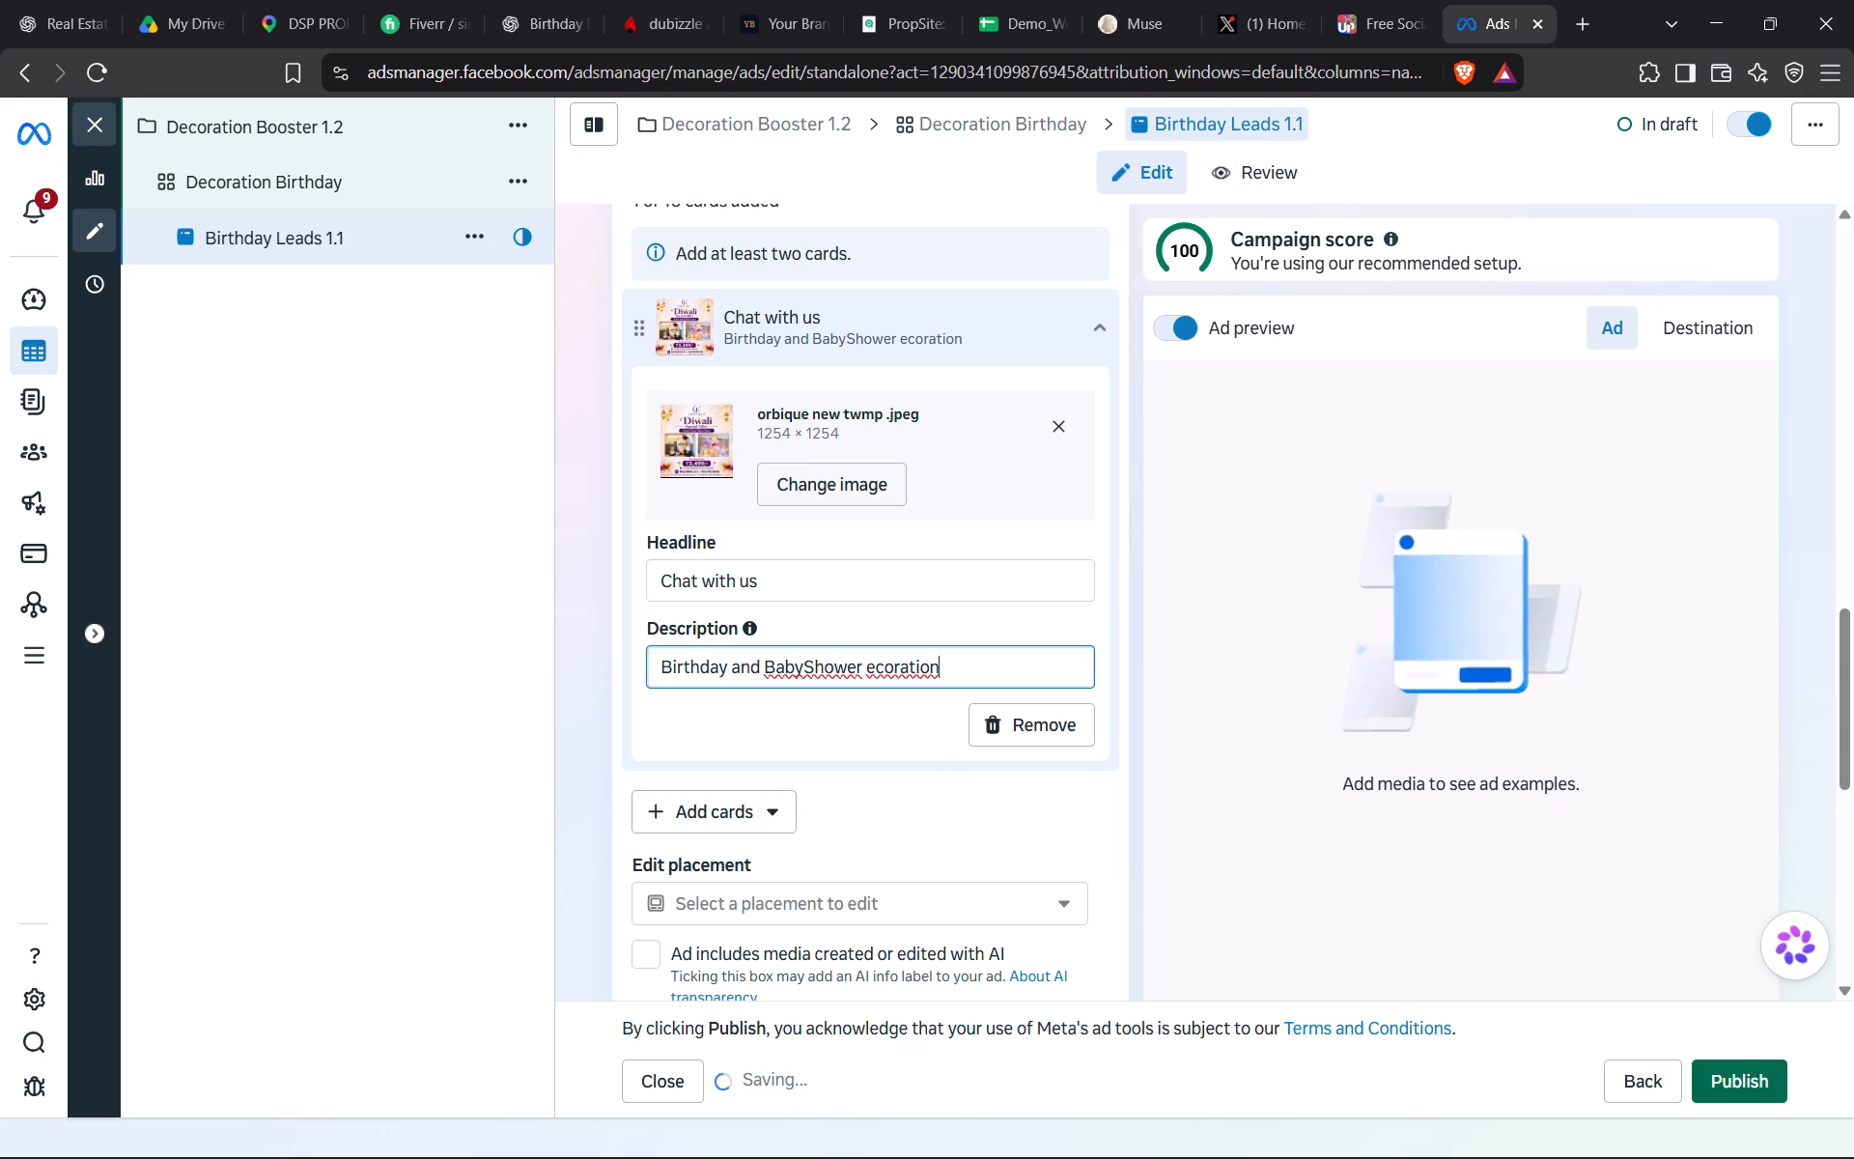
{"action": "left_click", "coordinate": [862, 670]}
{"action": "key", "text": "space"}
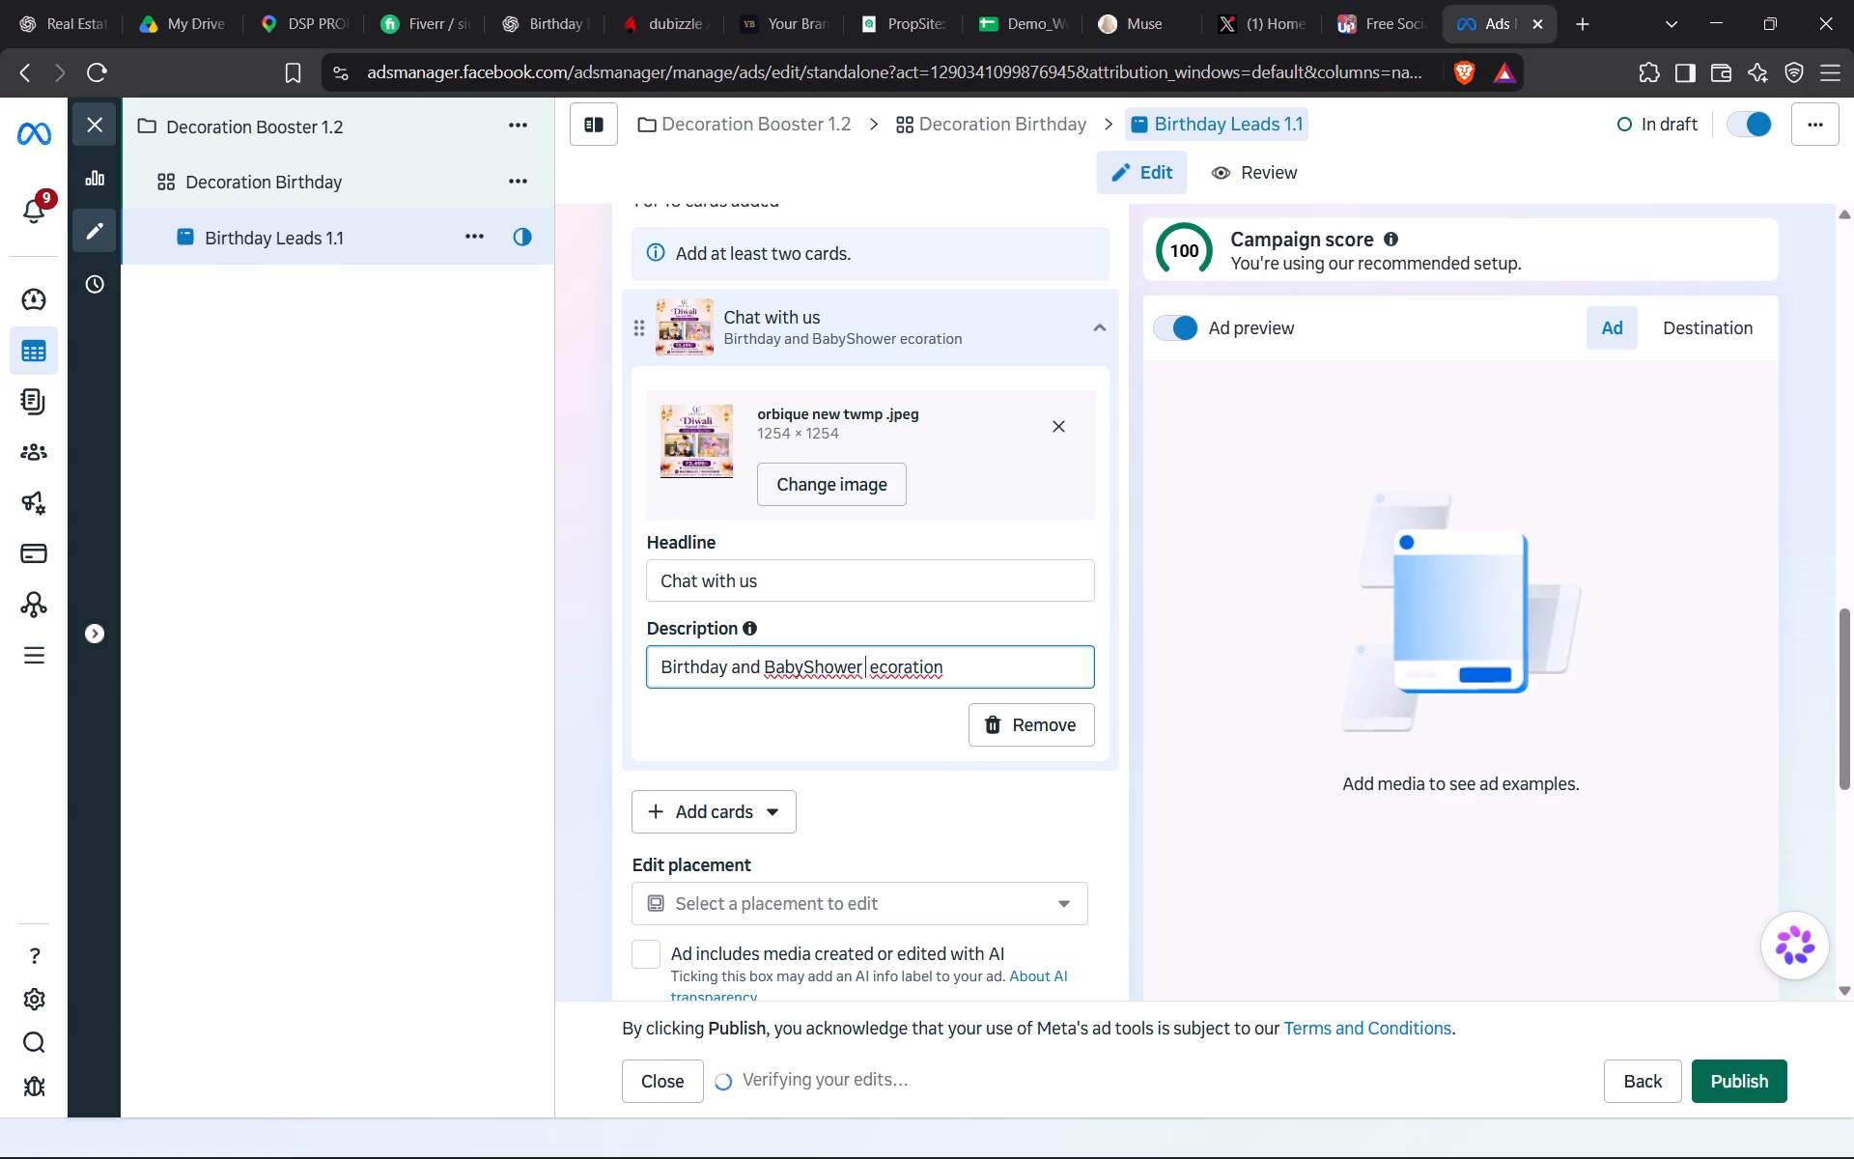
{"action": "left_click", "coordinate": [869, 670]}
{"action": "key", "text": "BackSpace"}
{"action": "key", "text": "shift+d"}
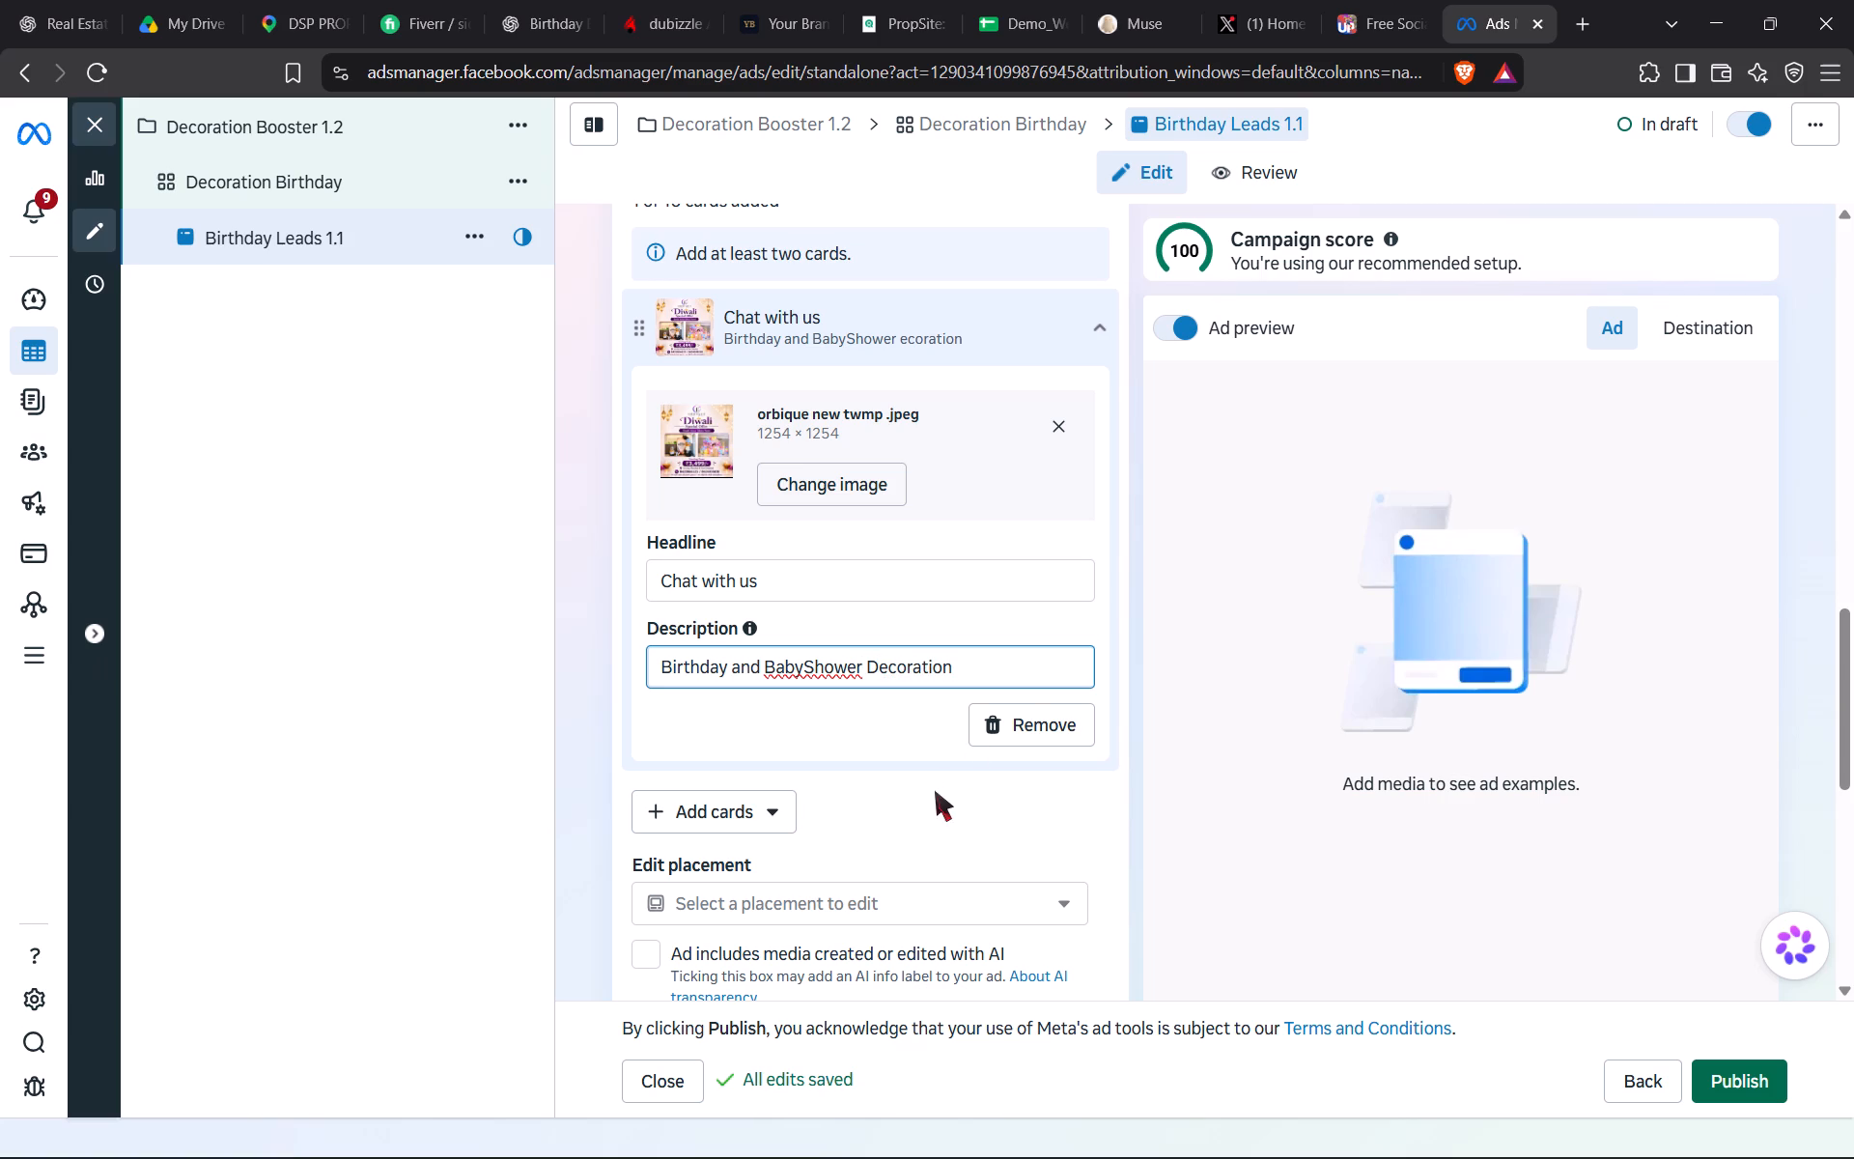
{"action": "scroll", "coordinate": [950, 809], "scroll_direction": "down", "scroll_amount": 1}
{"action": "scroll", "coordinate": [823, 701], "scroll_direction": "down", "scroll_amount": 2}
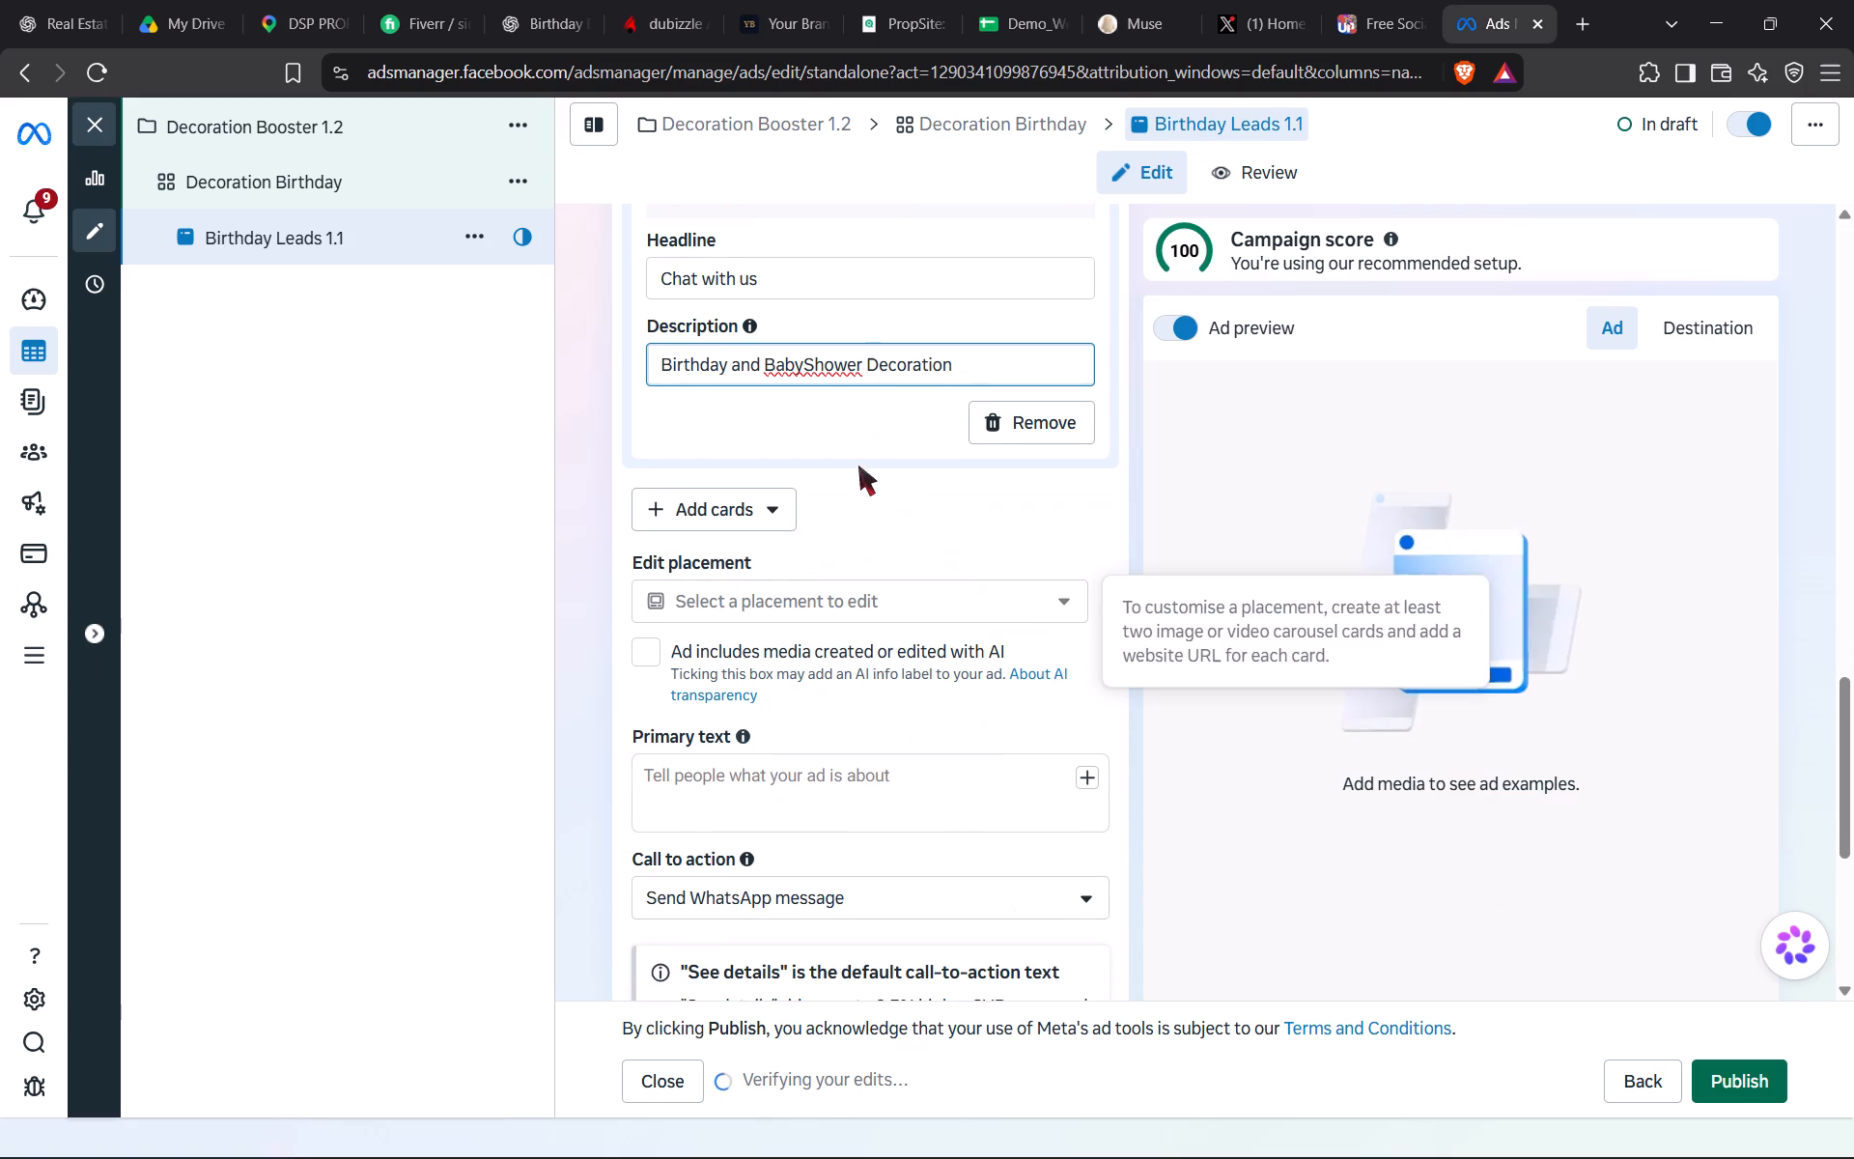
{"action": "left_click", "coordinate": [960, 521]}
Open the ad's first primary text option for editing, below the carousel cards.
{"action": "scroll", "coordinate": [918, 555], "scroll_direction": "down", "scroll_amount": 1}
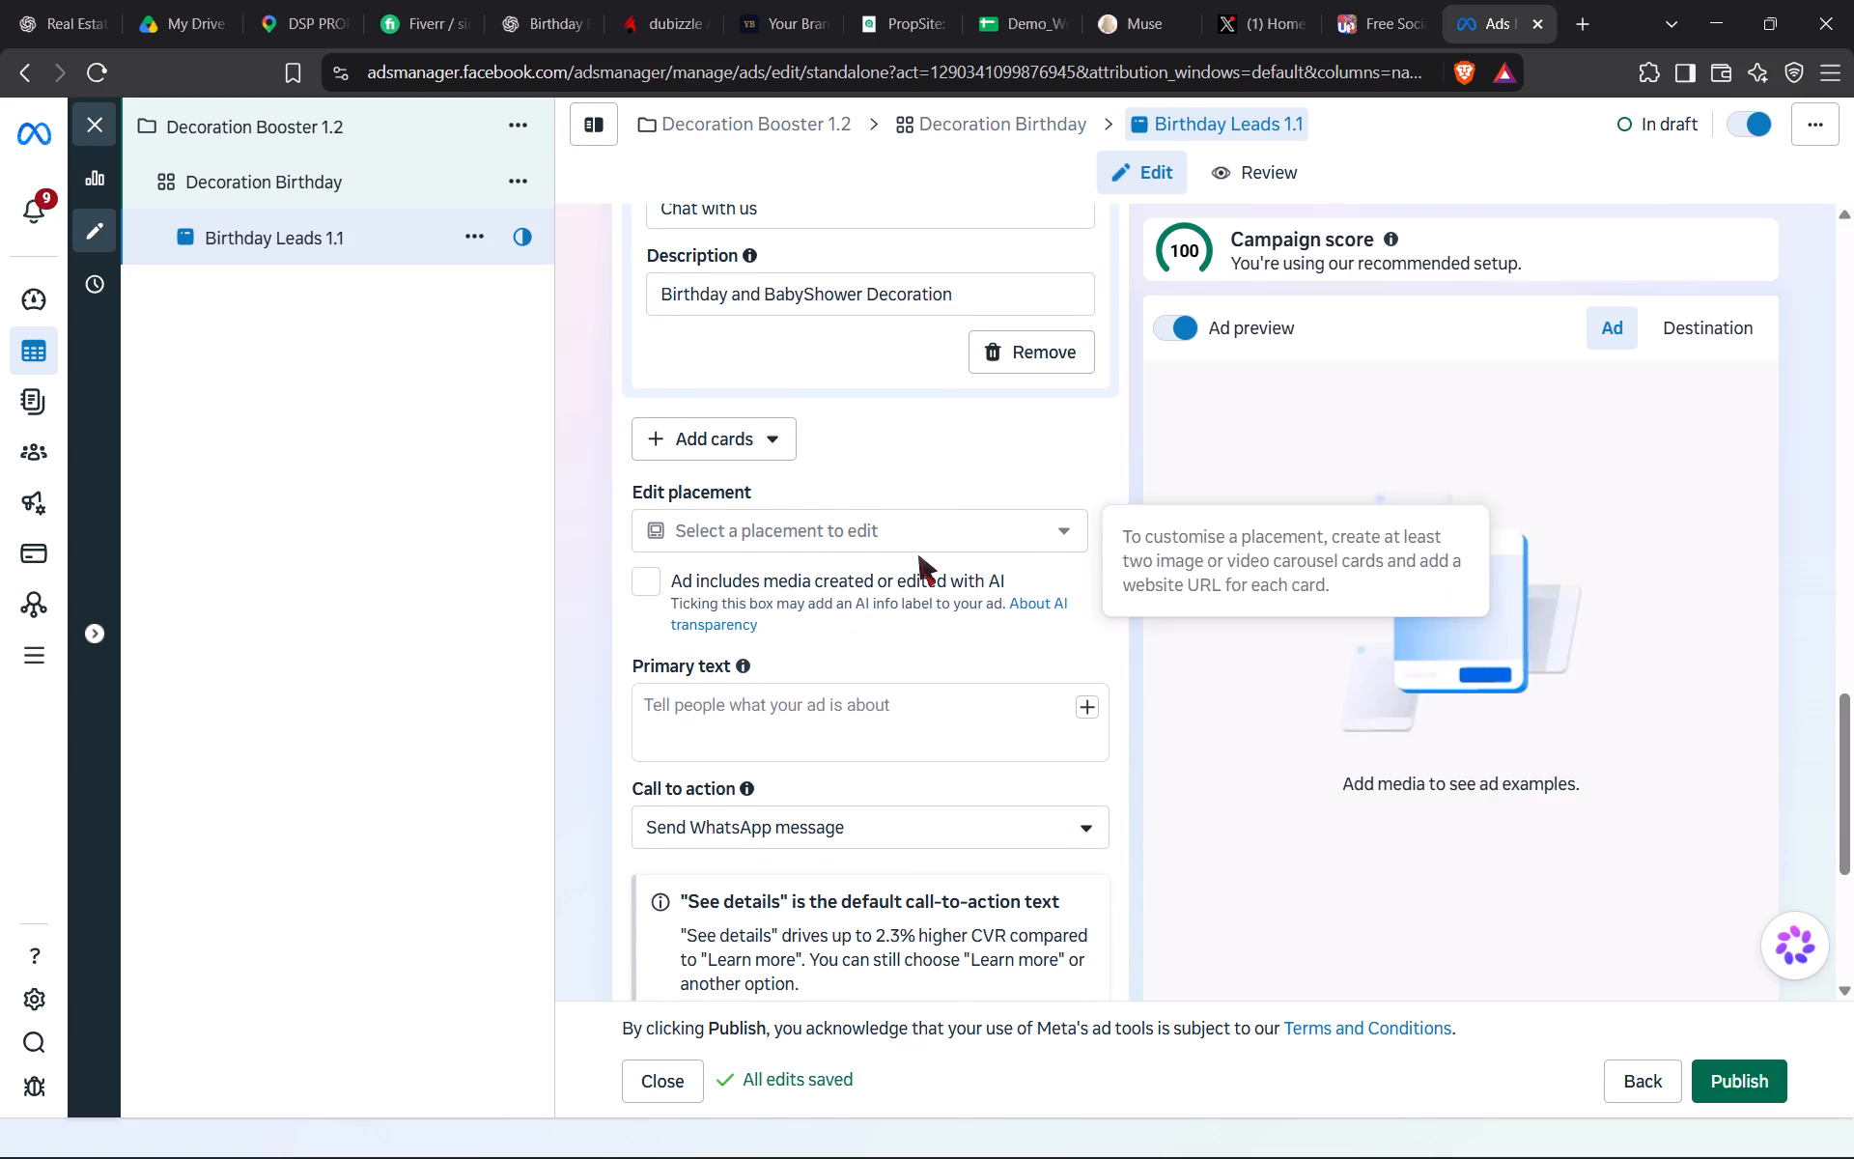
{"action": "scroll", "coordinate": [918, 555], "scroll_direction": "down", "scroll_amount": 2}
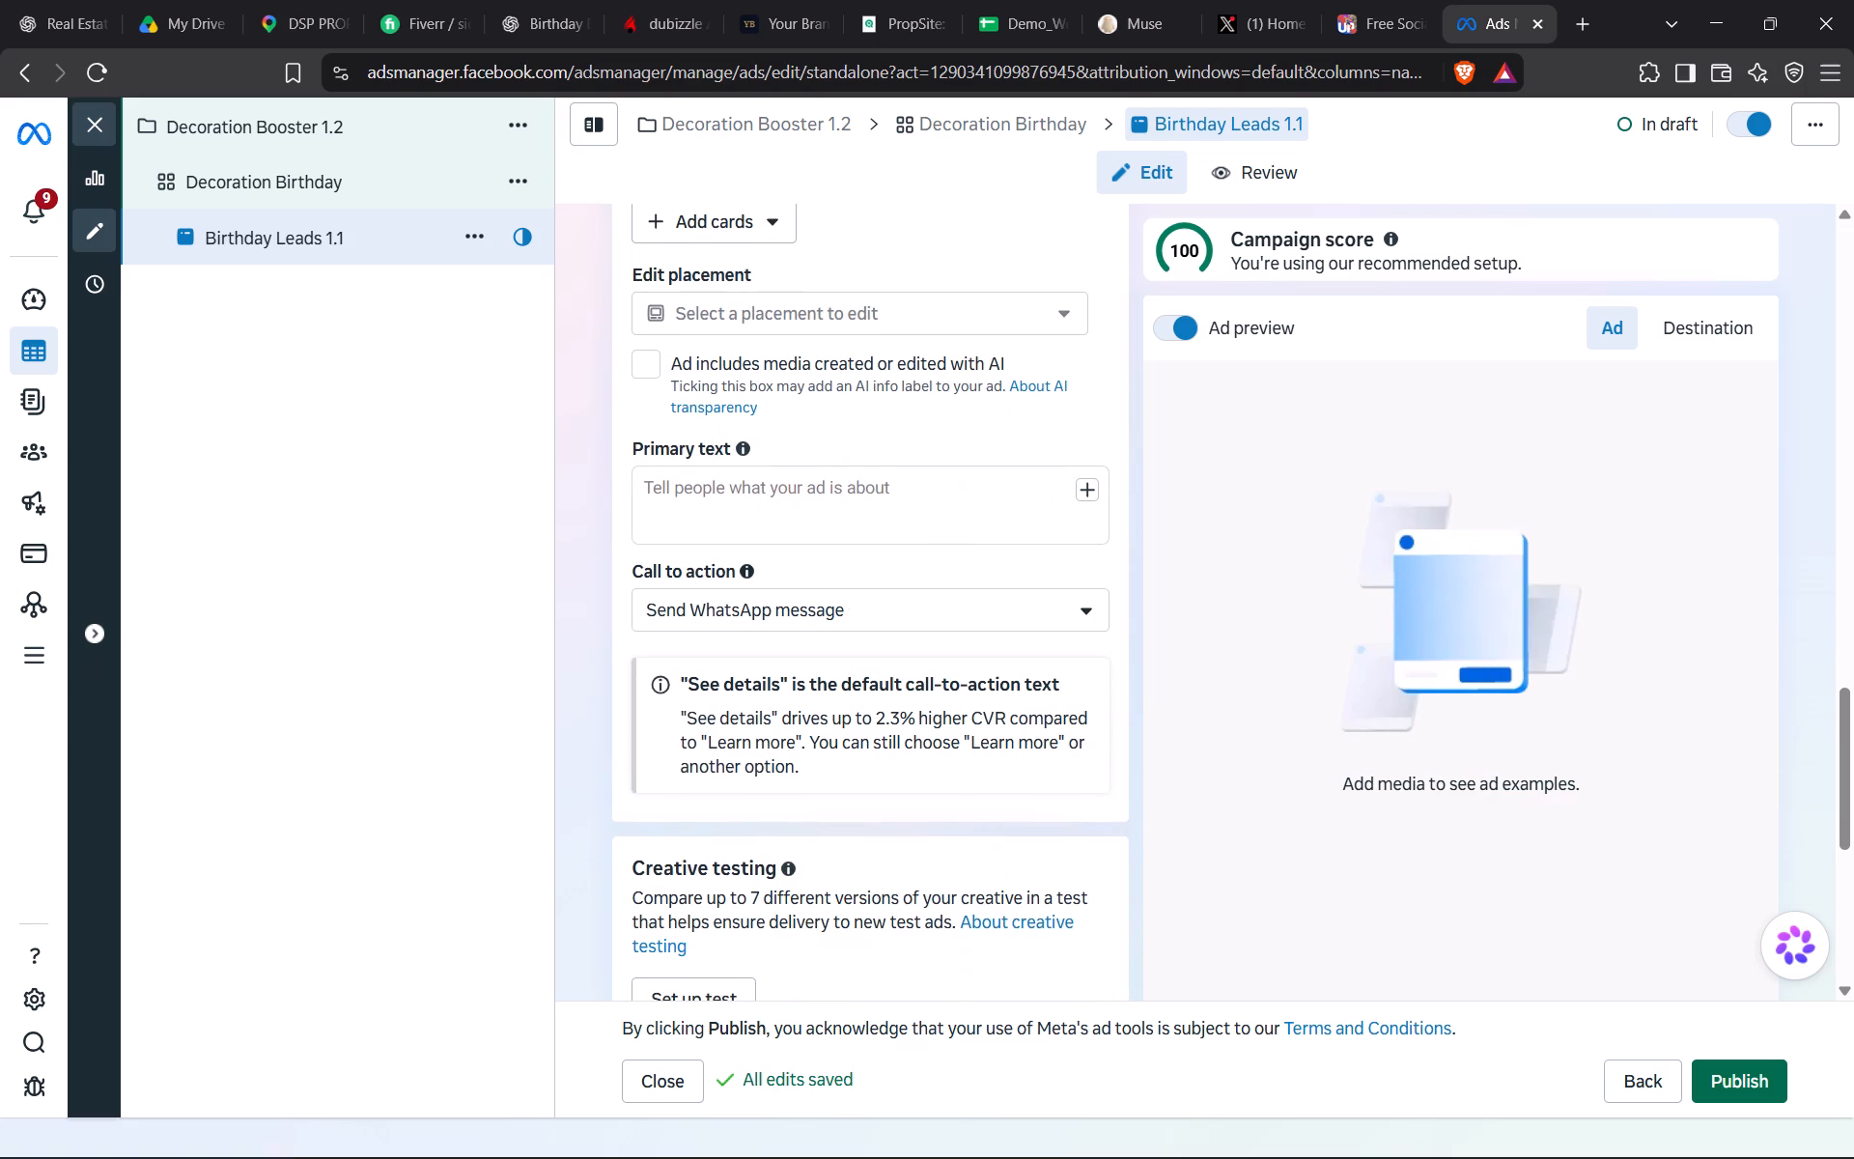
{"action": "left_click", "coordinate": [811, 508]}
{"action": "scroll", "coordinate": [945, 347], "scroll_direction": "up", "scroll_amount": 1}
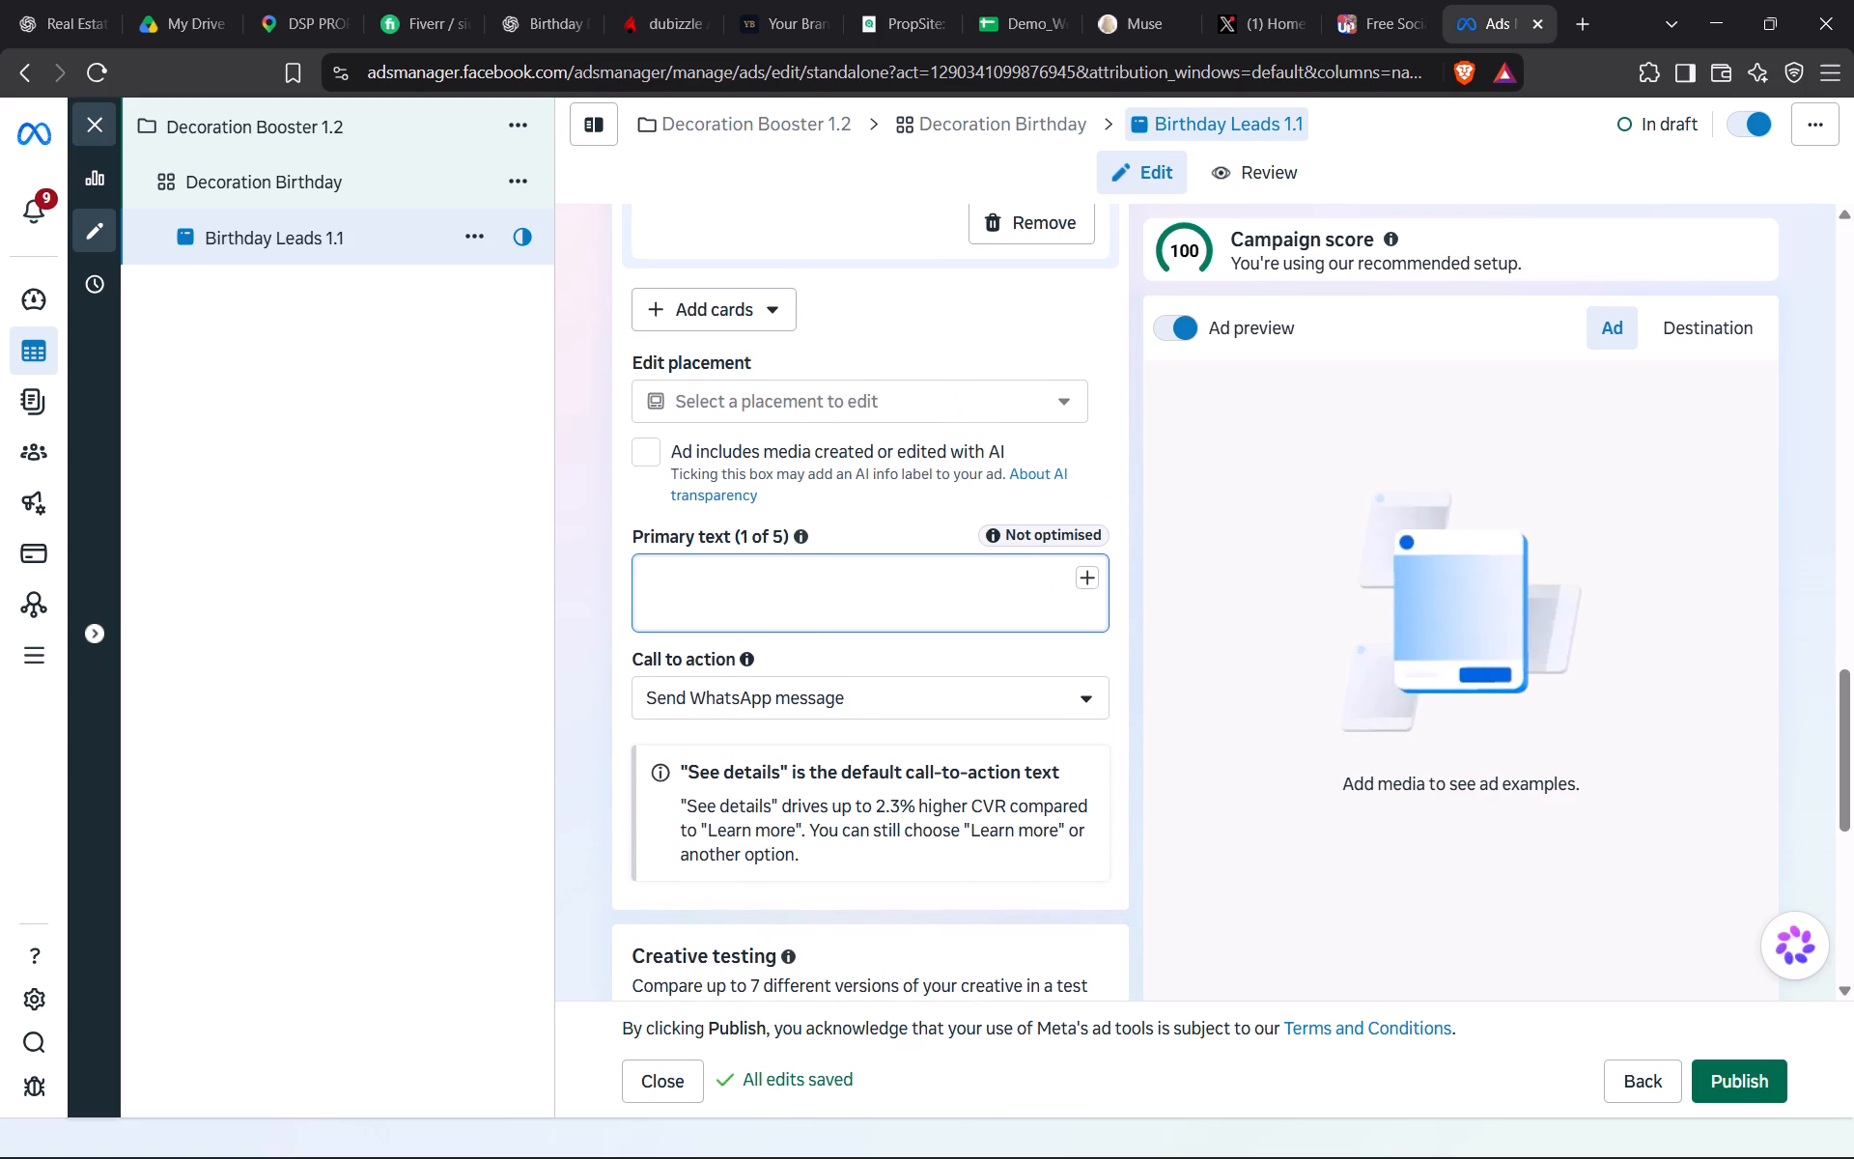
{"action": "left_click", "coordinate": [967, 406]}
{"action": "left_click", "coordinate": [804, 583]}
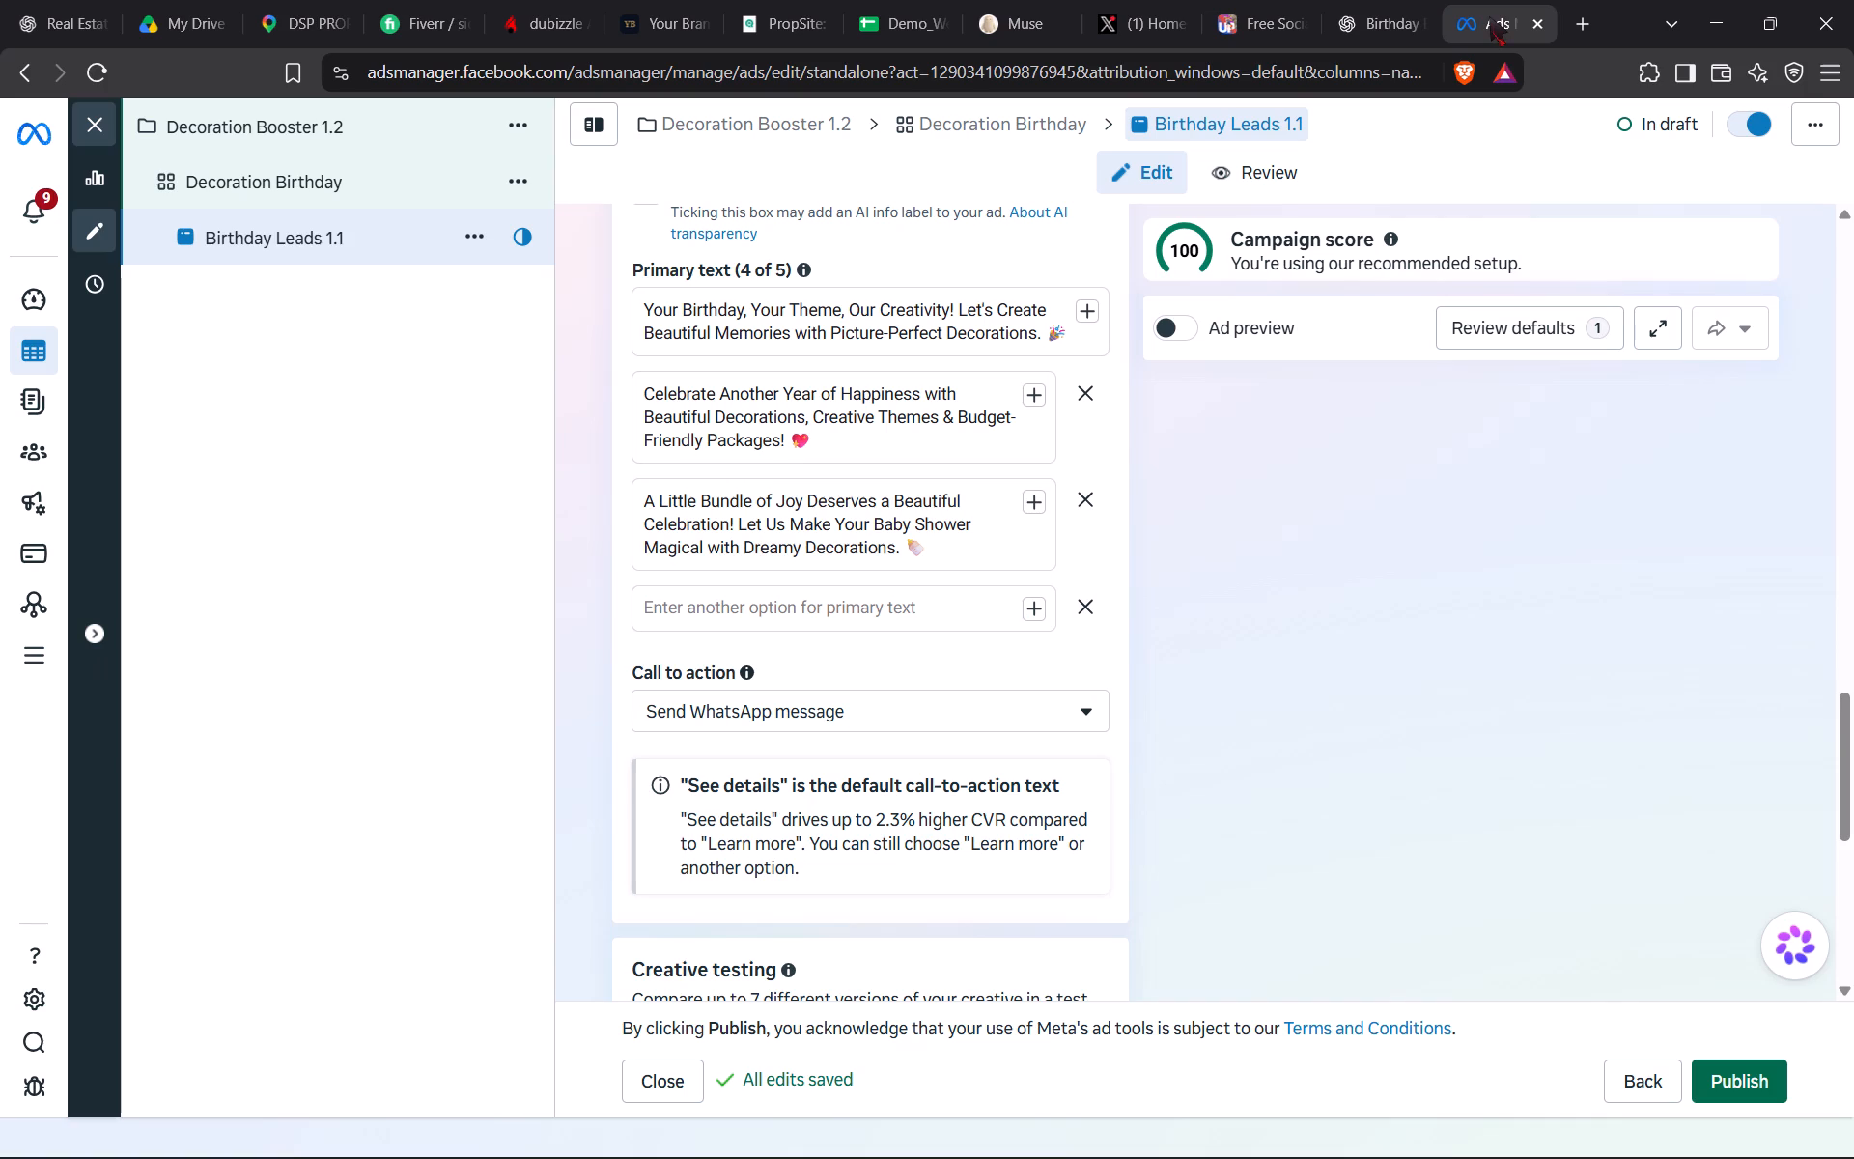
{"action": "left_click", "coordinate": [809, 615]}
{"action": "key", "text": "ctrl+v"}
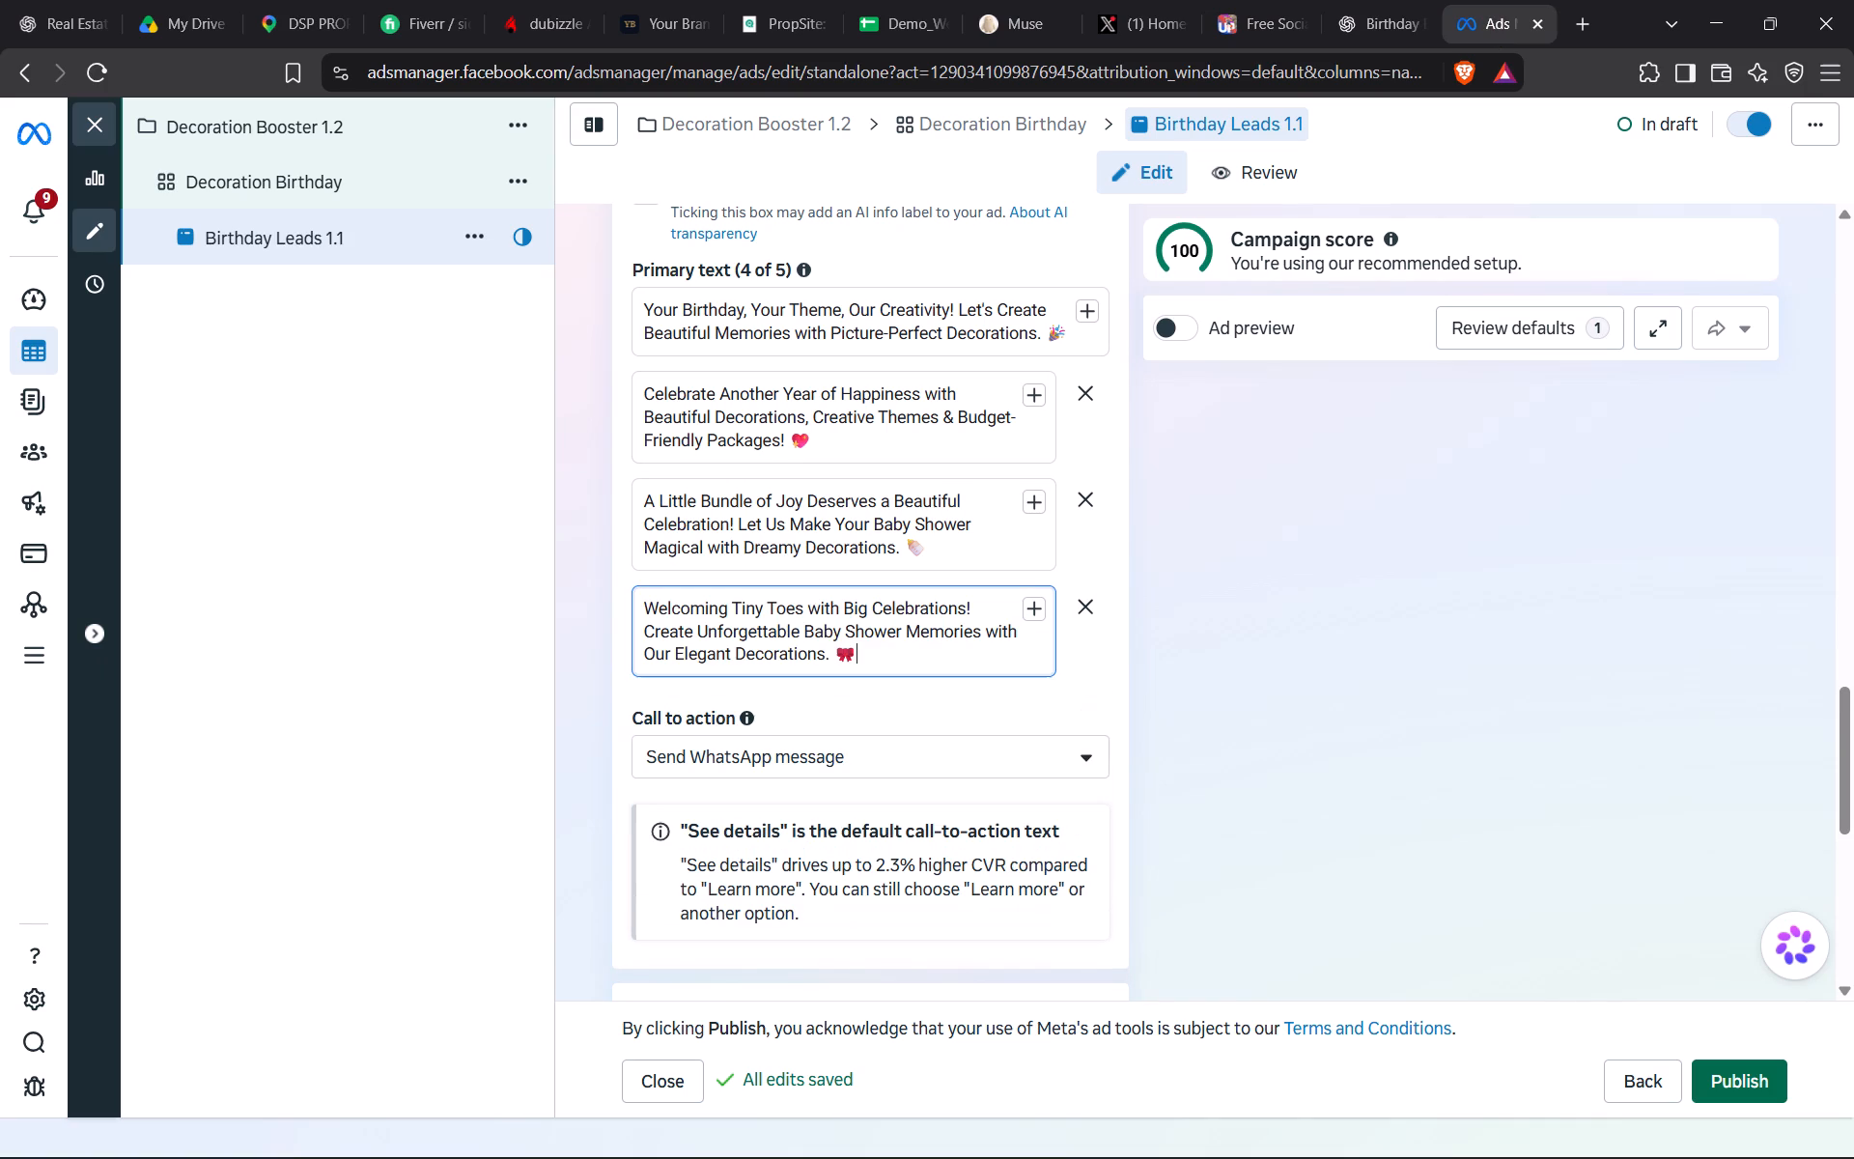
Turn on the ad preview for Birthday Leads 1.1.
{"action": "scroll", "coordinate": [927, 752], "scroll_direction": "down", "scroll_amount": 1}
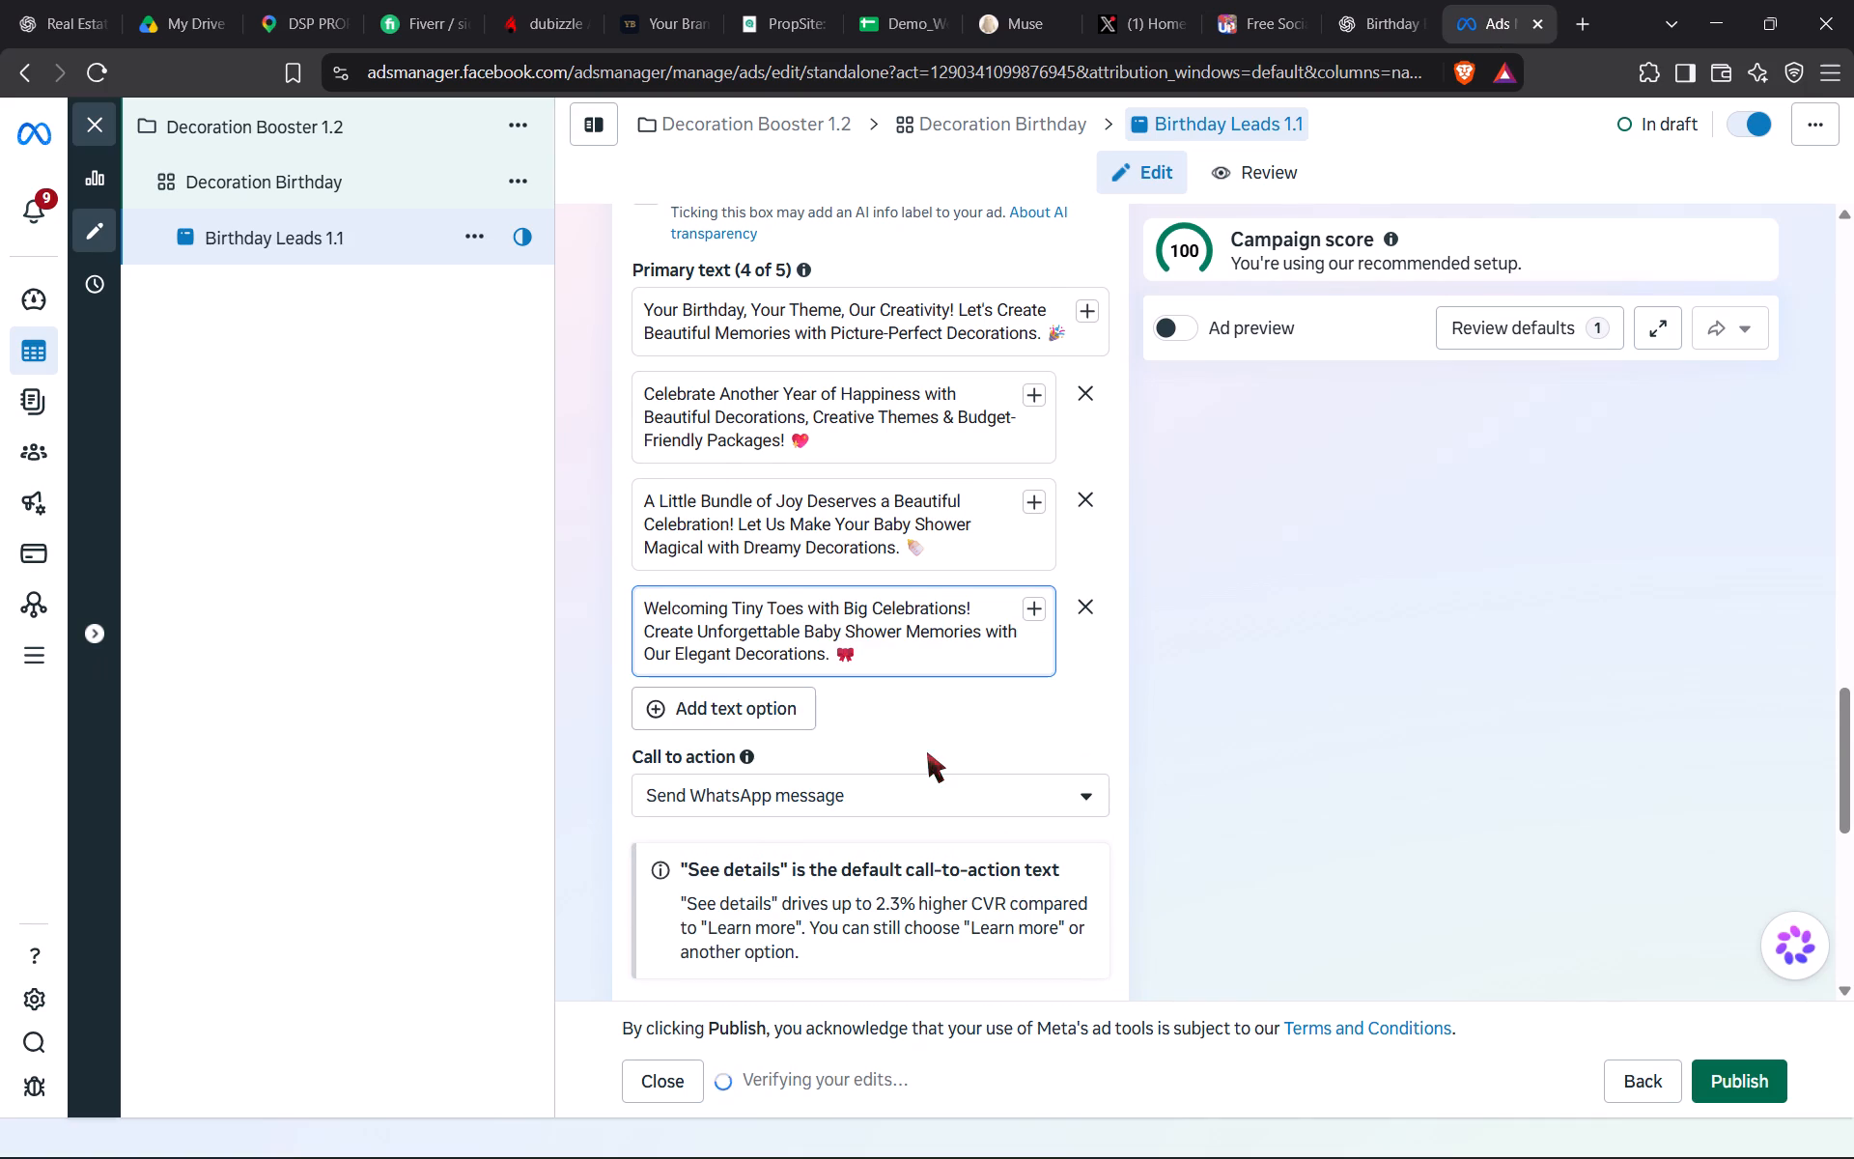
{"action": "scroll", "coordinate": [927, 752], "scroll_direction": "down", "scroll_amount": 1}
{"action": "scroll", "coordinate": [927, 752], "scroll_direction": "up", "scroll_amount": 1}
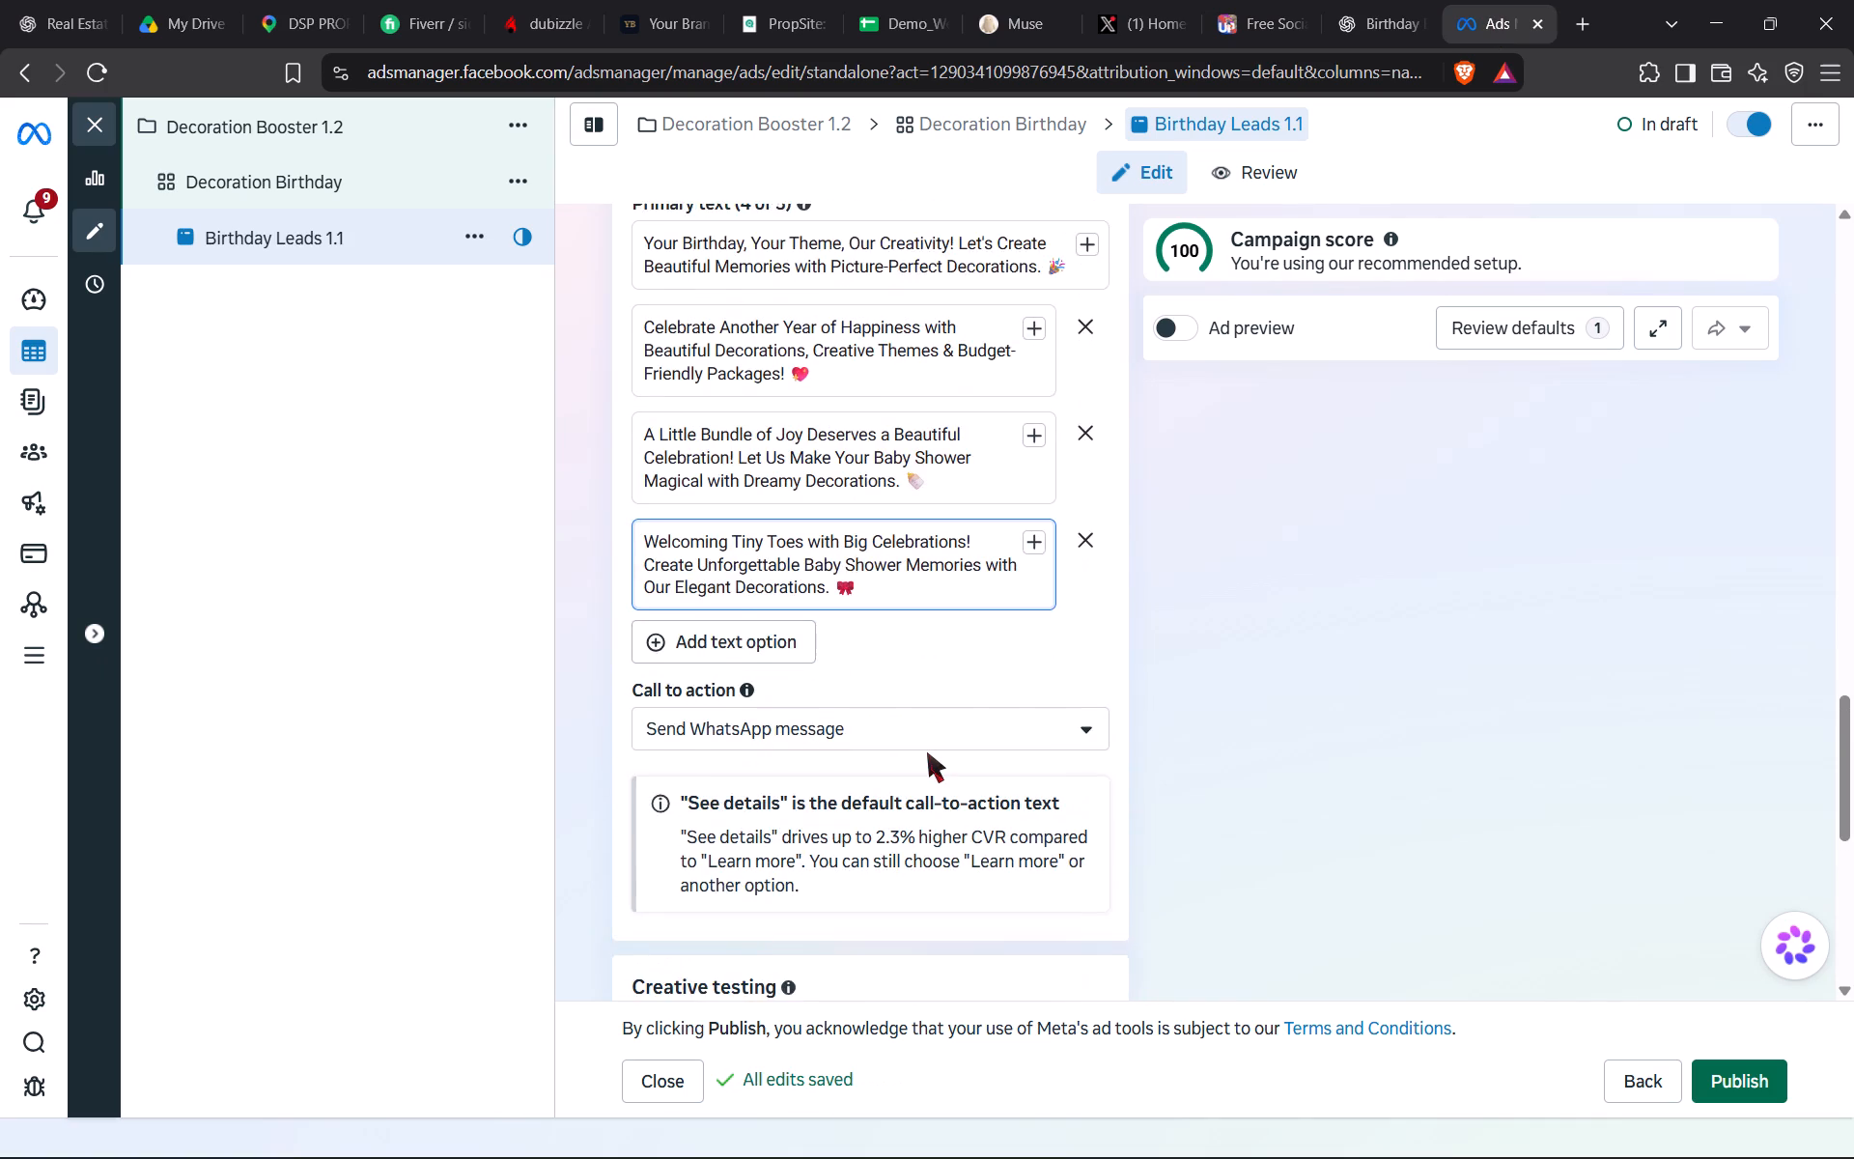
{"action": "scroll", "coordinate": [927, 752], "scroll_direction": "up", "scroll_amount": 1}
{"action": "left_click", "coordinate": [1182, 338]}
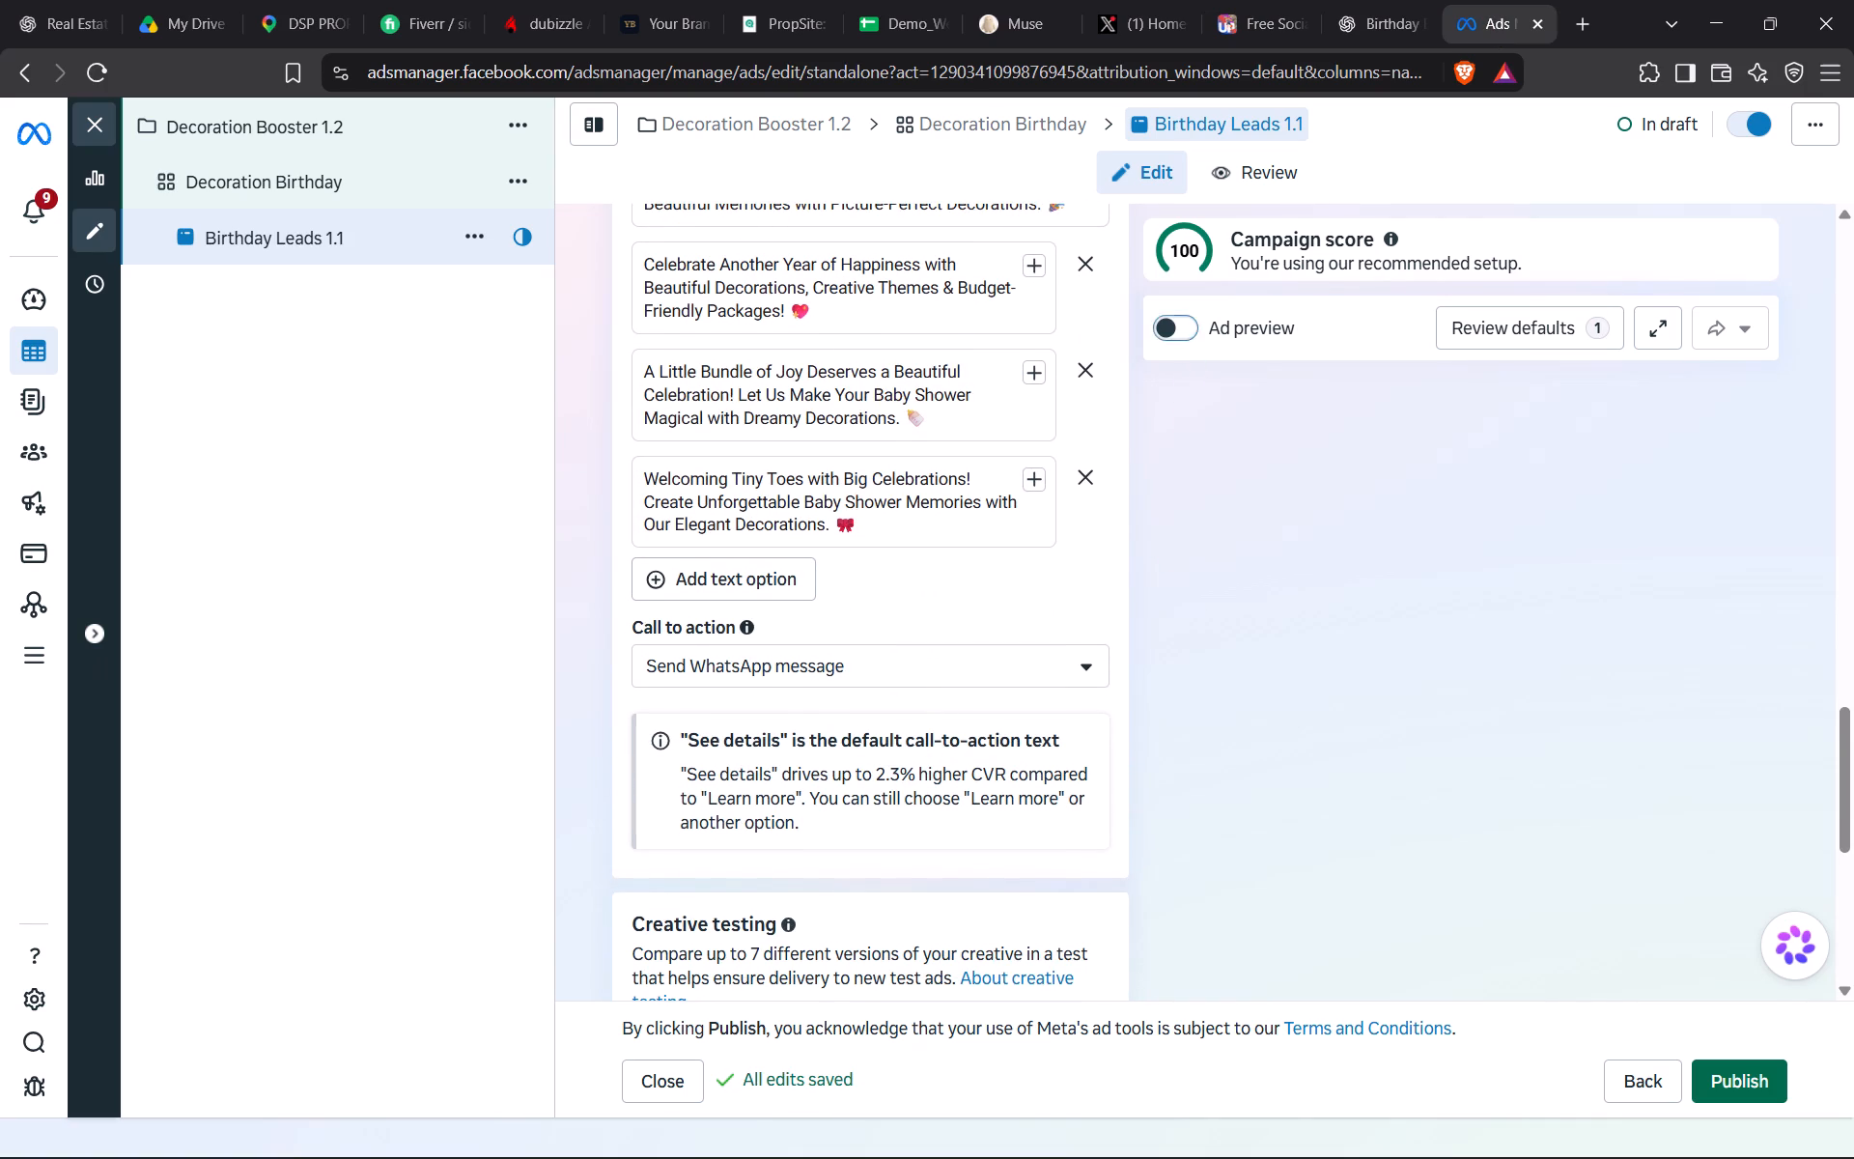
Choose the AI-generated recommended template for the ad's Conversations messaging experience.
{"action": "scroll", "coordinate": [1363, 563], "scroll_direction": "up", "scroll_amount": 1}
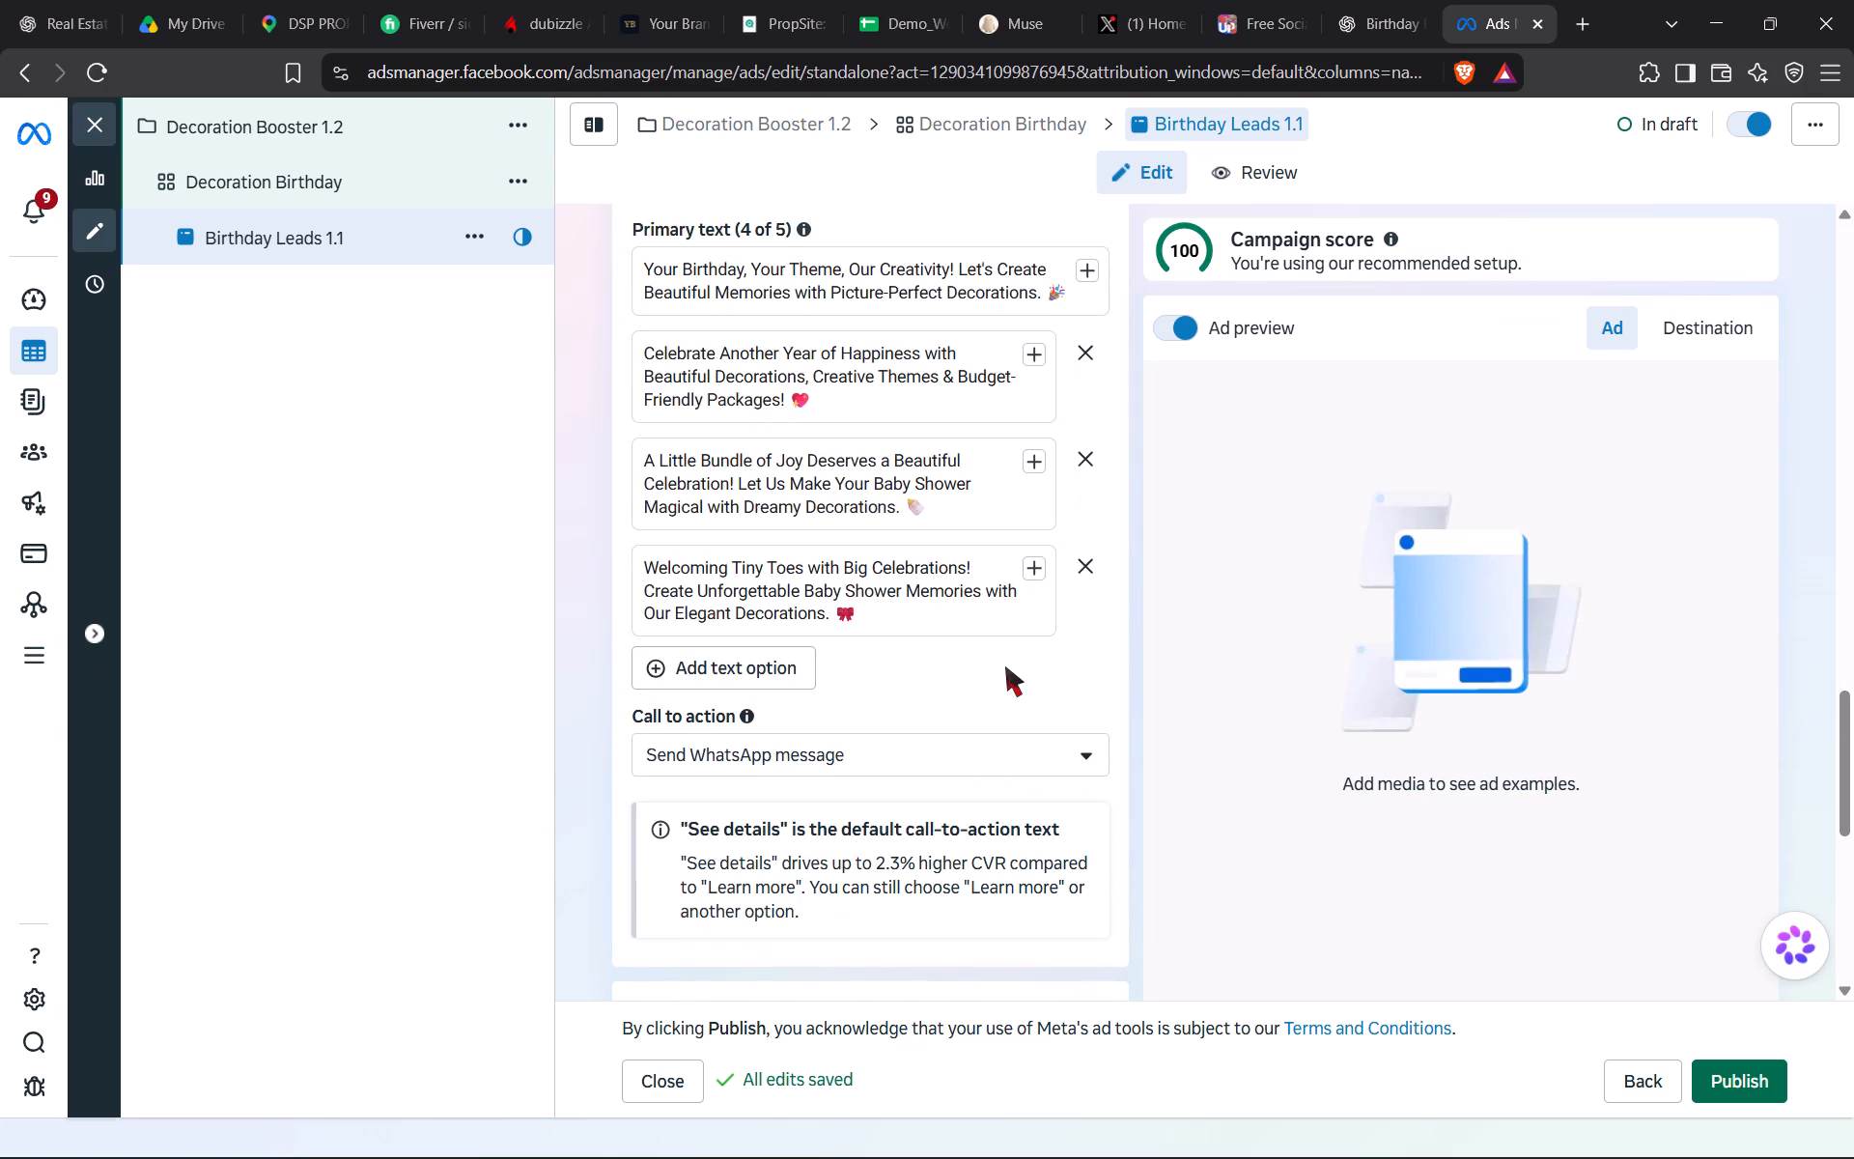
{"action": "scroll", "coordinate": [1005, 666], "scroll_direction": "up", "scroll_amount": 7}
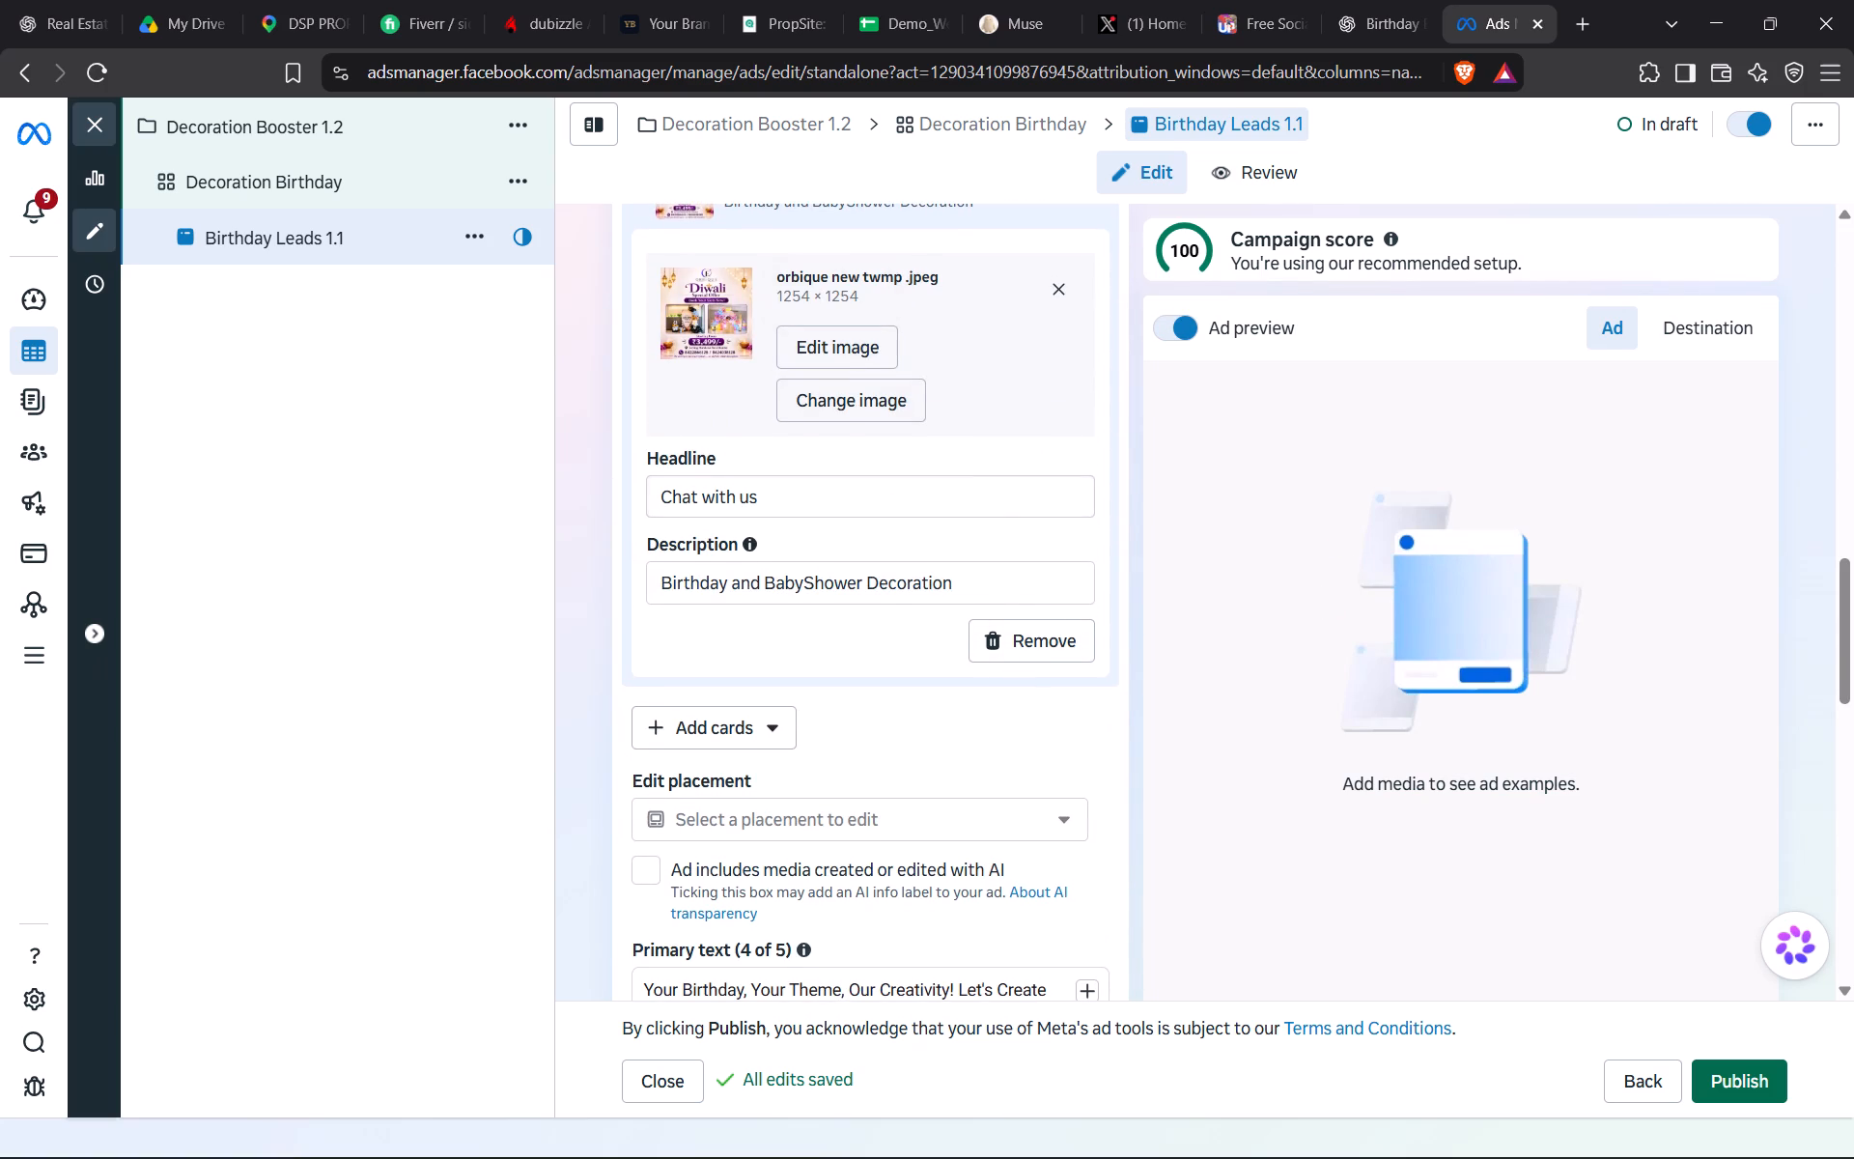
{"action": "scroll", "coordinate": [1345, 579], "scroll_direction": "down", "scroll_amount": 1}
{"action": "scroll", "coordinate": [987, 661], "scroll_direction": "down", "scroll_amount": 3}
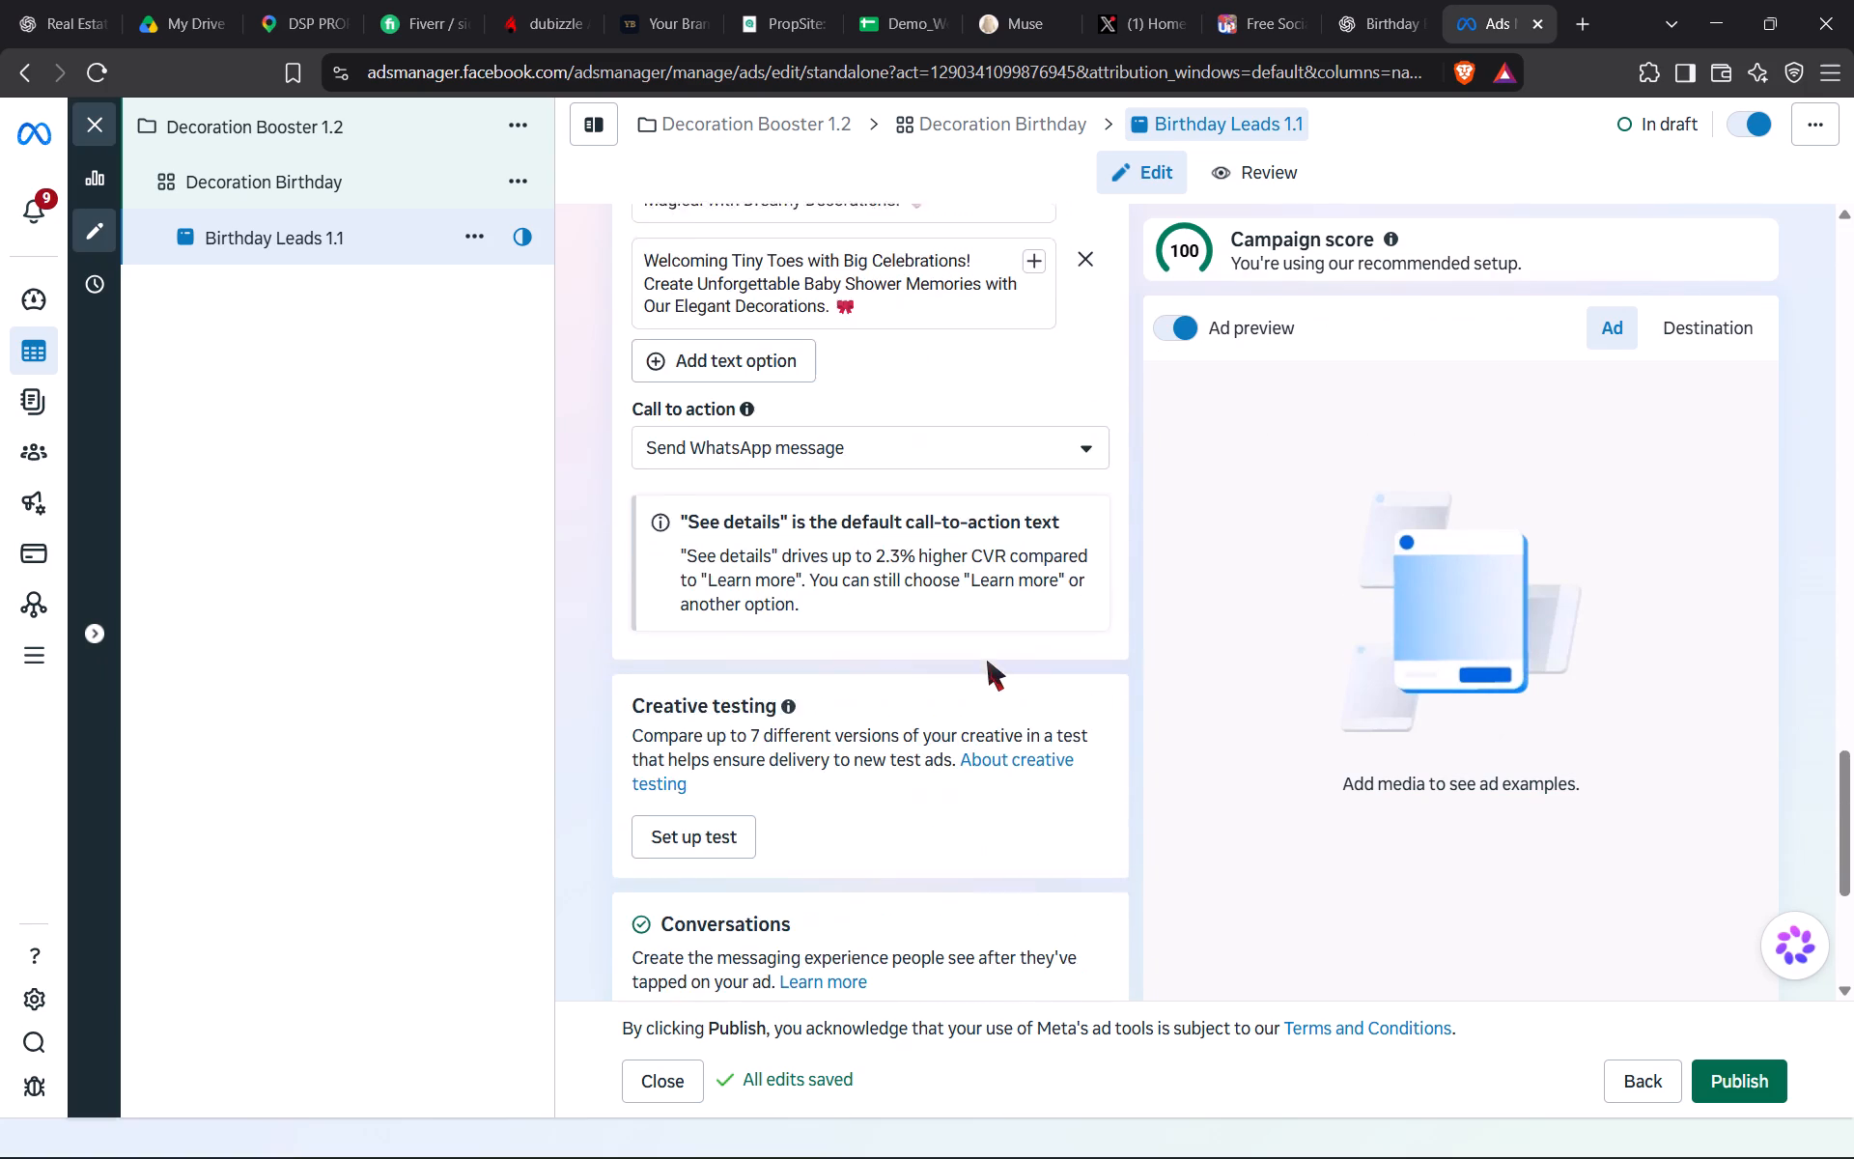
{"action": "scroll", "coordinate": [987, 661], "scroll_direction": "down", "scroll_amount": 3}
{"action": "left_click", "coordinate": [981, 716]}
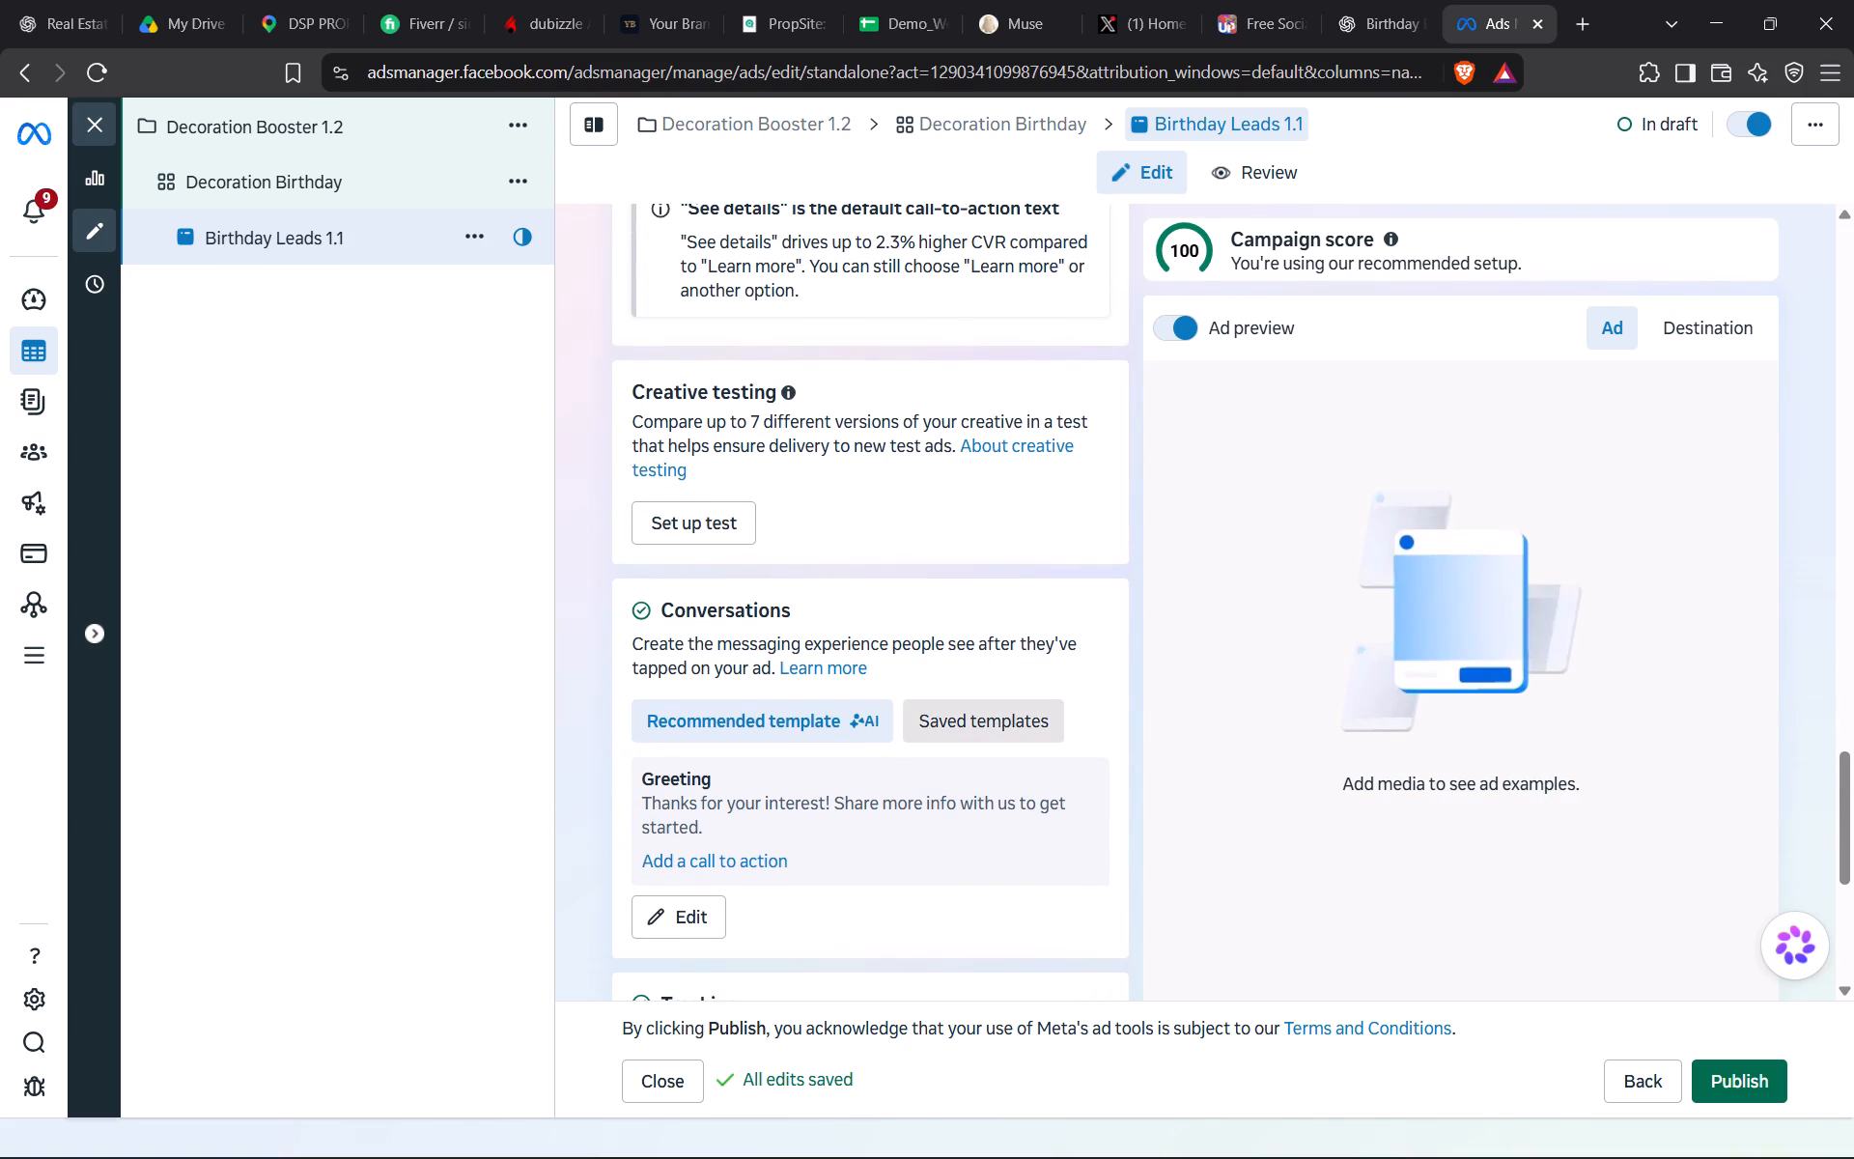
{"action": "left_click", "coordinate": [832, 726]}
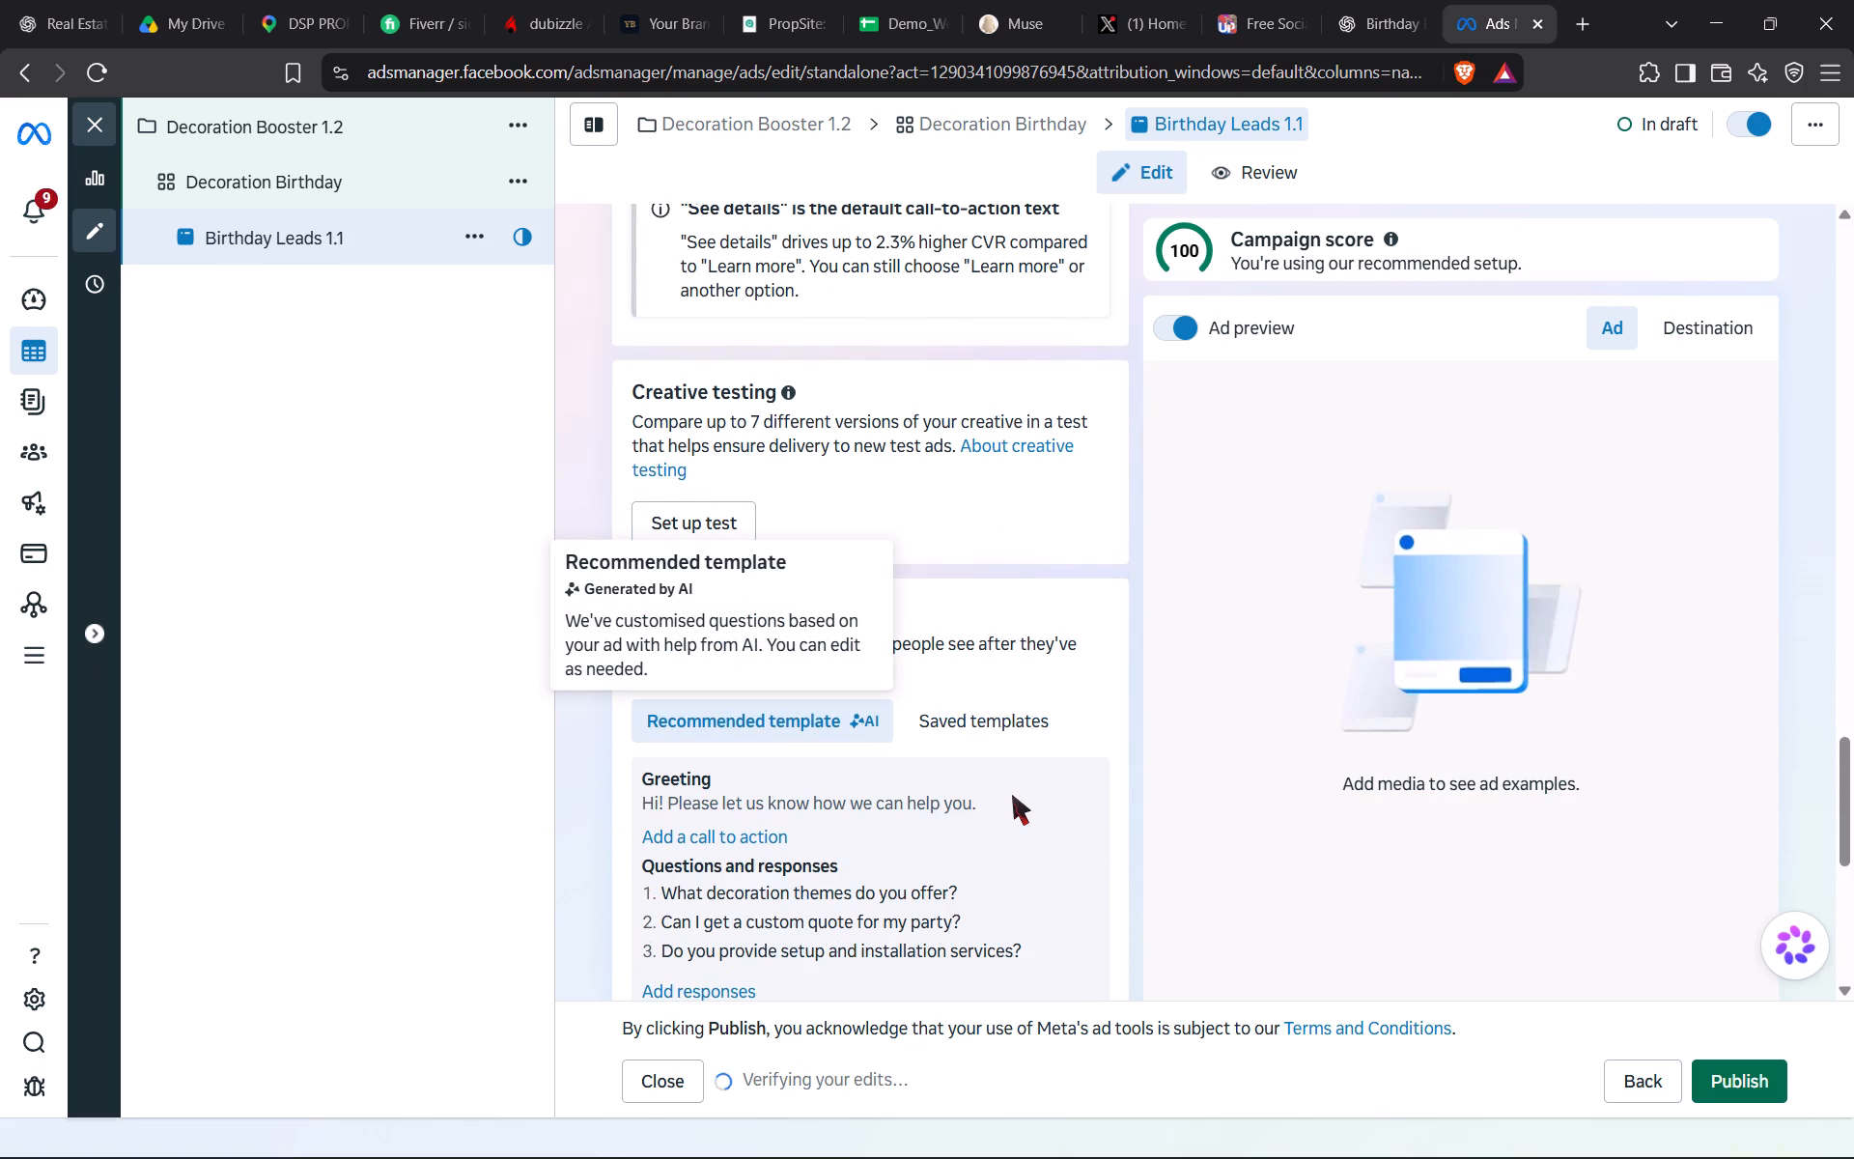
Open the recommended conversation template for editing.
{"action": "scroll", "coordinate": [1012, 795], "scroll_direction": "down", "scroll_amount": 2}
{"action": "left_click", "coordinate": [688, 820]}
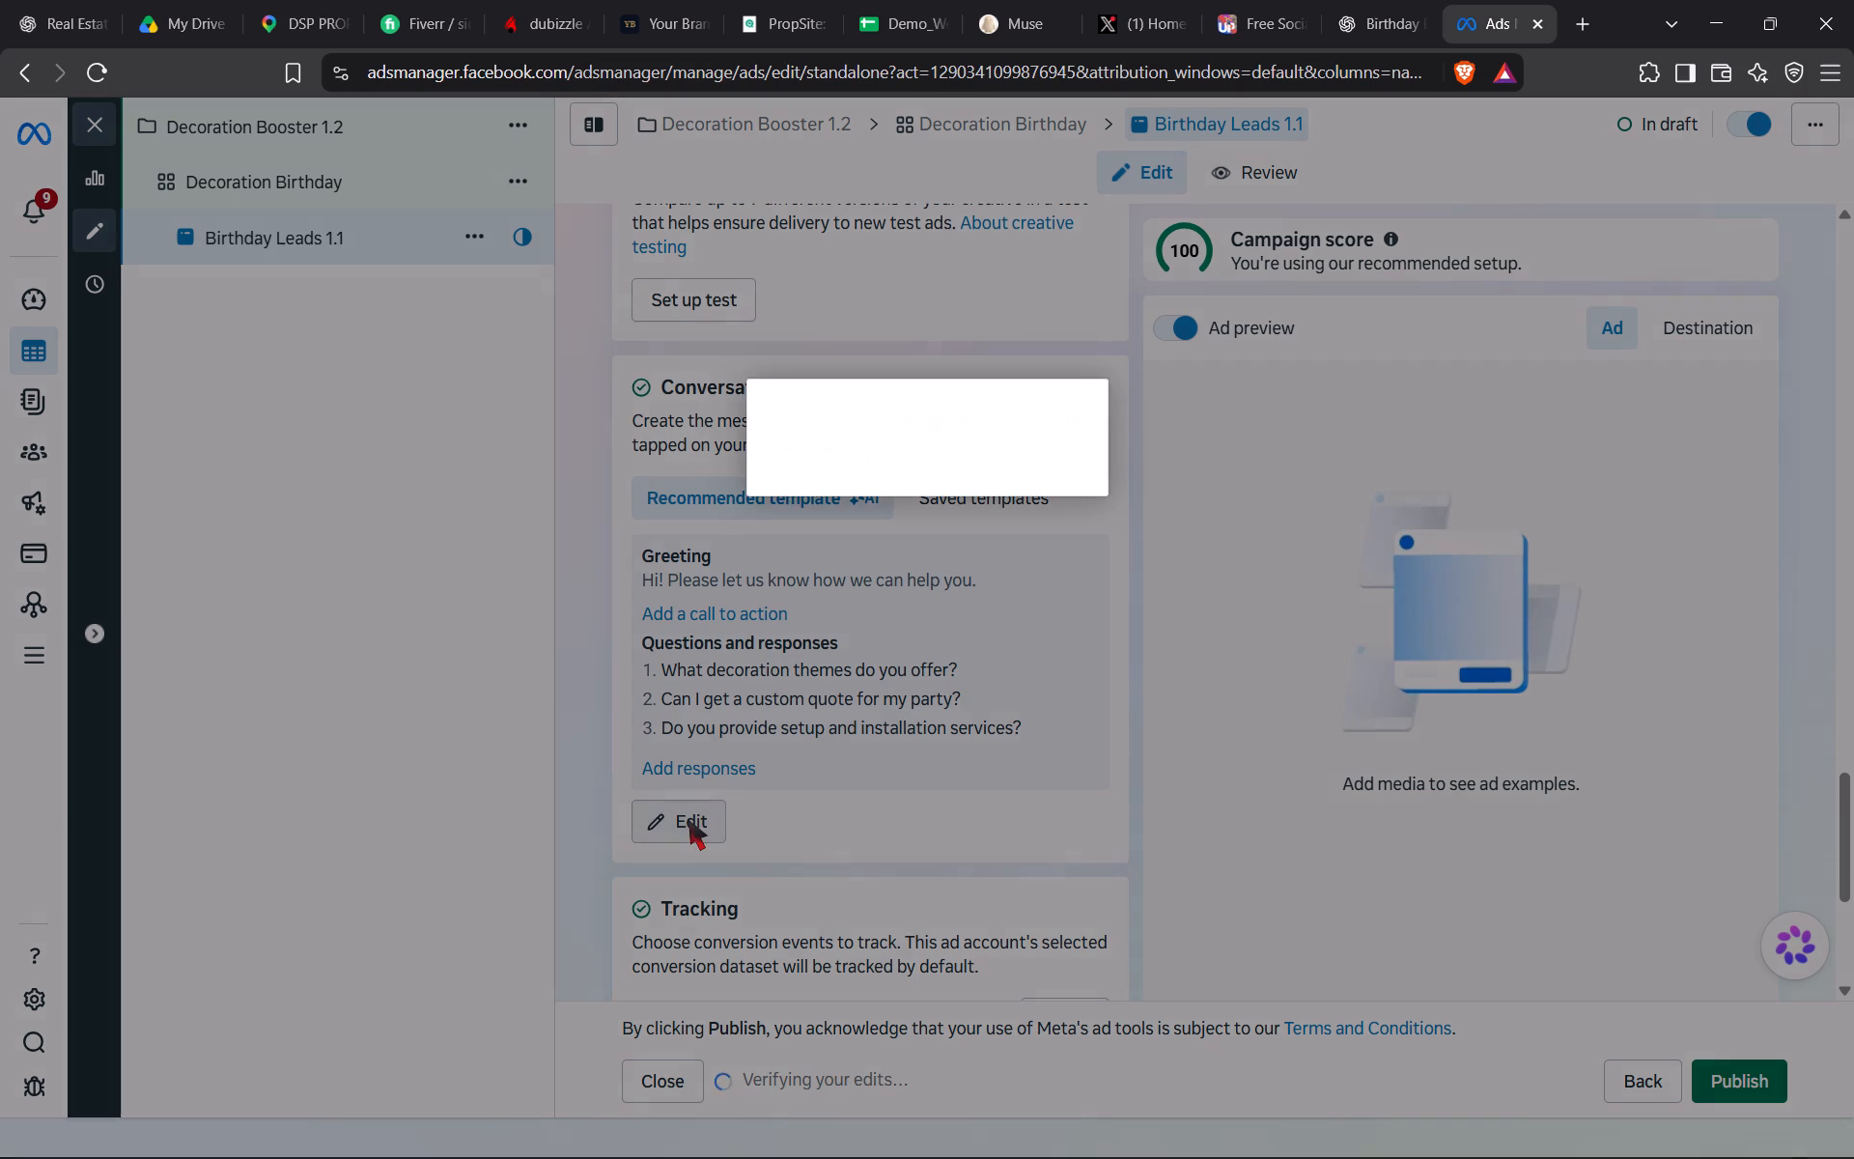
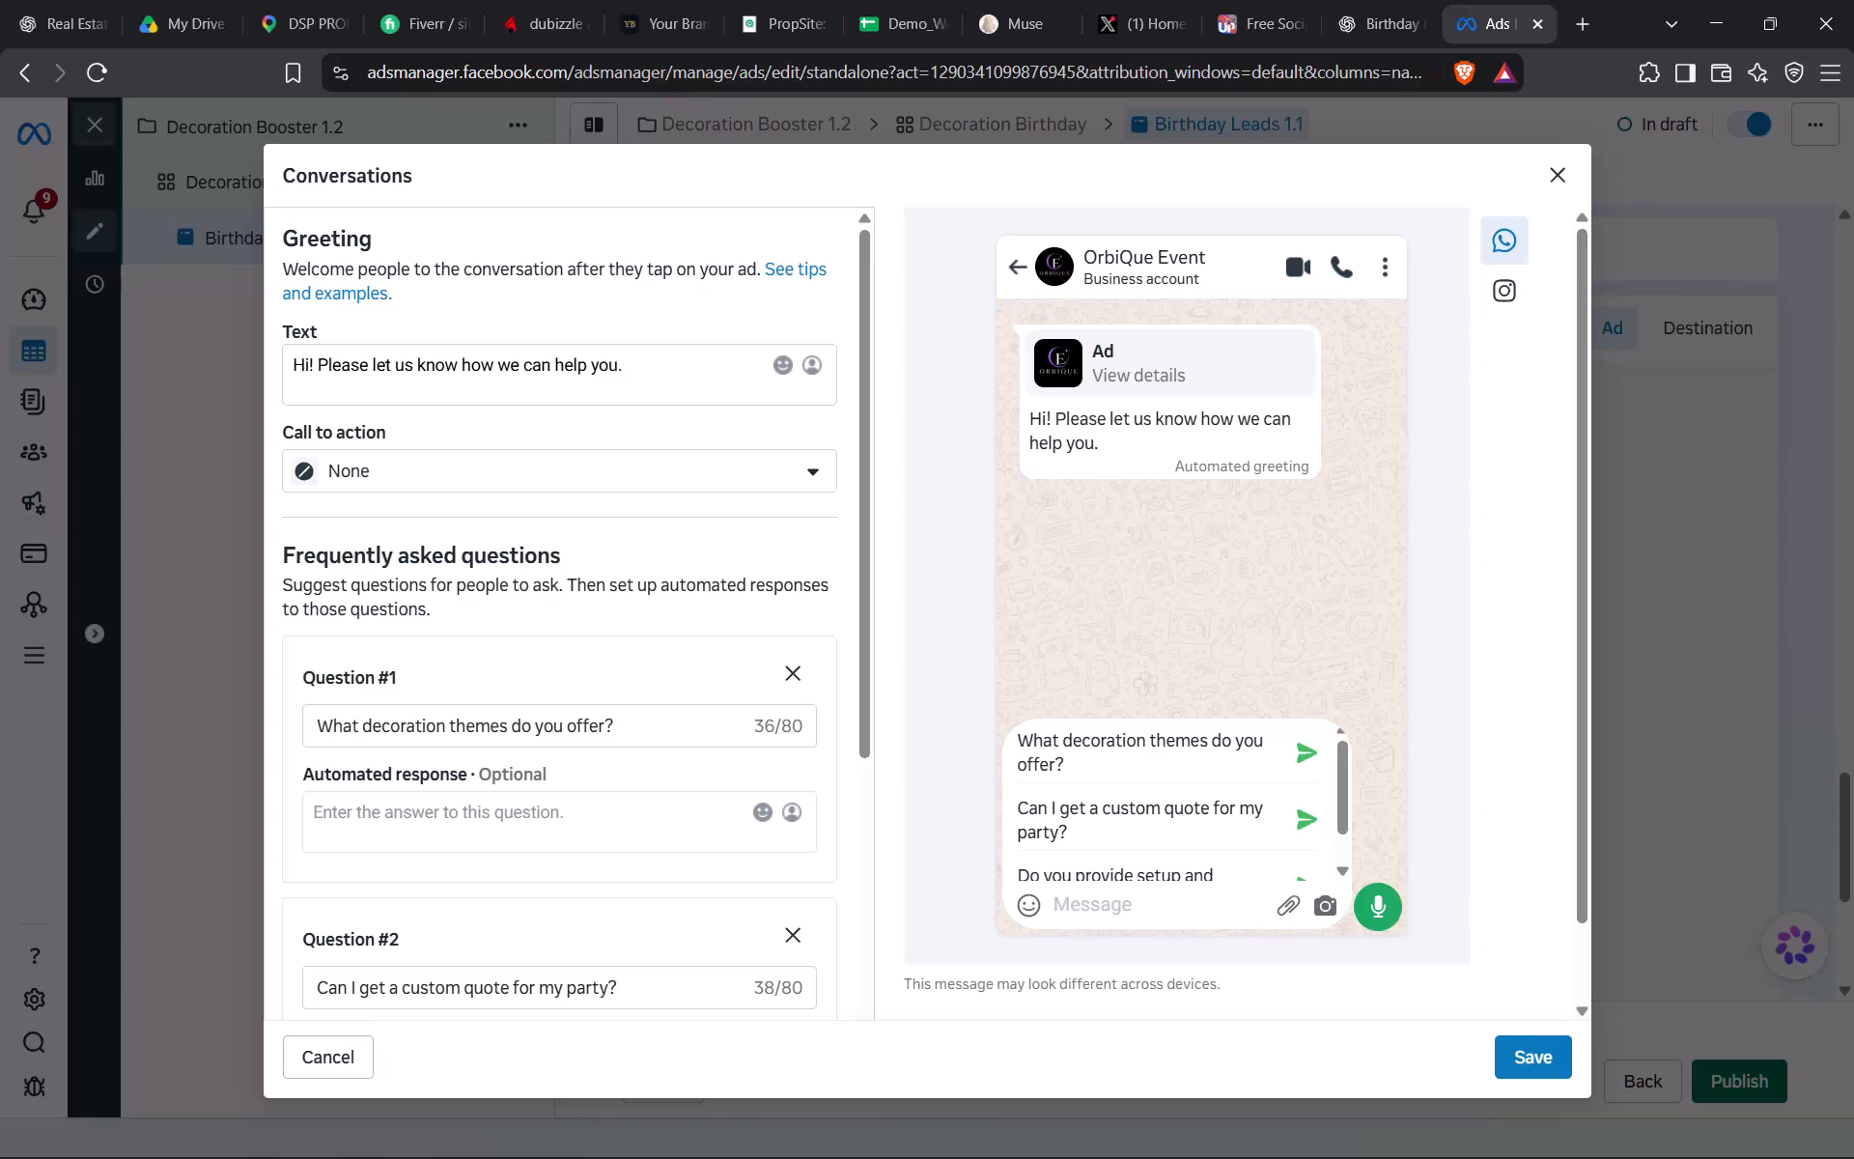
Remove the custom quote and the setup and installation questions from the template's frequently asked questions.
{"action": "scroll", "coordinate": [633, 821], "scroll_direction": "down", "scroll_amount": 1}
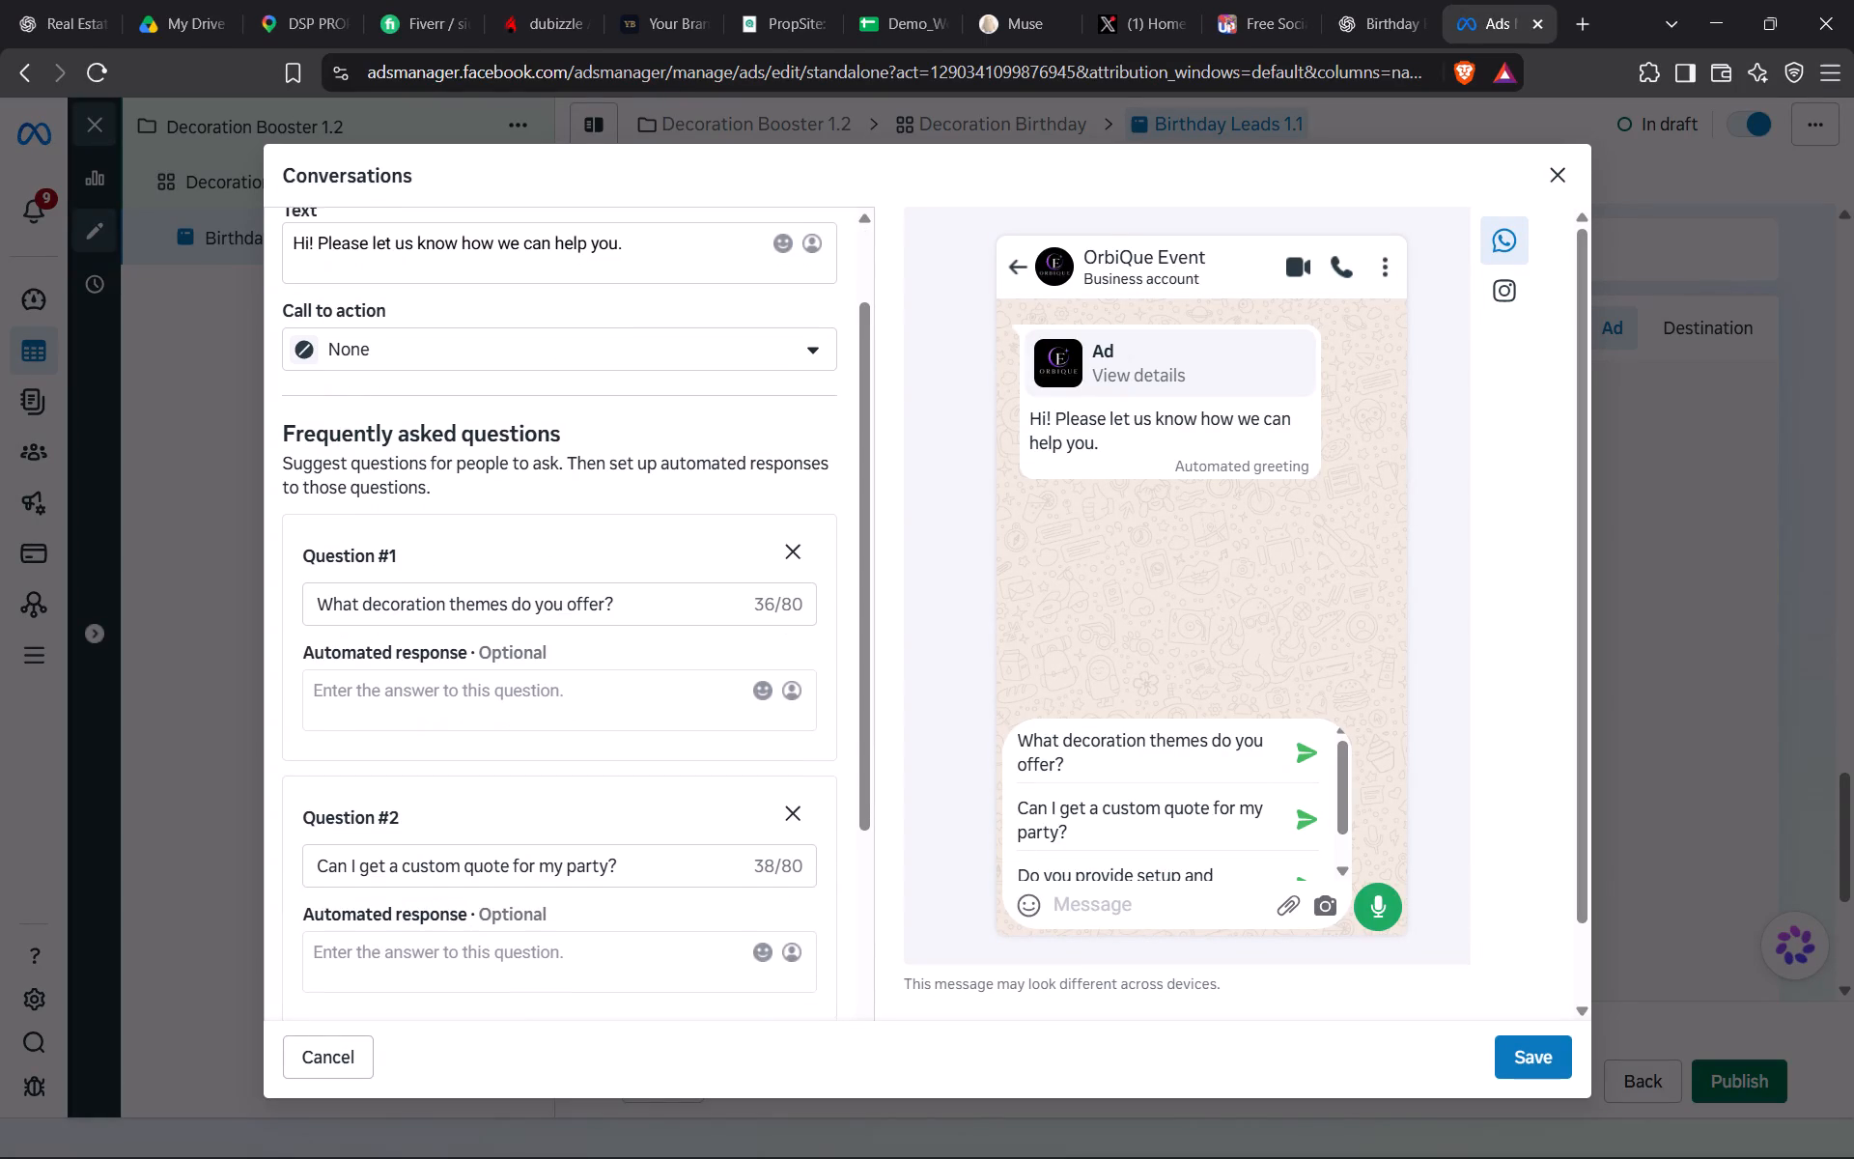
{"action": "scroll", "coordinate": [711, 817], "scroll_direction": "down", "scroll_amount": 1}
{"action": "scroll", "coordinate": [577, 818], "scroll_direction": "down", "scroll_amount": 1}
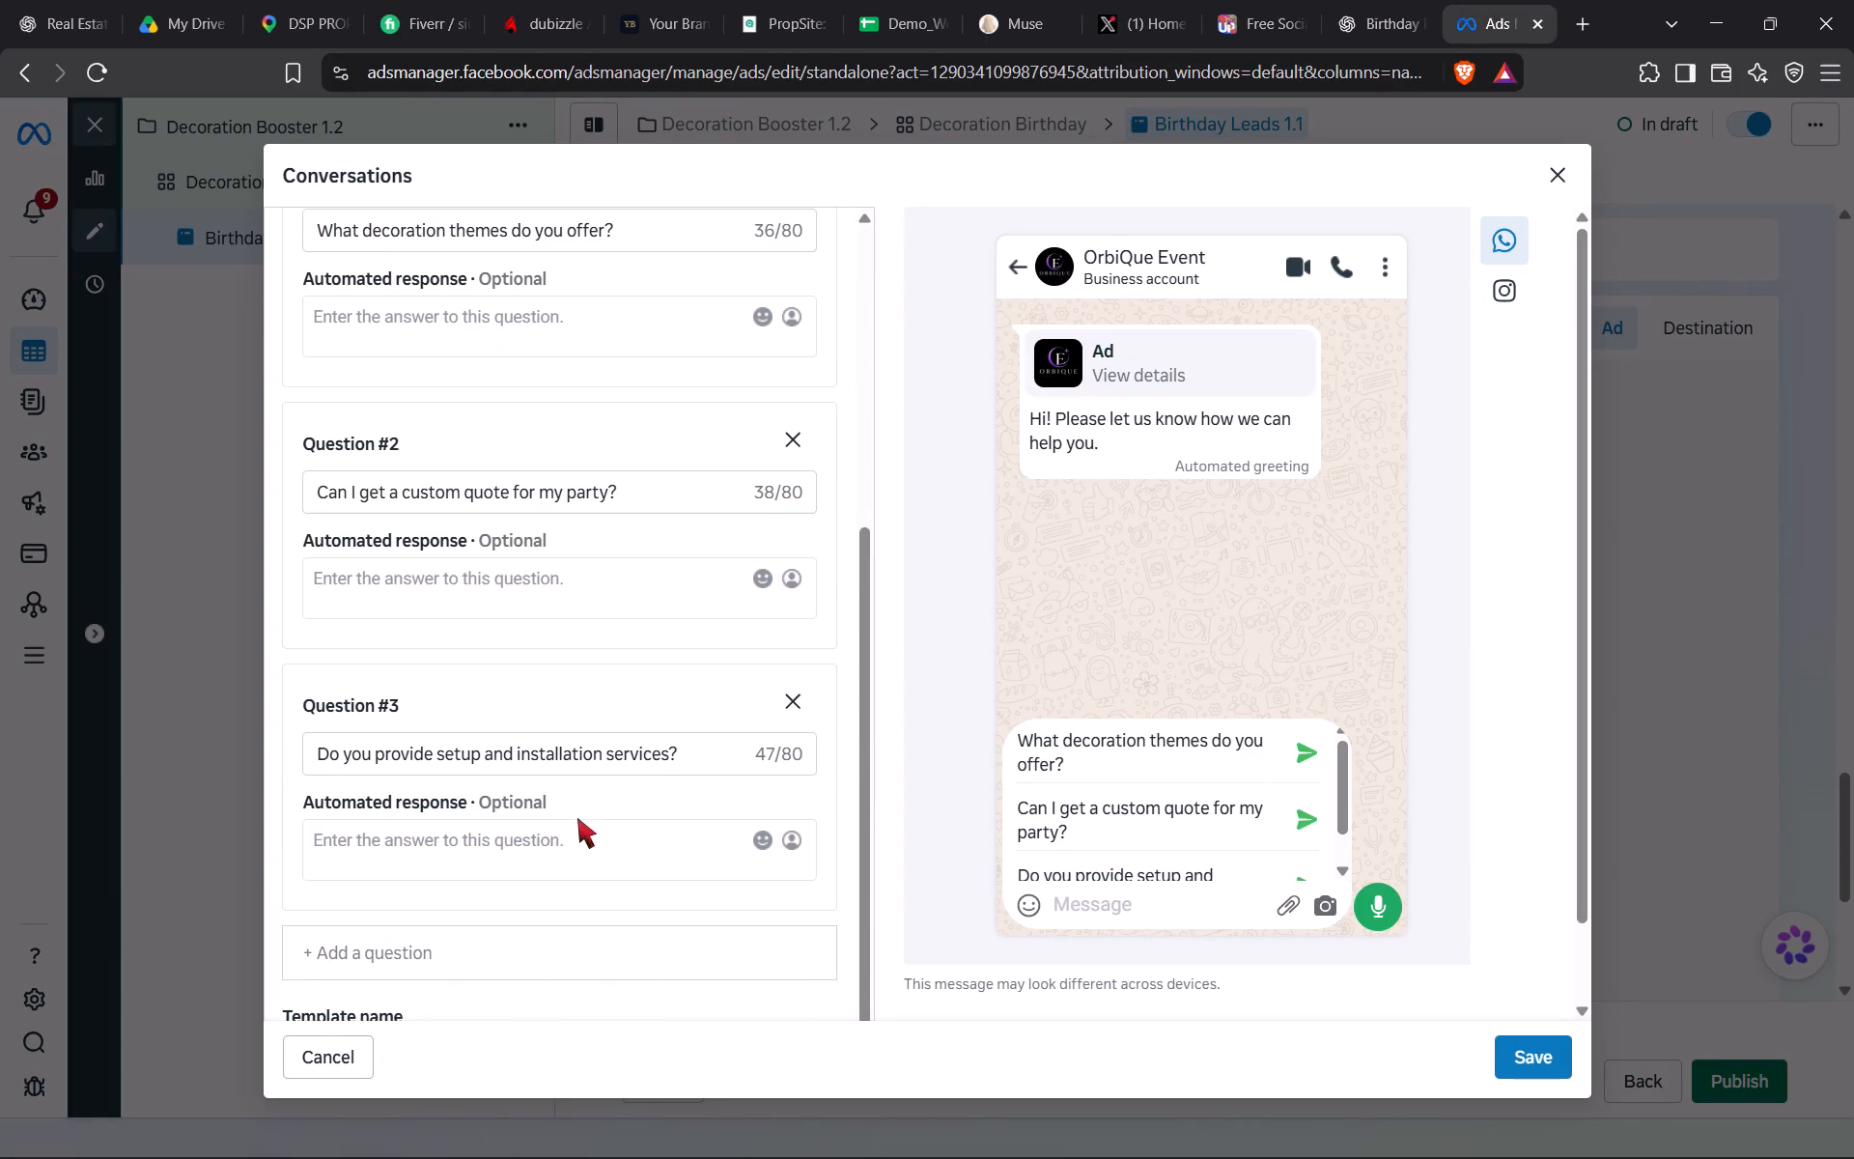
{"action": "scroll", "coordinate": [577, 818], "scroll_direction": "down", "scroll_amount": 1}
{"action": "left_click", "coordinate": [796, 688]}
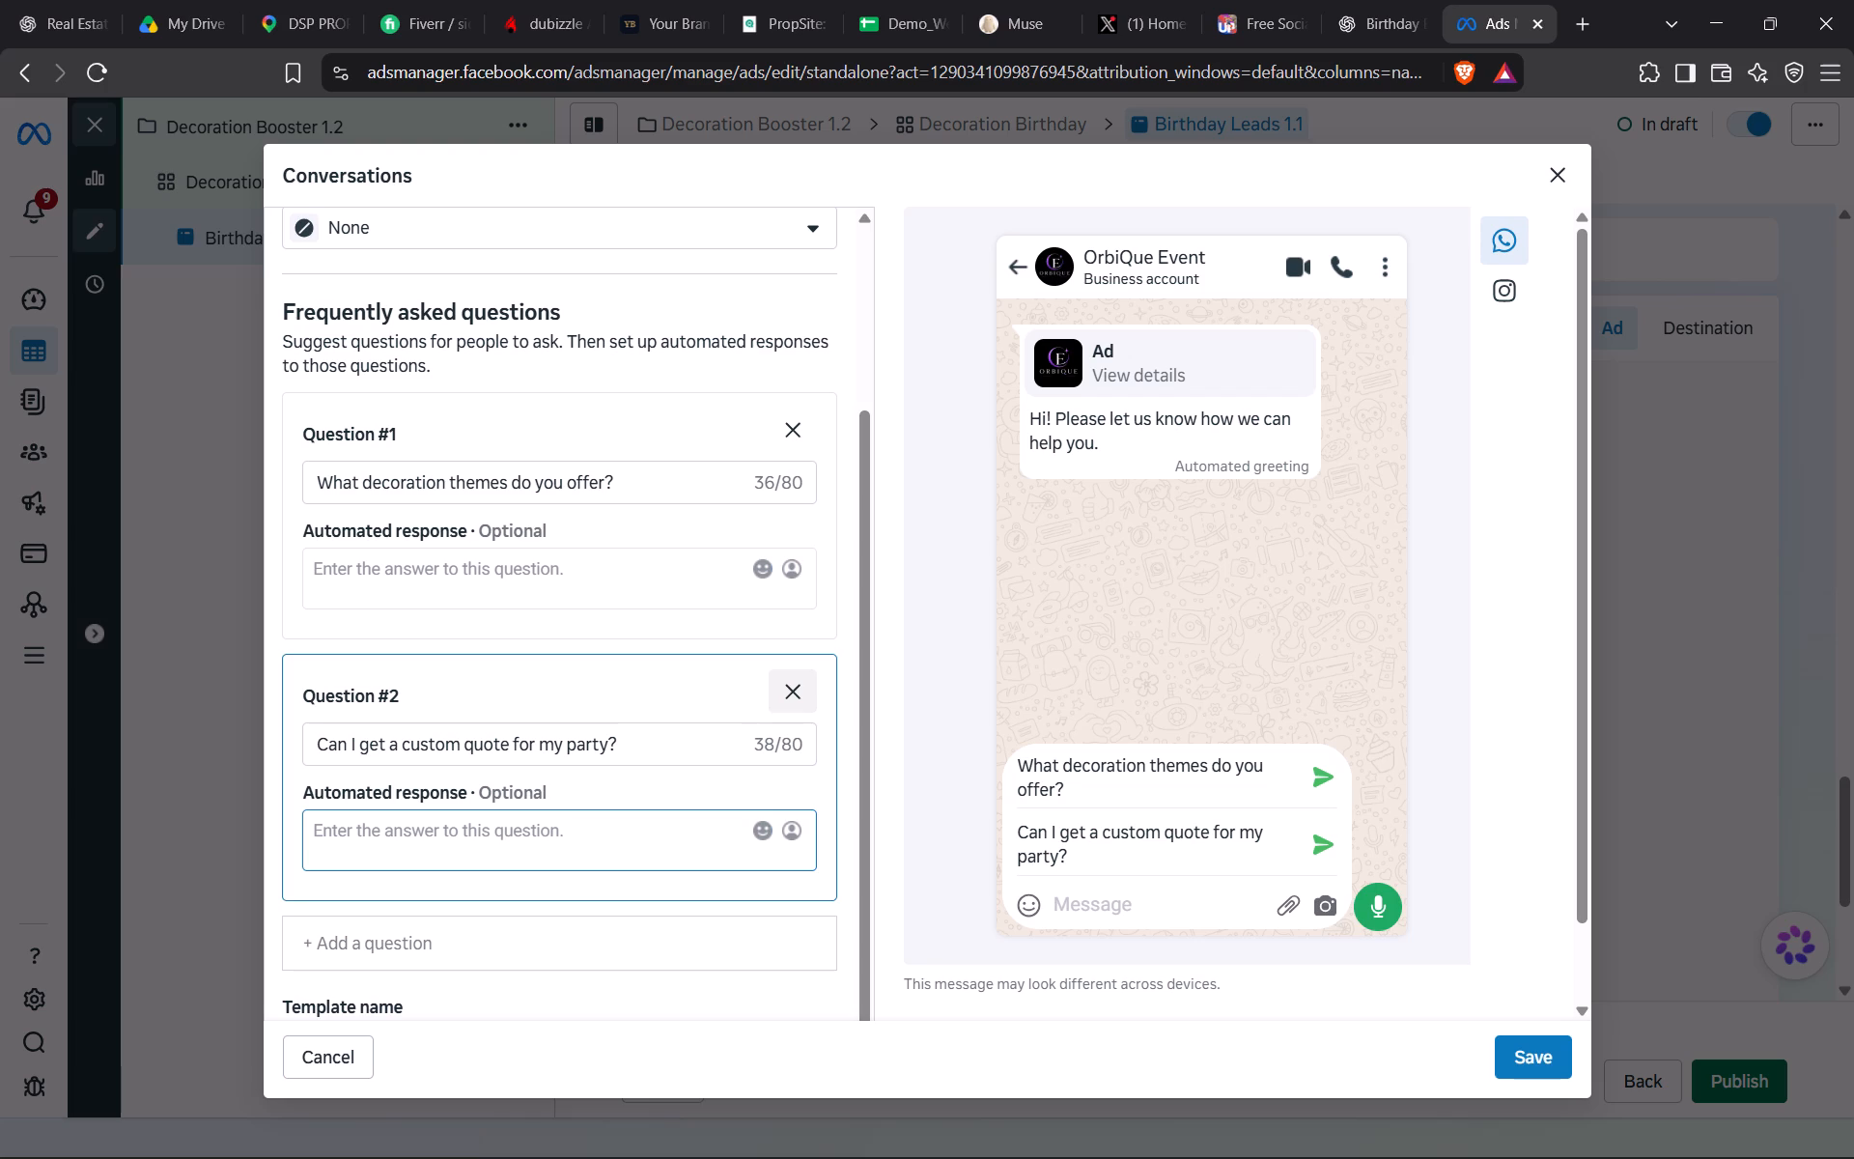
{"action": "left_click", "coordinate": [796, 689]}
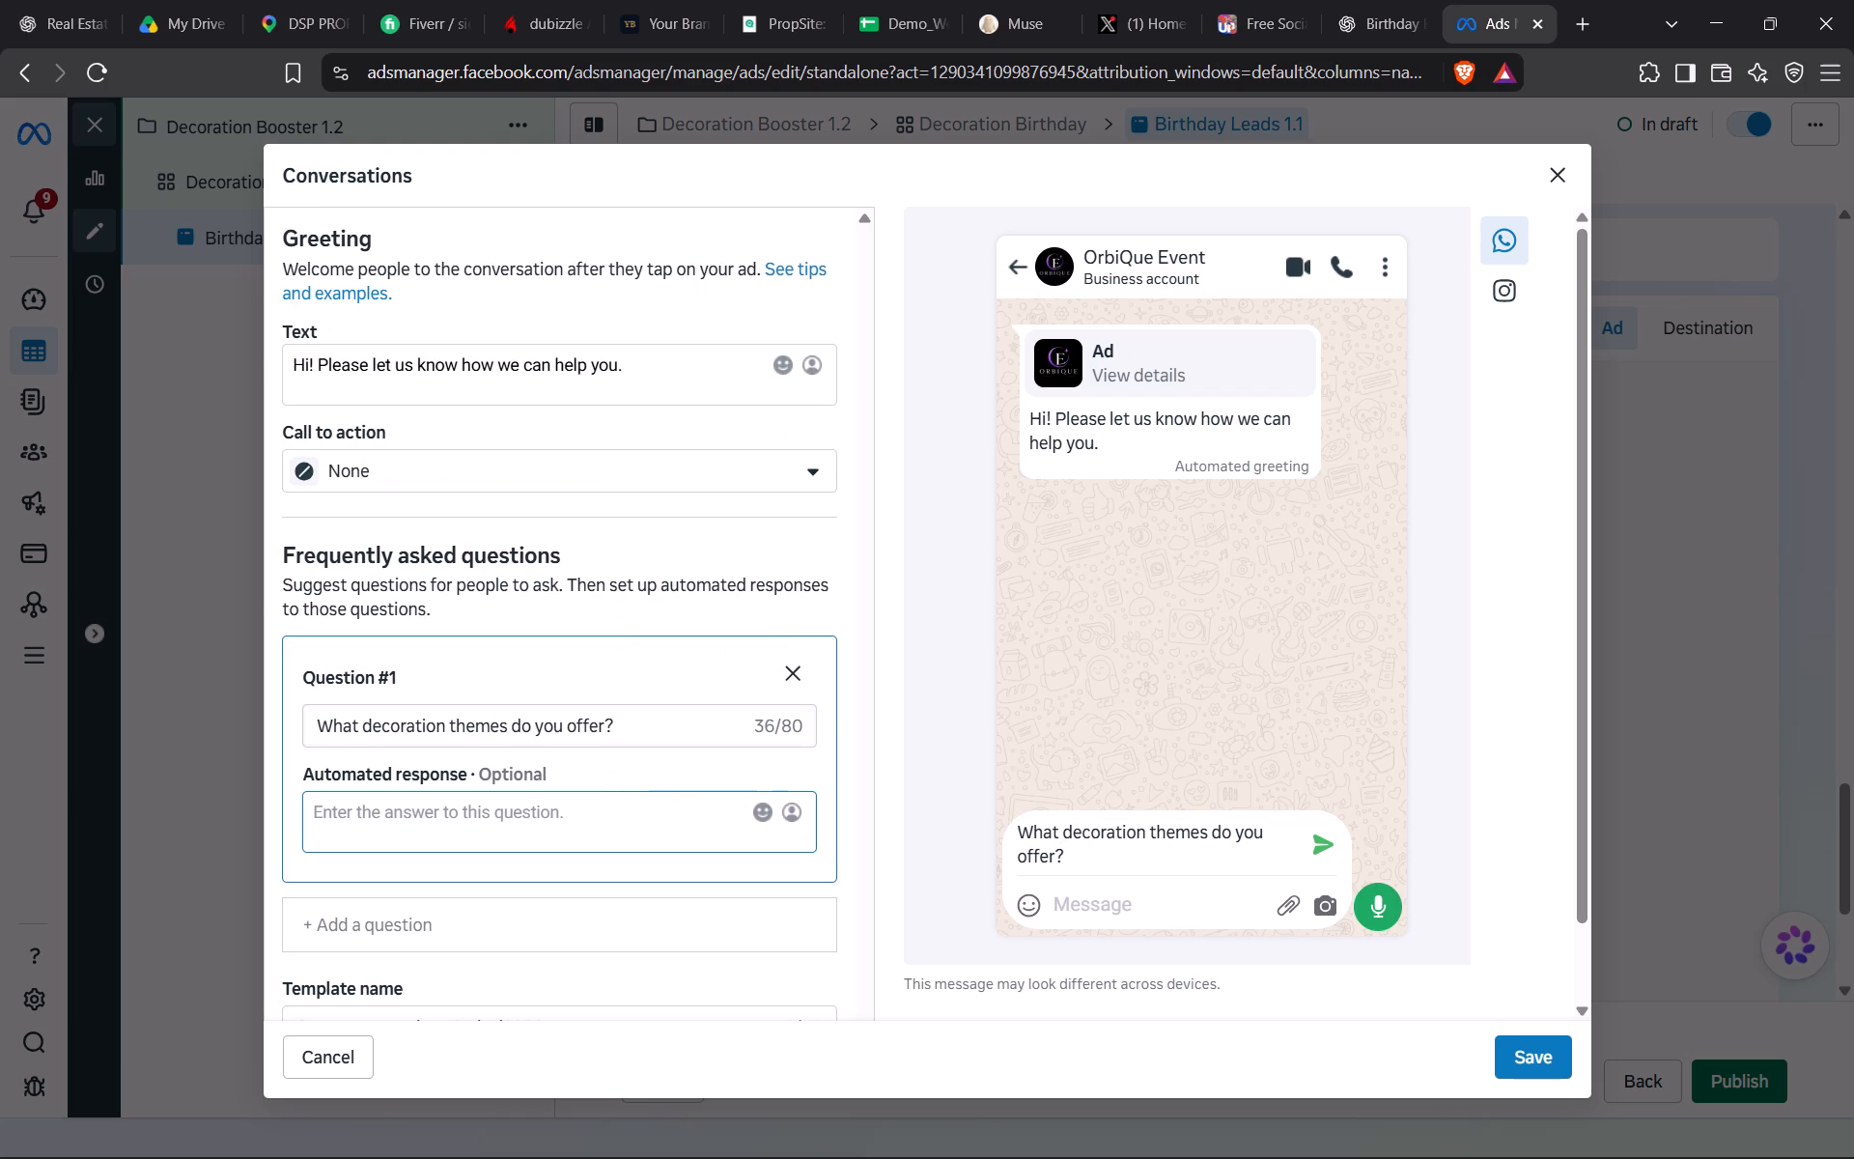
Replace the text of Question #1 with "Can i get more info on this?".
{"action": "left_click_drag", "start_coordinate": [643, 730], "coordinate": [214, 742]}
{"action": "key", "text": "BackSpace"}
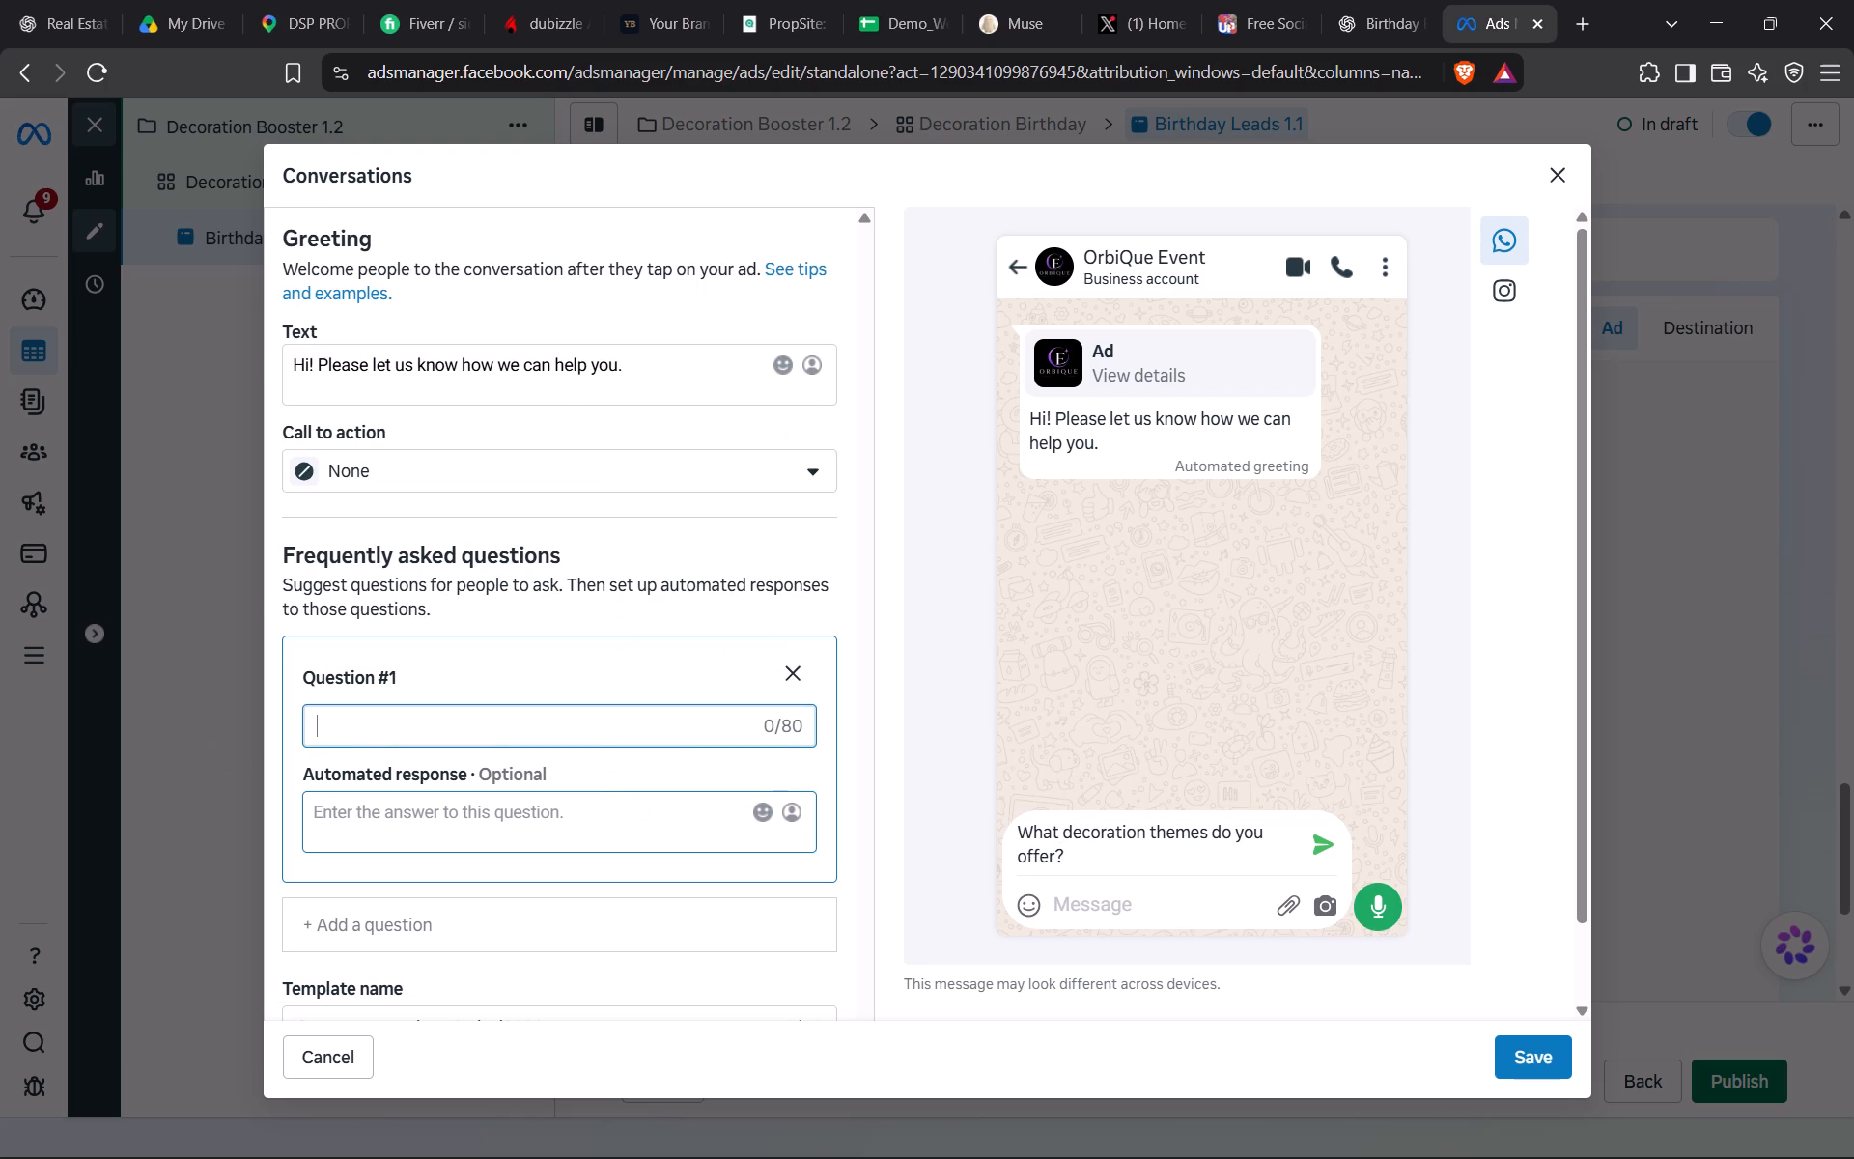
{"action": "type", "text": "Can i get"}
{"action": "key", "text": "space"}
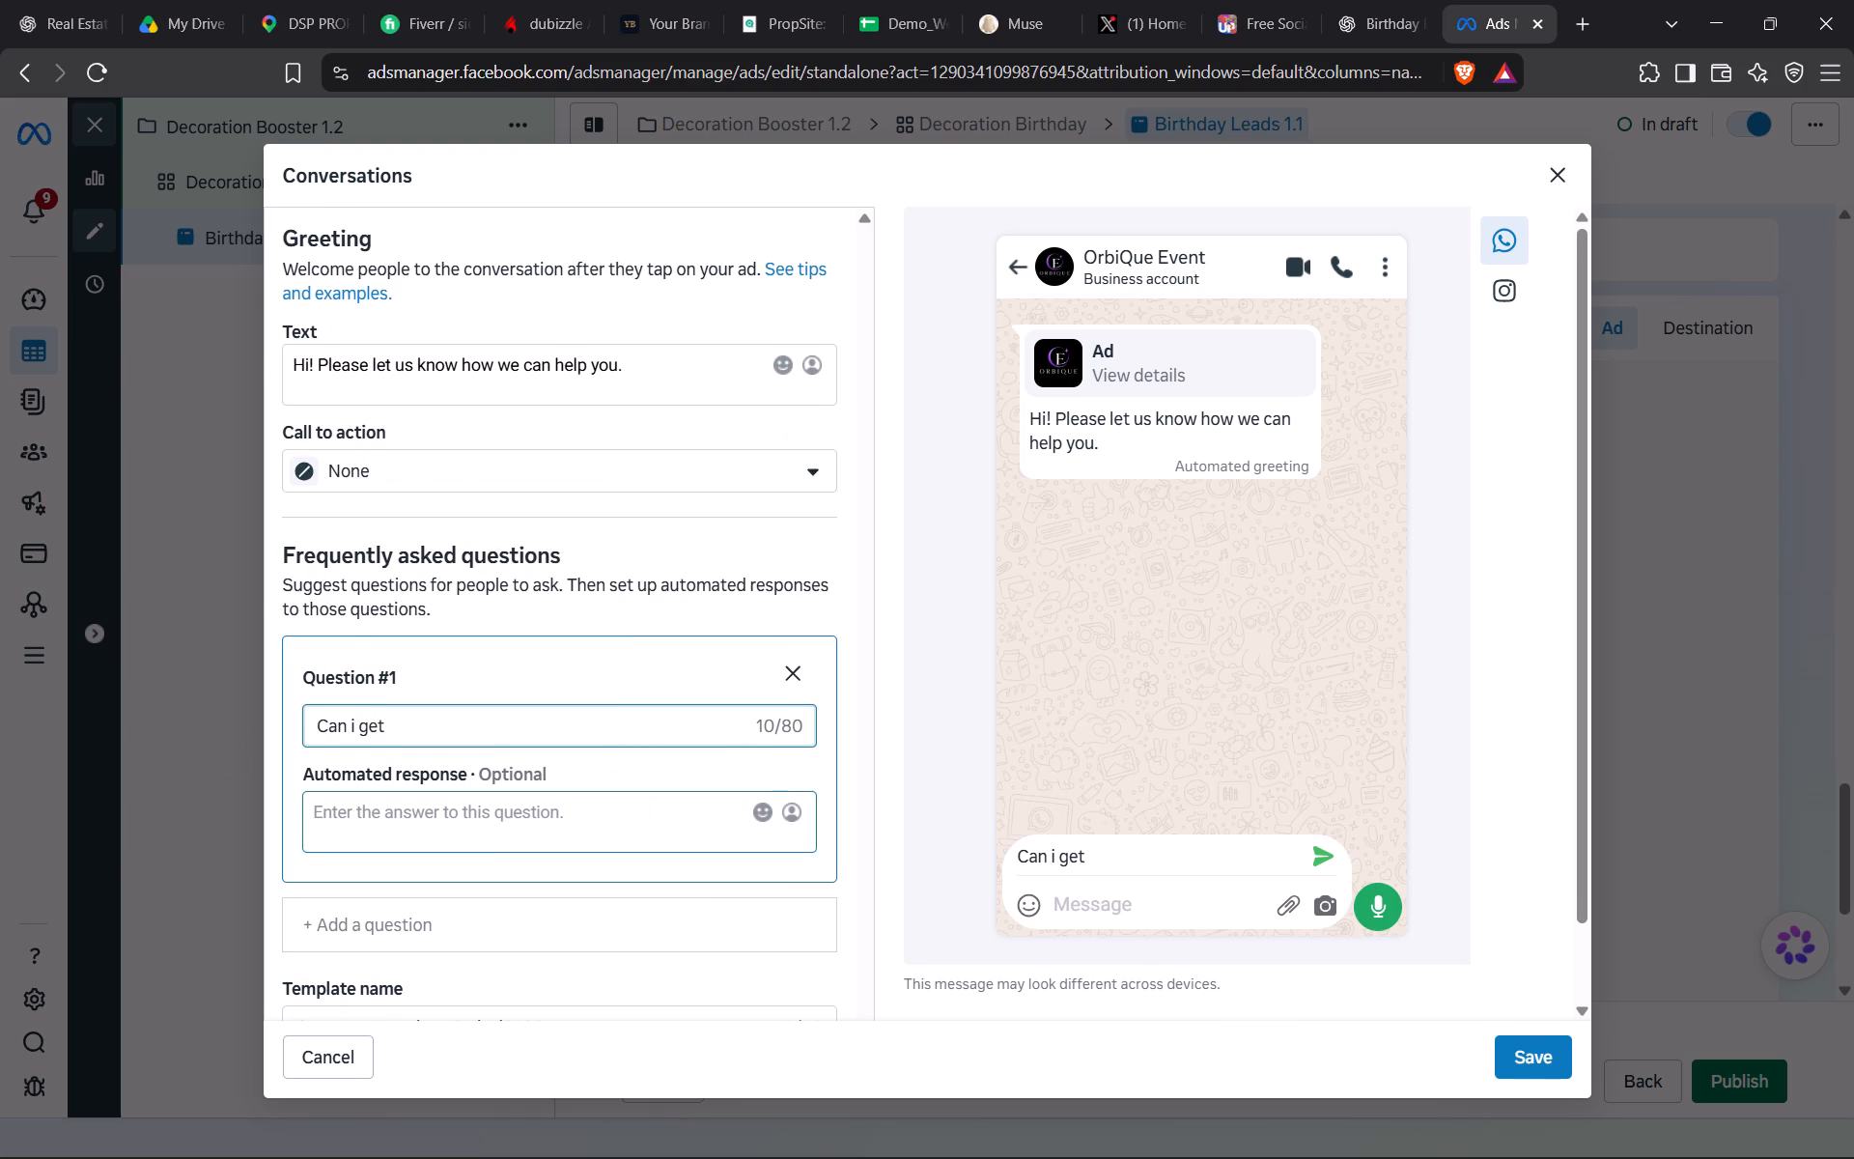
{"action": "key", "text": "shift+m"}
{"action": "key", "text": "BackSpace"}
{"action": "type", "text": "more info"}
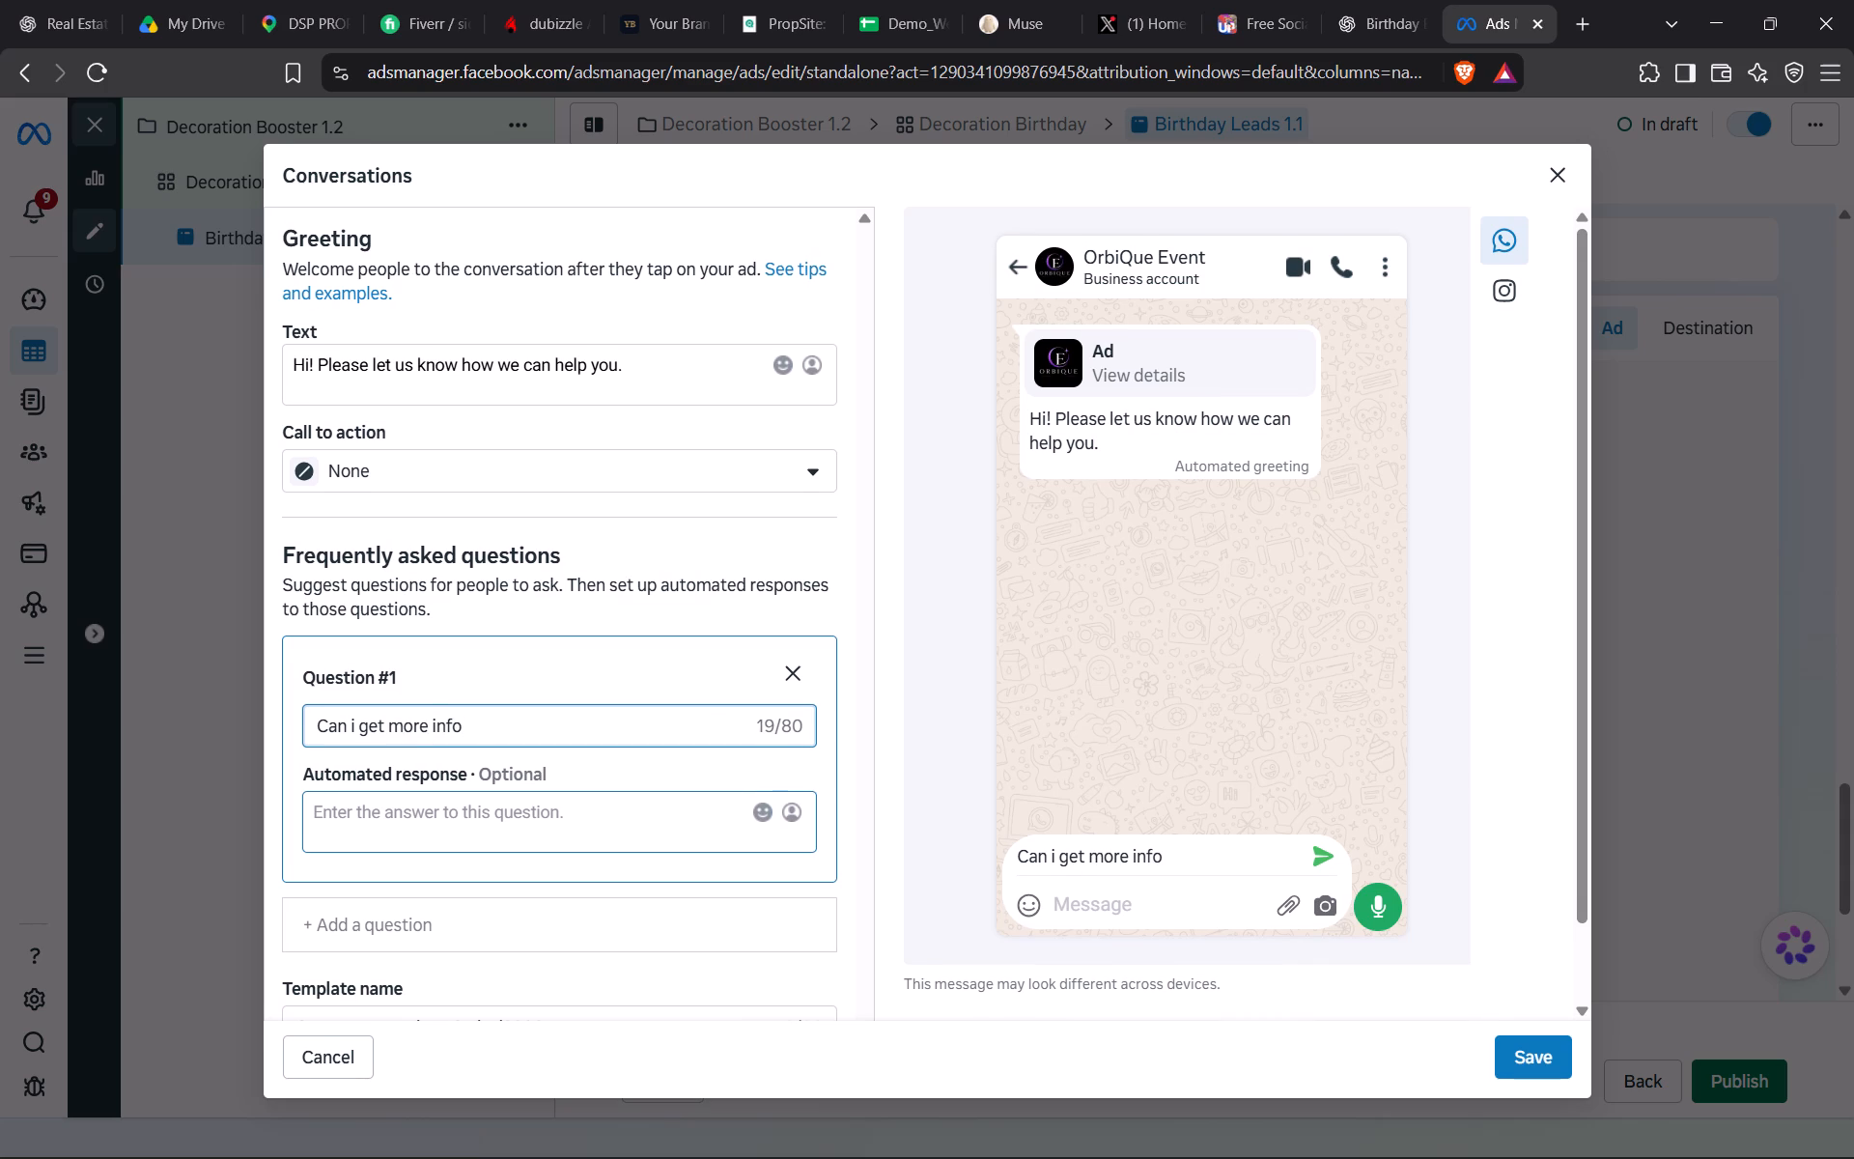
{"action": "key", "text": "space"}
{"action": "type", "text": "on this"}
{"action": "key", "text": "shift+question"}
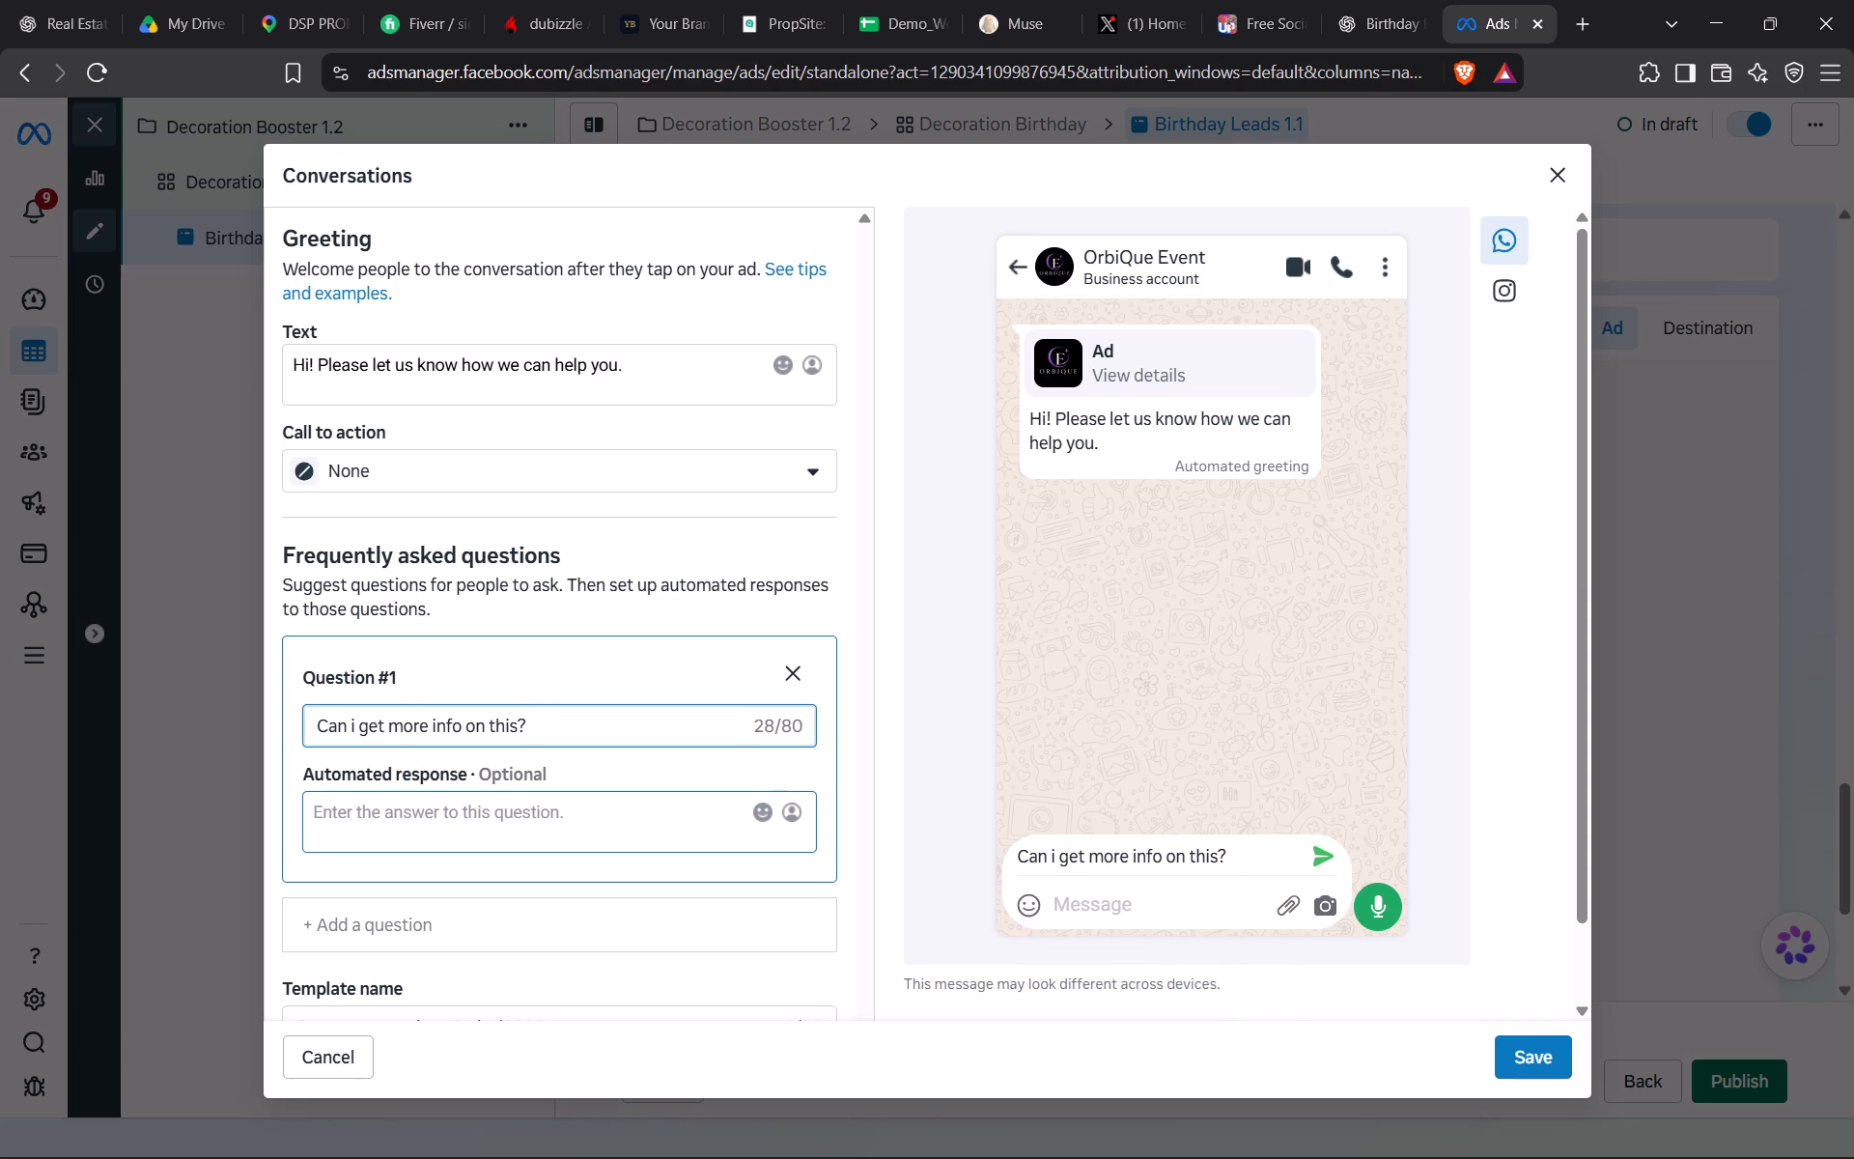
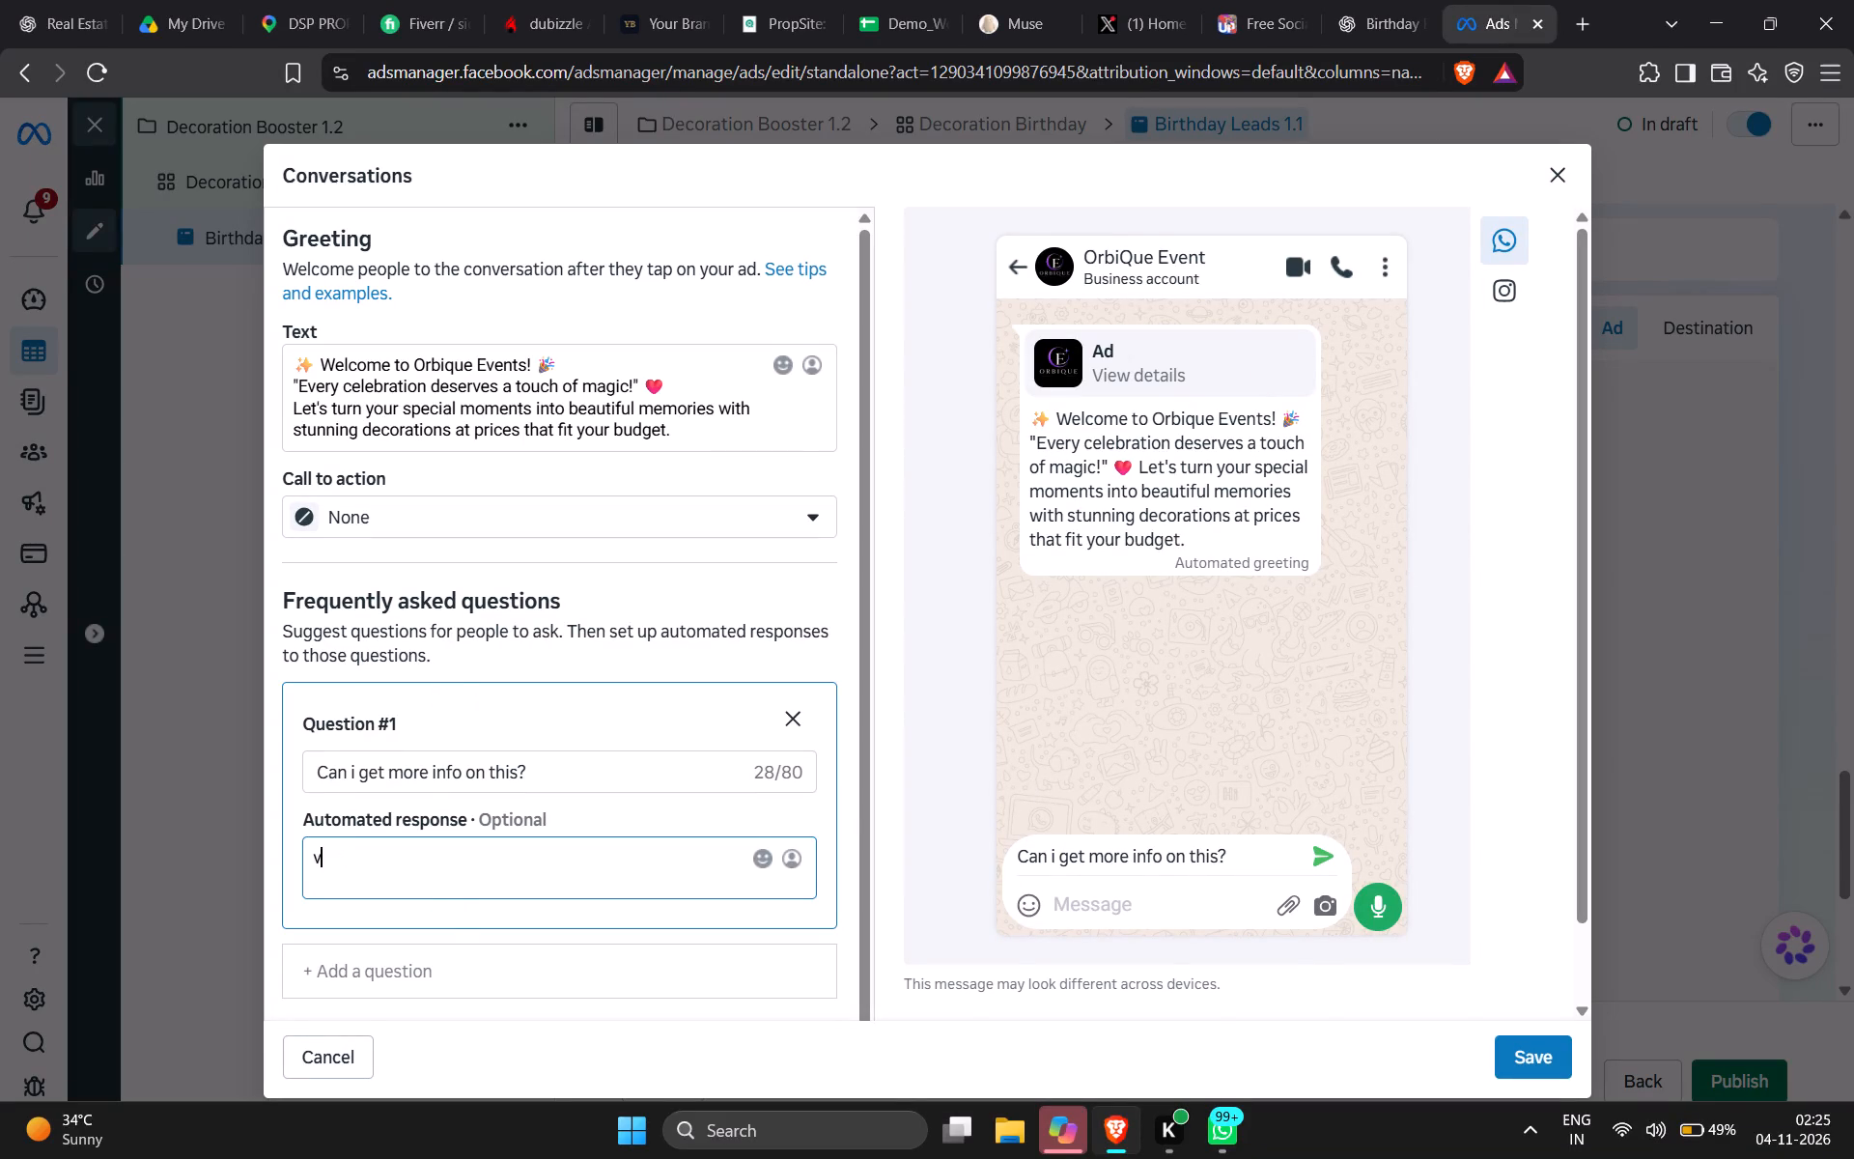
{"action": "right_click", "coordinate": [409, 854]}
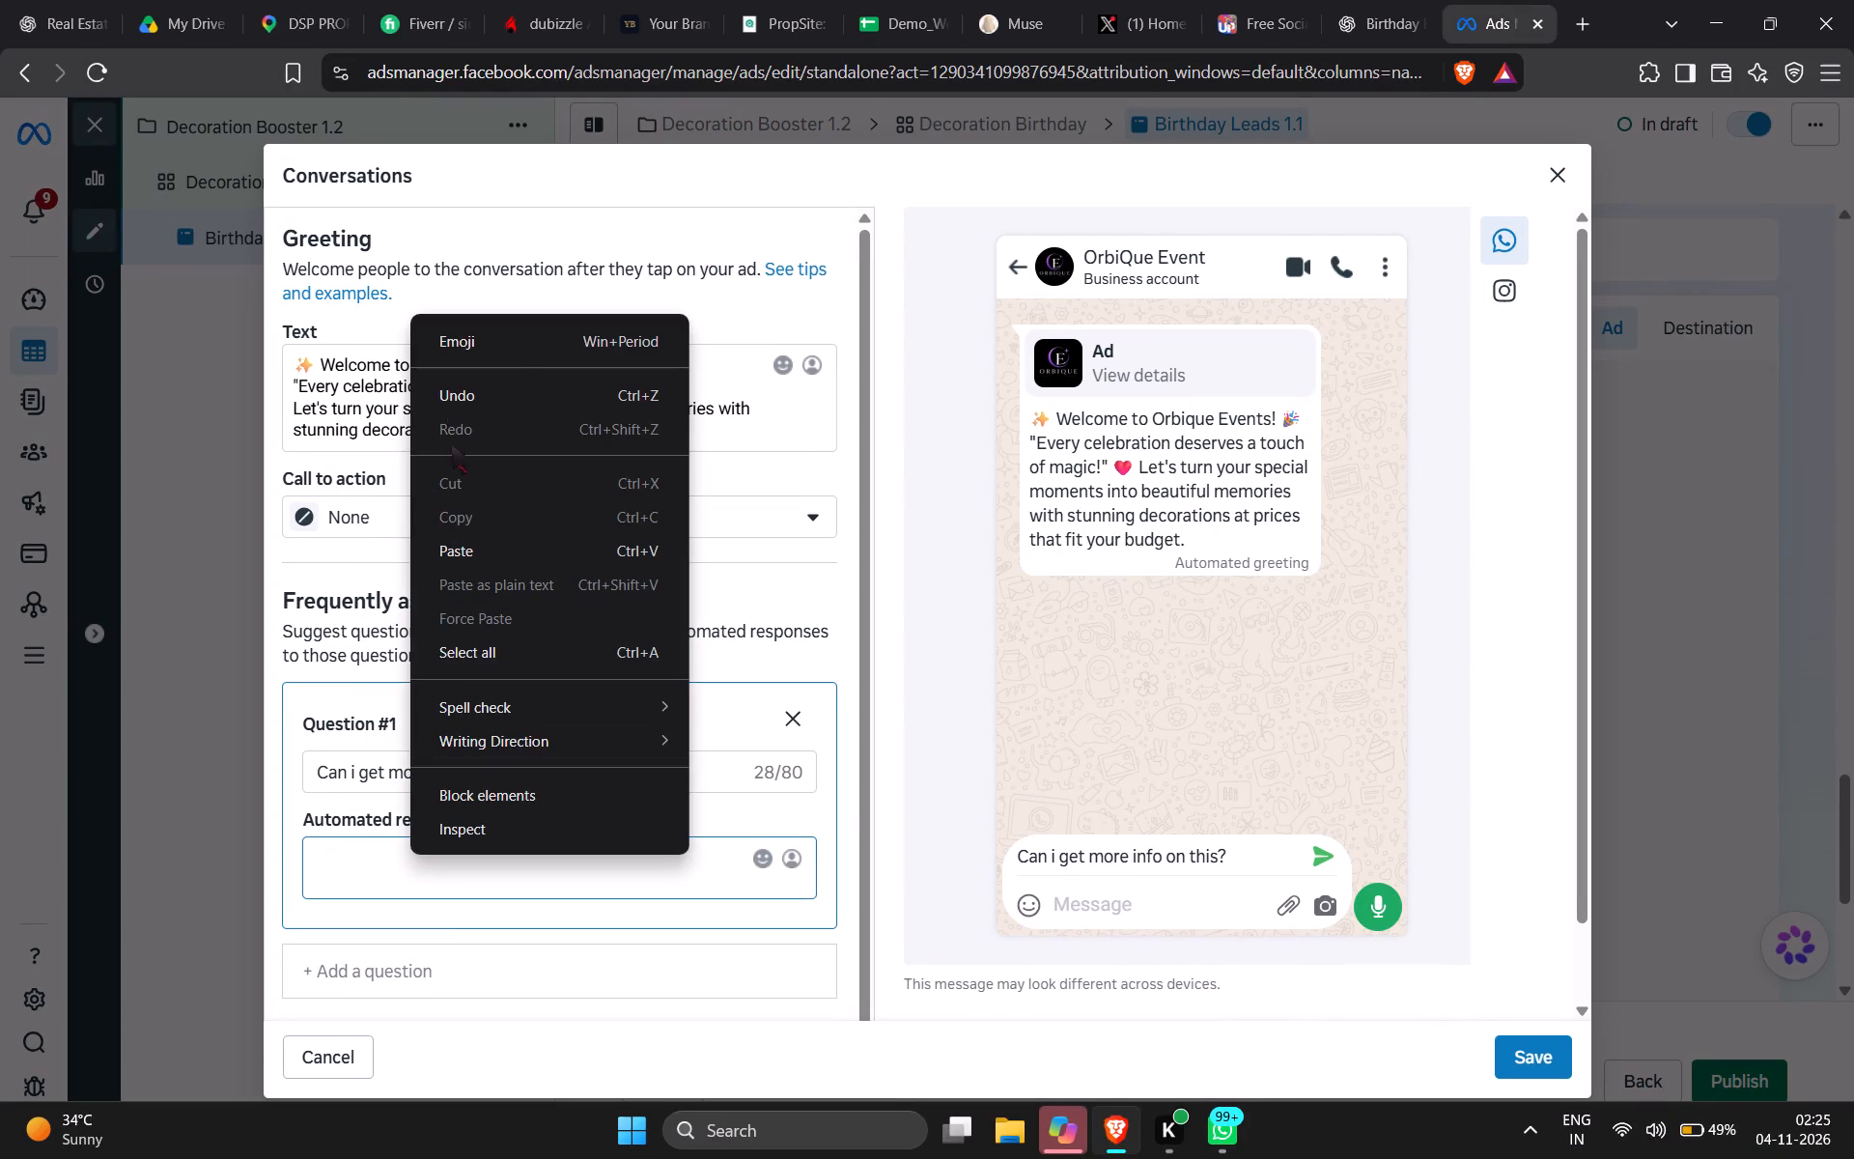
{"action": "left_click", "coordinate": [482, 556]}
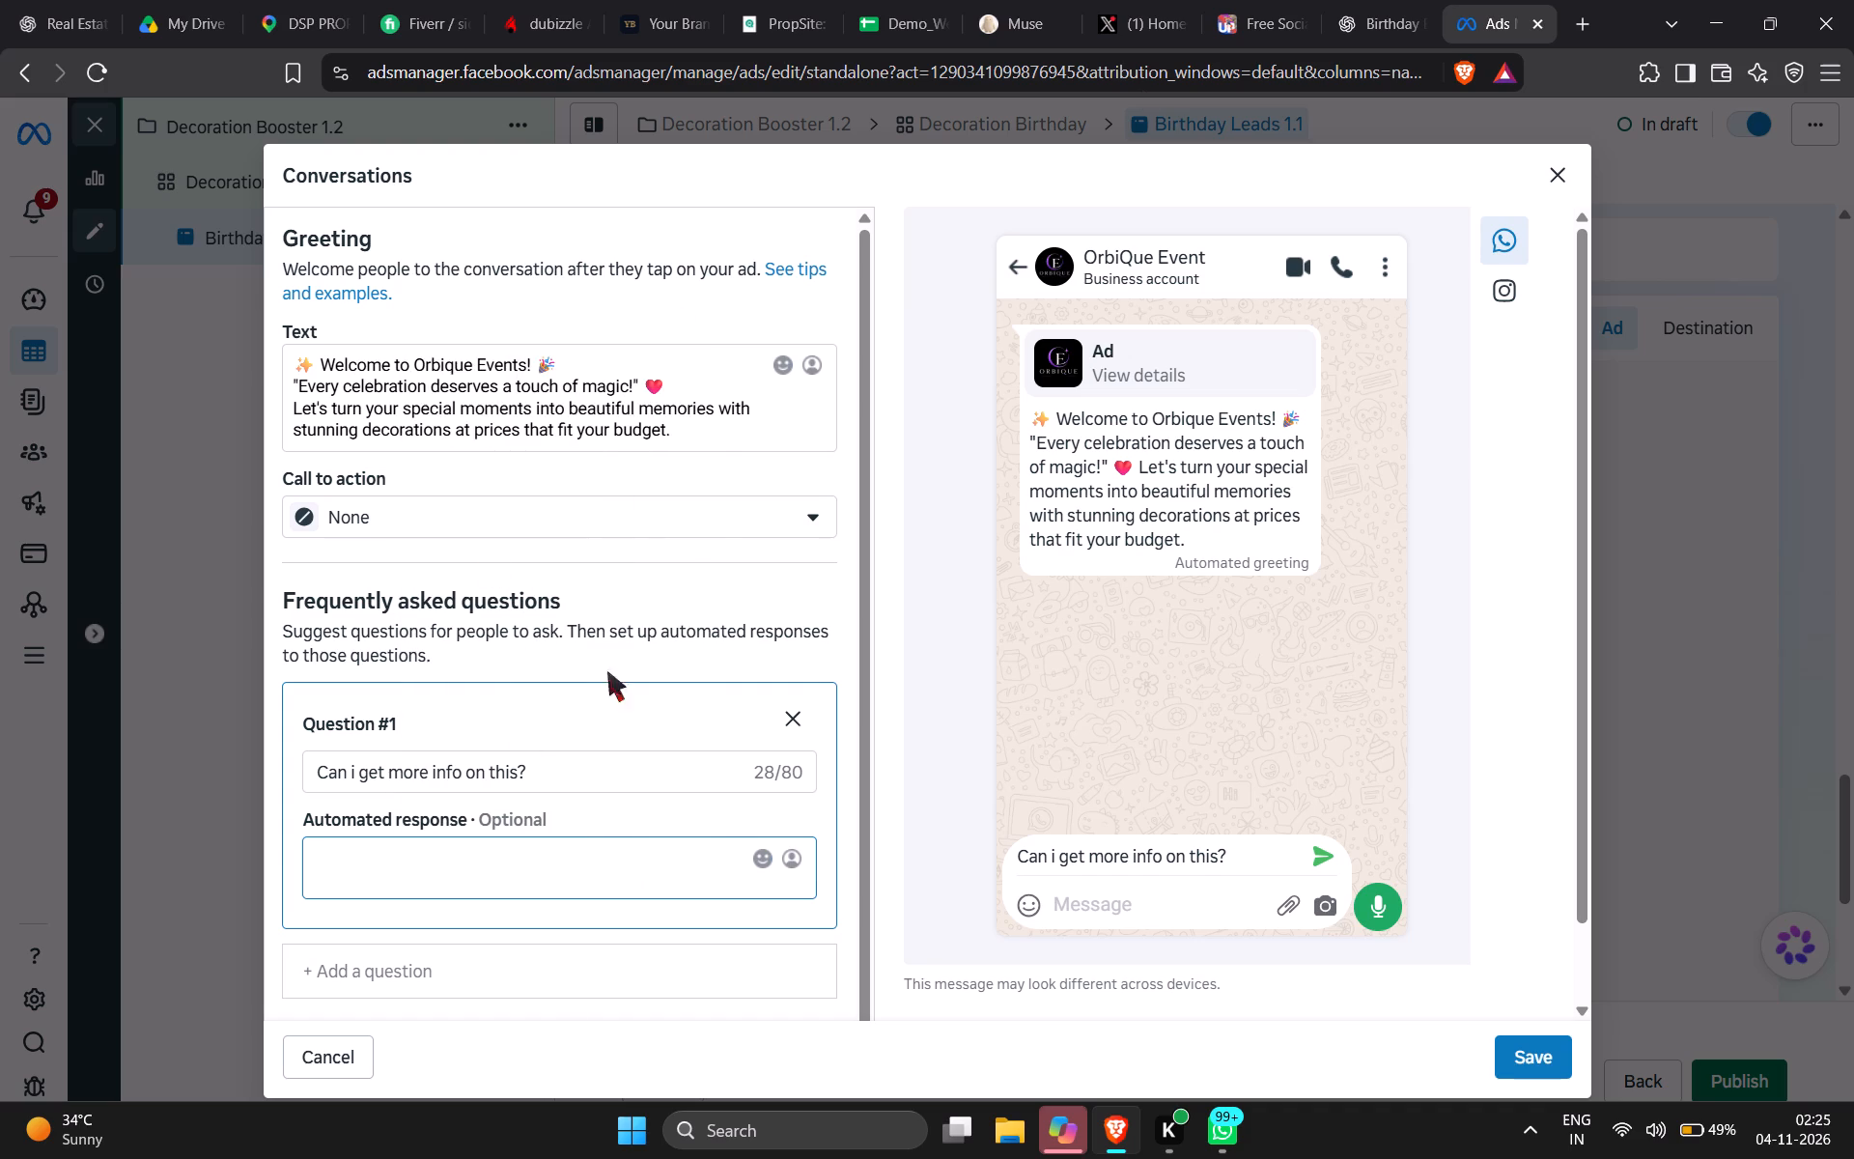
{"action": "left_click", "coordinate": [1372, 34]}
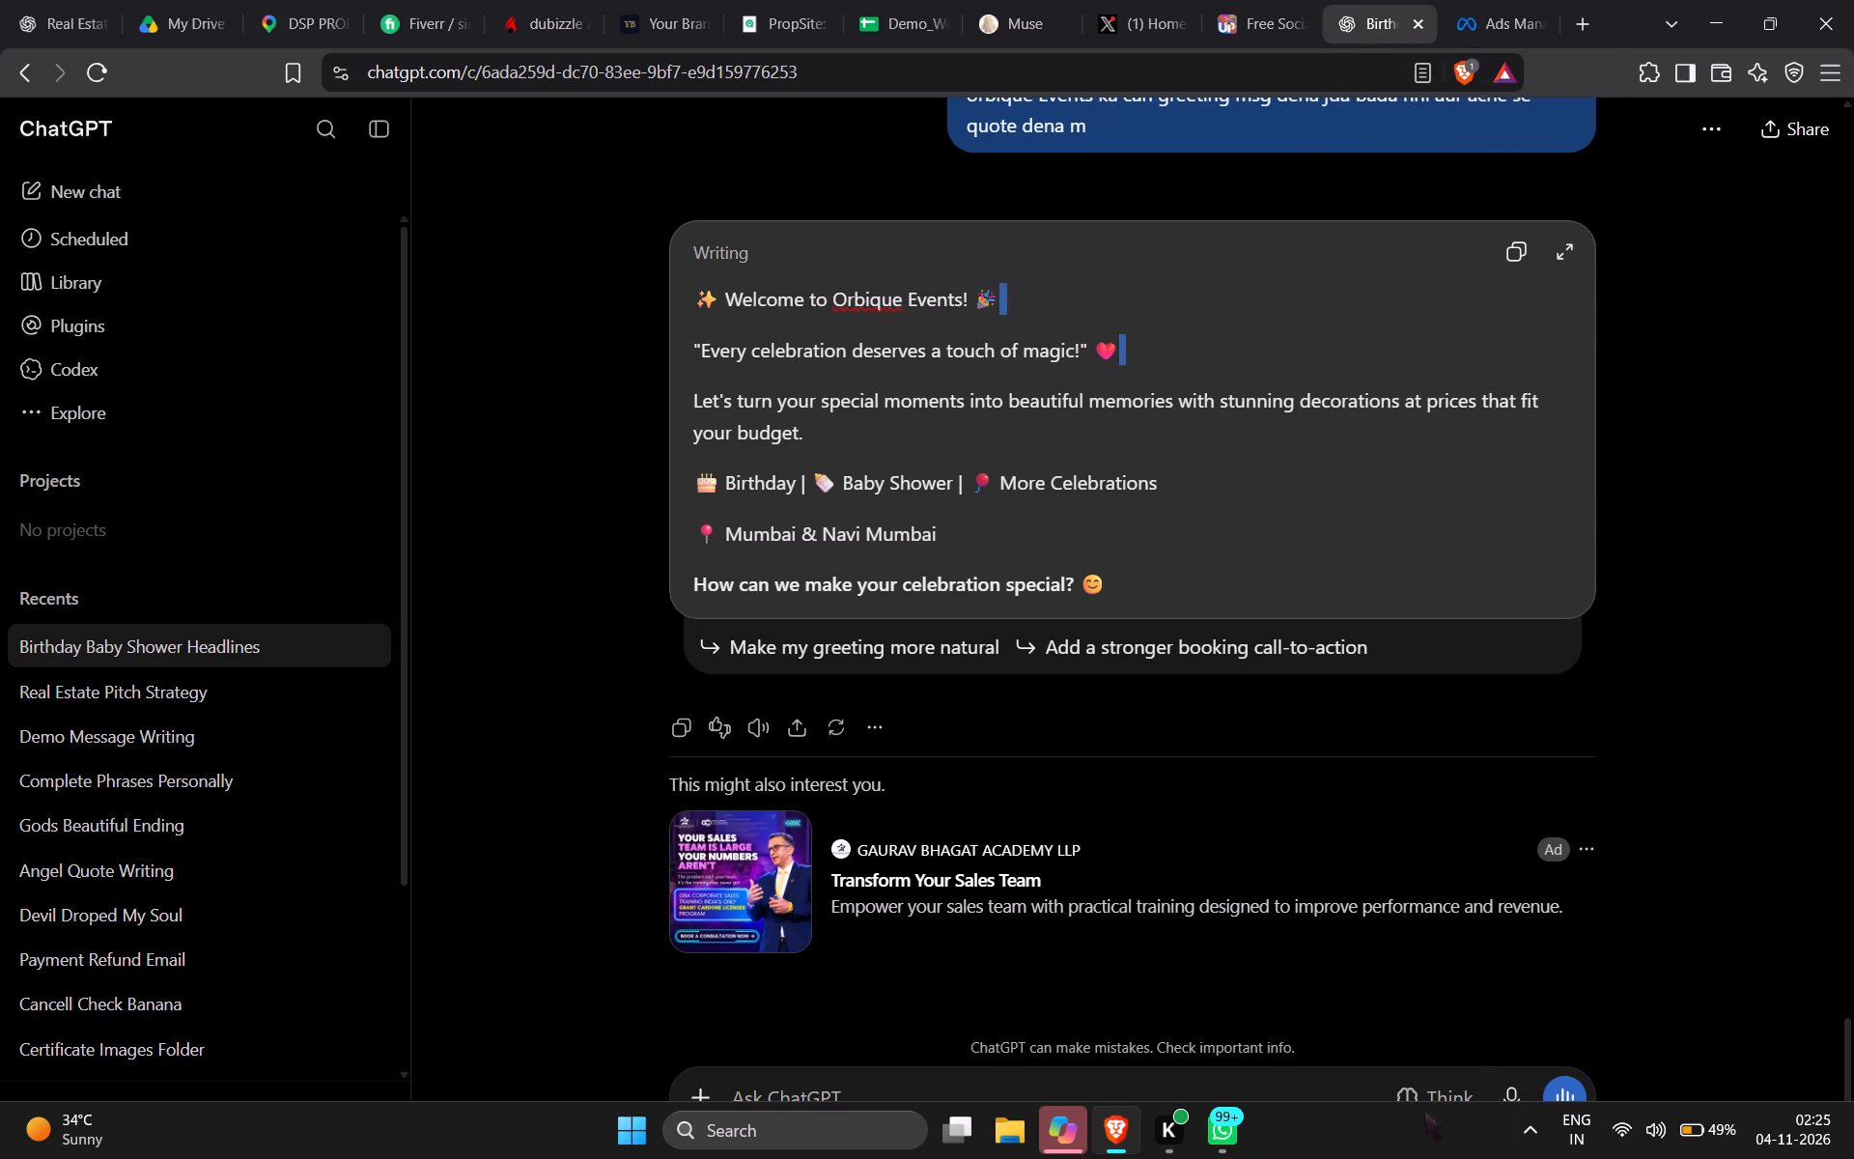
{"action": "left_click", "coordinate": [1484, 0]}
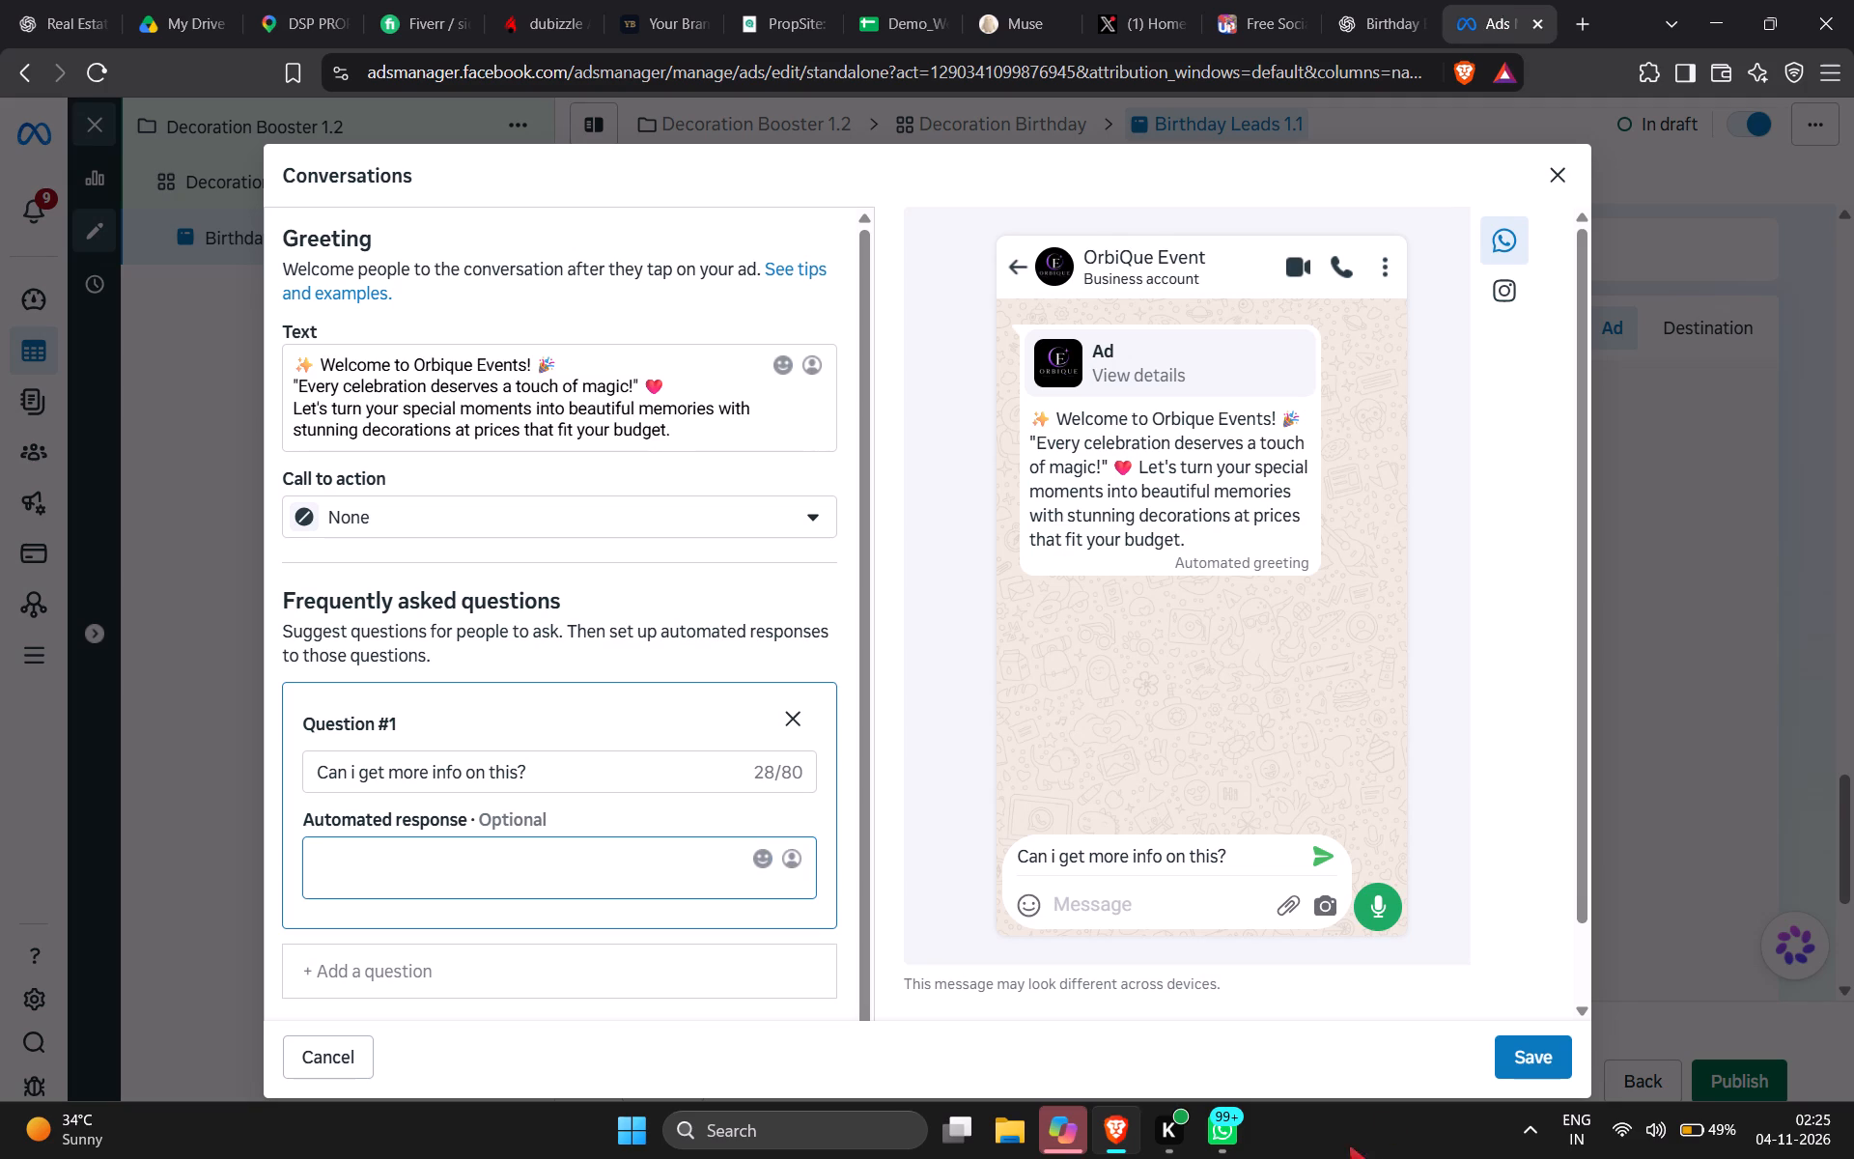
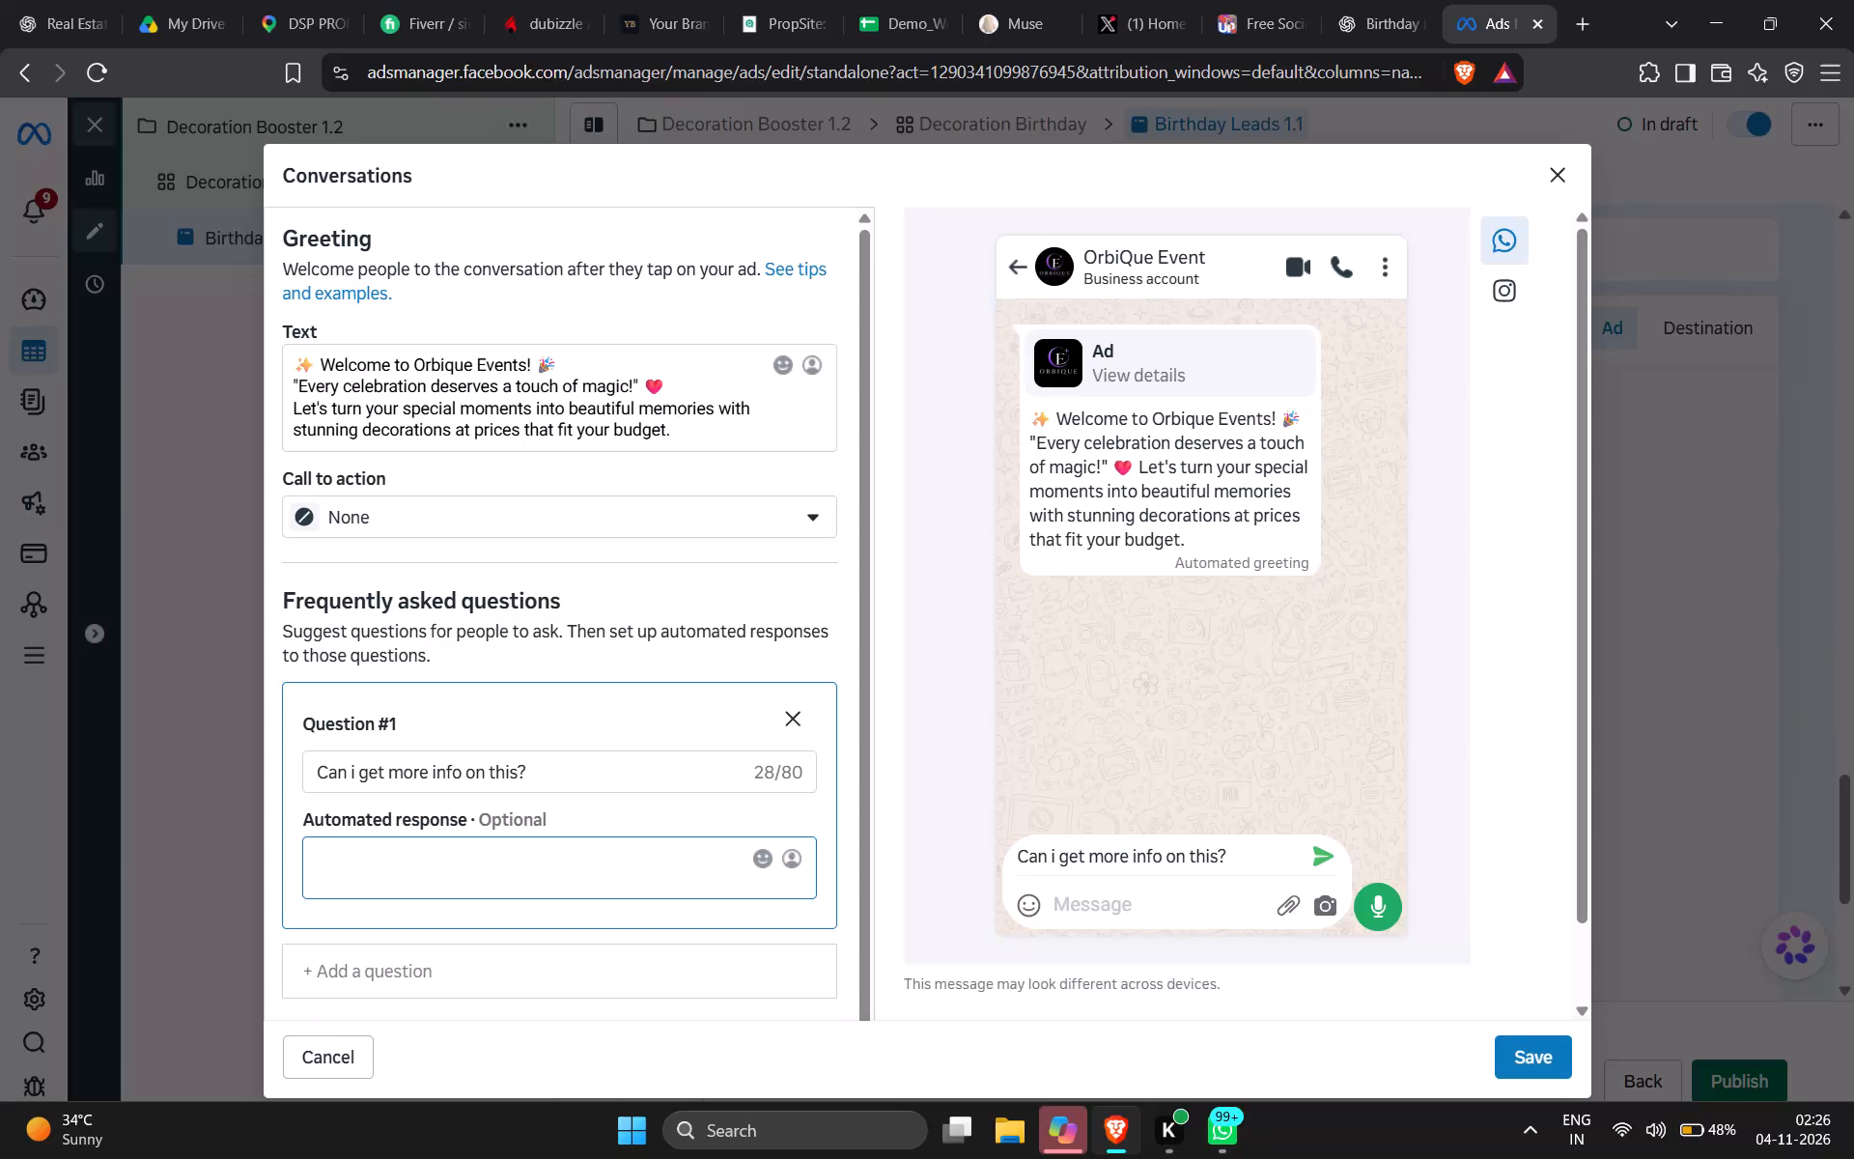
Paste the copied request for Name, Event Type, Event Date and Location into the automated response for Question #1.
{"action": "key", "text": "ctrl+v"}
Remove the blank lines between Name, Event Type, Event Date and Location in the automated response so they sit on consecutive lines.
{"action": "scroll", "coordinate": [471, 729], "scroll_direction": "down", "scroll_amount": 2}
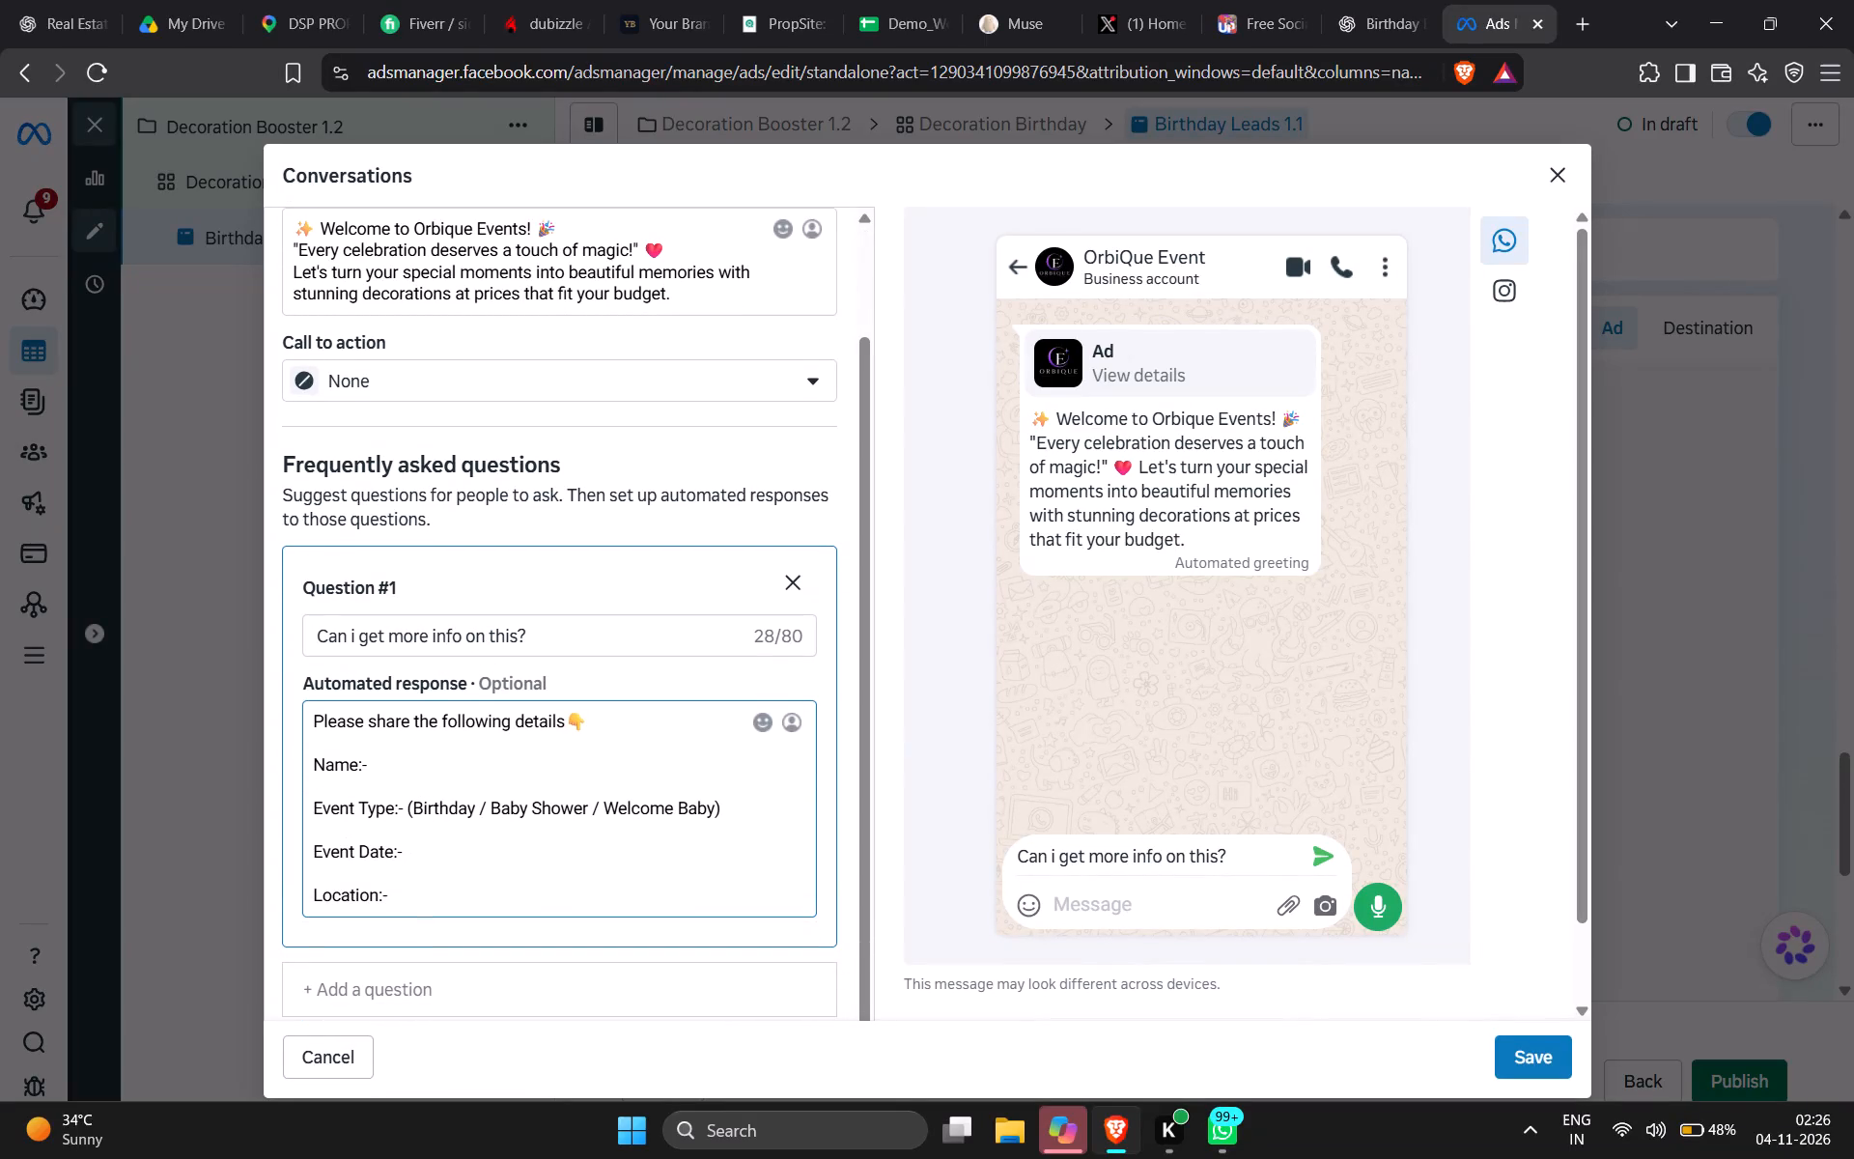
{"action": "left_click", "coordinate": [310, 806]}
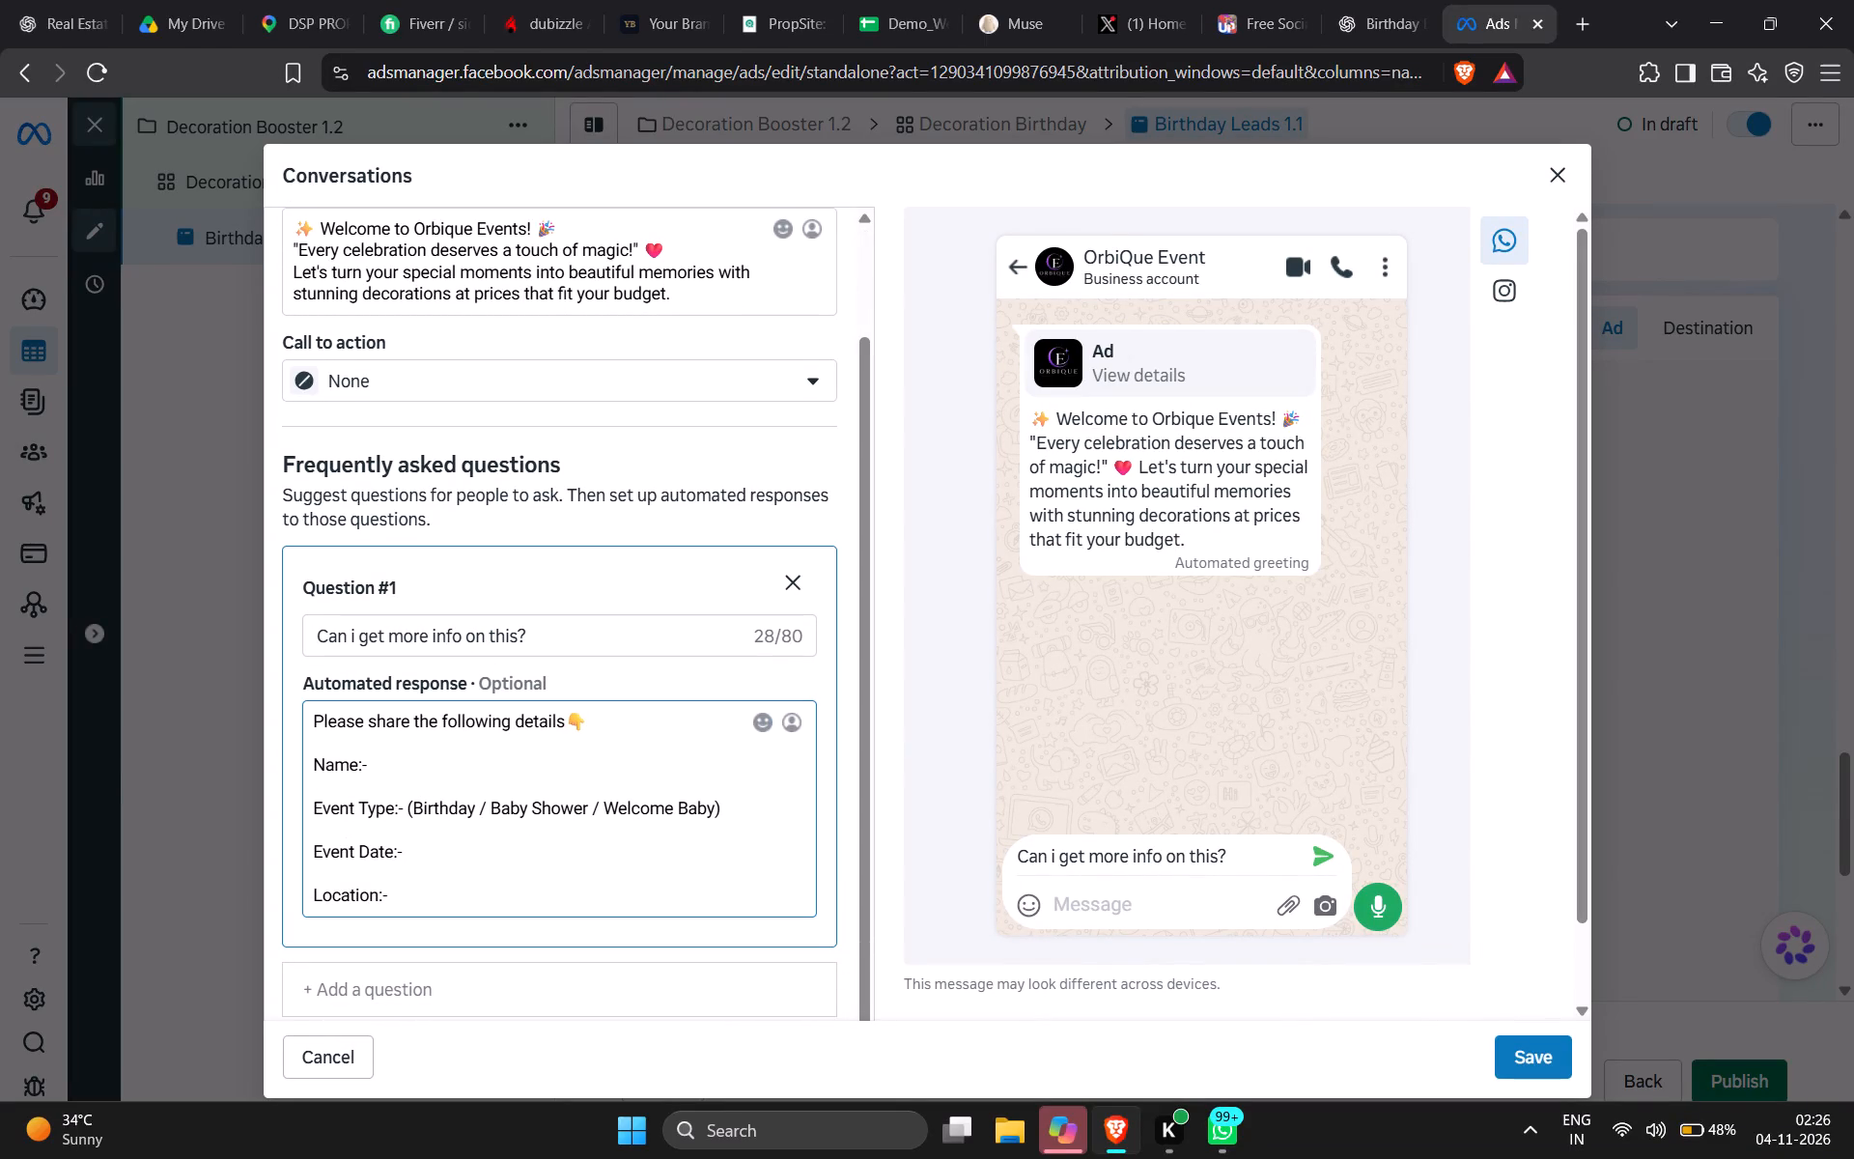
{"action": "left_click", "coordinate": [315, 801]}
{"action": "left_click", "coordinate": [315, 798]}
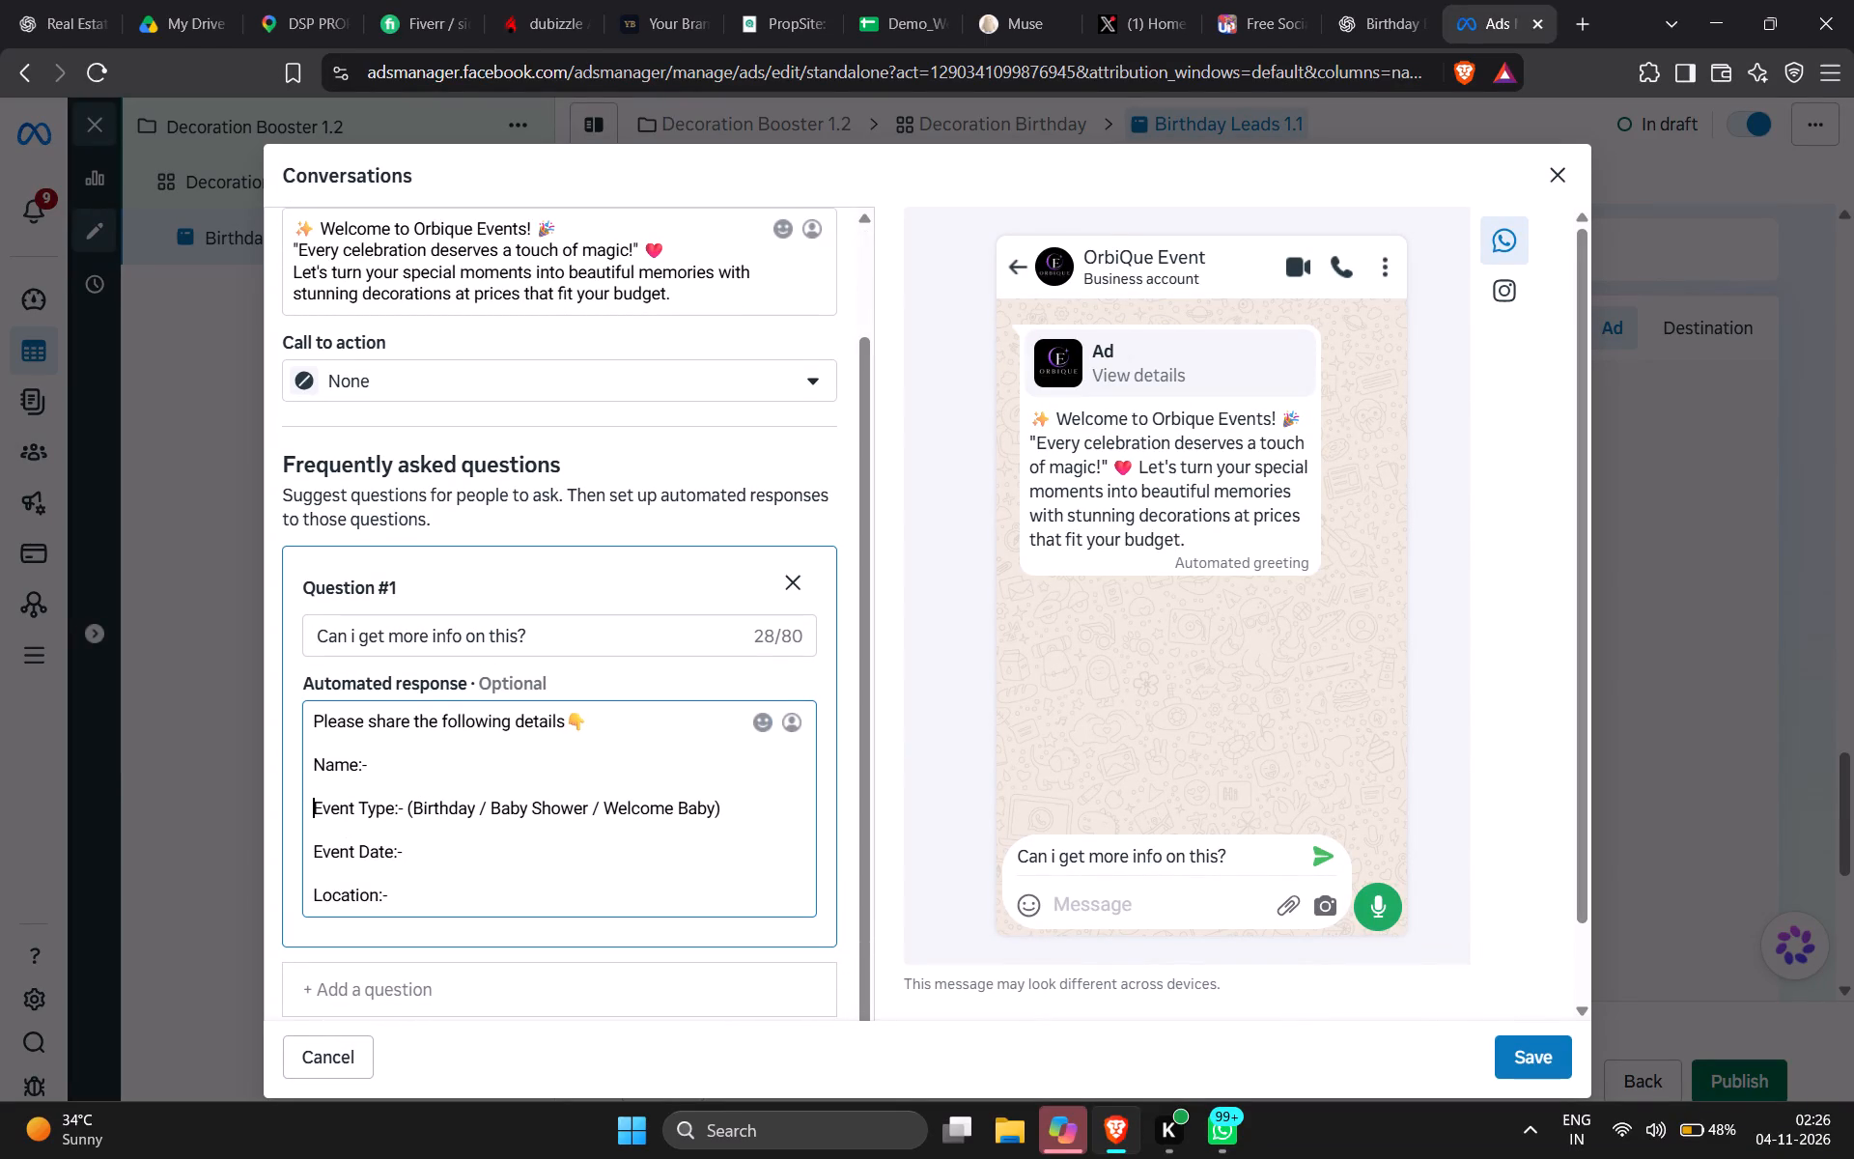
{"action": "left_click", "coordinate": [316, 786]}
{"action": "key", "text": "BackSpace"}
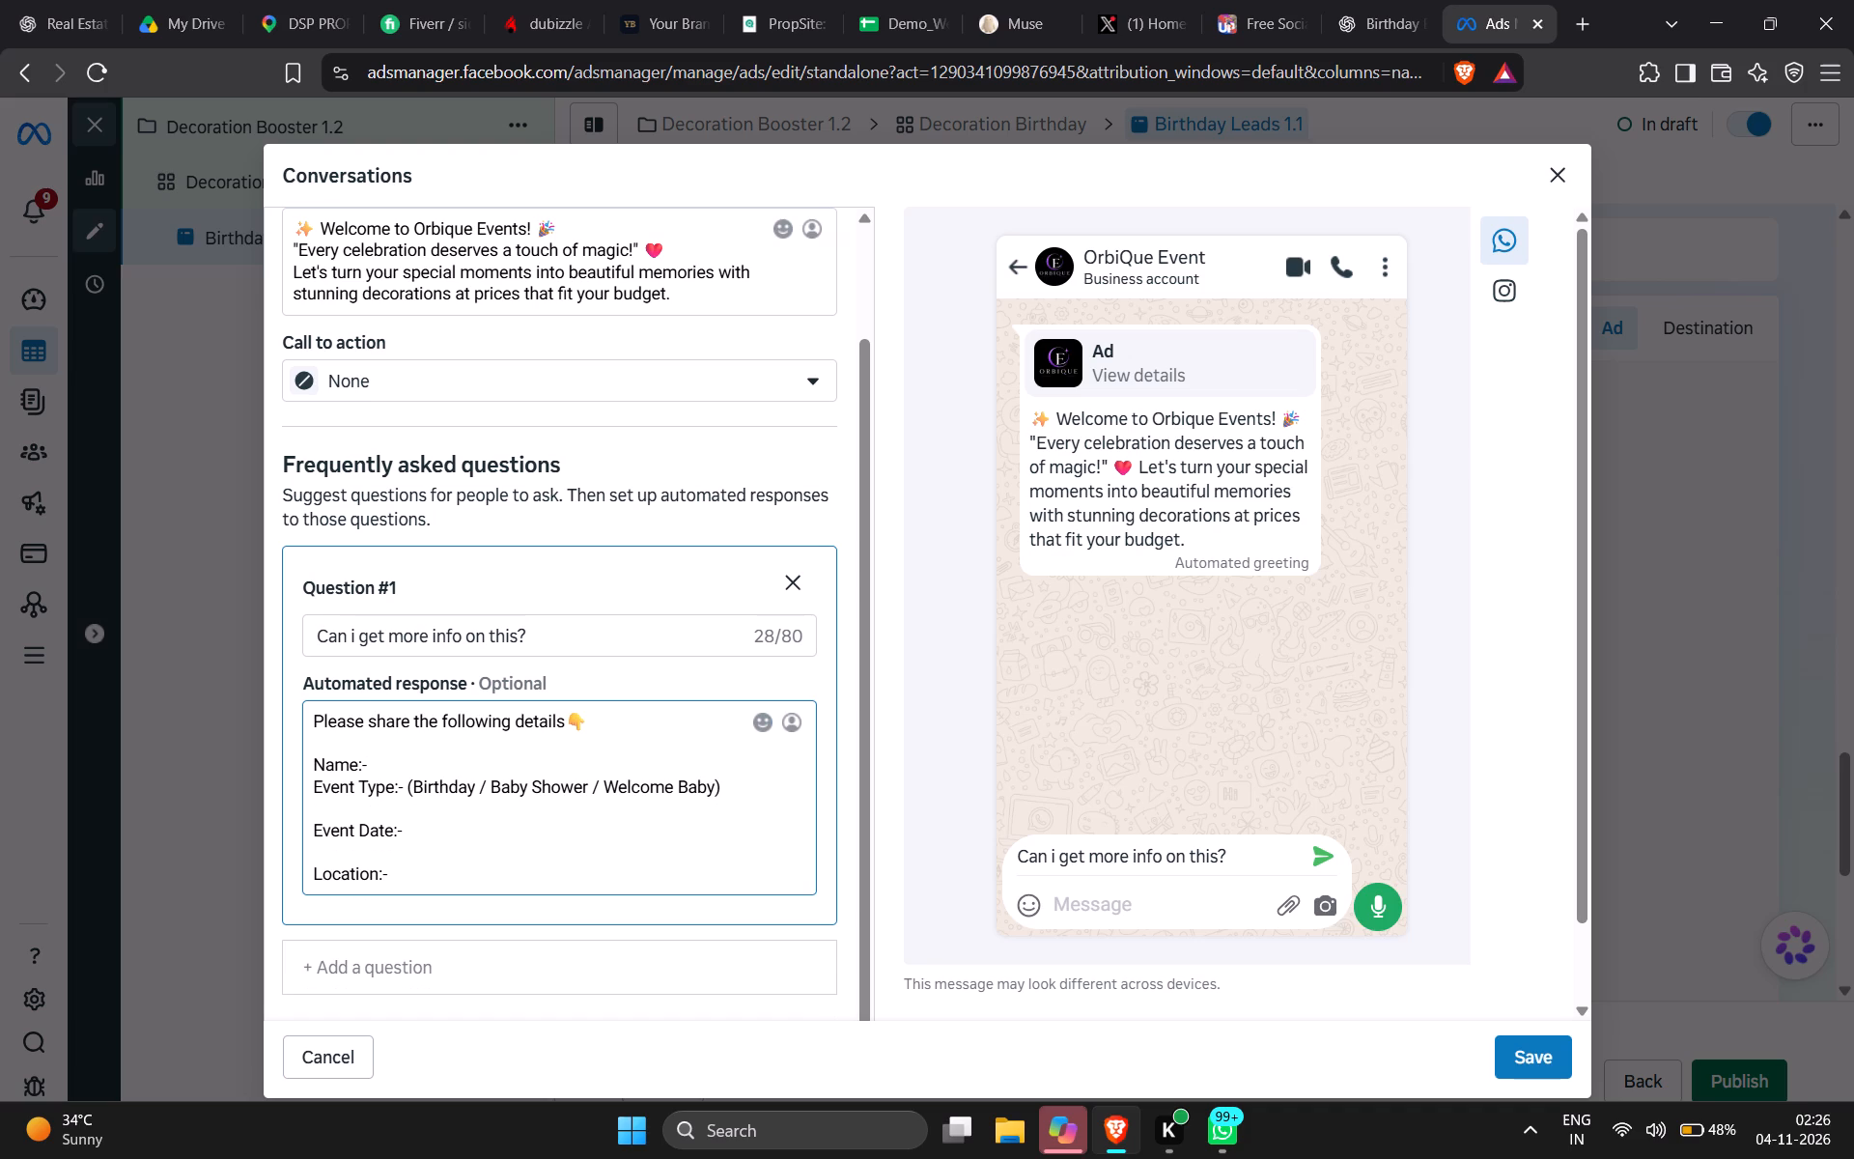
{"action": "left_click", "coordinate": [314, 834]}
{"action": "key", "text": "BackSpace"}
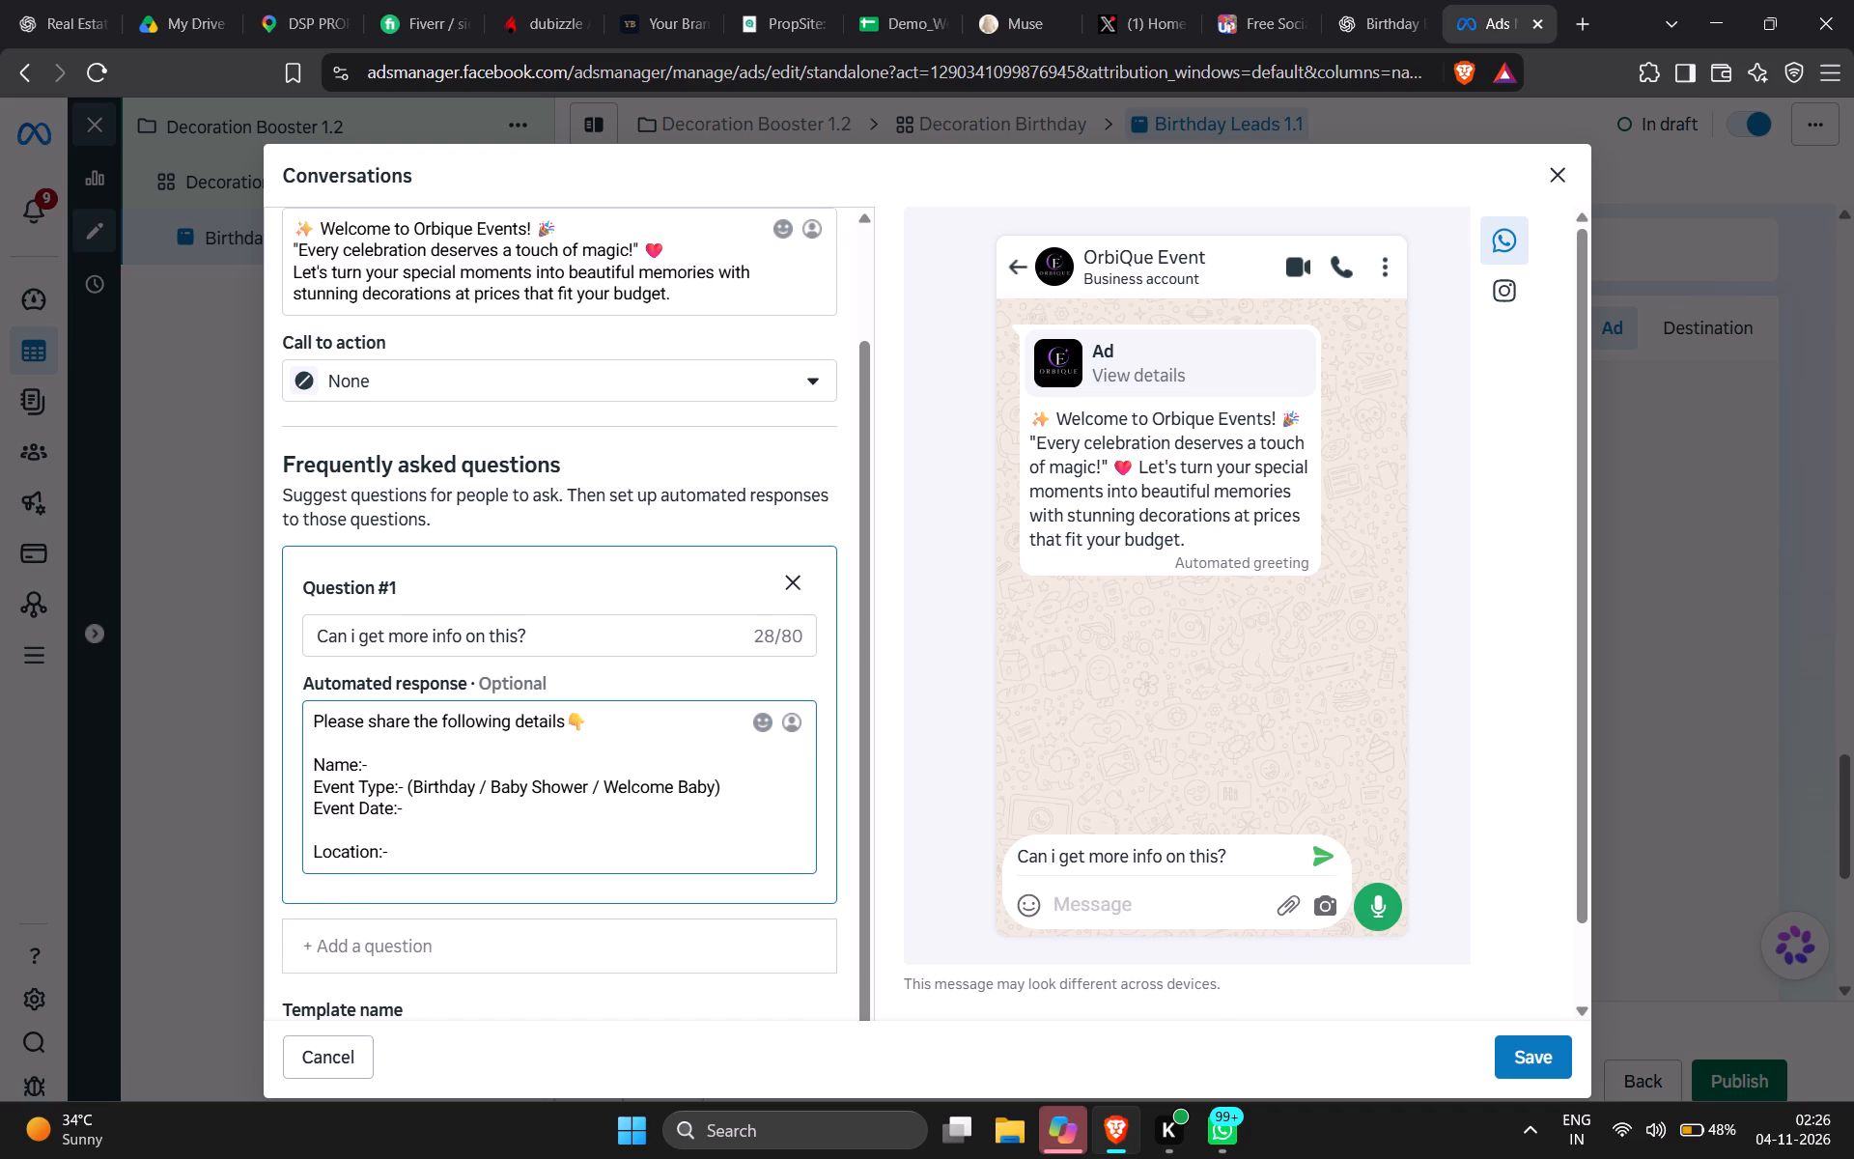
{"action": "left_click", "coordinate": [313, 855]}
{"action": "key", "text": "BackSpace"}
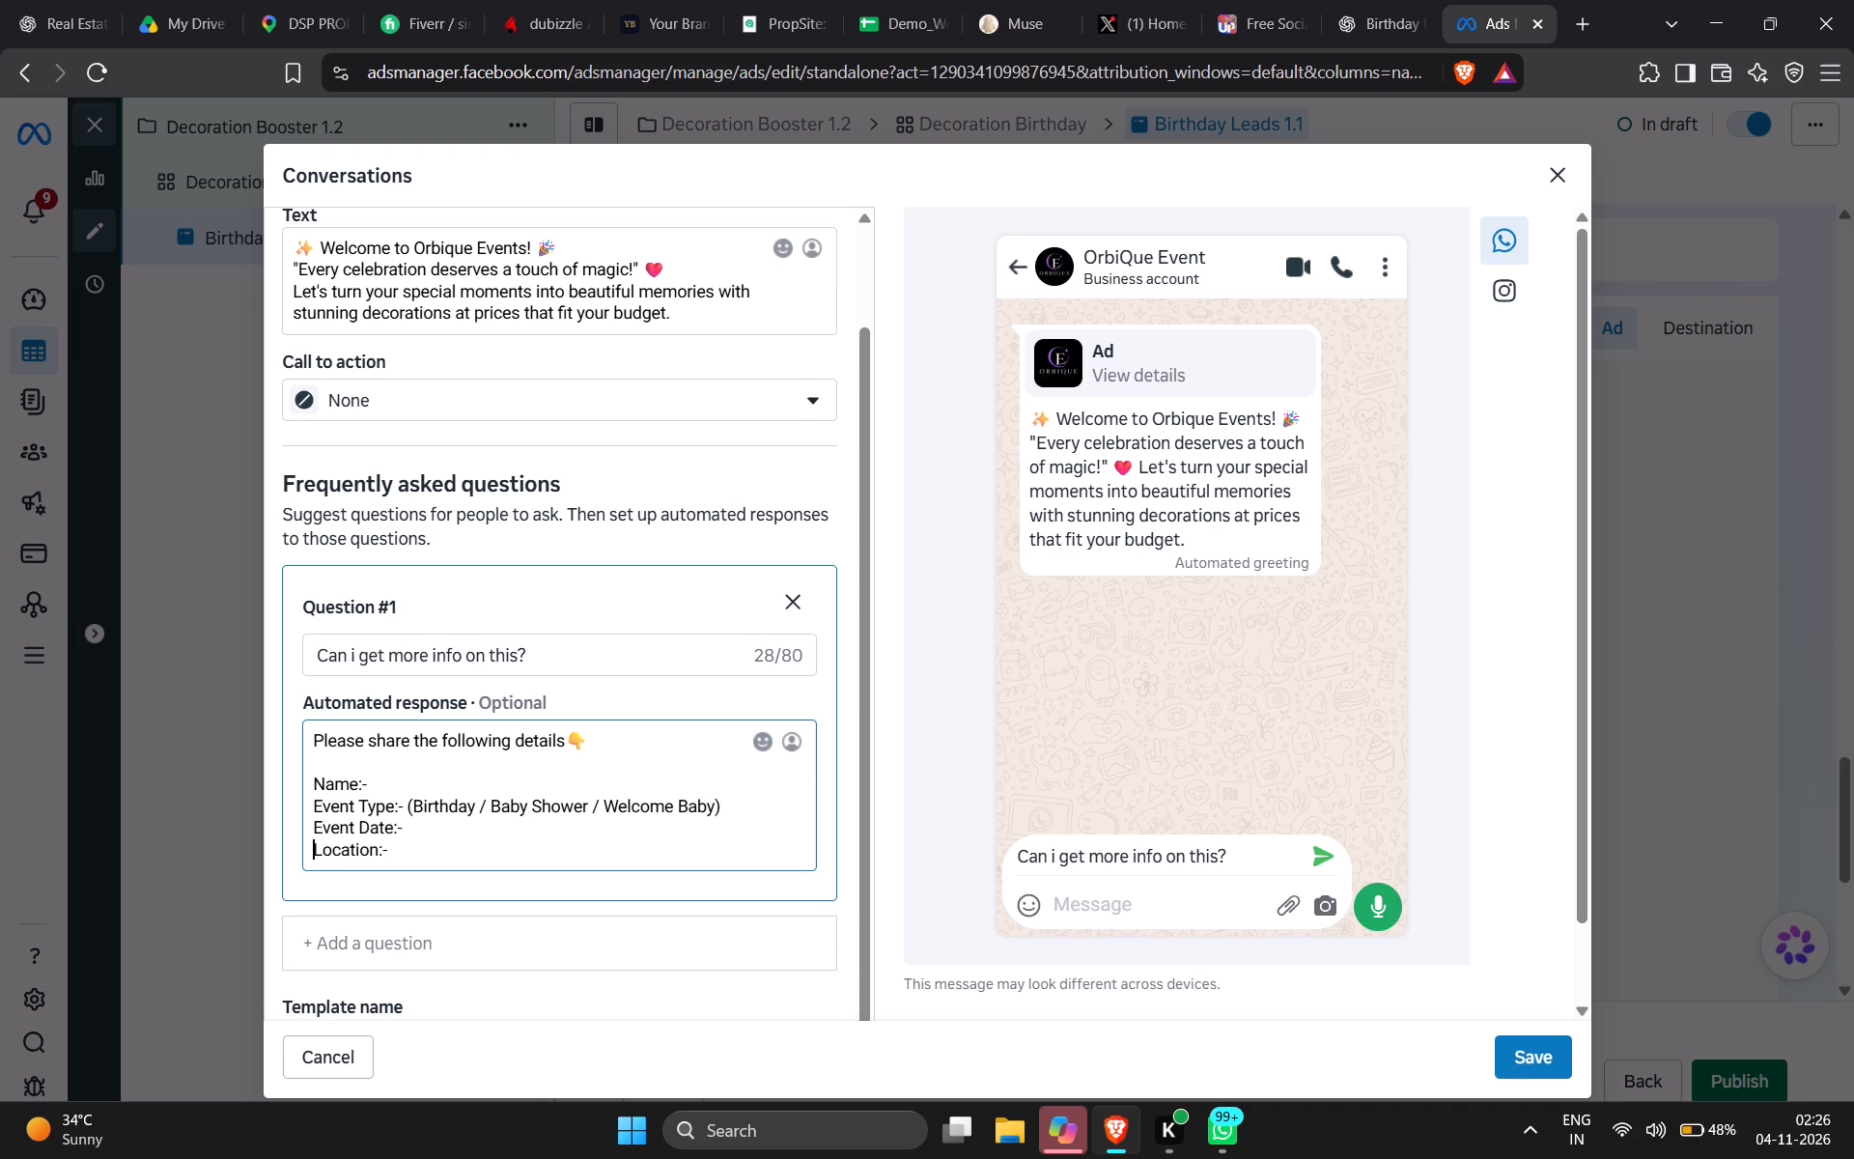
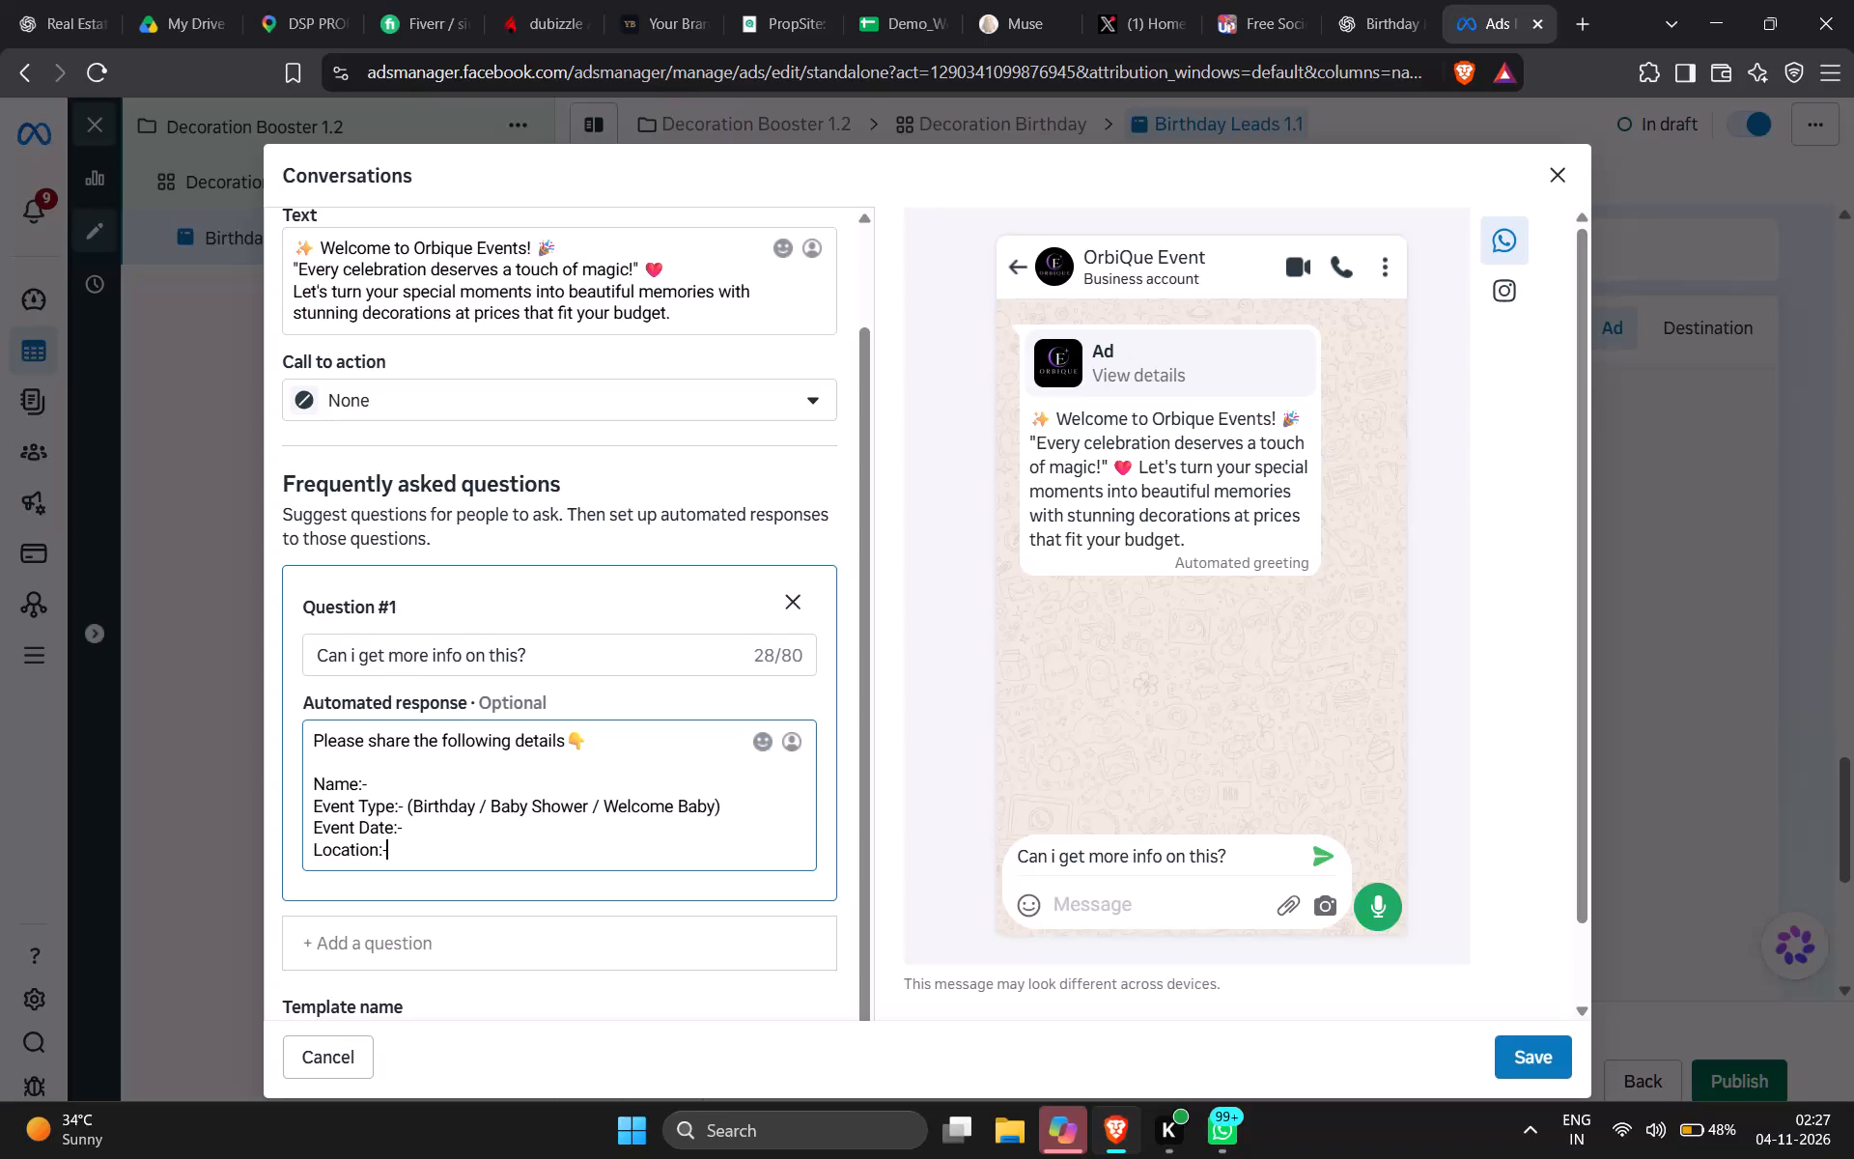
Paste the copied Venue, Budget, team follow-up and team signature lines below Location in the automated response.
{"action": "key", "text": "Return"}
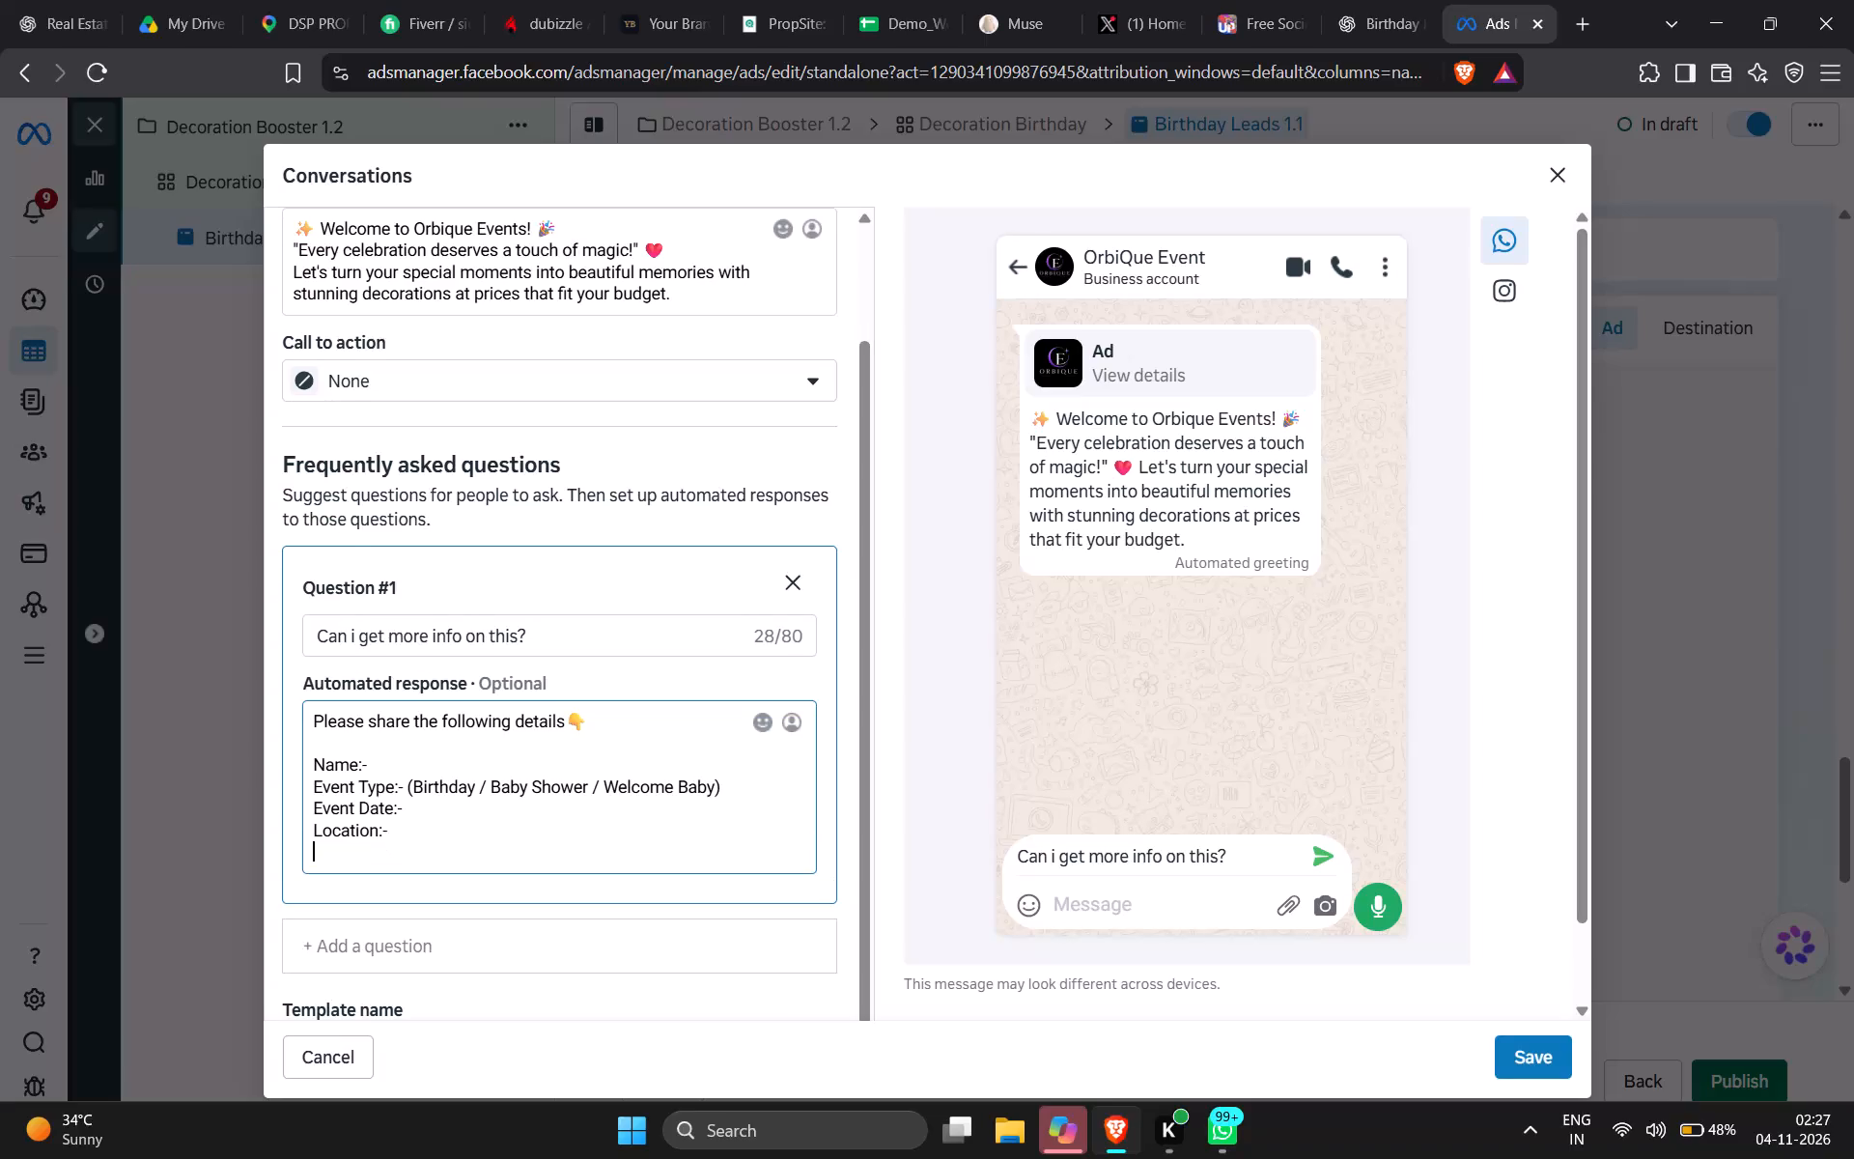
{"action": "key", "text": "ctrl+v"}
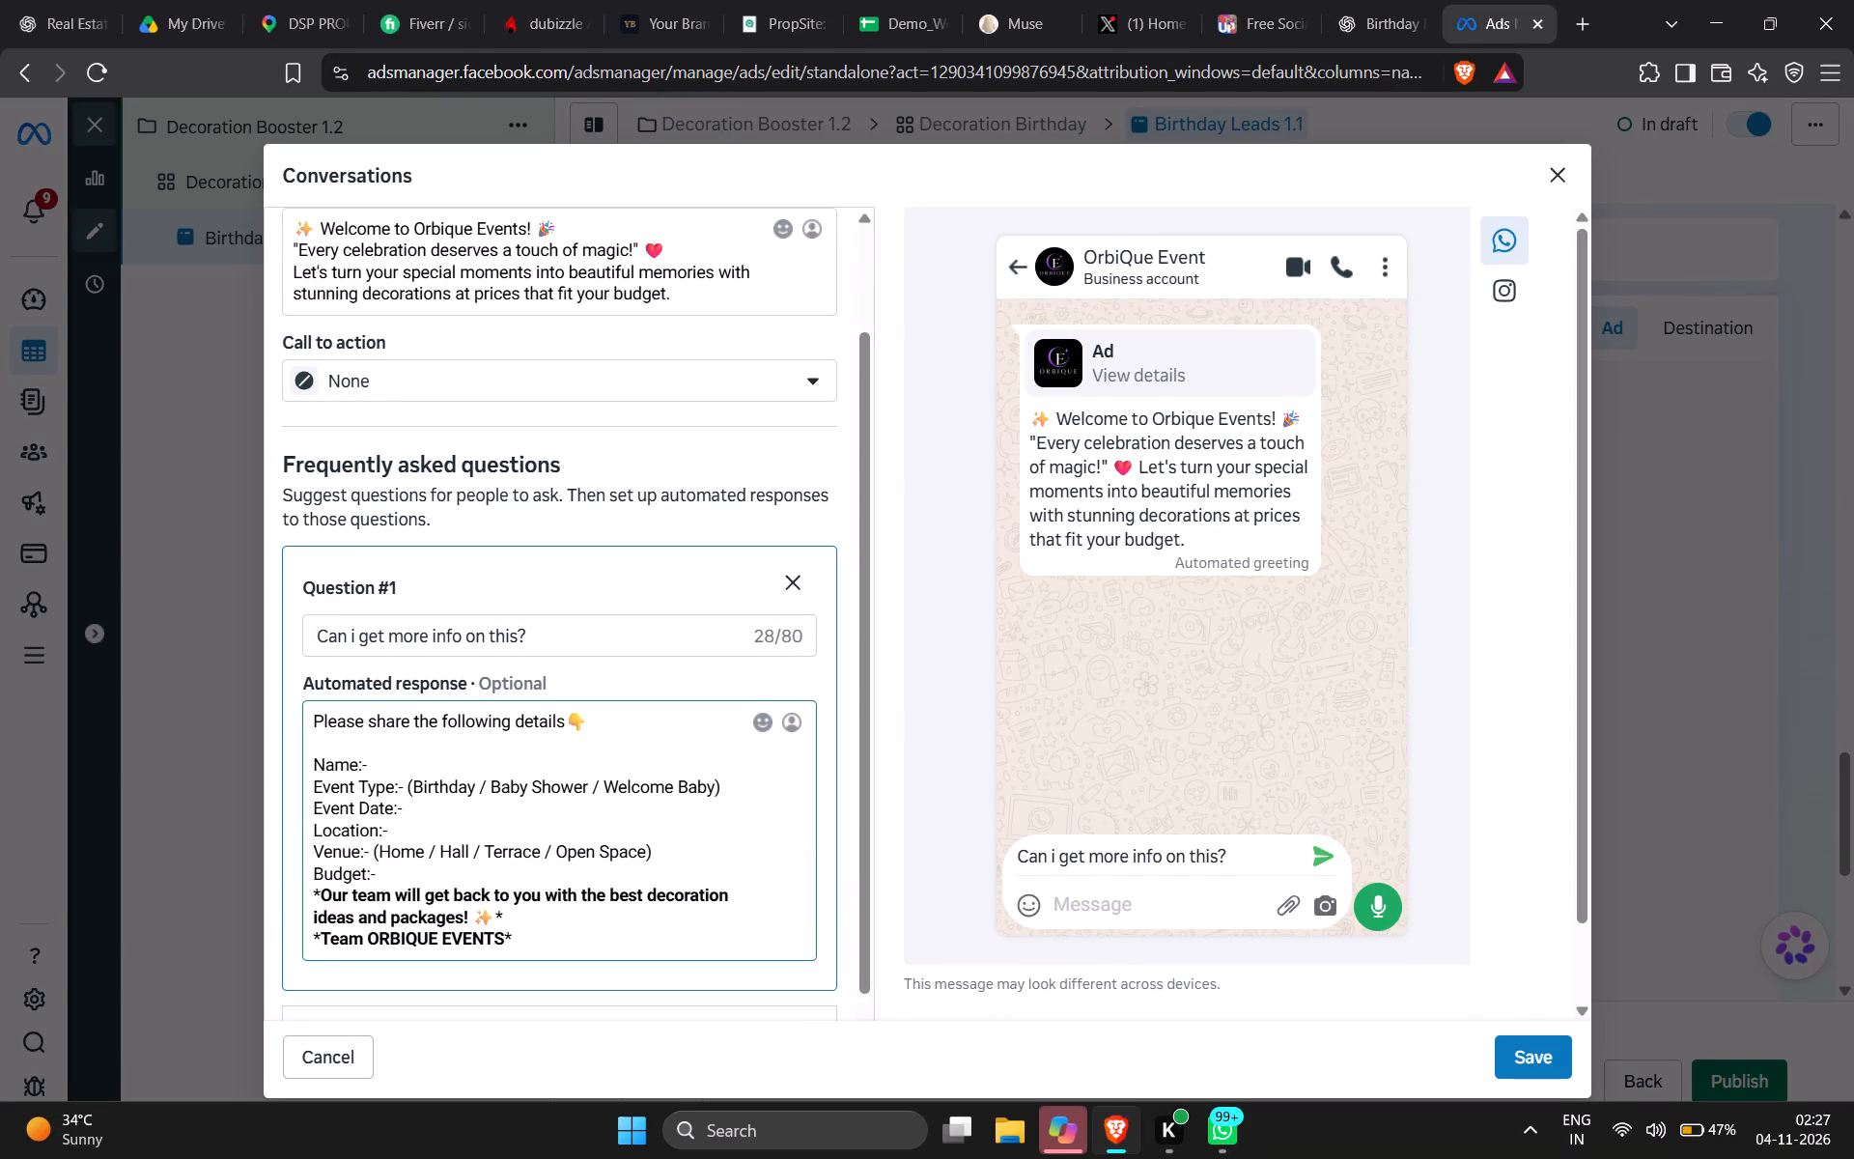
Replace the signature line in the automated response with "*Team OrbiQue Event*", separated from the message above by a blank line.
{"action": "left_click_drag", "start_coordinate": [509, 942], "coordinate": [323, 941]}
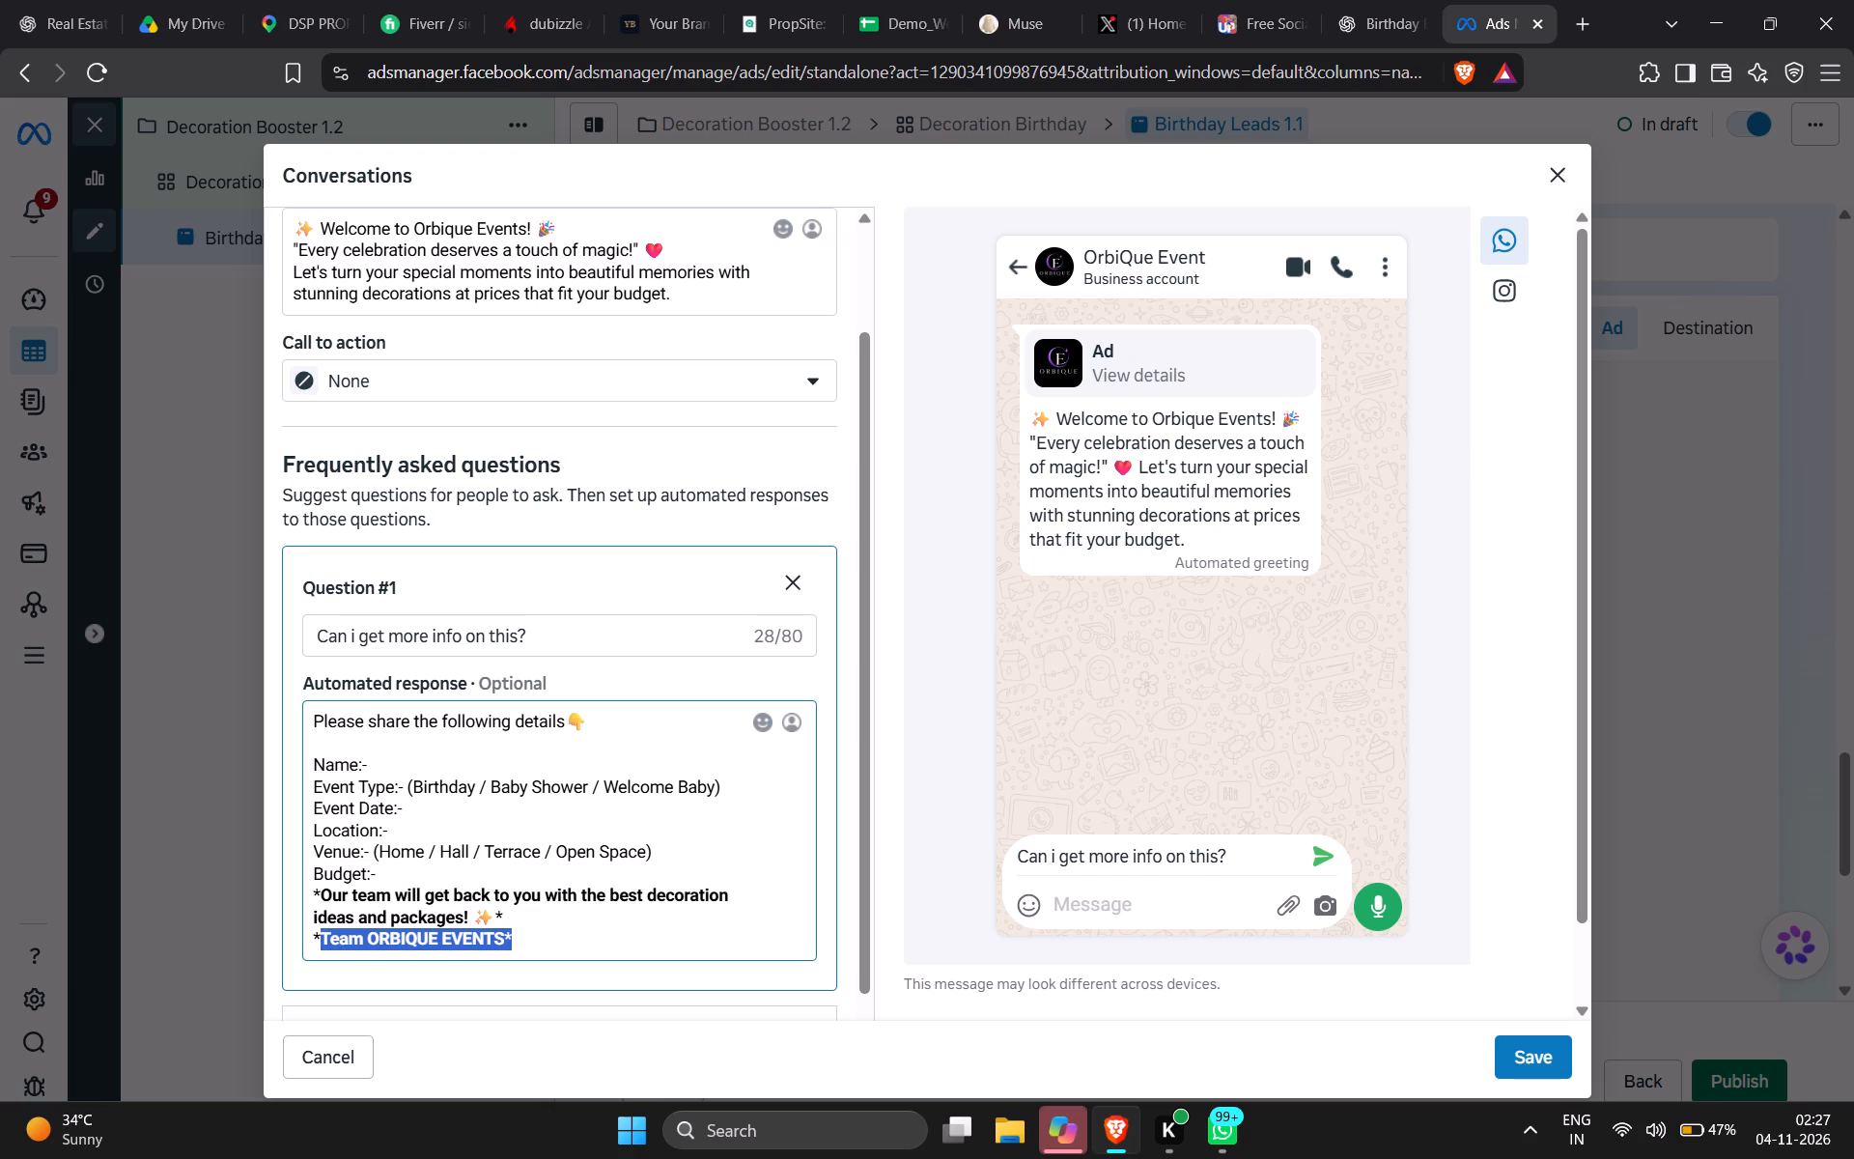
{"action": "left_click_drag", "start_coordinate": [323, 941], "coordinate": [310, 941]}
{"action": "key", "text": "BackSpace"}
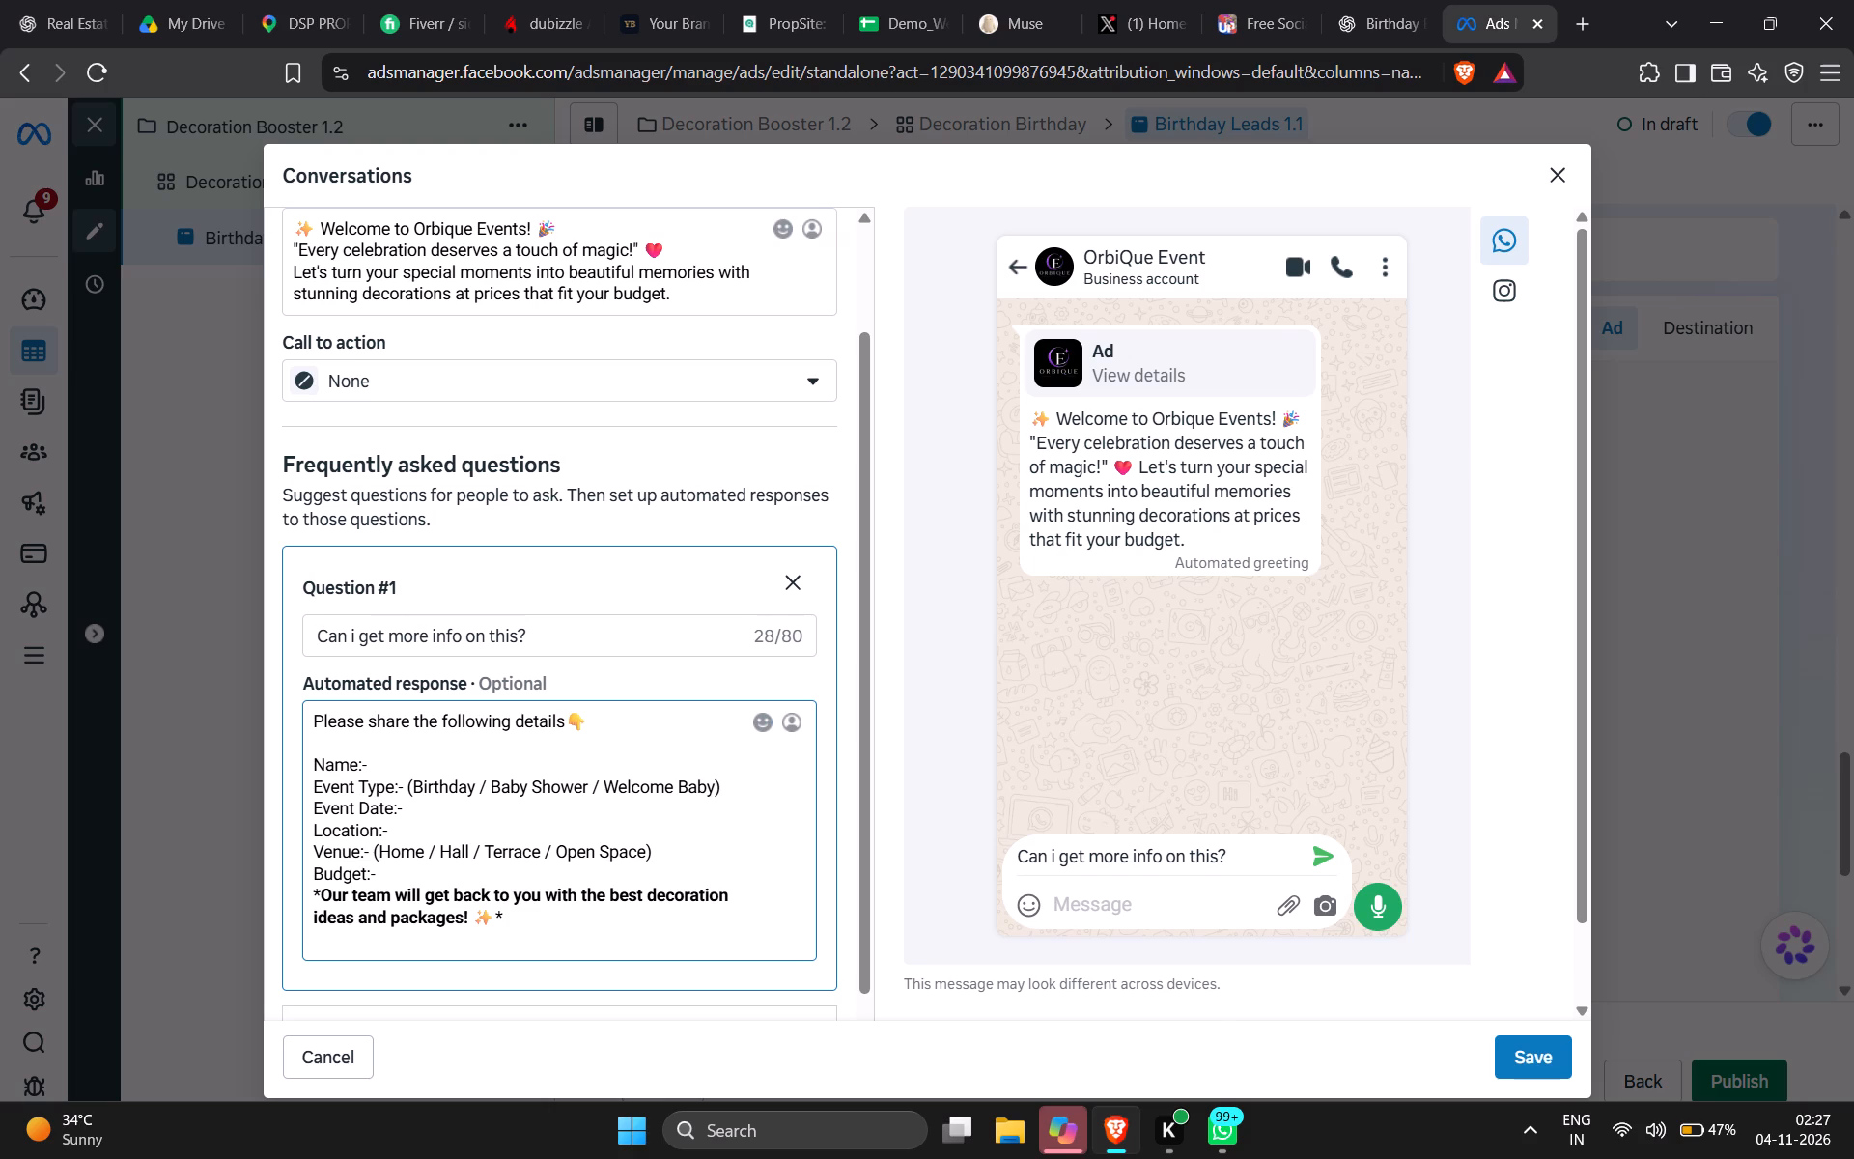
{"action": "key", "text": "Return"}
{"action": "key", "text": "Return"}
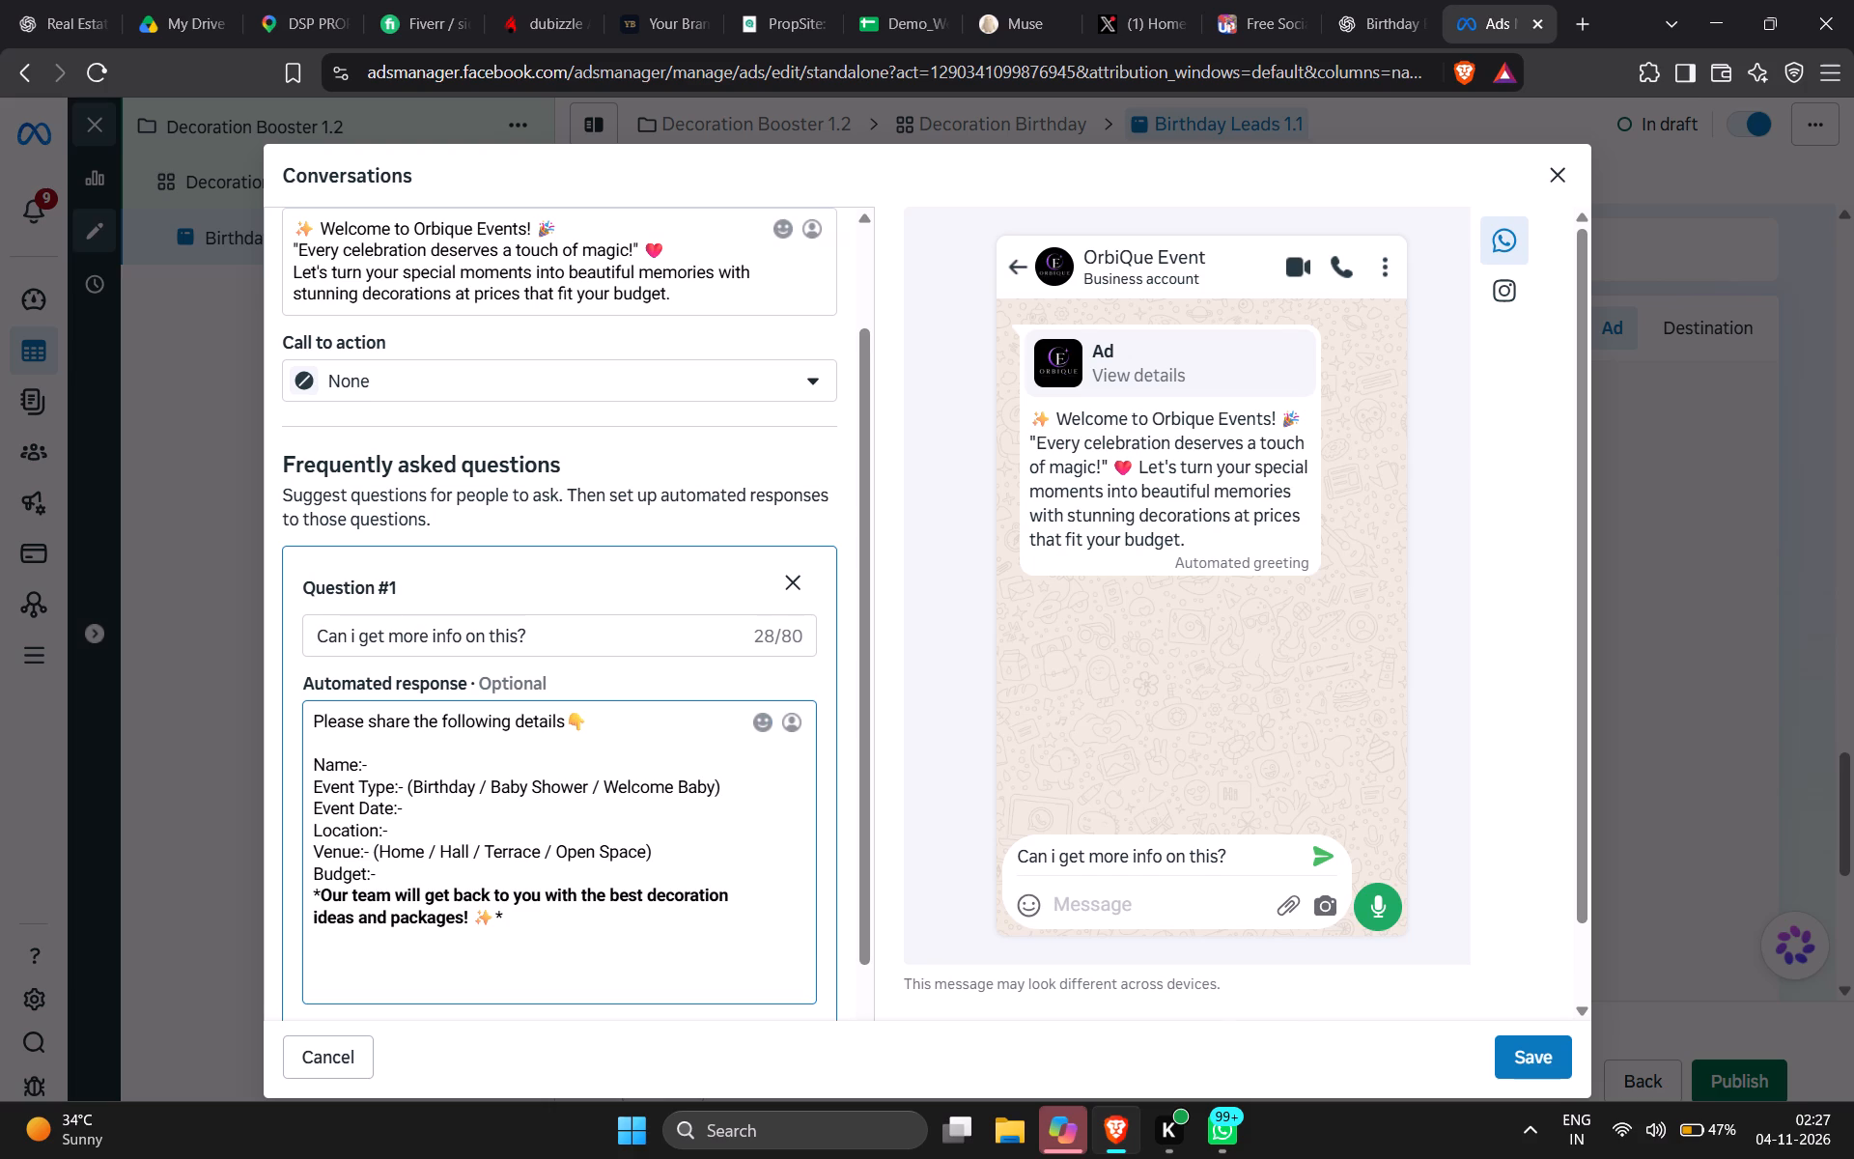
{"action": "key", "text": "BackSpace"}
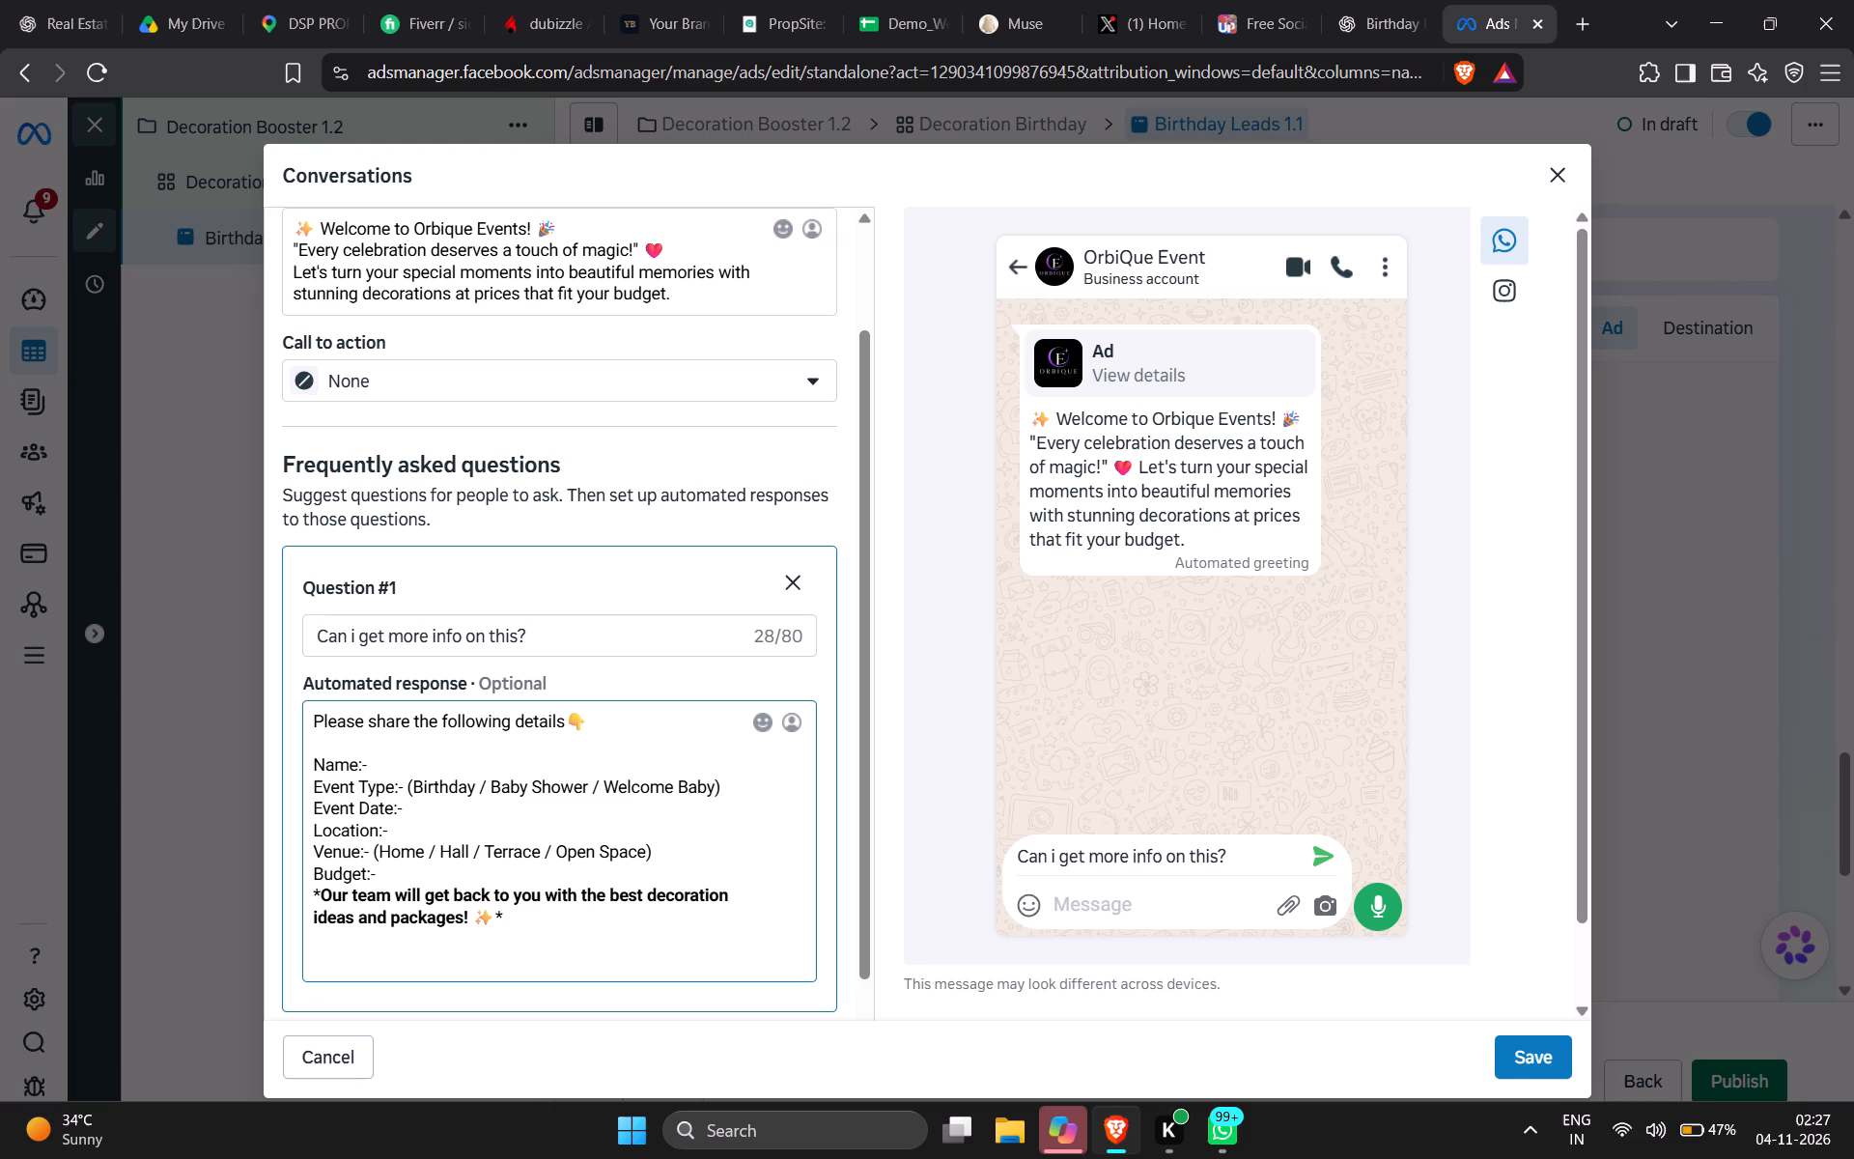
{"action": "key", "text": "shift+asterisk"}
{"action": "type", "text": "Tea"}
{"action": "type", "text": "m"}
{"action": "key", "text": "space"}
{"action": "type", "text": "Or"}
{"action": "type", "text": "Biqu"}
{"action": "key", "text": "BackSpace"}
{"action": "key", "text": "BackSpace"}
{"action": "key", "text": "BackSpace"}
{"action": "key", "text": "BackSpace"}
{"action": "key", "text": "b"}
{"action": "key", "text": "i"}
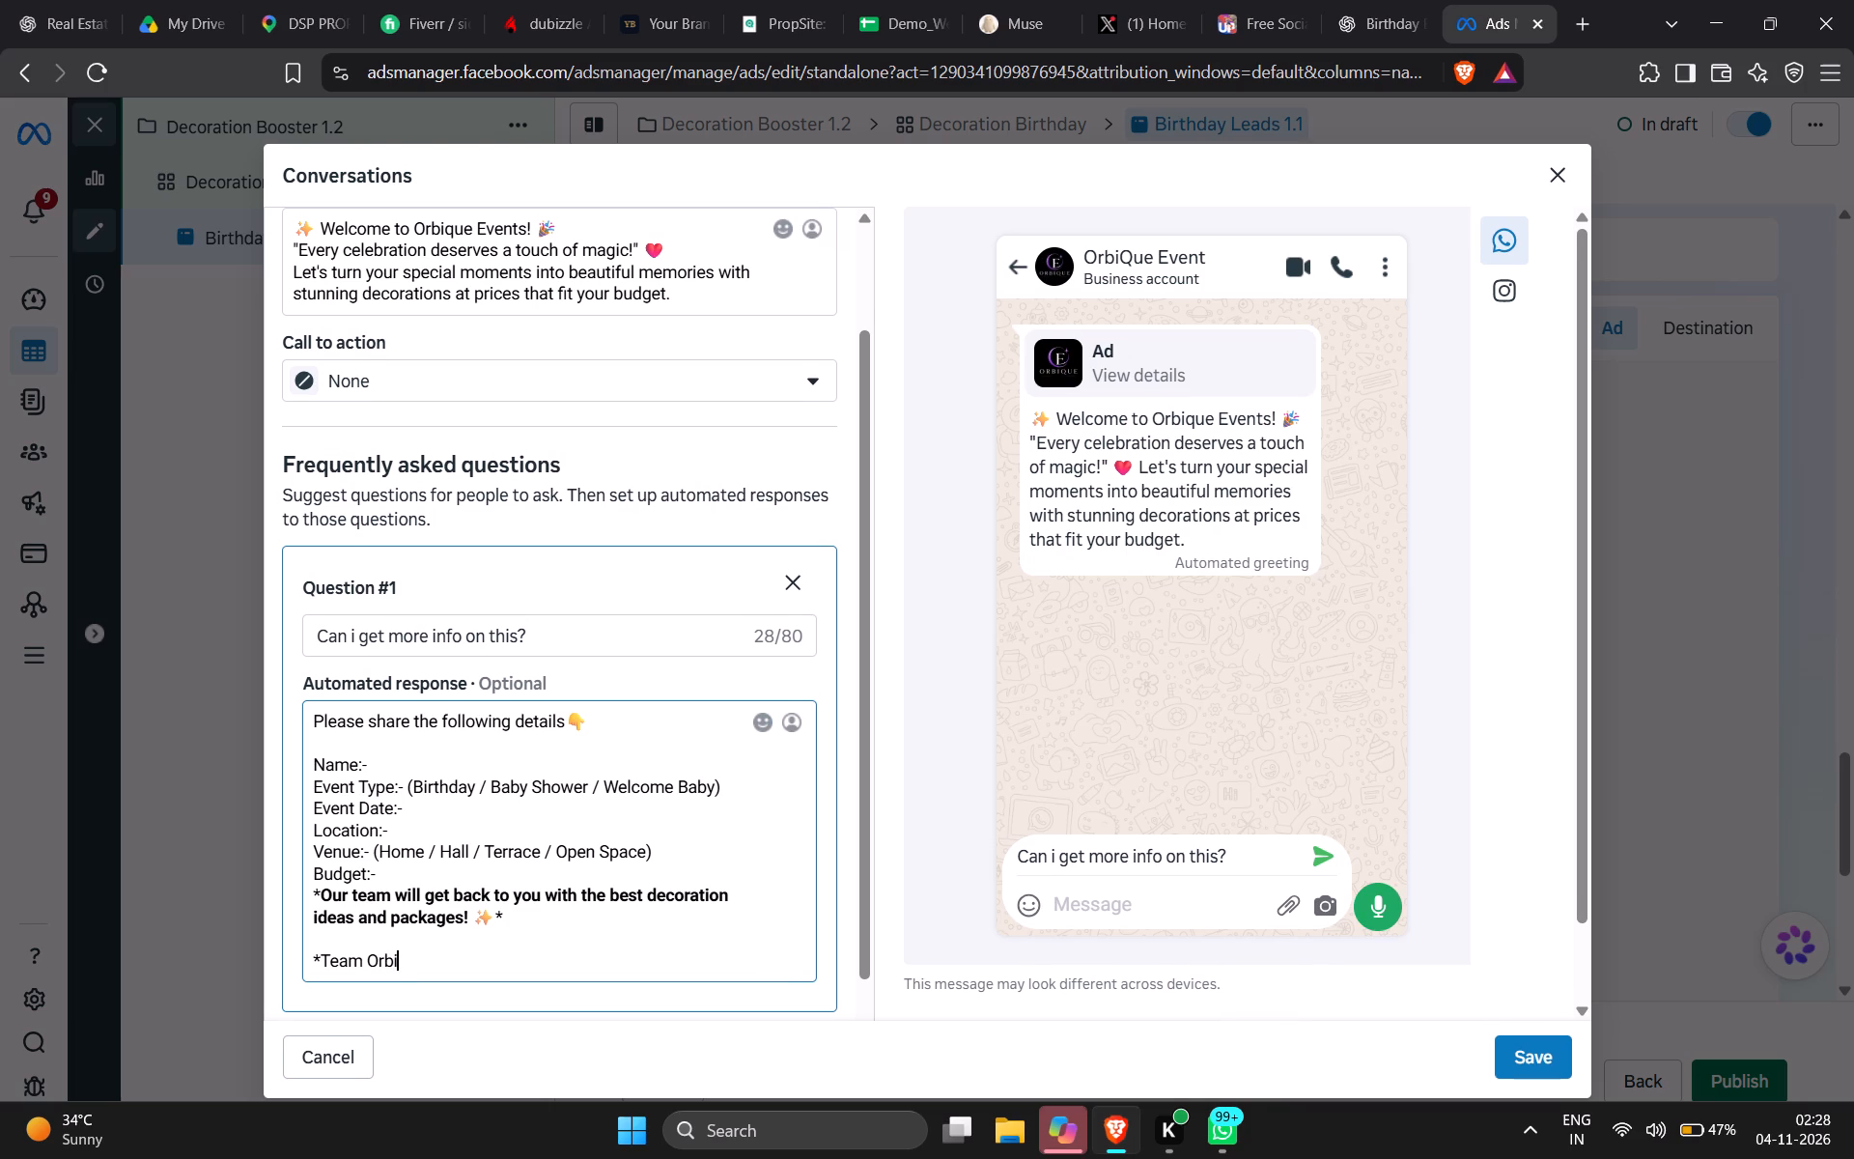
{"action": "type", "text": "Que"}
{"action": "key", "text": "space"}
{"action": "type", "text": "Event"}
{"action": "key", "text": "shift+asterisk"}
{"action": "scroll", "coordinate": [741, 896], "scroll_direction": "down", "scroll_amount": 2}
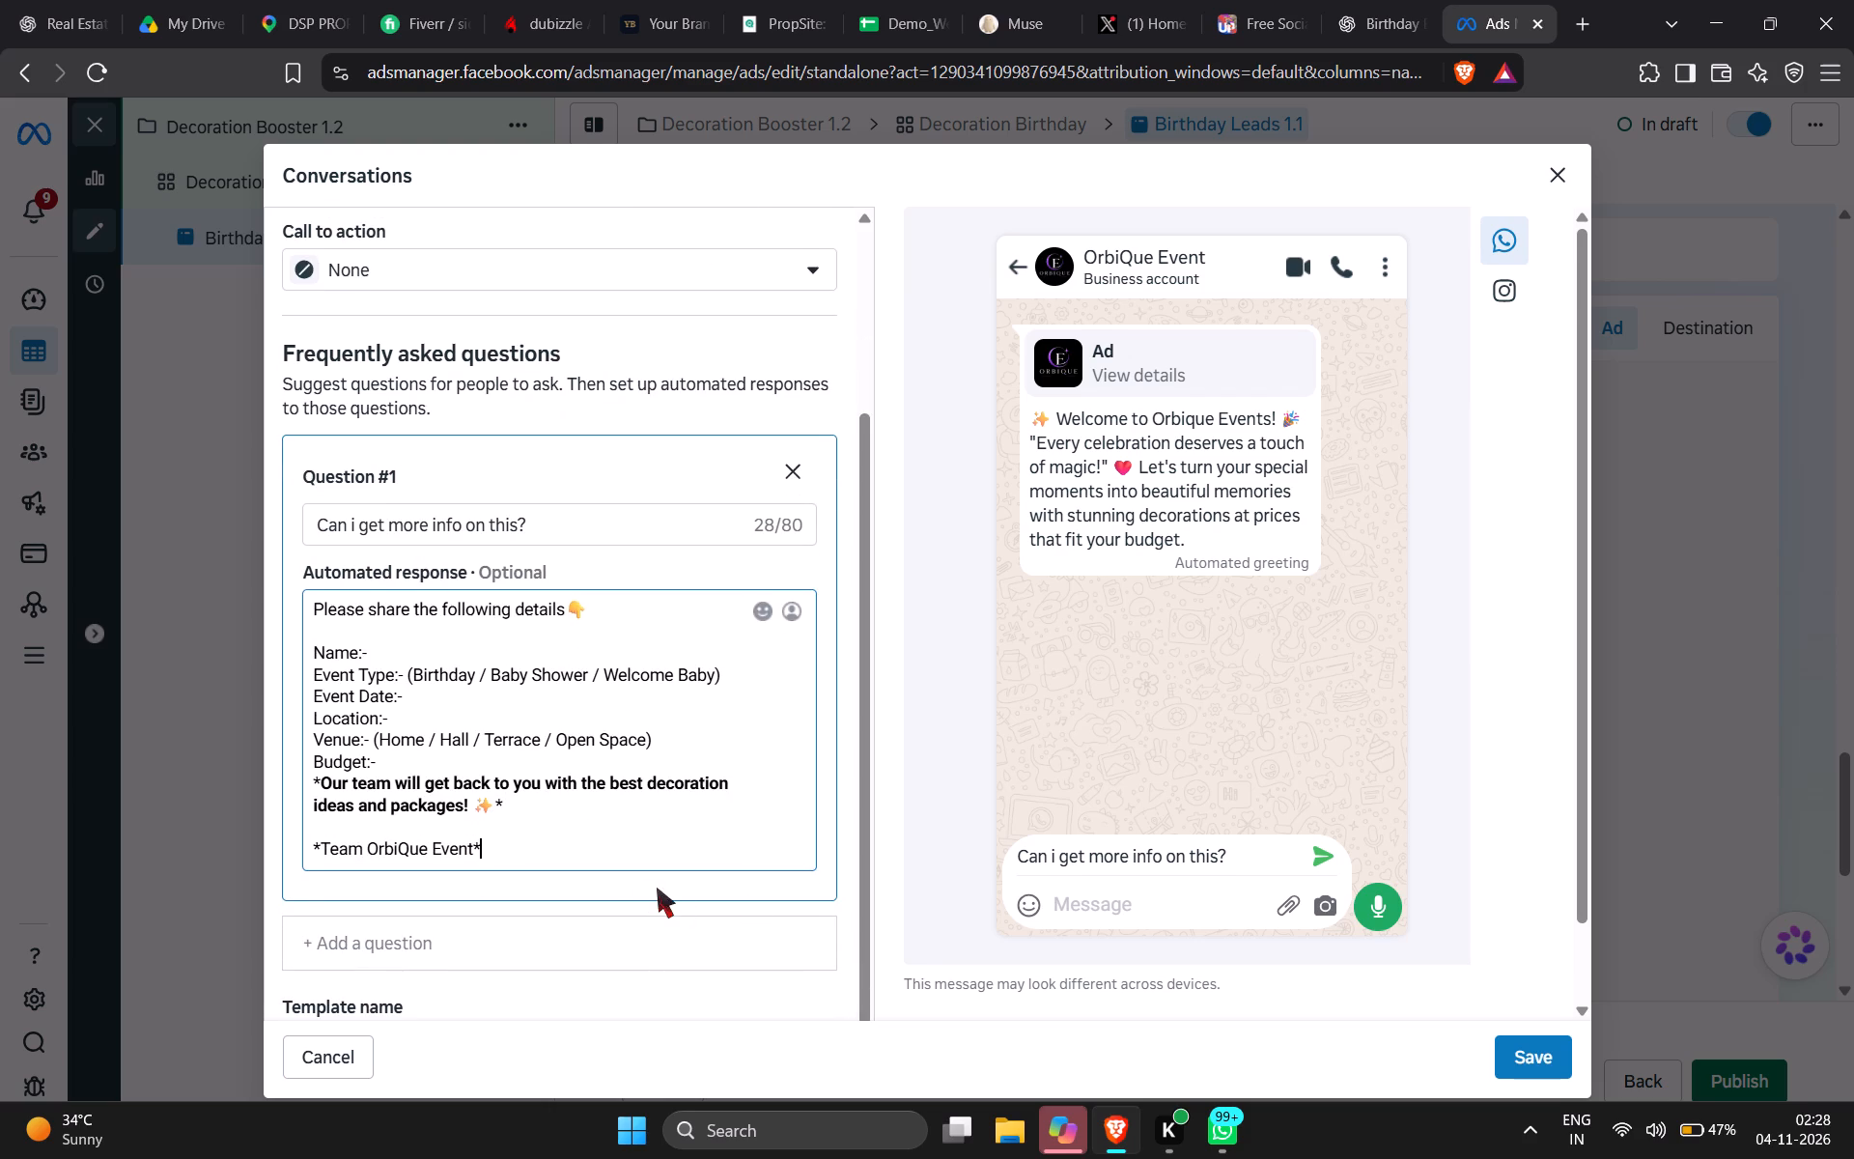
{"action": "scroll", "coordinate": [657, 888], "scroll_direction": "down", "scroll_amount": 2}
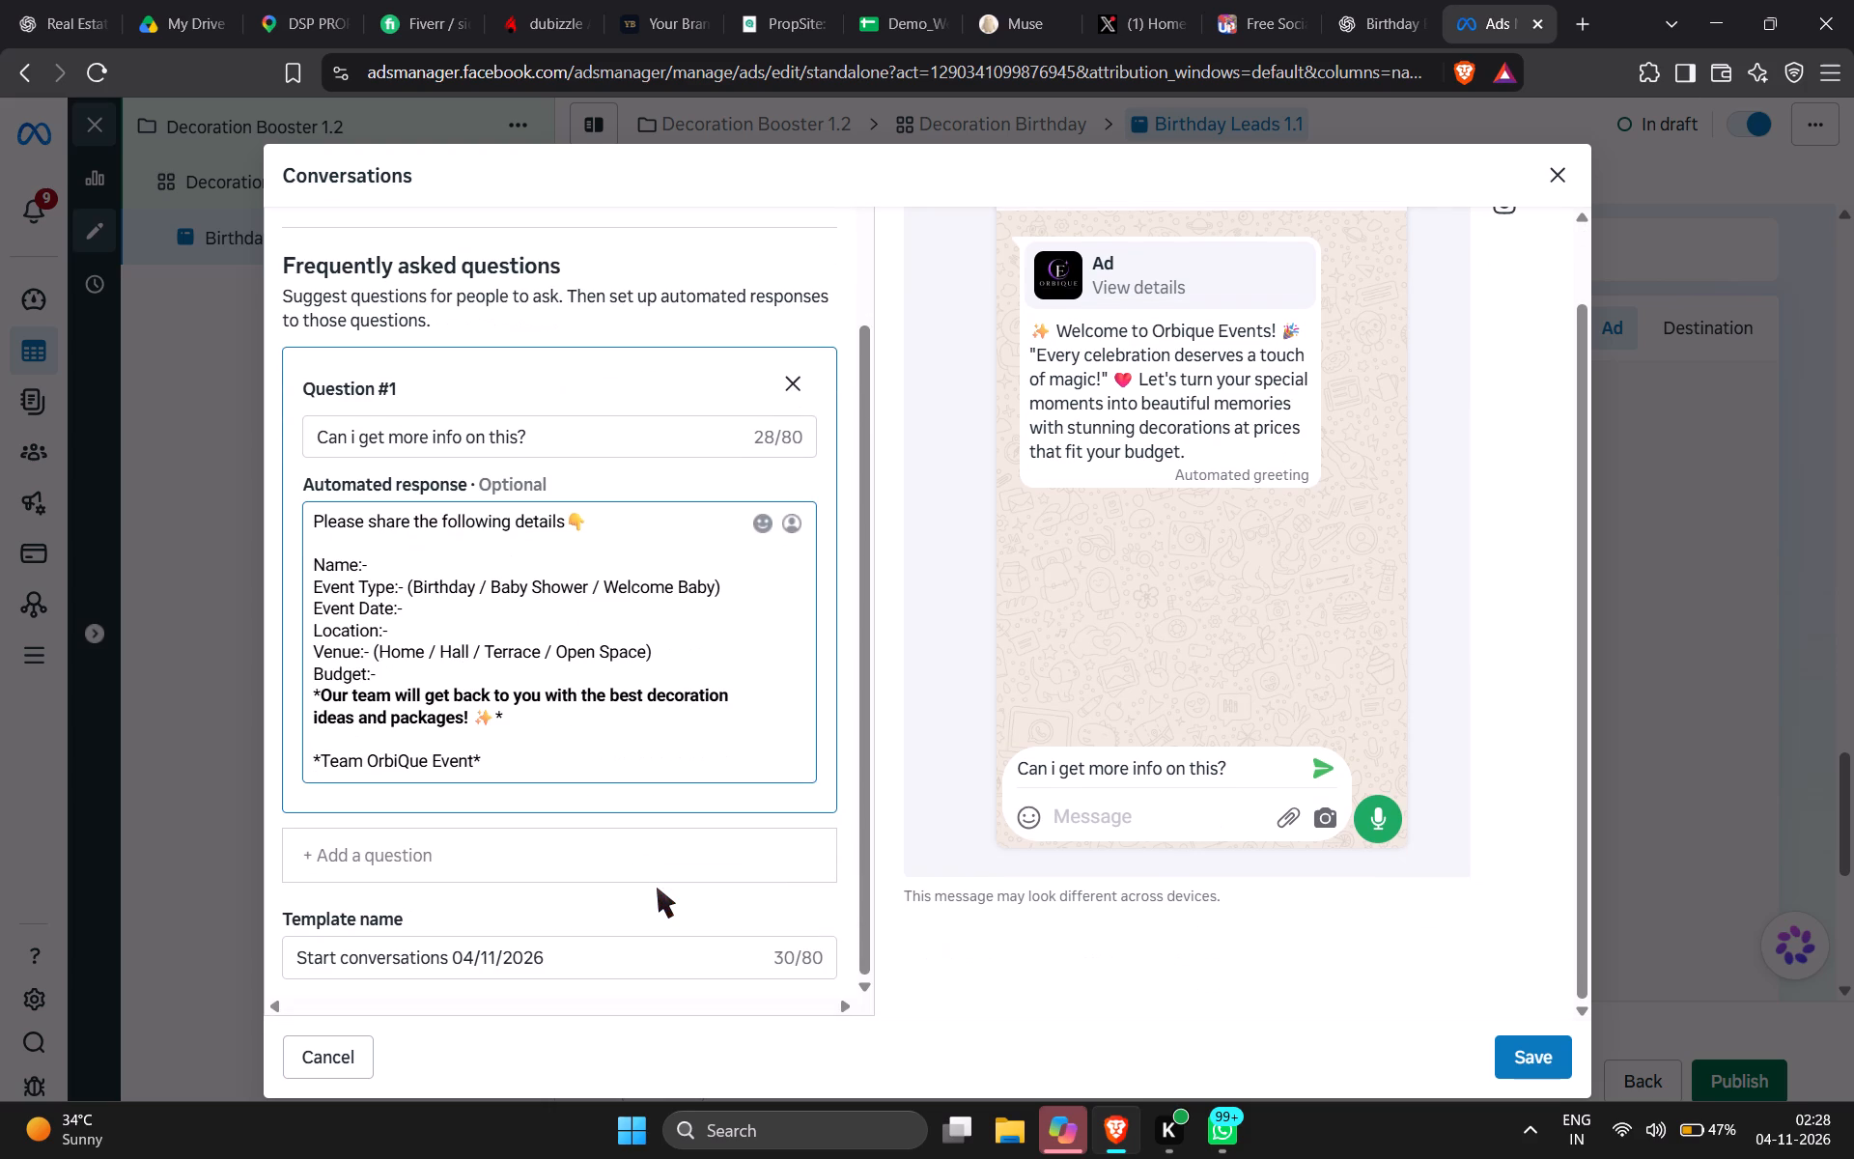
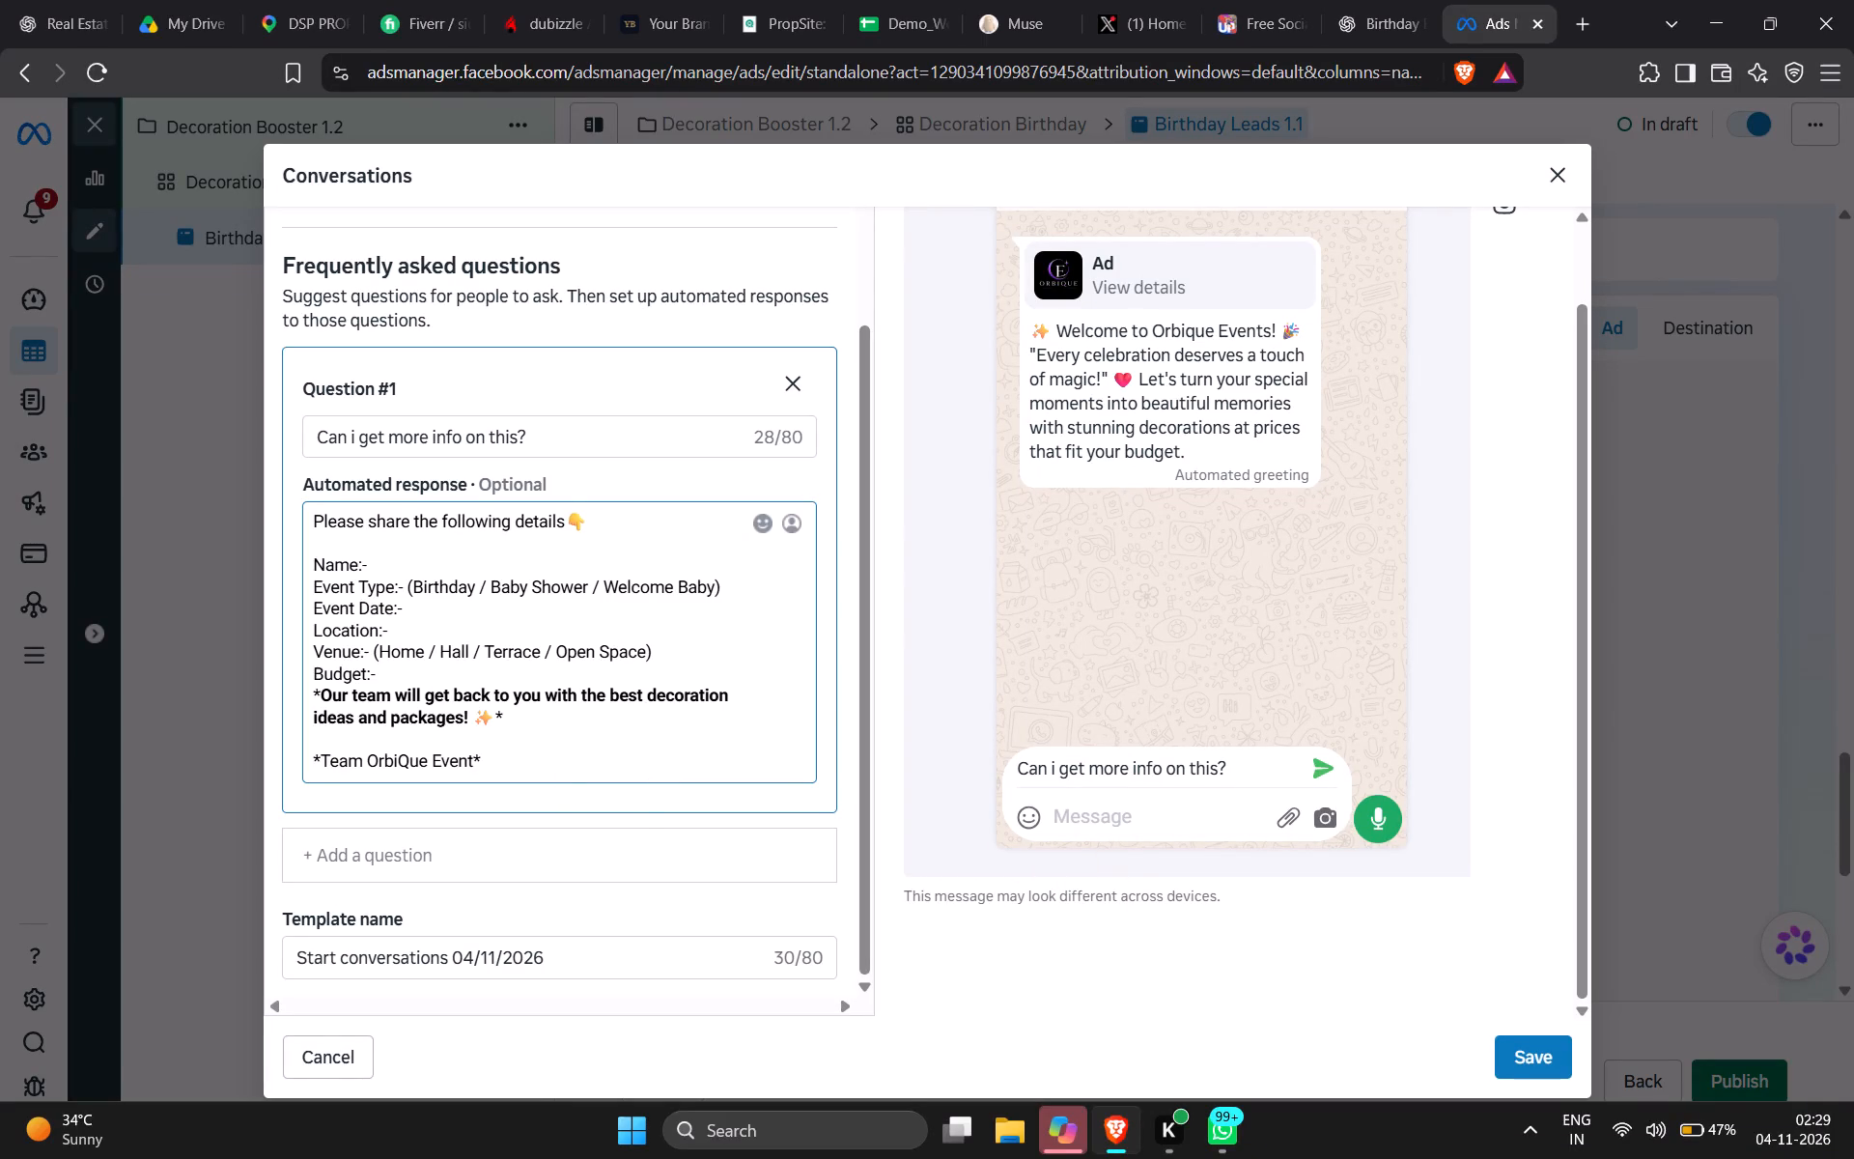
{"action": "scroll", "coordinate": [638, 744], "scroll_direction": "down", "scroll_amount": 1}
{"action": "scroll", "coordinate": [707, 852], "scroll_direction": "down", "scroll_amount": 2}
Save the "Start conversations 04/11/2026" conversation template.
{"action": "left_click", "coordinate": [1524, 1053]}
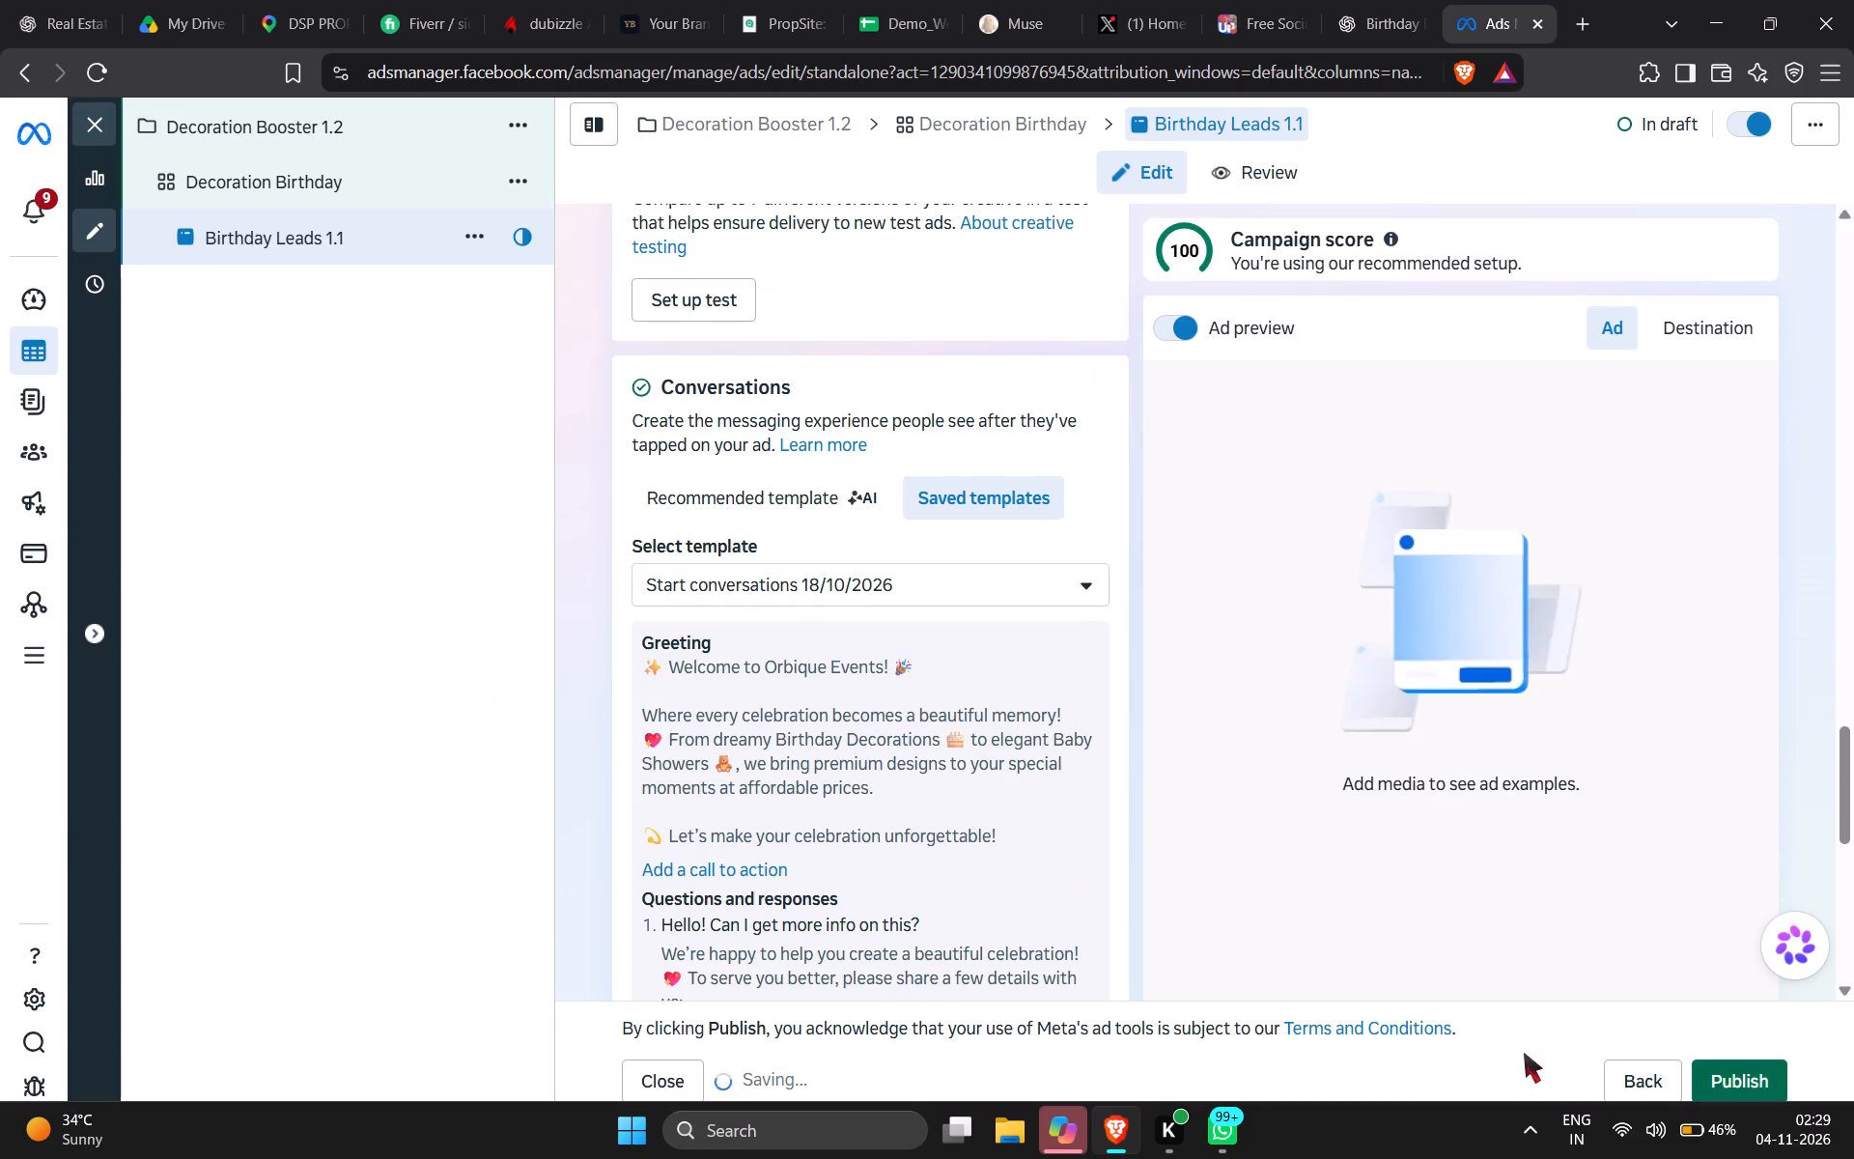
Examine the Conversations section of the ad, checking the recommended template option and returning to the saved templates.
{"action": "scroll", "coordinate": [1054, 763], "scroll_direction": "down", "scroll_amount": 3}
{"action": "scroll", "coordinate": [1054, 763], "scroll_direction": "up", "scroll_amount": 2}
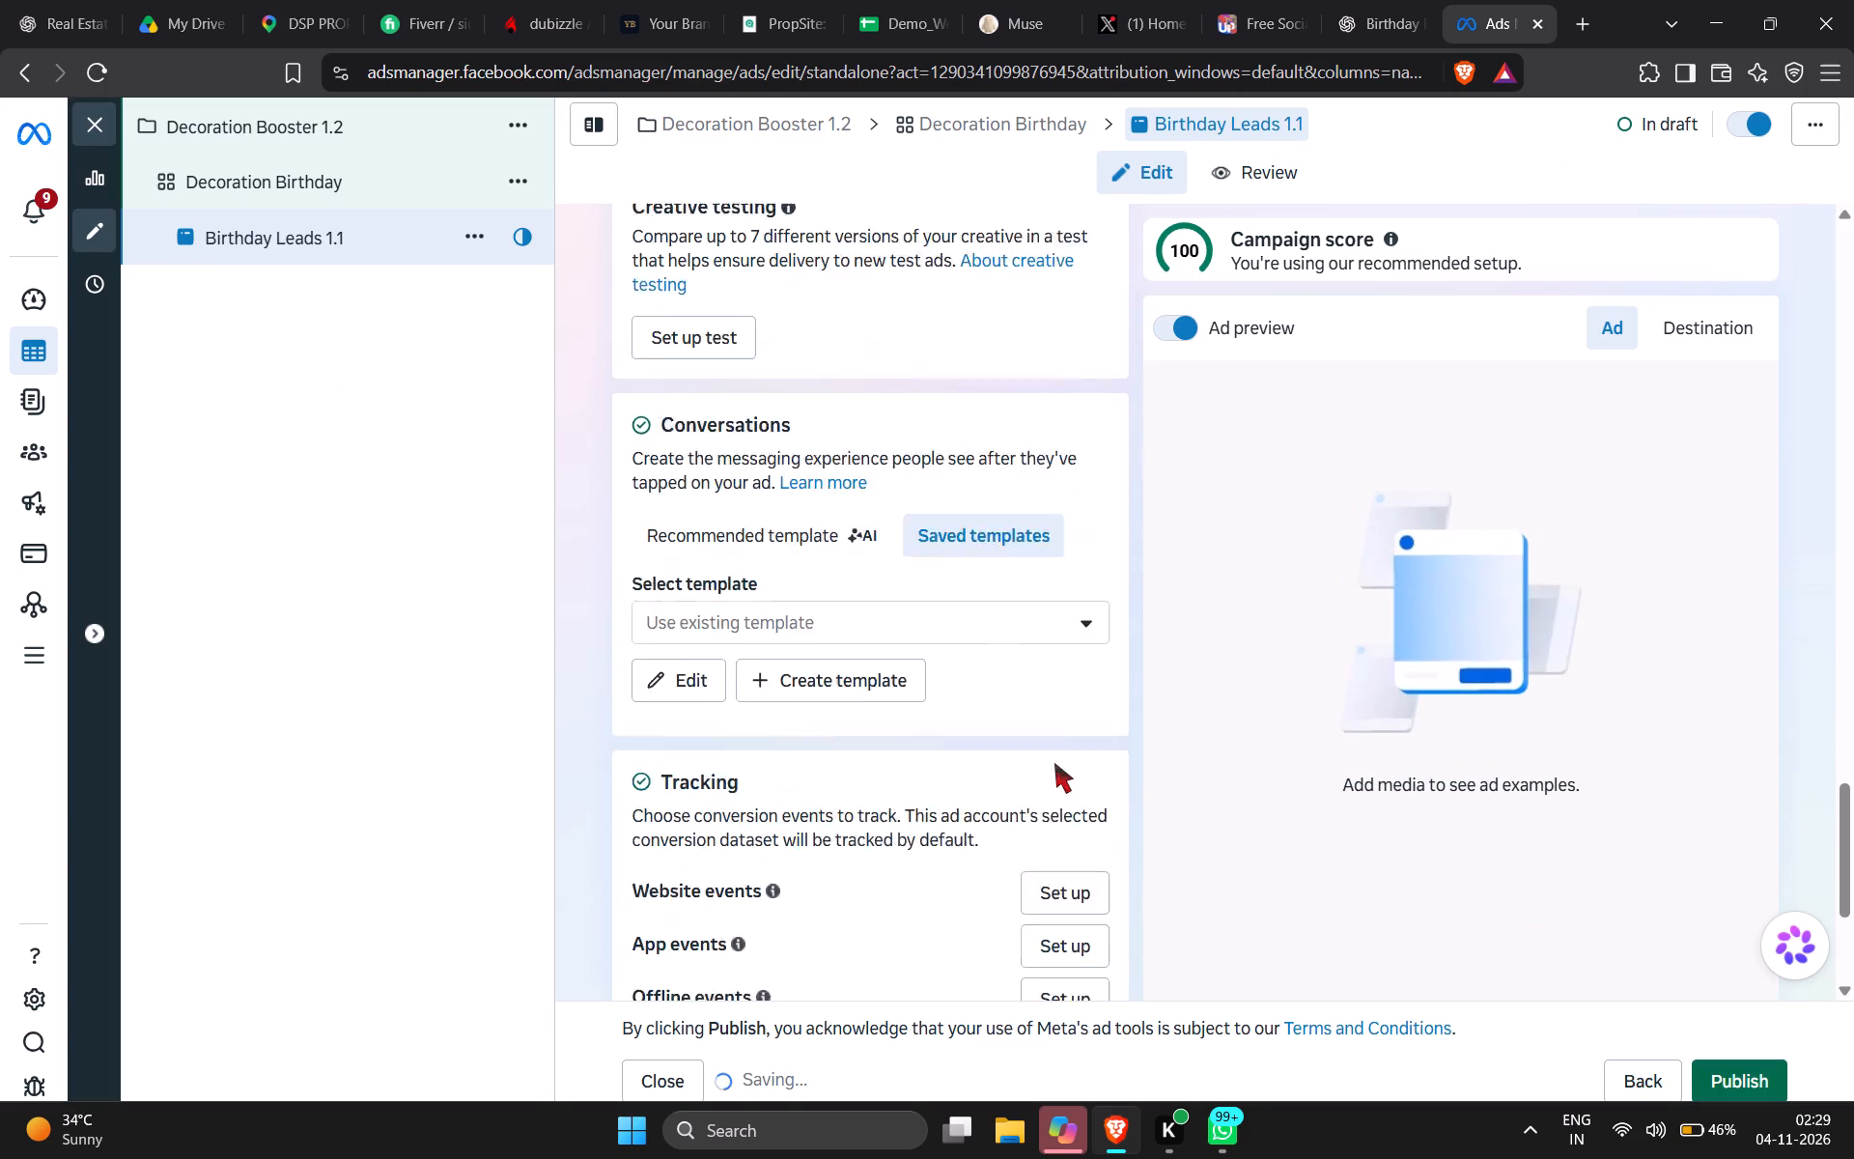
{"action": "scroll", "coordinate": [1054, 763], "scroll_direction": "up", "scroll_amount": 1}
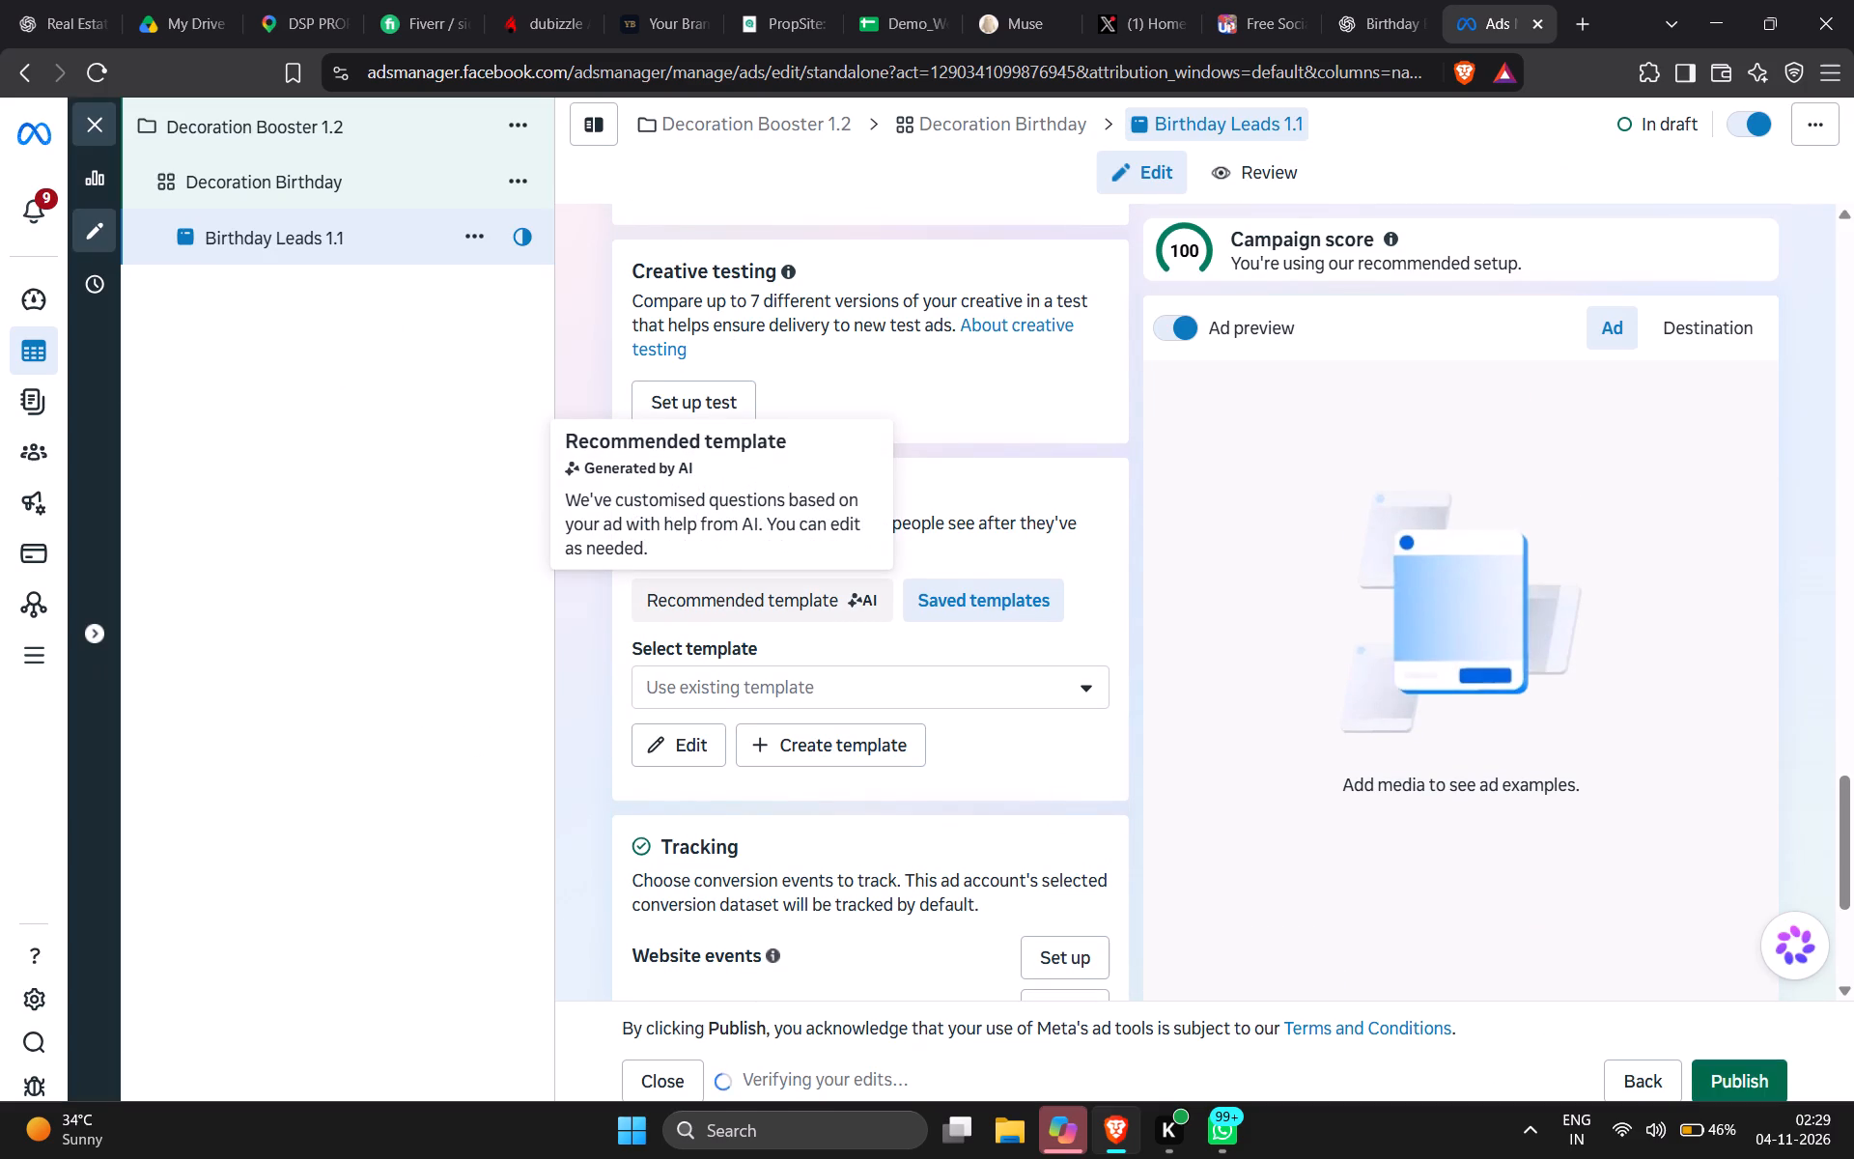
{"action": "scroll", "coordinate": [985, 854], "scroll_direction": "up", "scroll_amount": 1}
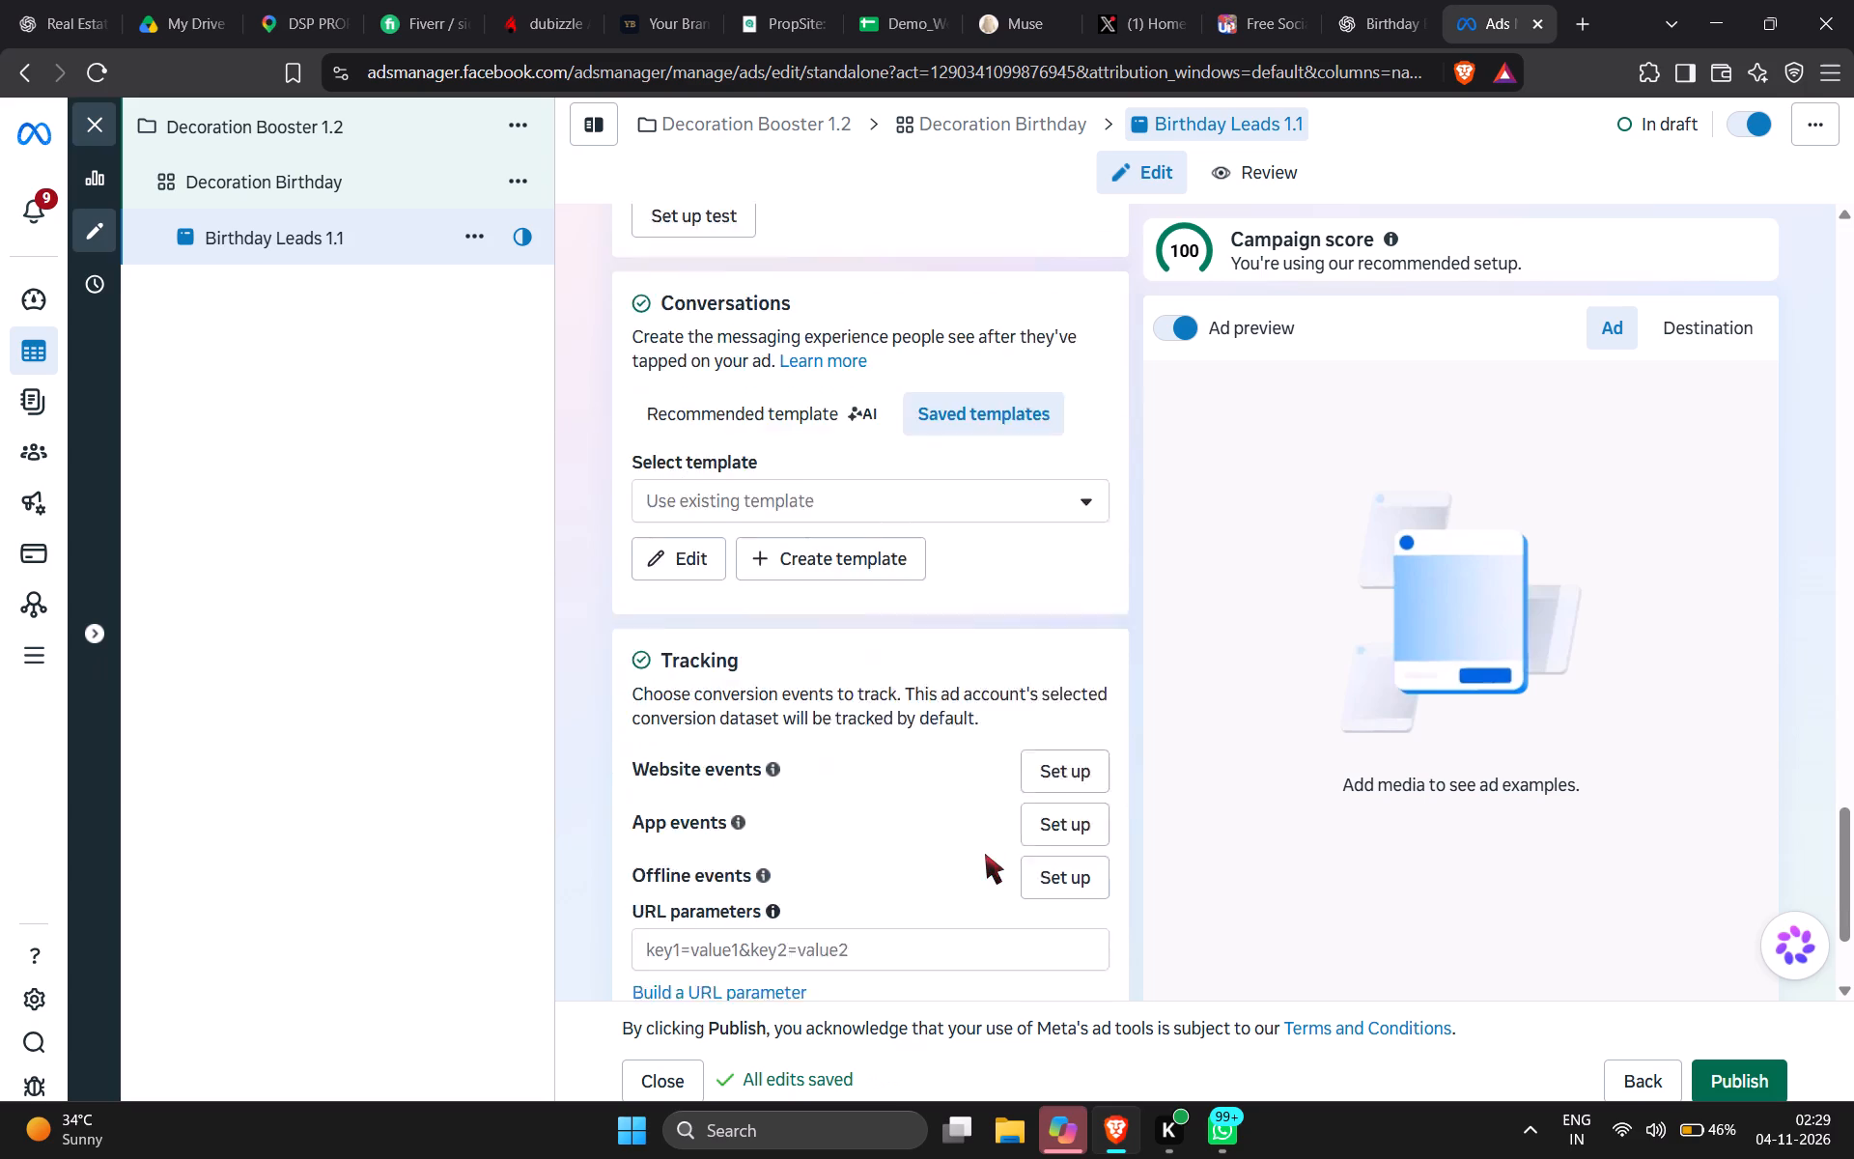
{"action": "scroll", "coordinate": [985, 854], "scroll_direction": "up", "scroll_amount": 1}
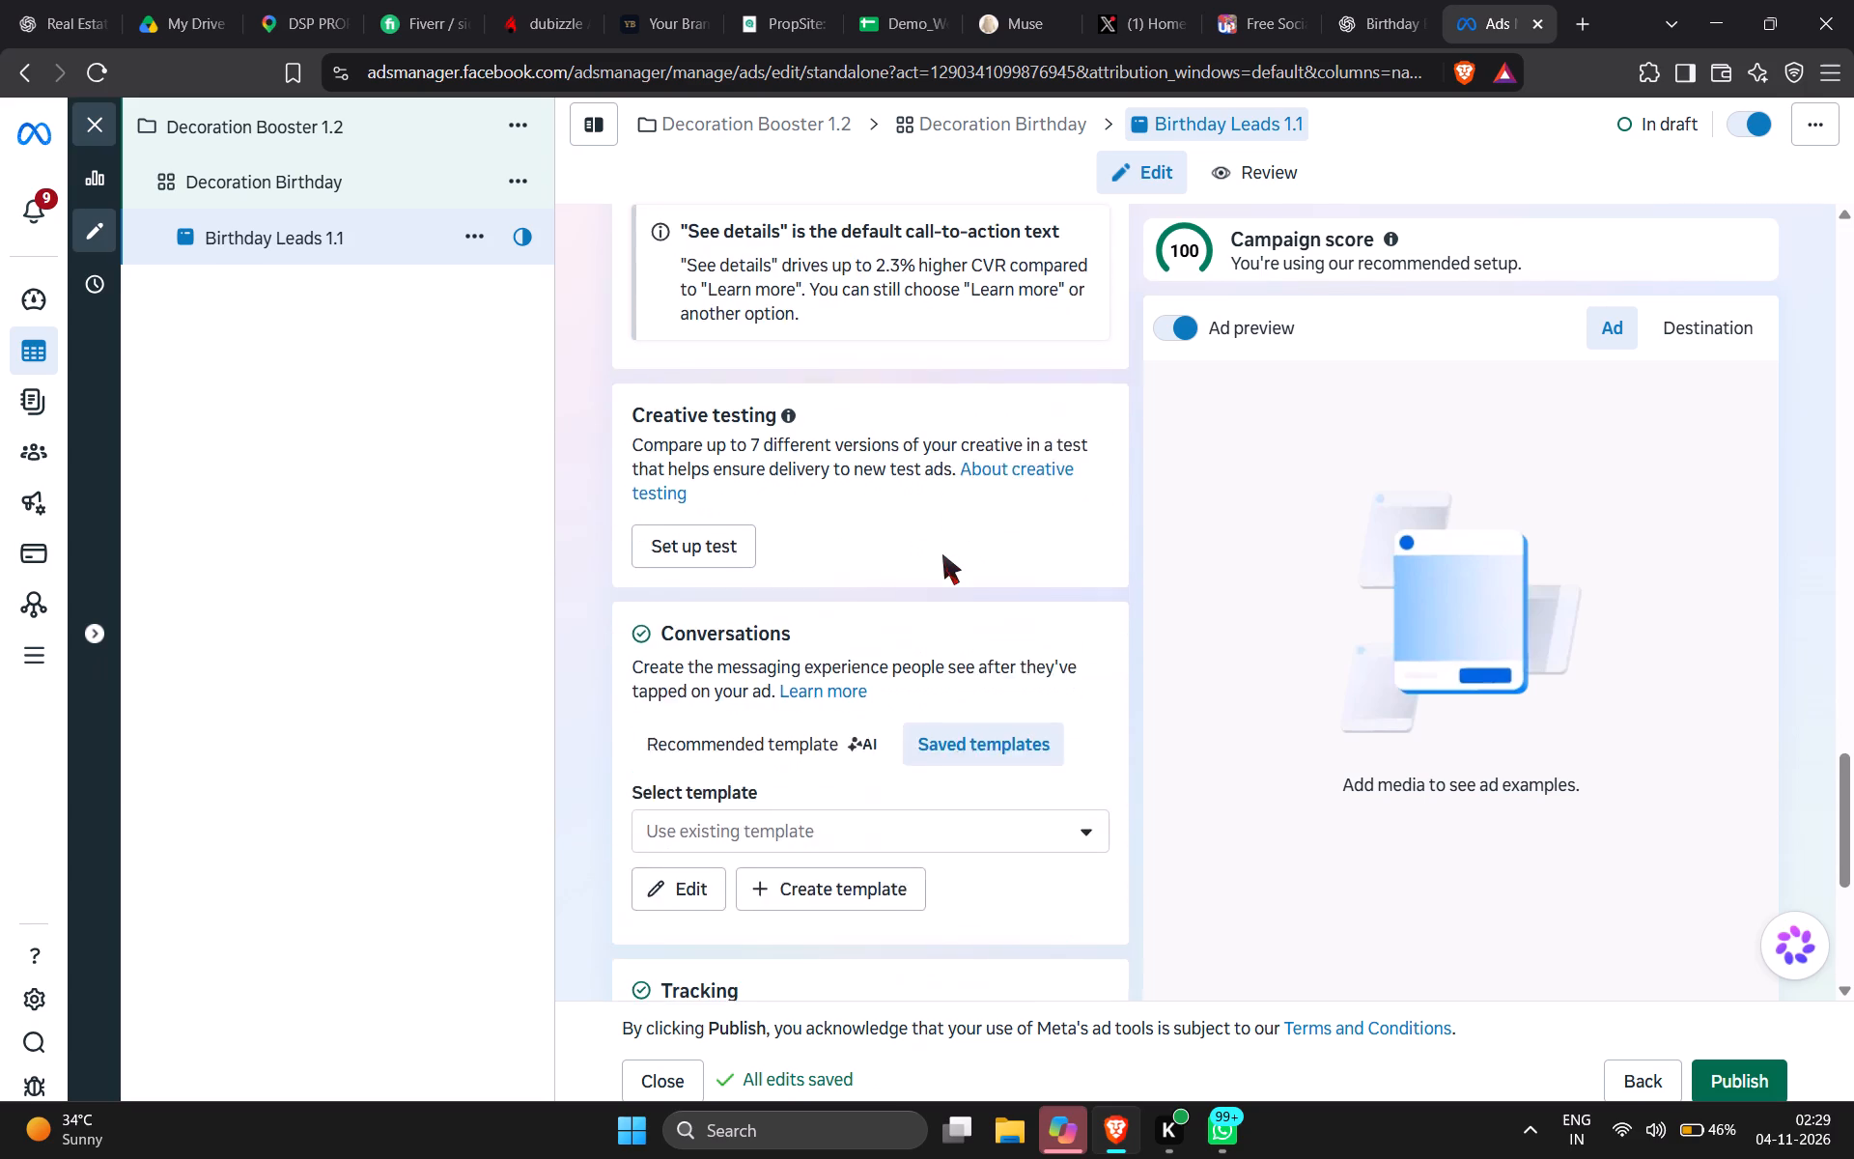
{"action": "scroll", "coordinate": [942, 554], "scroll_direction": "up", "scroll_amount": 5}
{"action": "scroll", "coordinate": [942, 554], "scroll_direction": "down", "scroll_amount": 1}
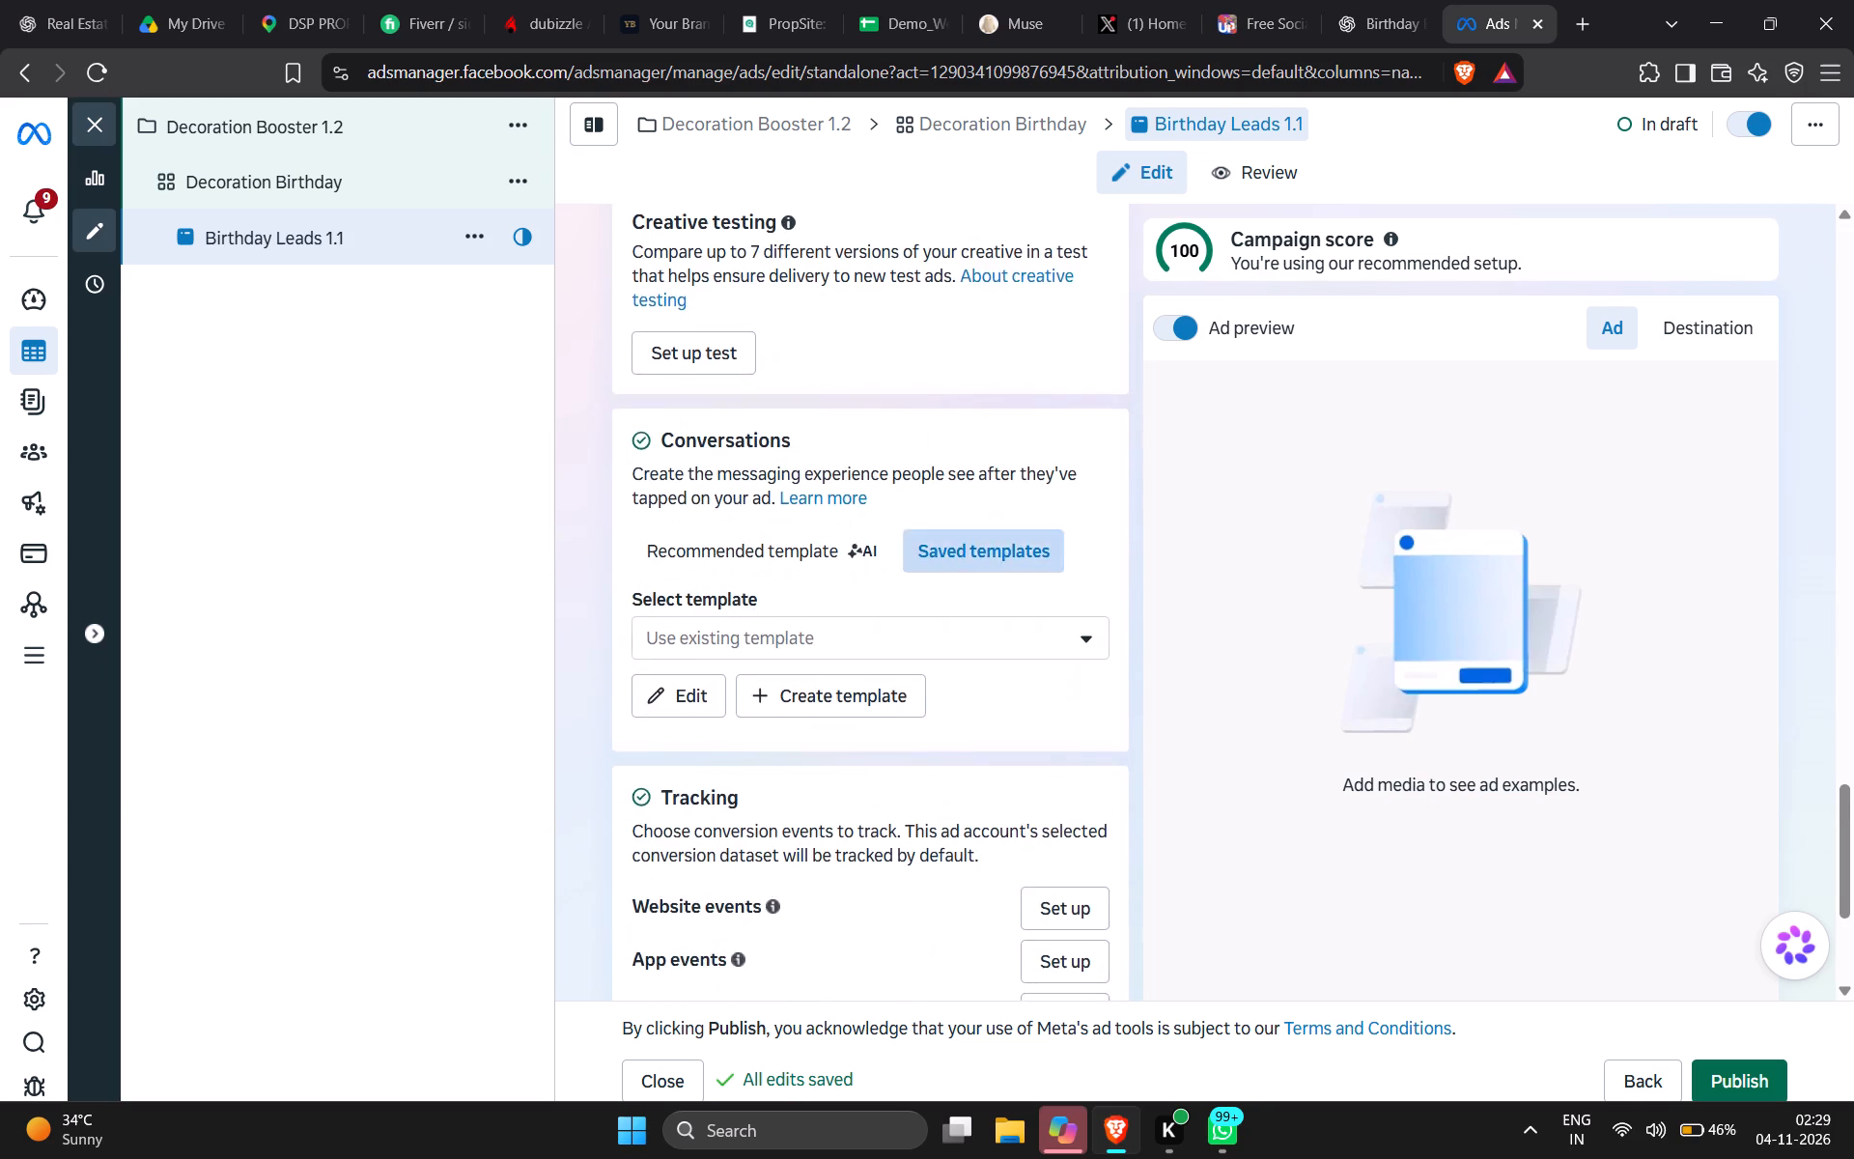
{"action": "left_click", "coordinate": [941, 509]}
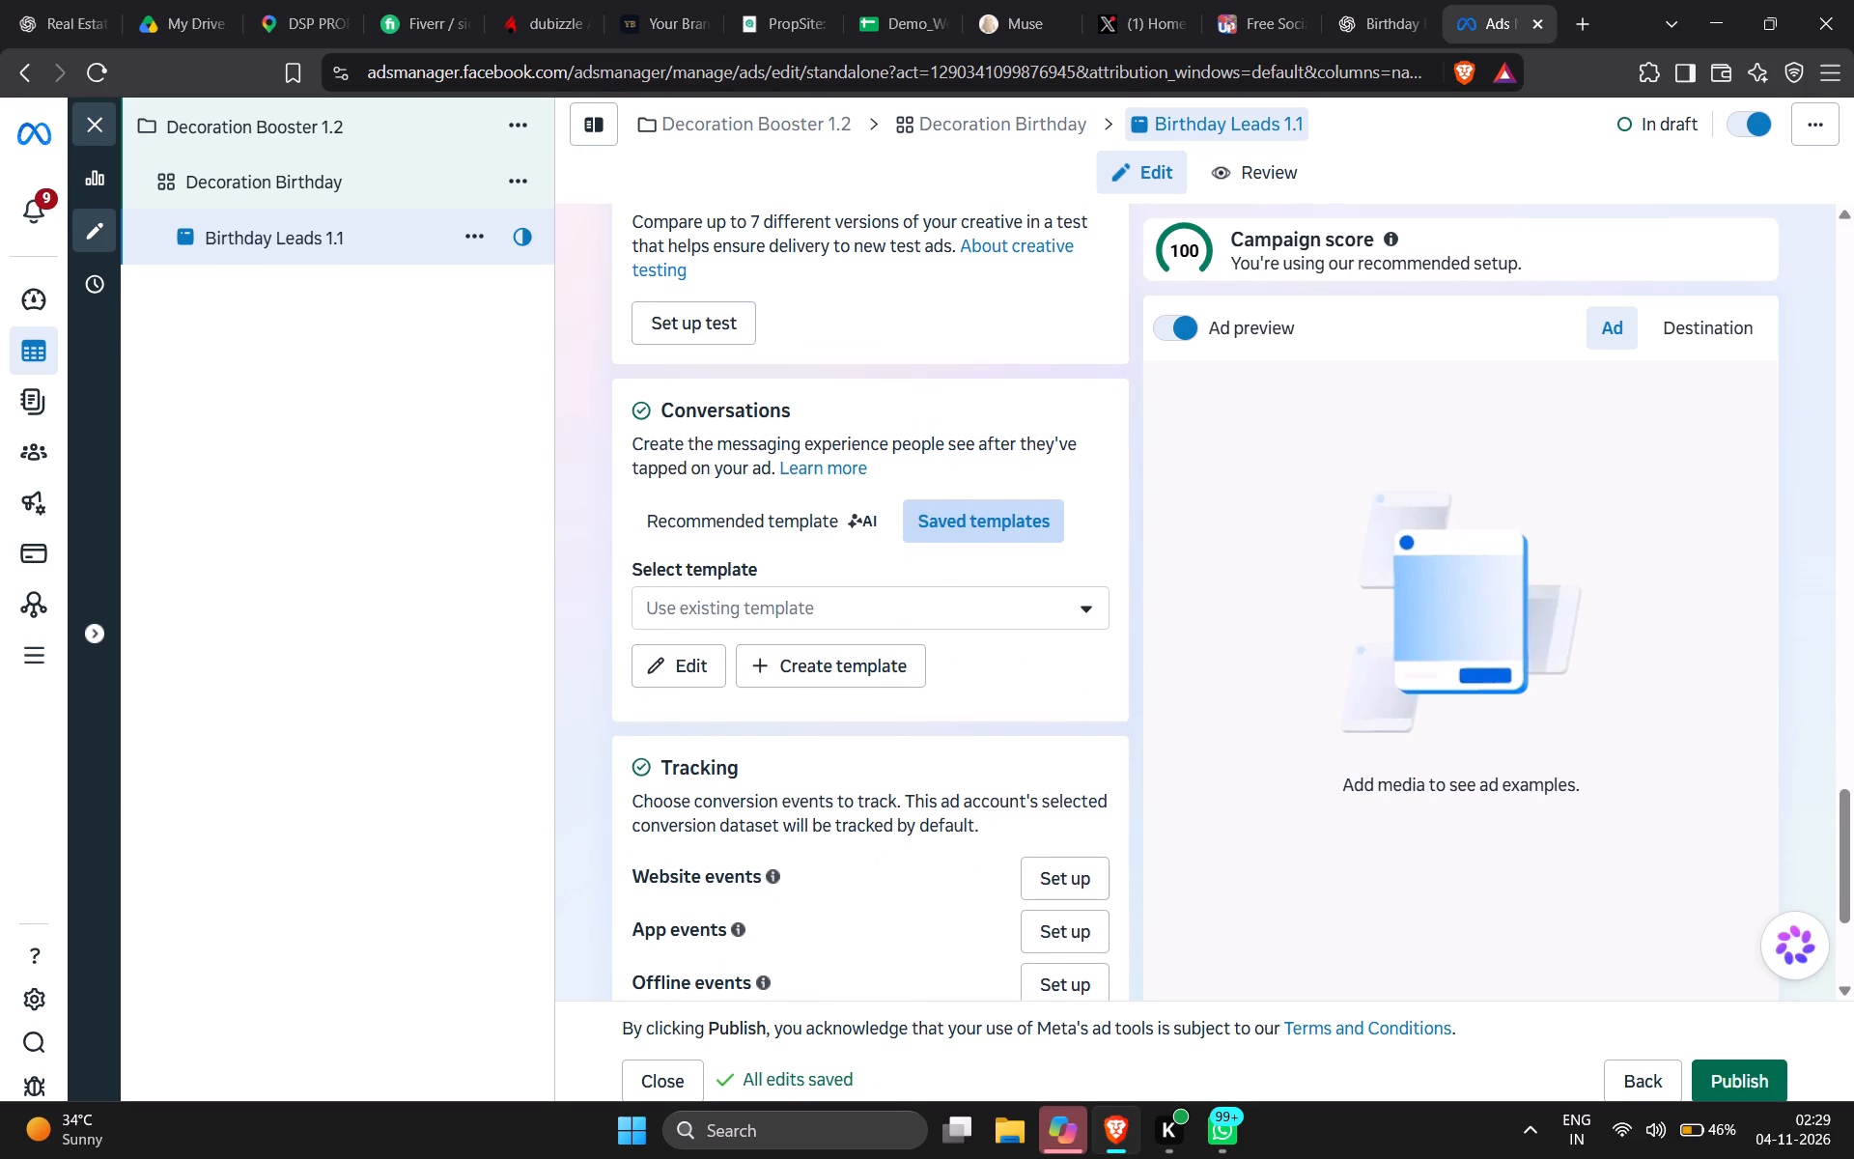
{"action": "left_click", "coordinate": [796, 523]}
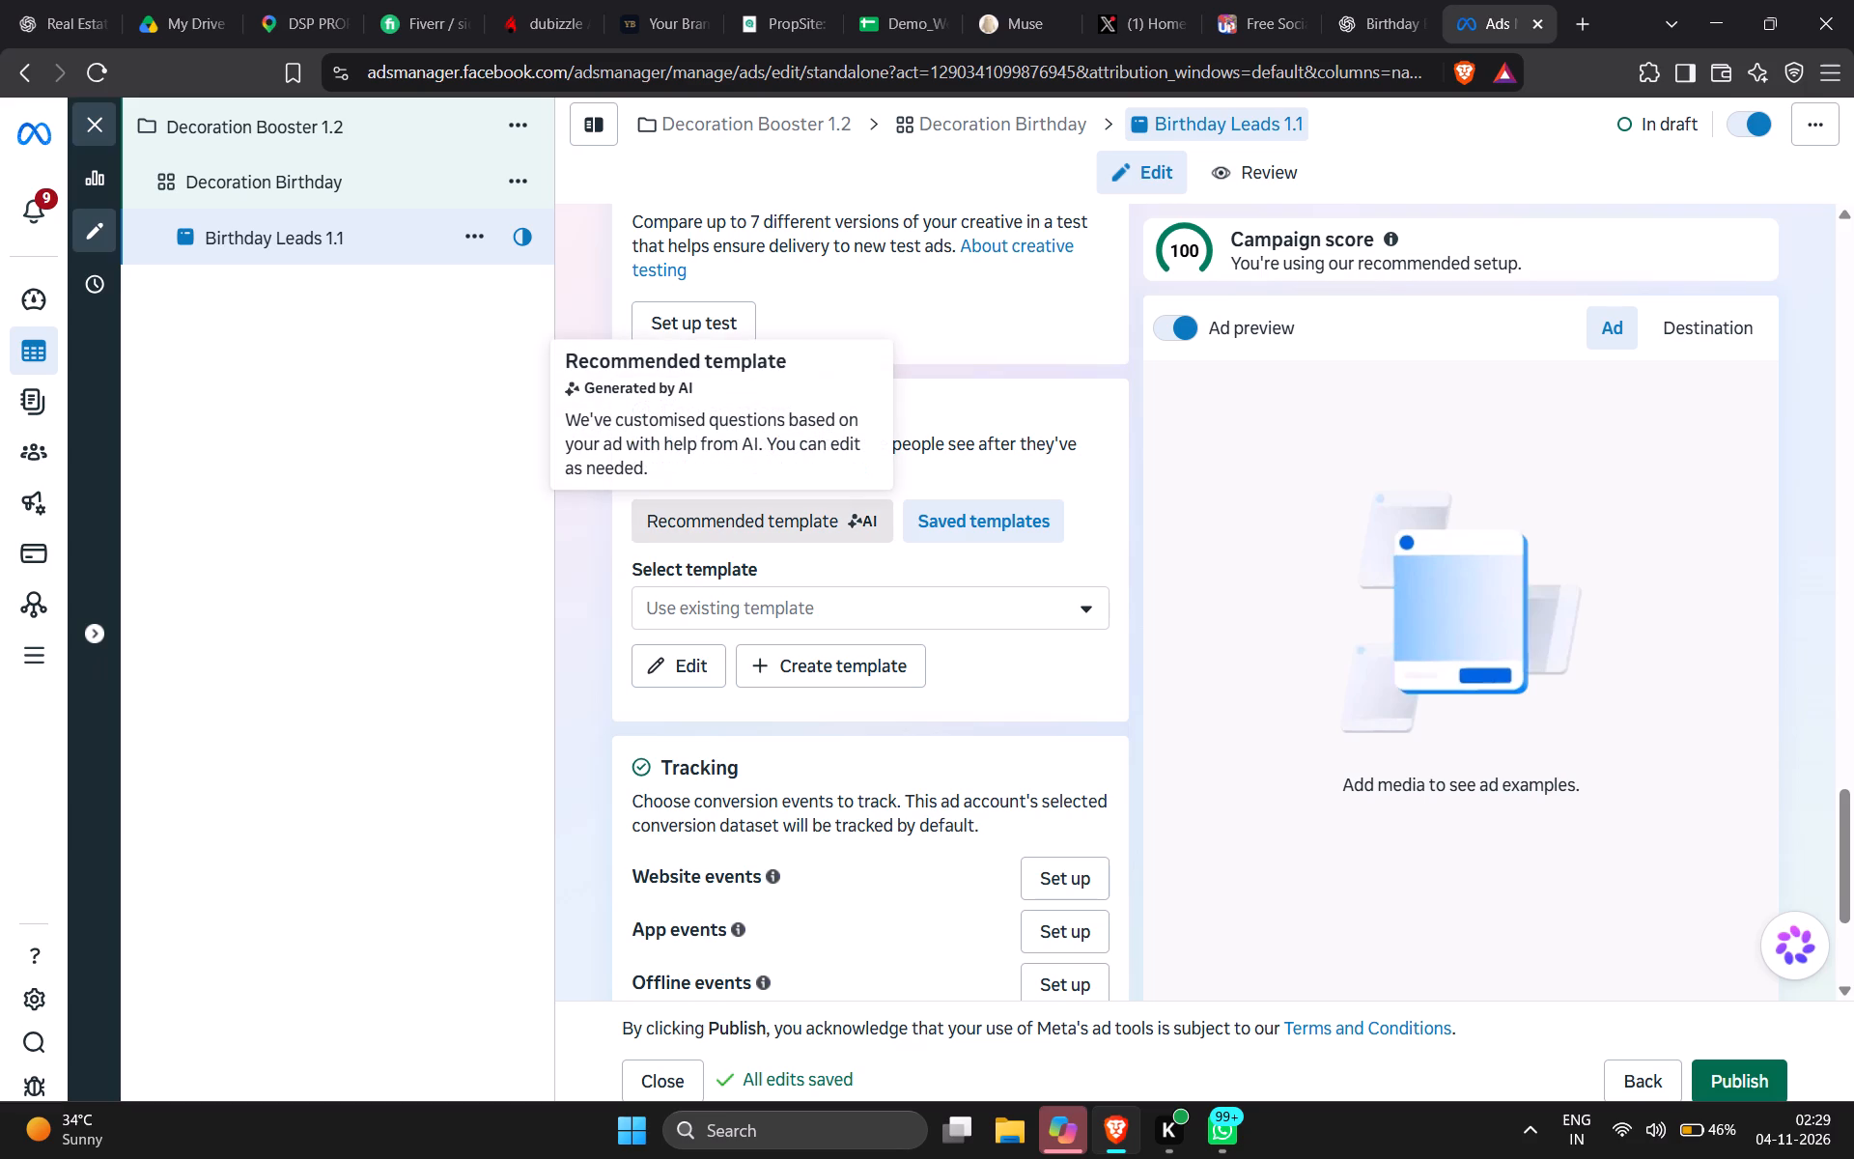
{"action": "left_click", "coordinate": [939, 519]}
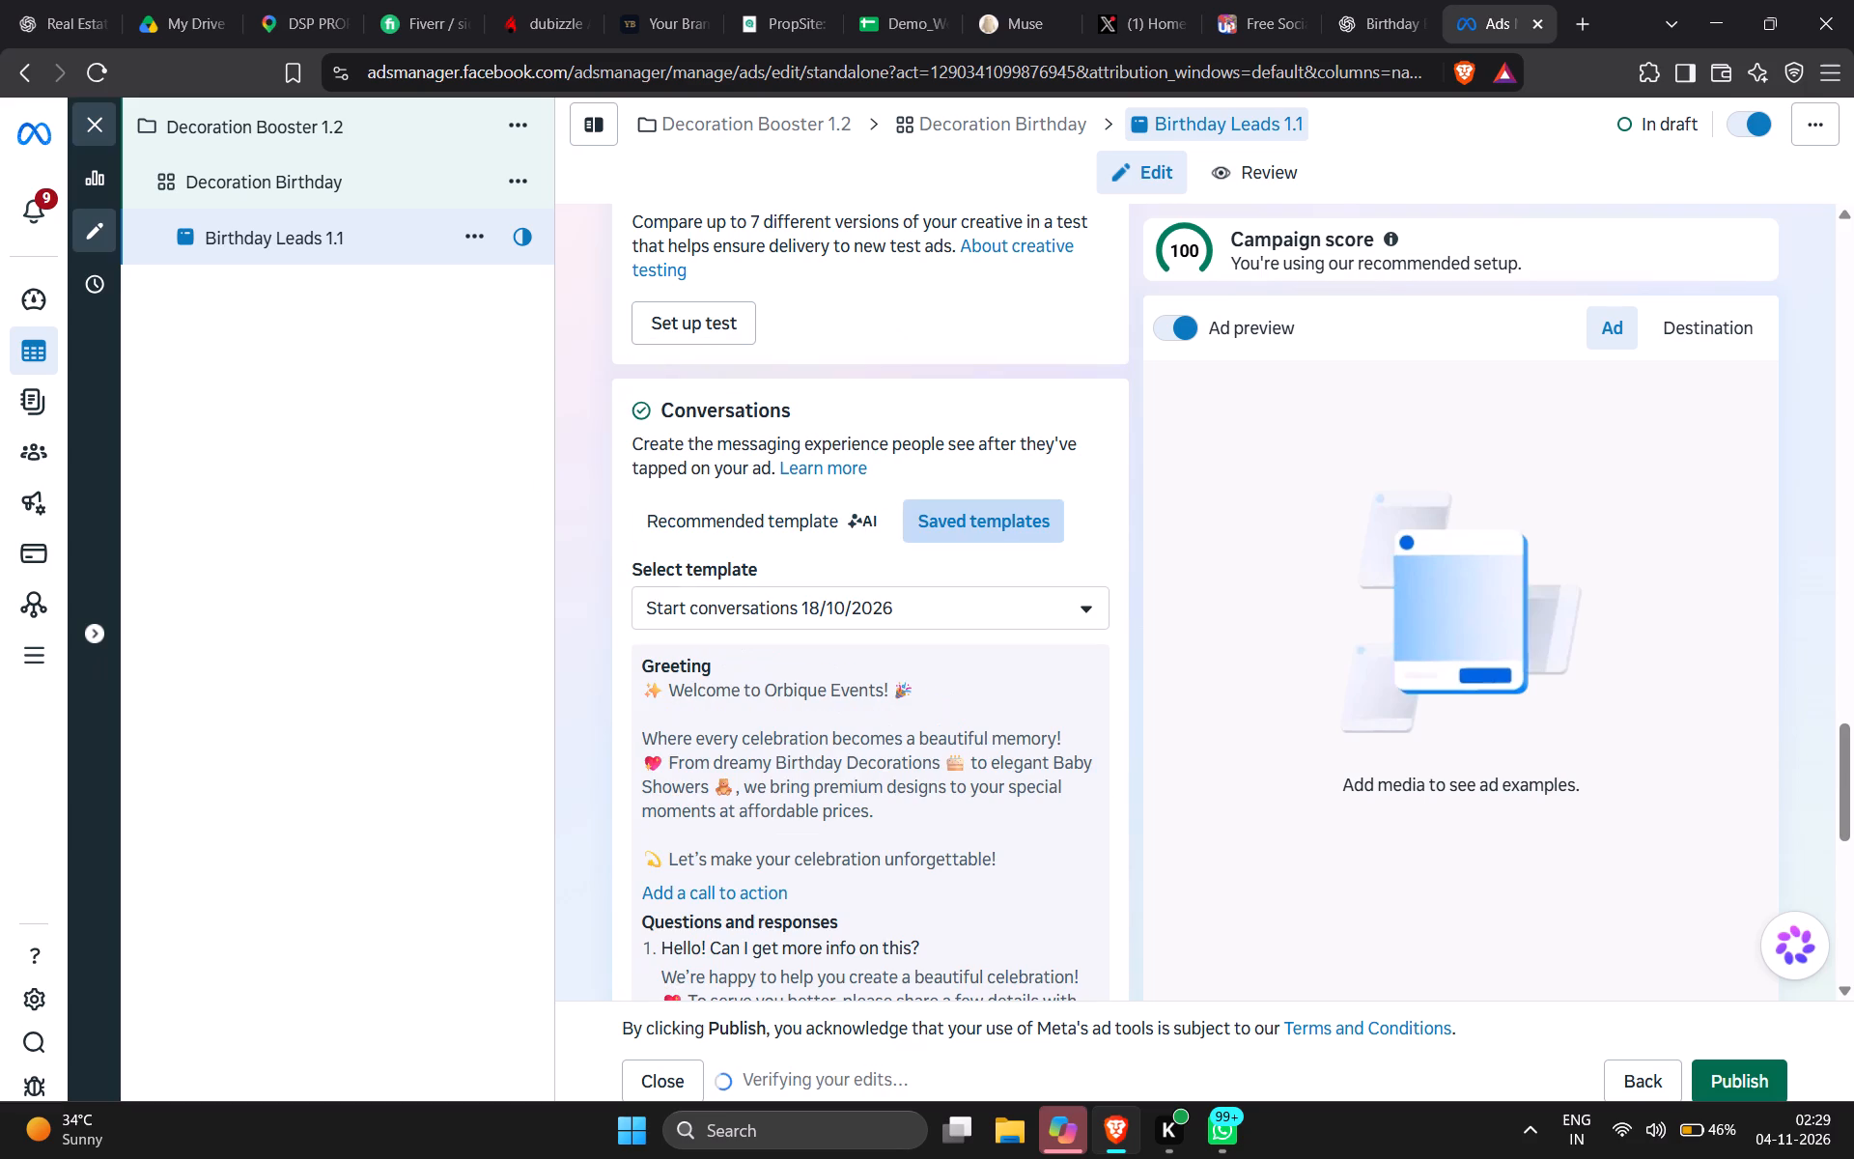
Open the call-to-action options for the greeting of the "Start conversations 18/10/2026" template.
{"action": "scroll", "coordinate": [885, 838], "scroll_direction": "down", "scroll_amount": 3}
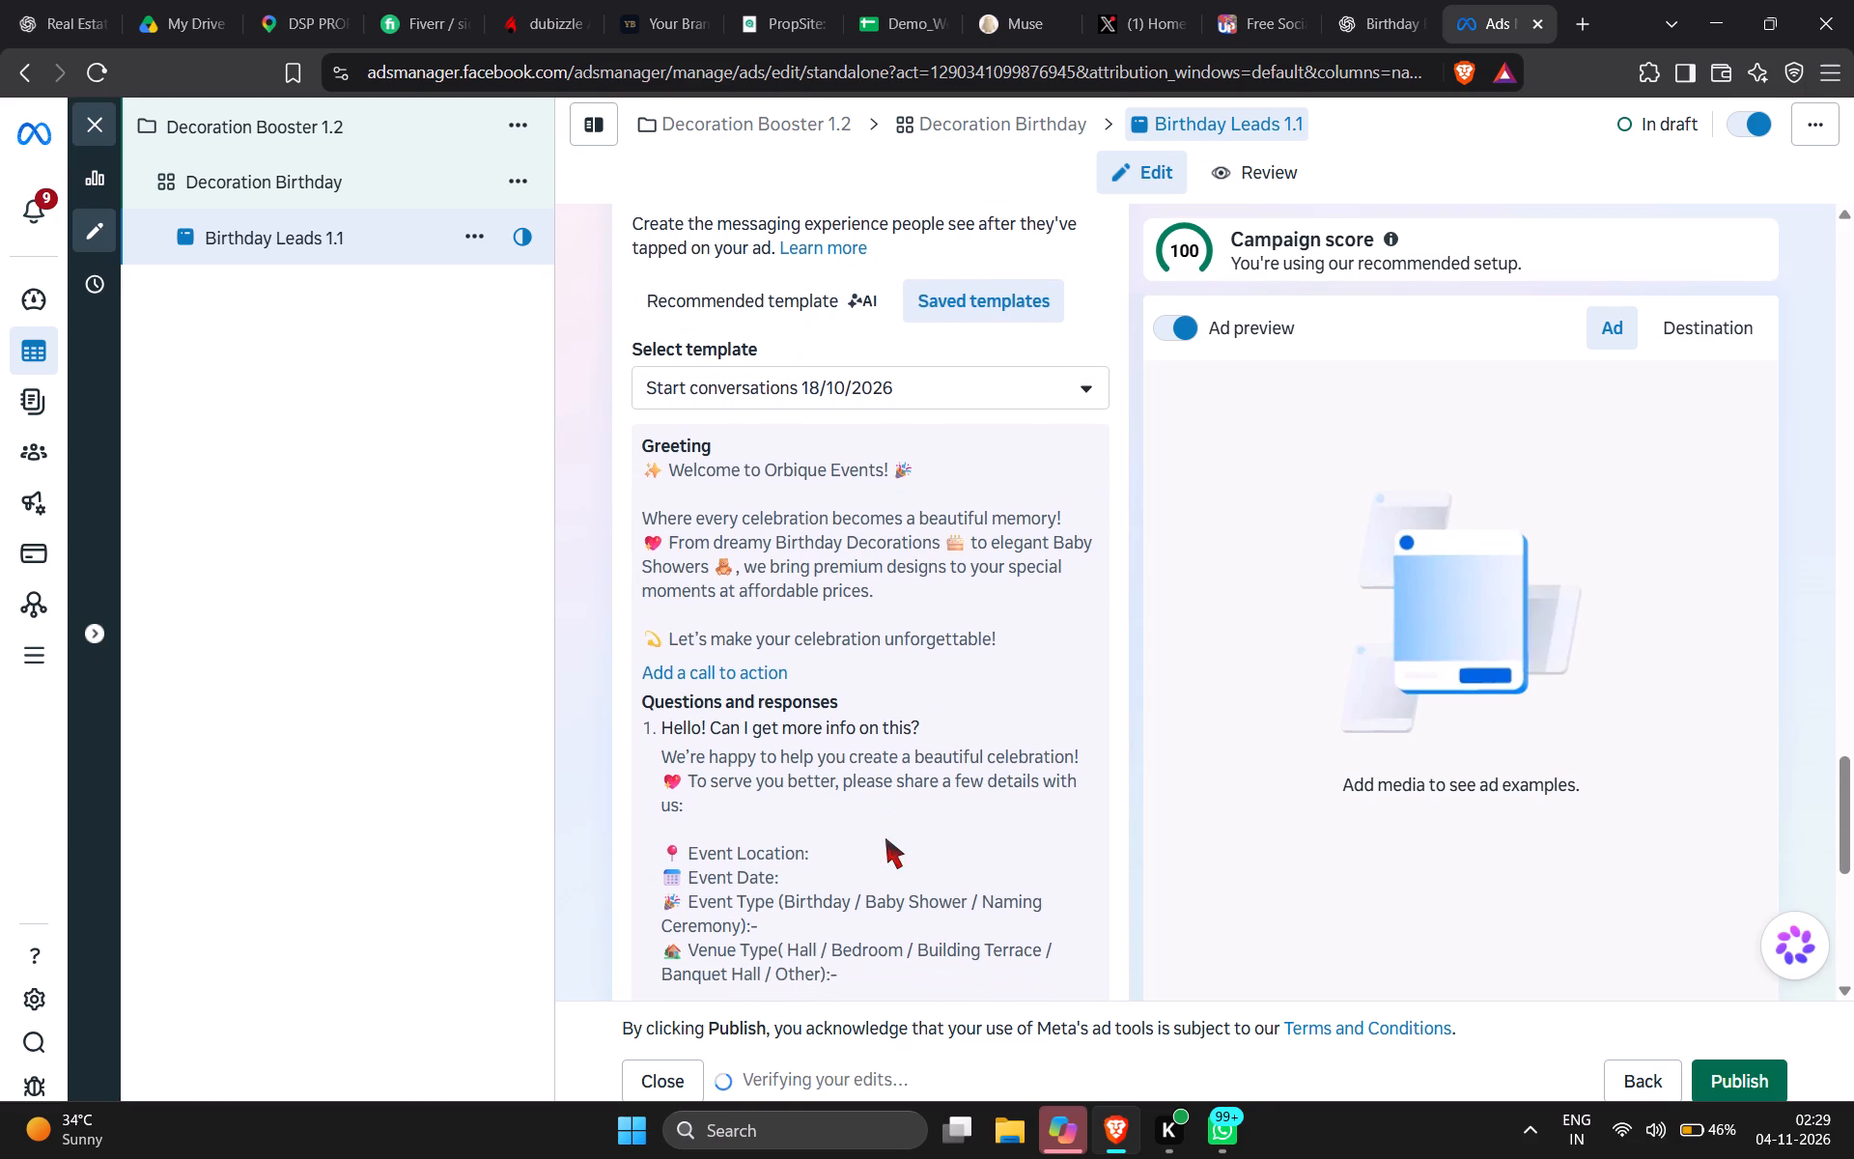
{"action": "scroll", "coordinate": [885, 838], "scroll_direction": "down", "scroll_amount": 2}
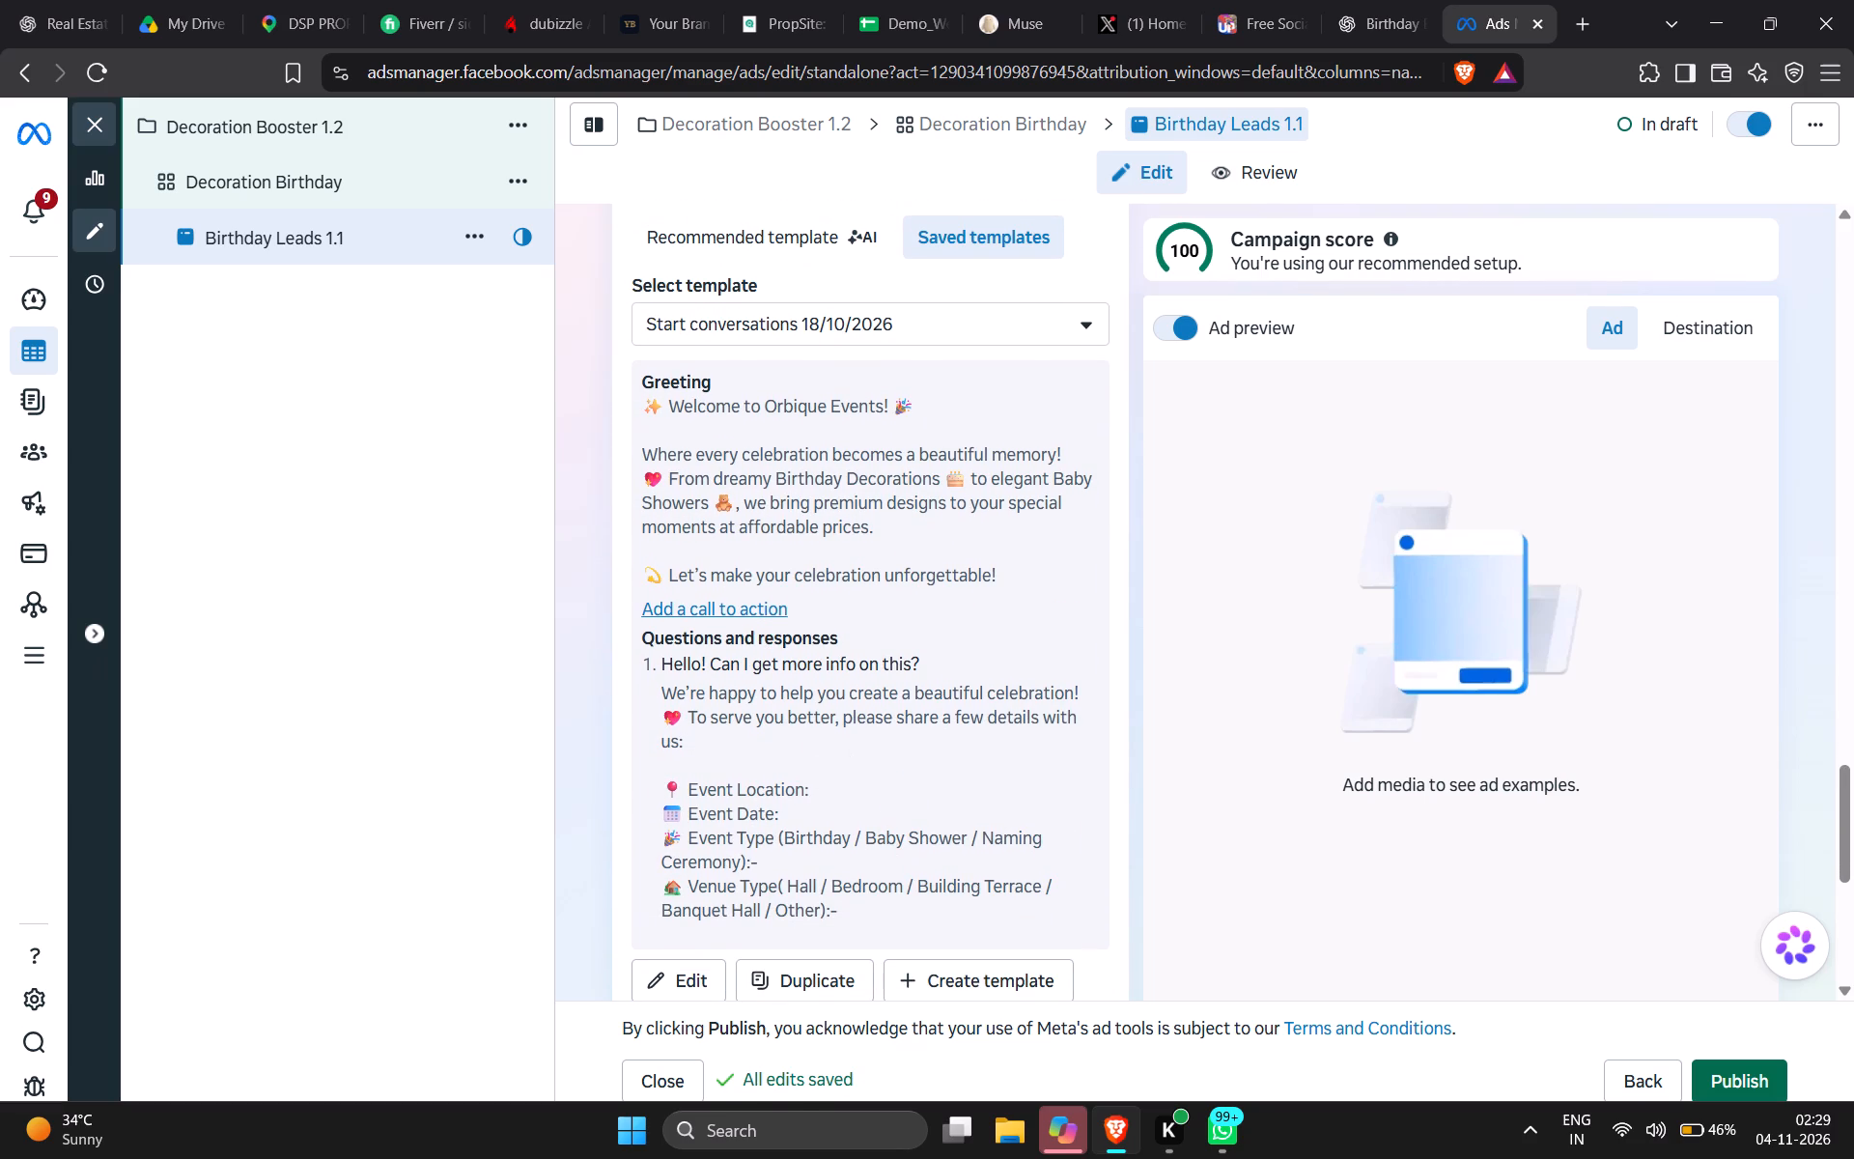
{"action": "left_click", "coordinate": [763, 614]}
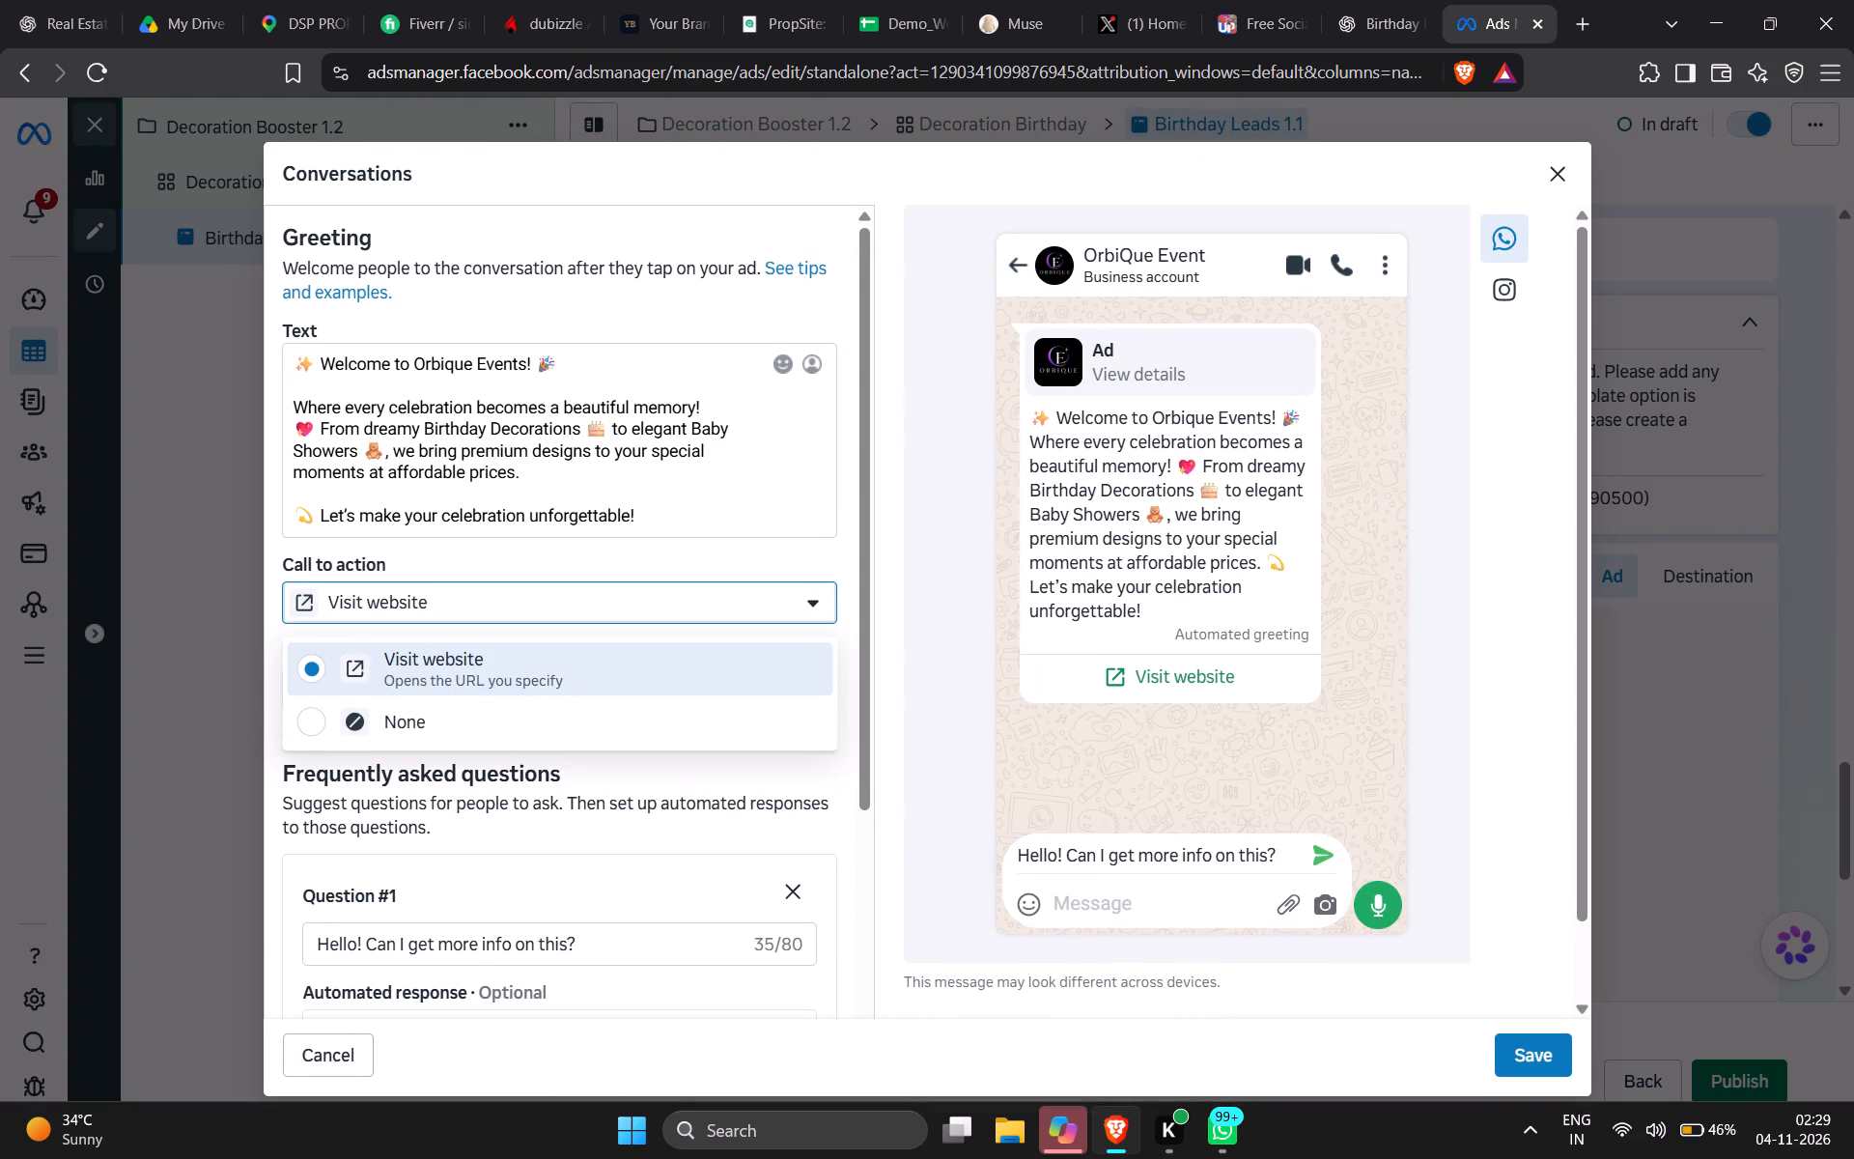
Set the greeting's call to action to None in the WhatsApp conversation template.
{"action": "left_click", "coordinate": [816, 600]}
{"action": "left_click", "coordinate": [816, 600]}
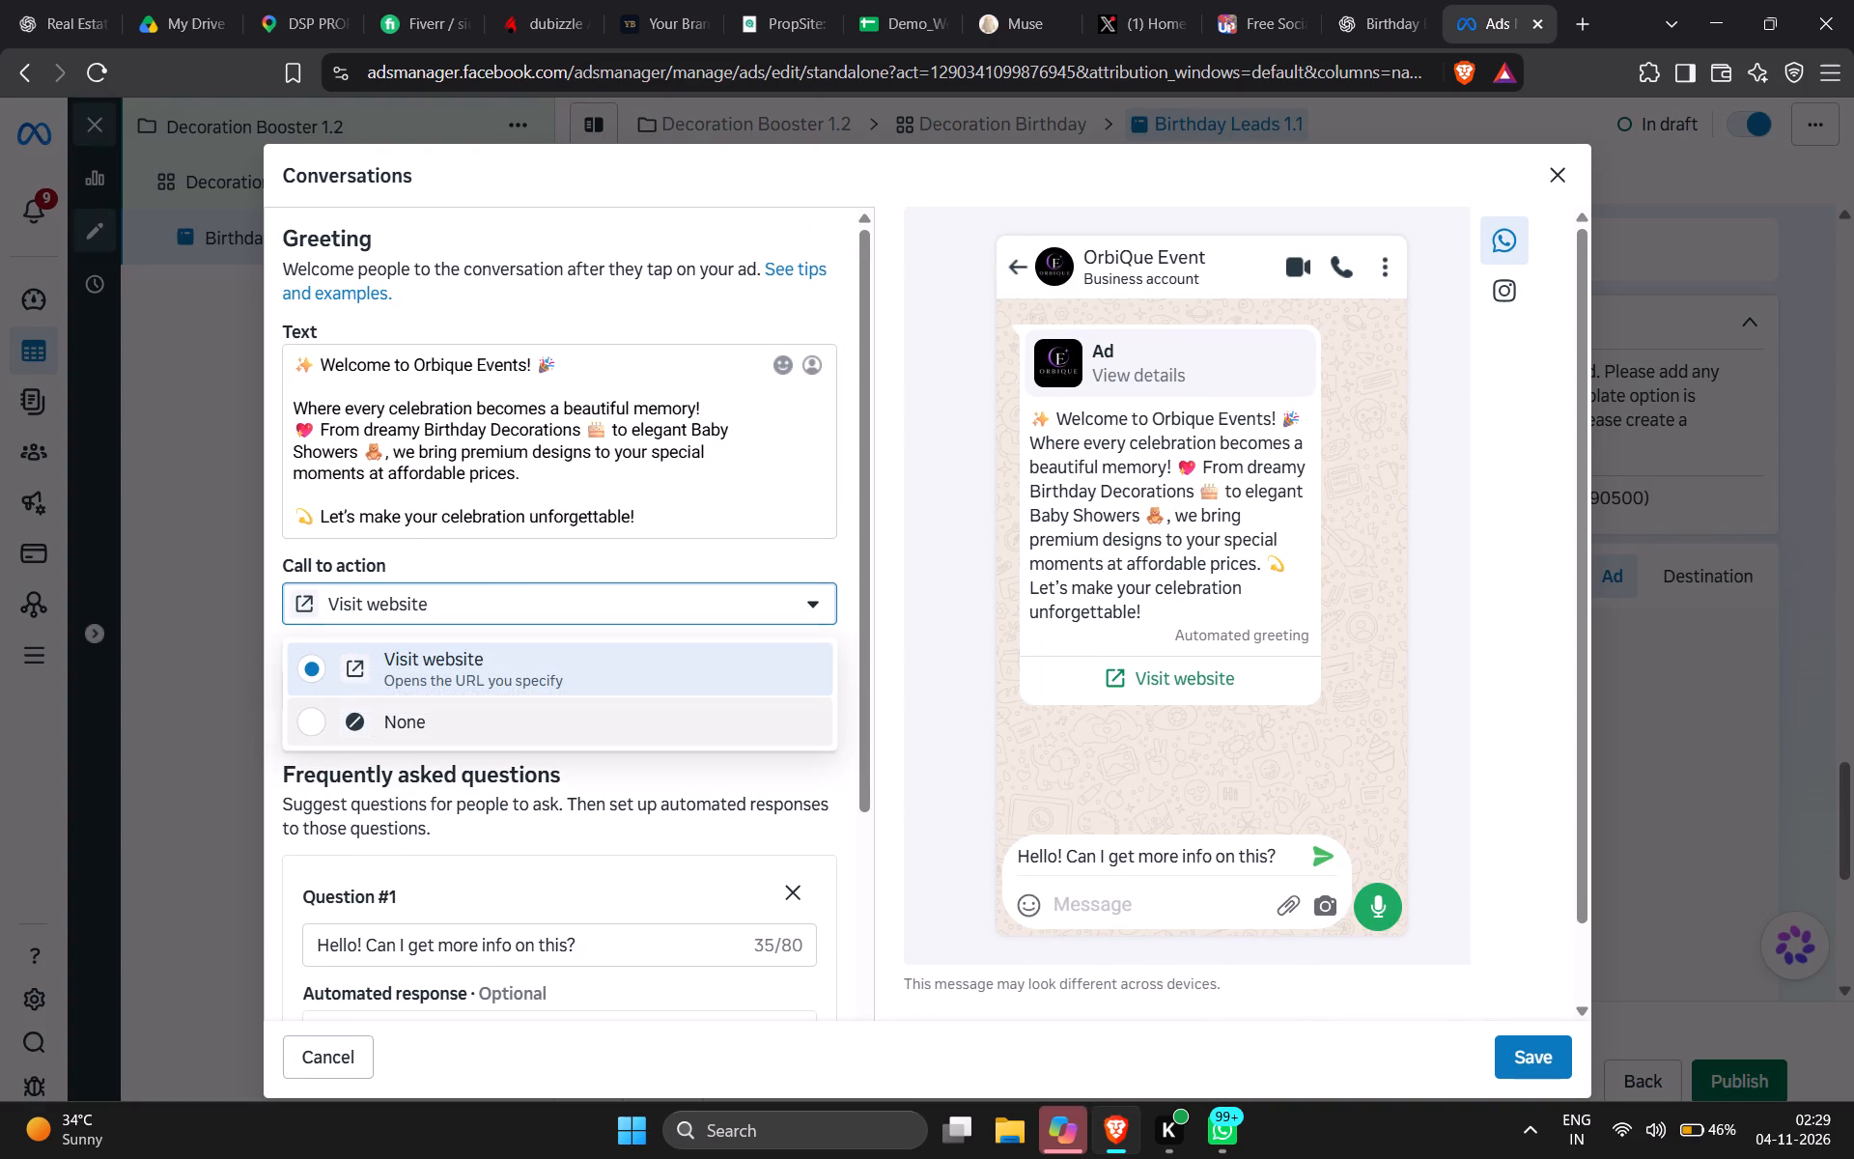
{"action": "left_click", "coordinate": [624, 726]}
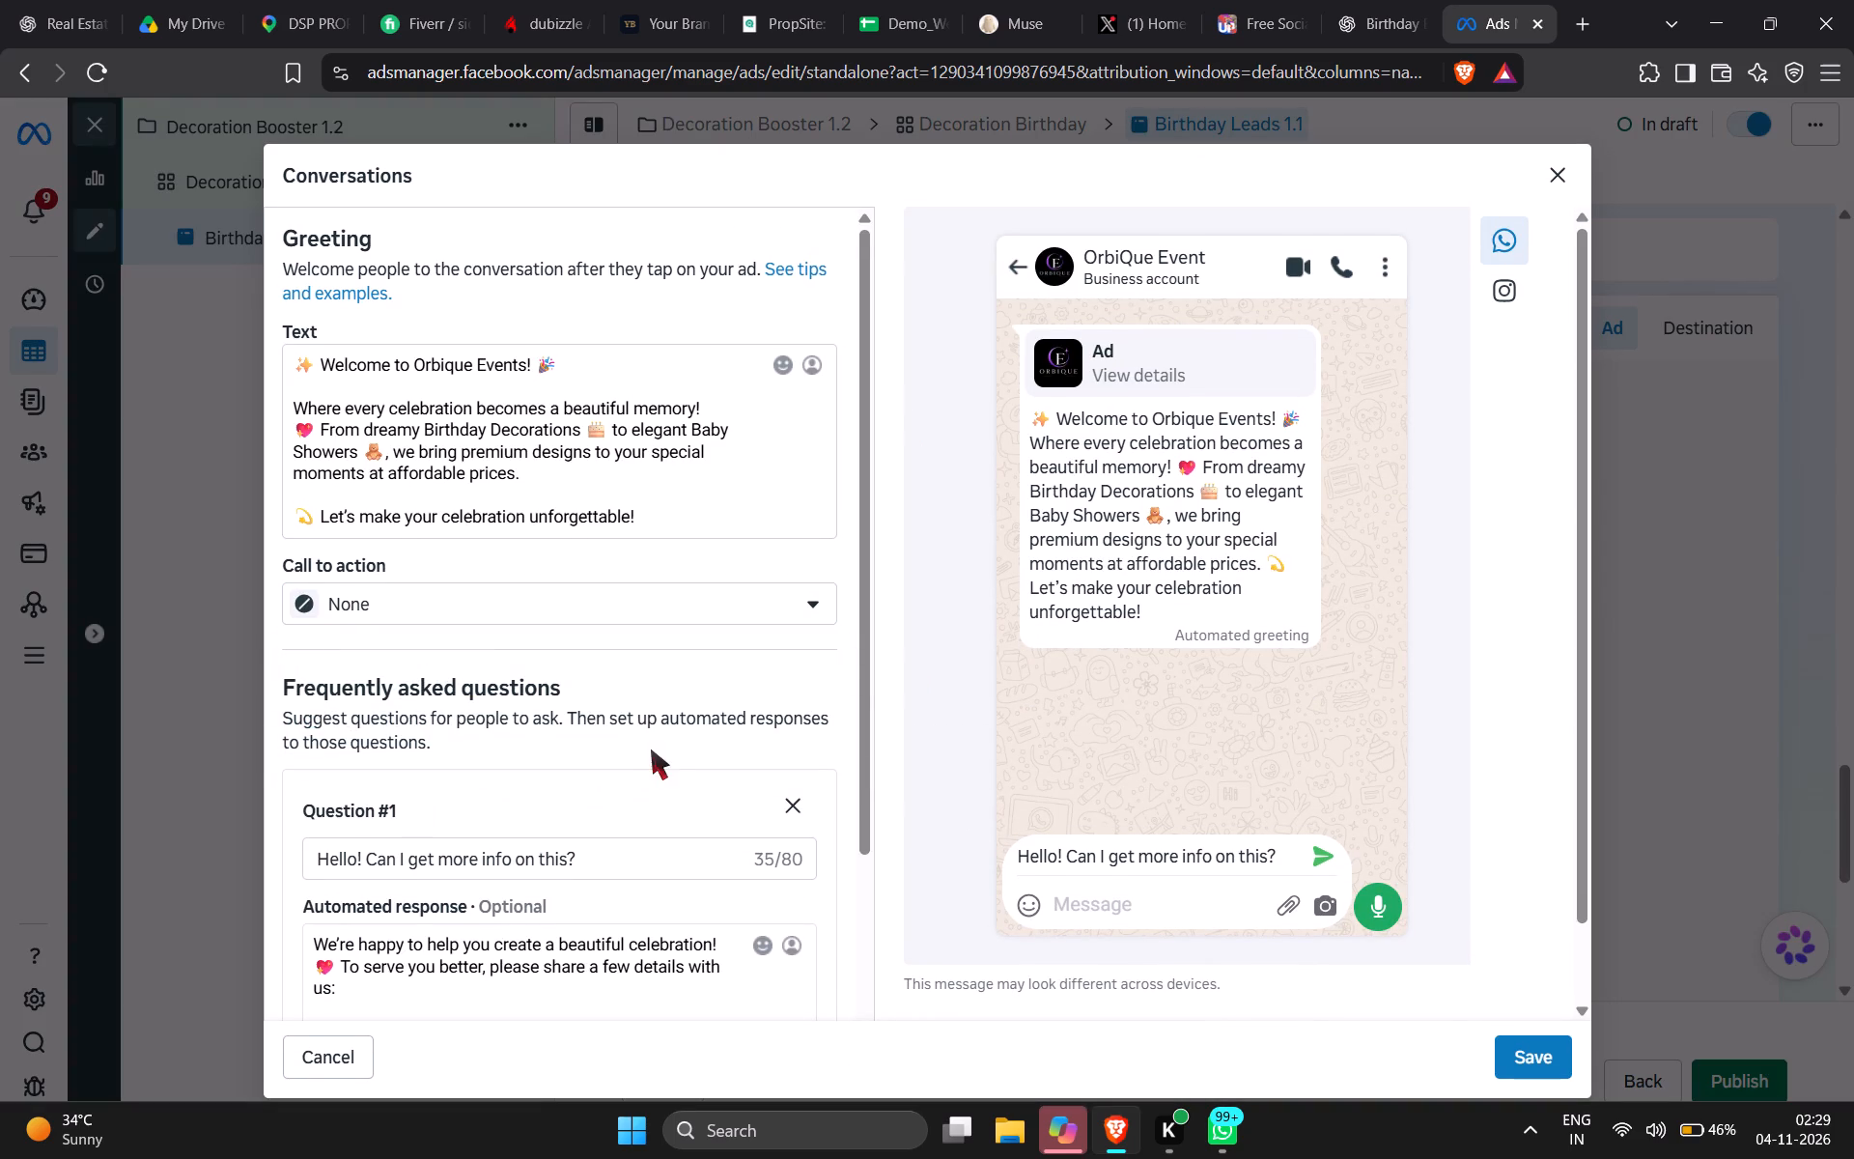
{"action": "scroll", "coordinate": [681, 649], "scroll_direction": "down", "scroll_amount": 2}
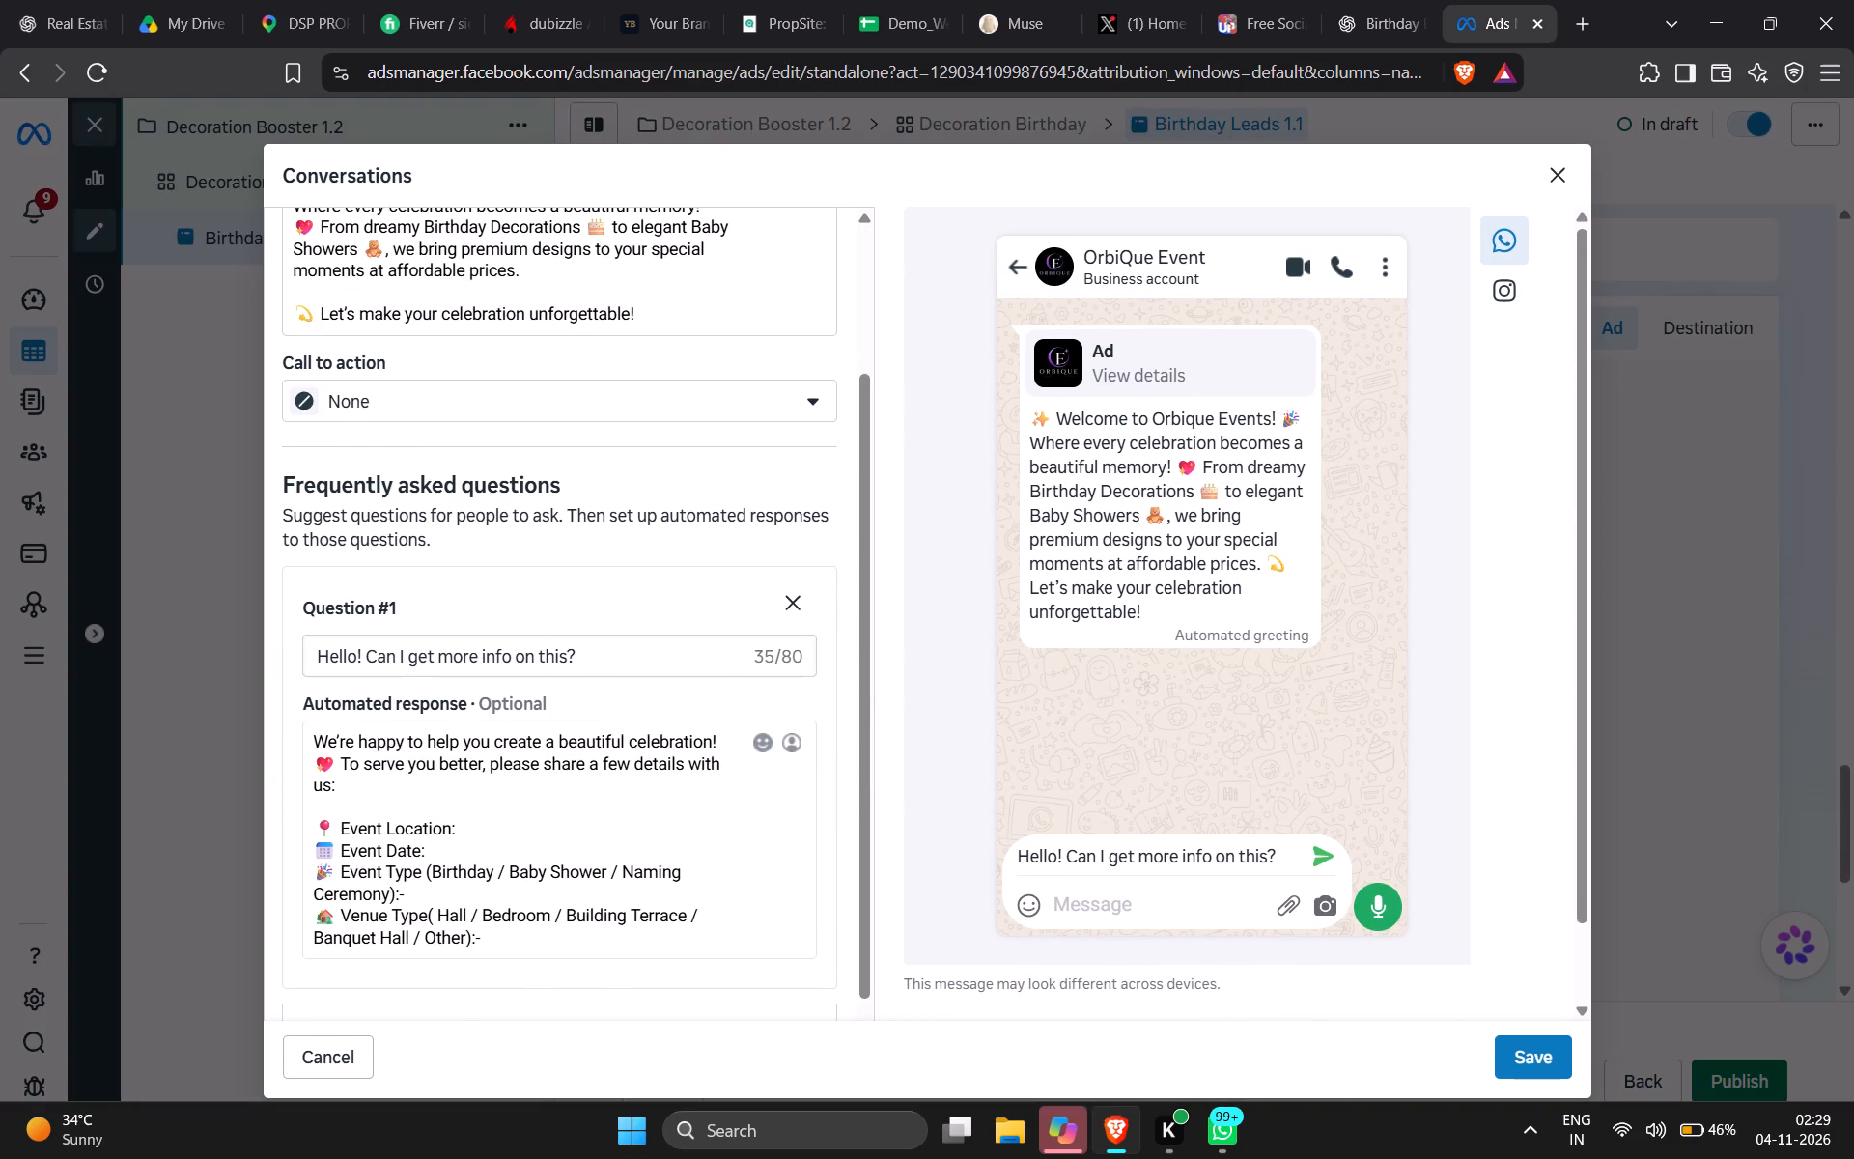
Review the conversation template's greeting text, call to action, first question with its automated response, and template name.
{"action": "scroll", "coordinate": [681, 649], "scroll_direction": "up", "scroll_amount": 3}
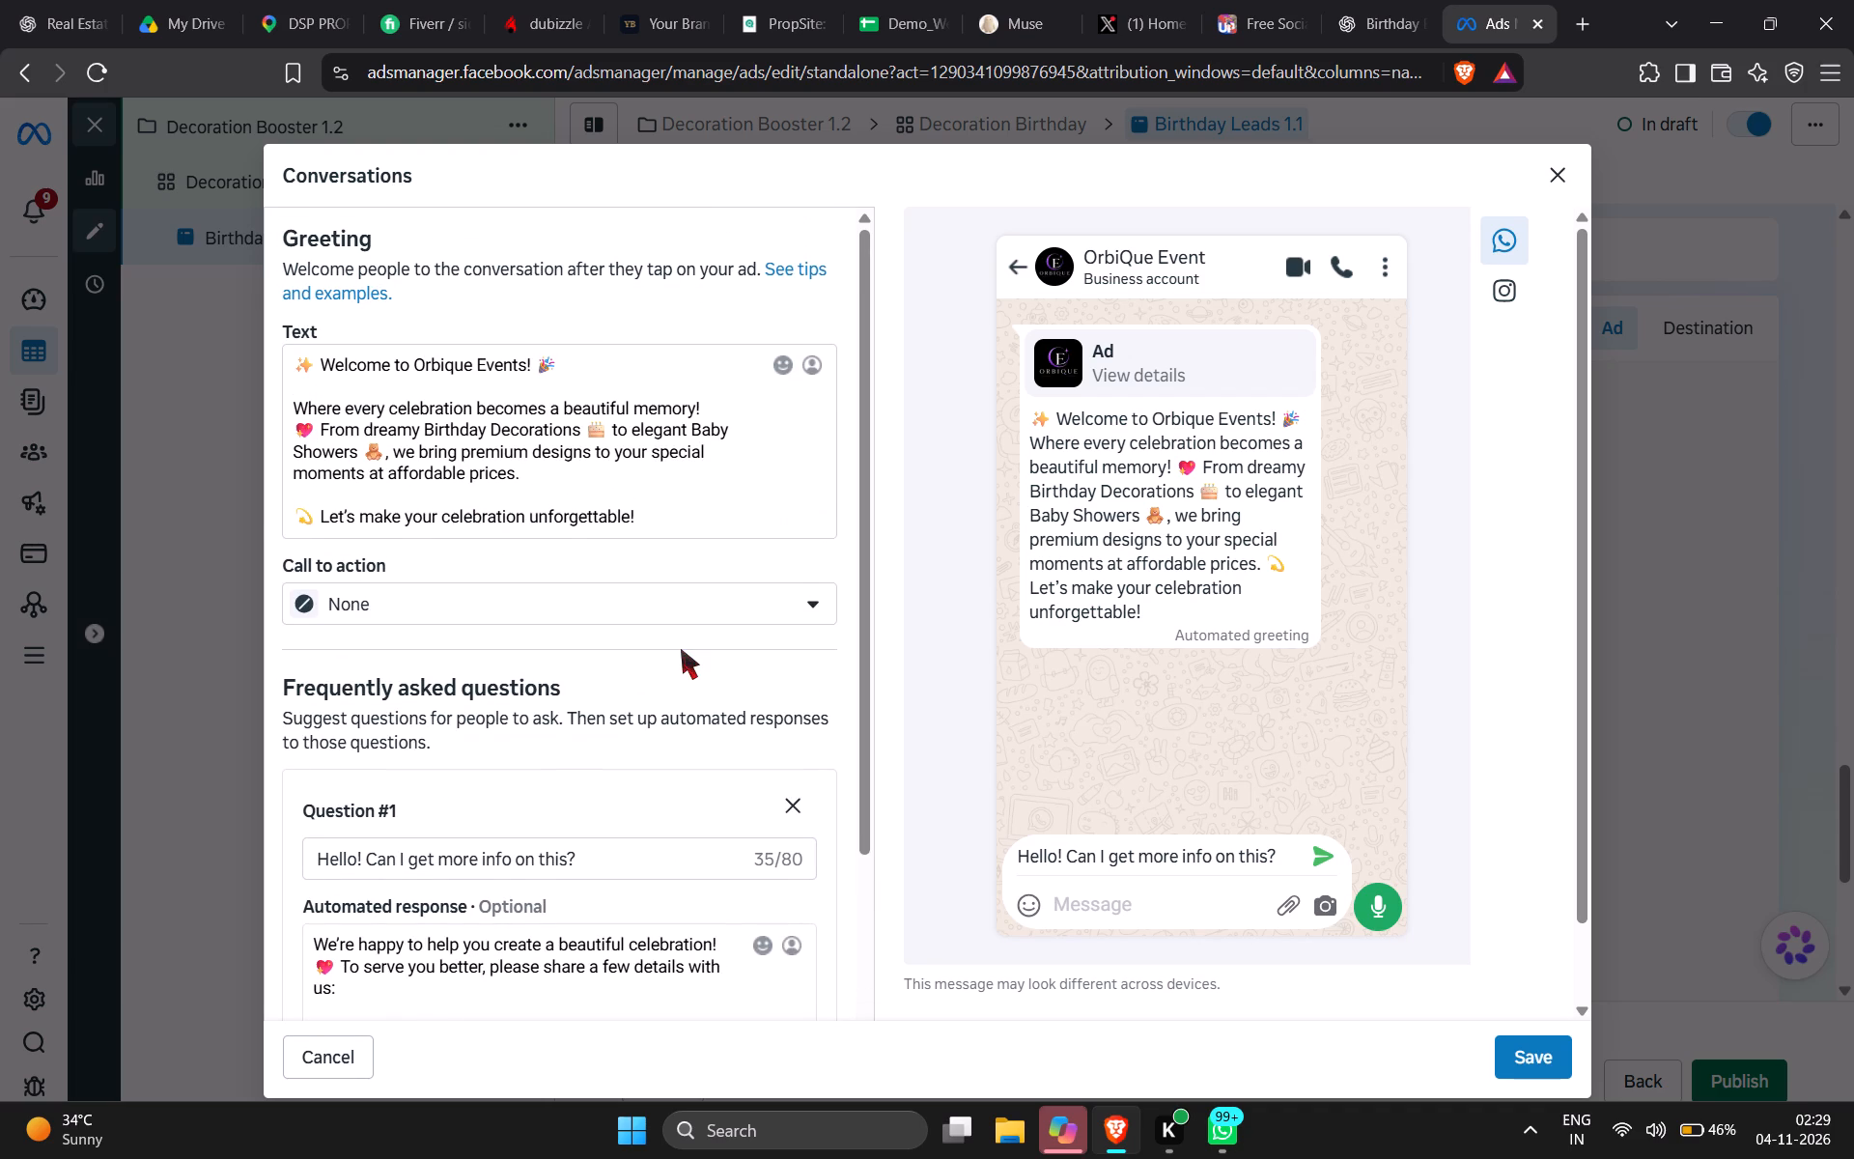
{"action": "scroll", "coordinate": [681, 649], "scroll_direction": "down", "scroll_amount": 2}
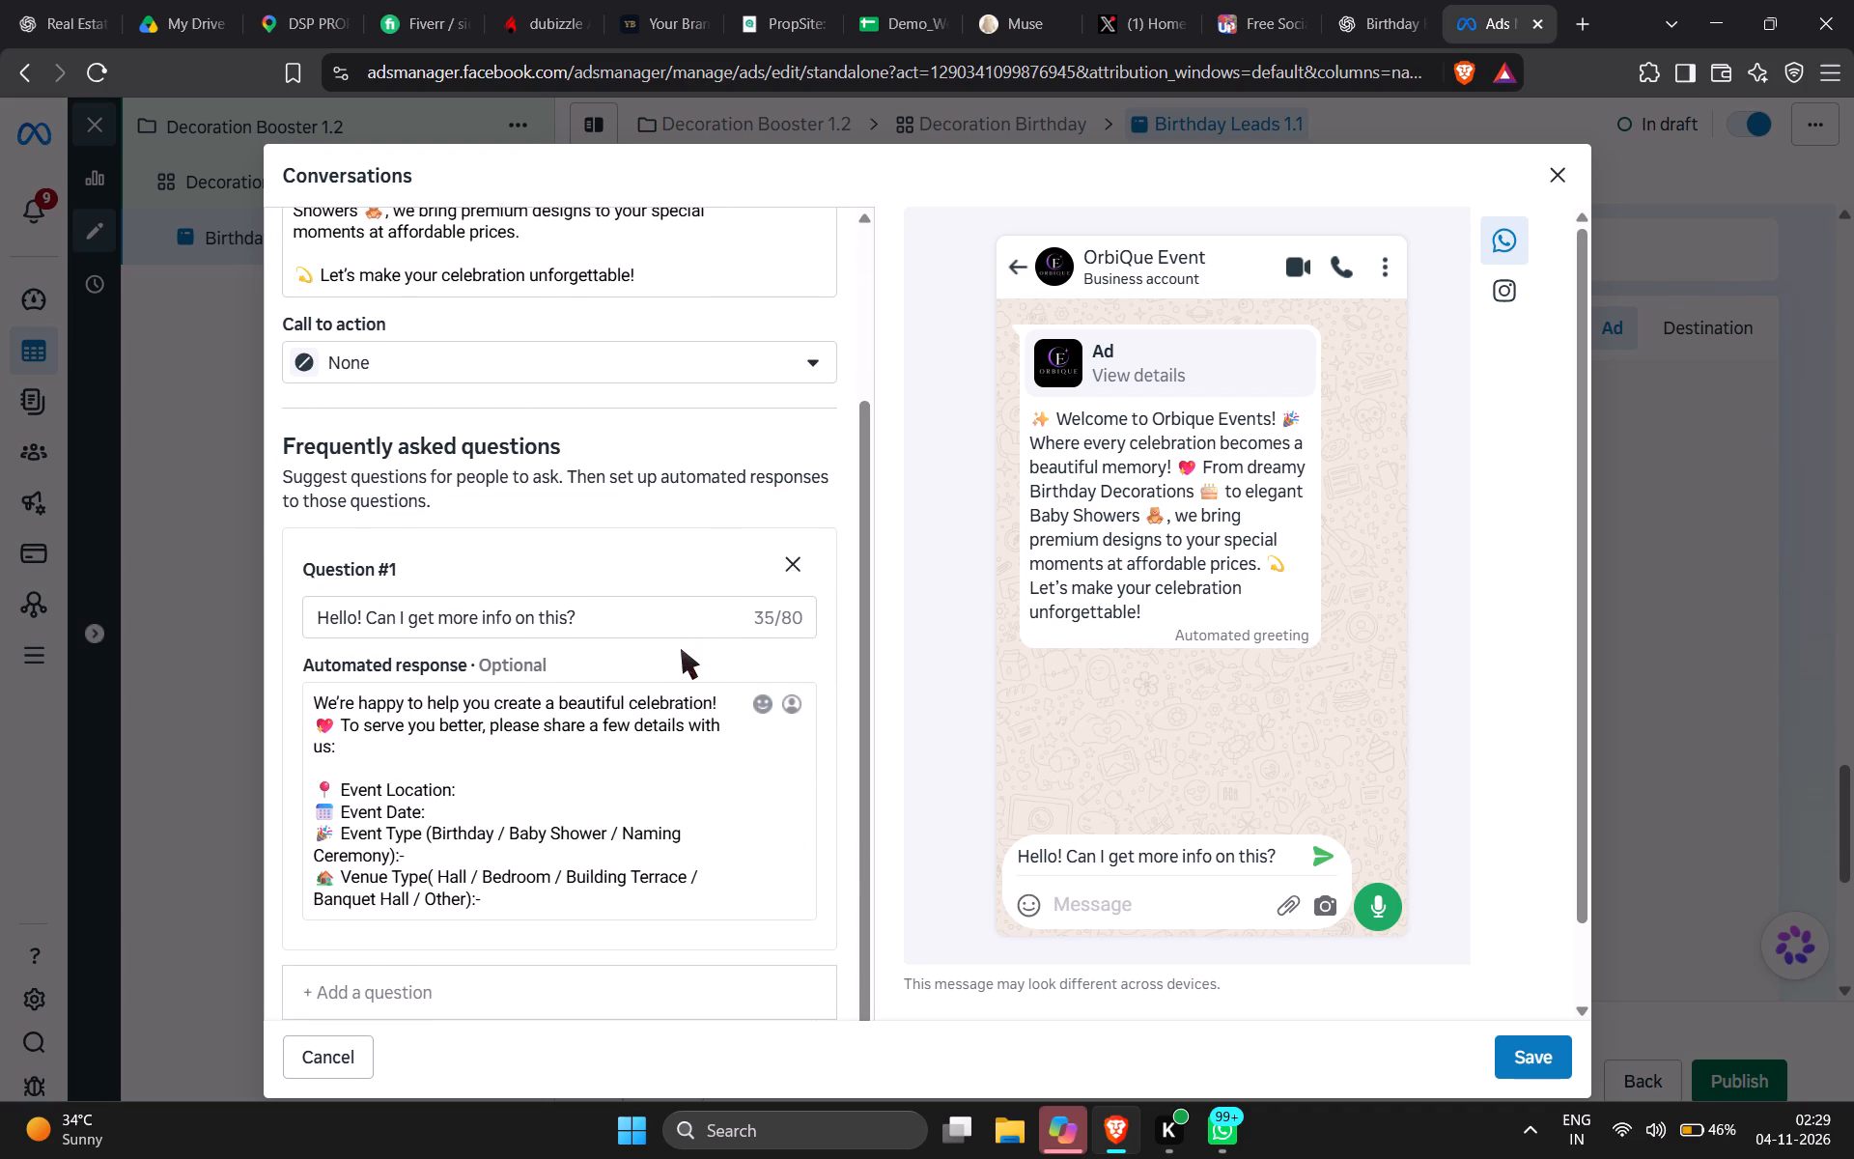
{"action": "scroll", "coordinate": [681, 690], "scroll_direction": "up", "scroll_amount": 1}
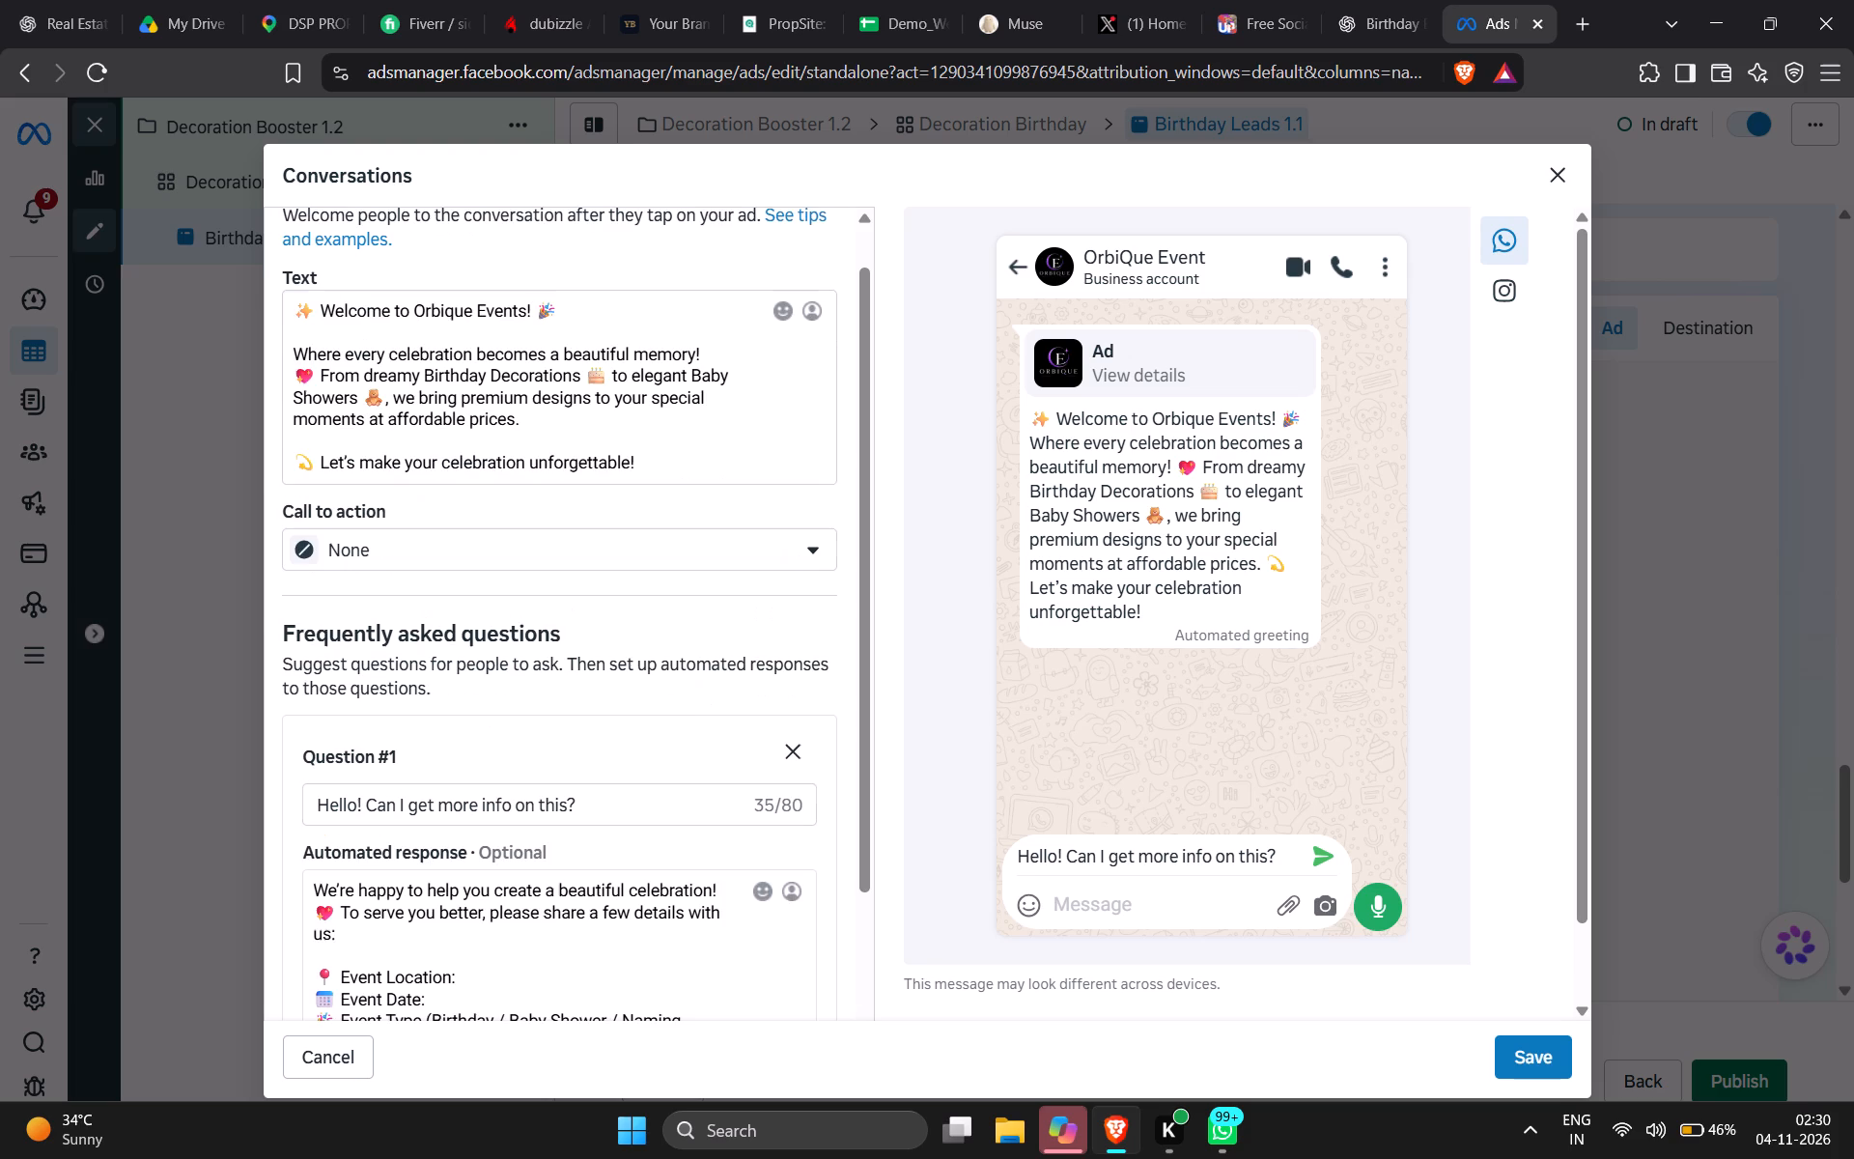
{"action": "scroll", "coordinate": [681, 690], "scroll_direction": "up", "scroll_amount": 1}
{"action": "scroll", "coordinate": [676, 642], "scroll_direction": "down", "scroll_amount": 3}
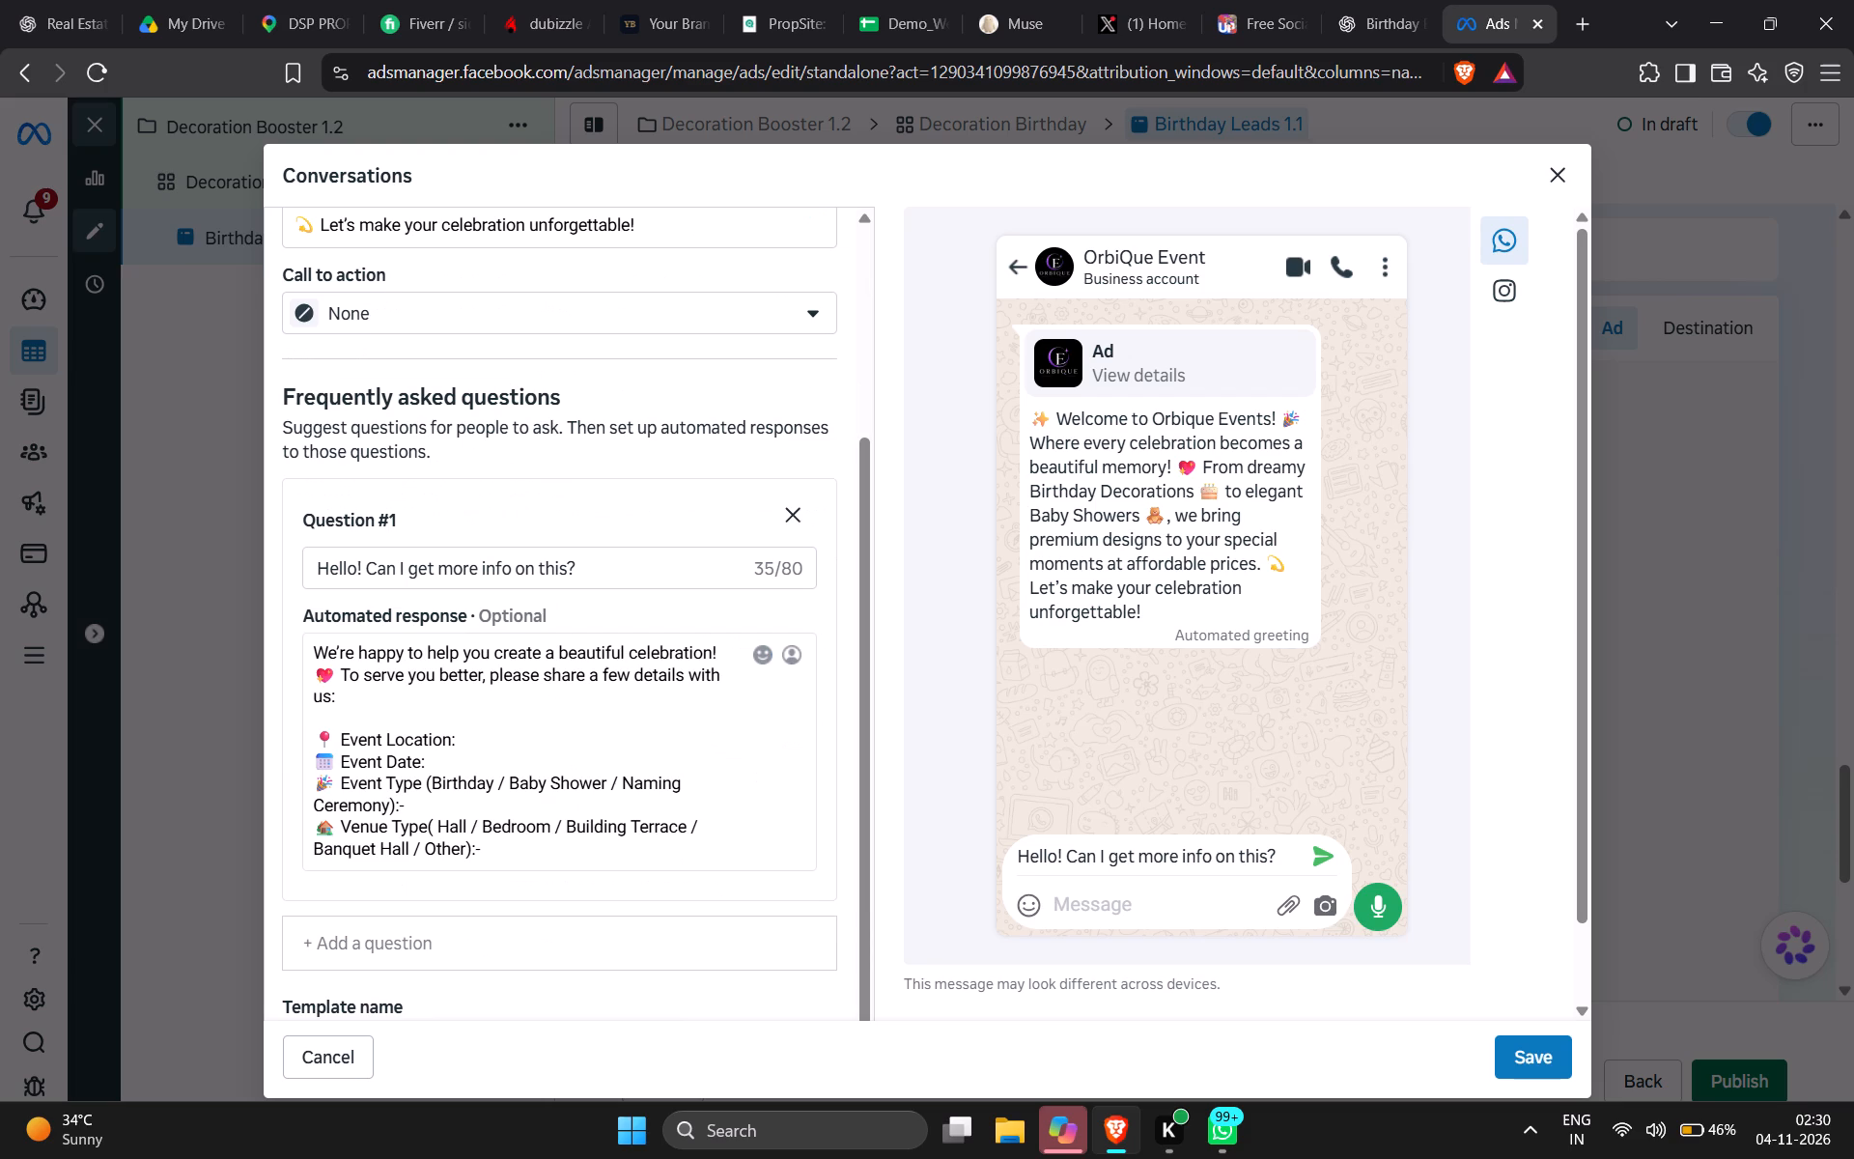
{"action": "left_click", "coordinate": [481, 850]}
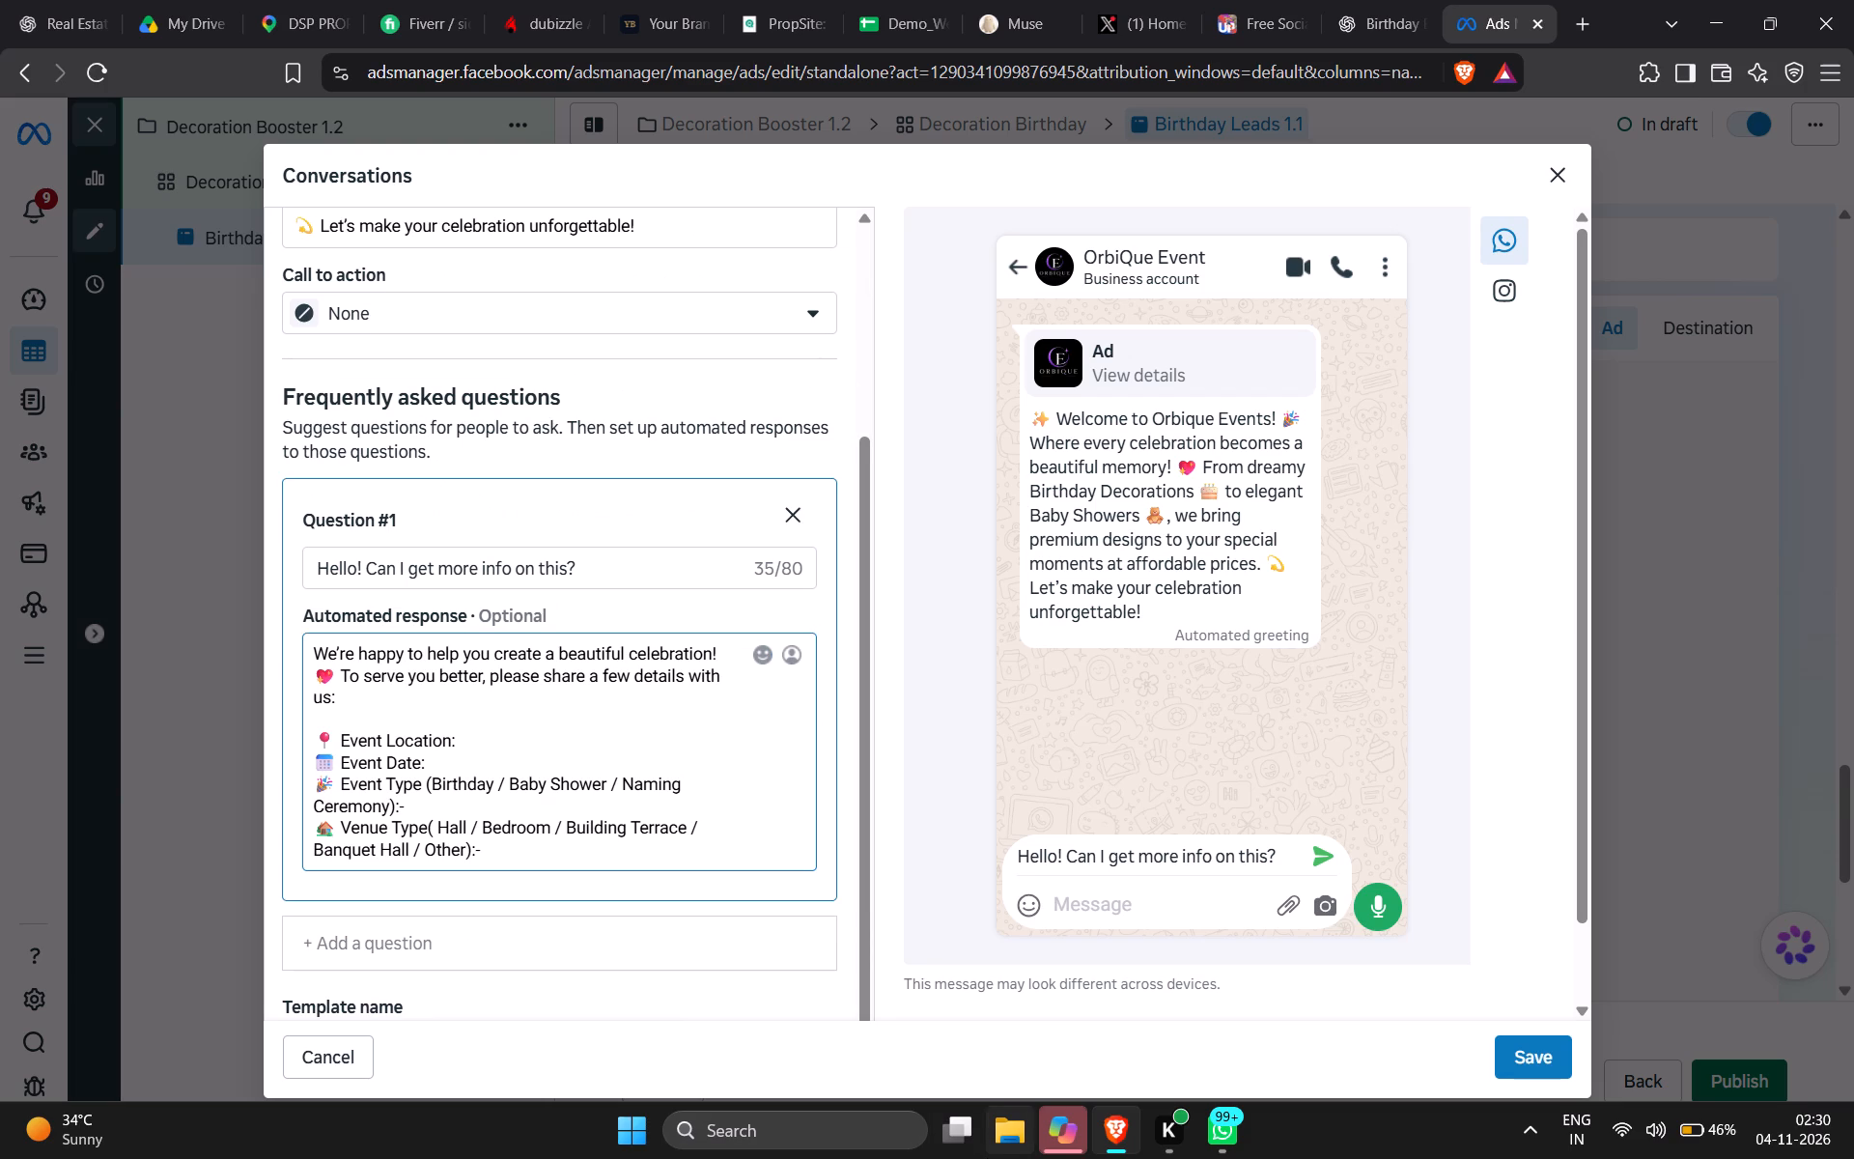
{"action": "scroll", "coordinate": [512, 759], "scroll_direction": "down", "scroll_amount": 8}
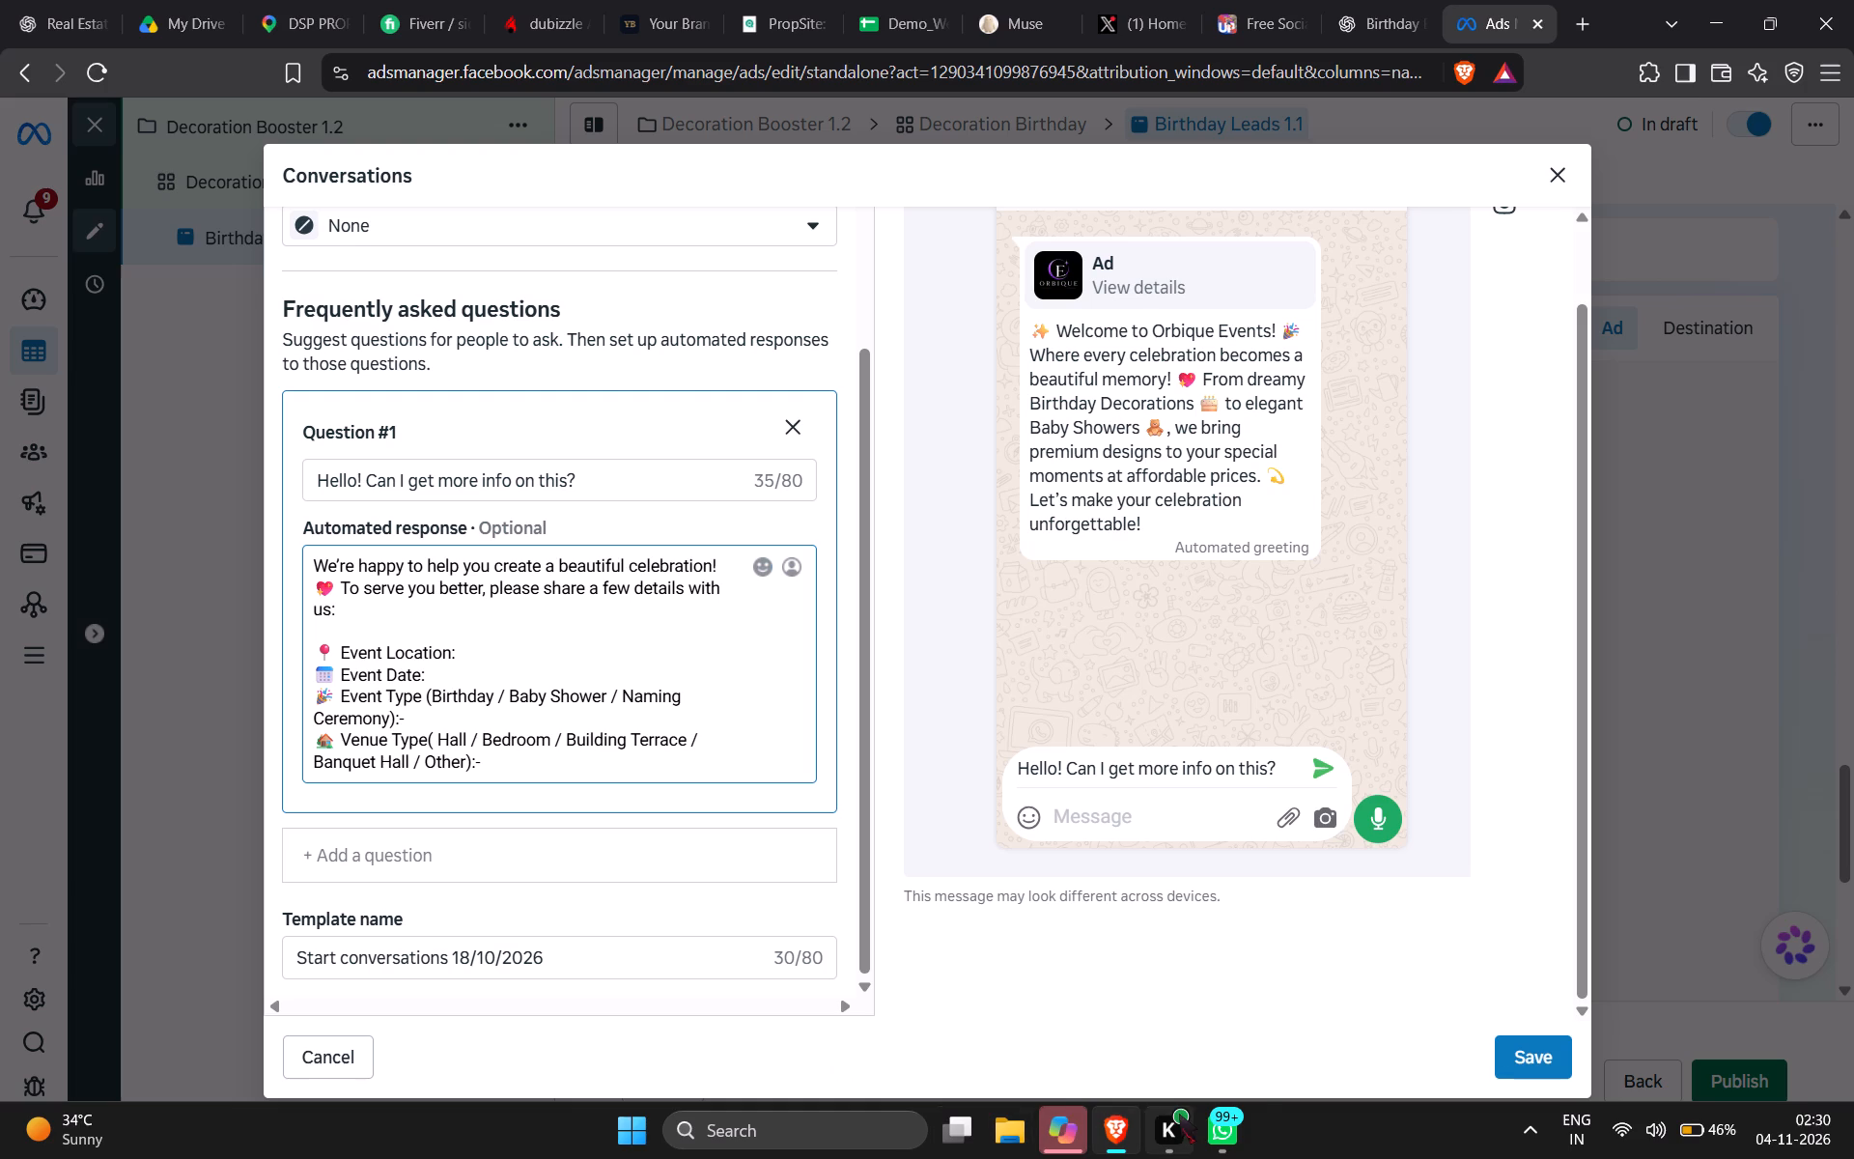
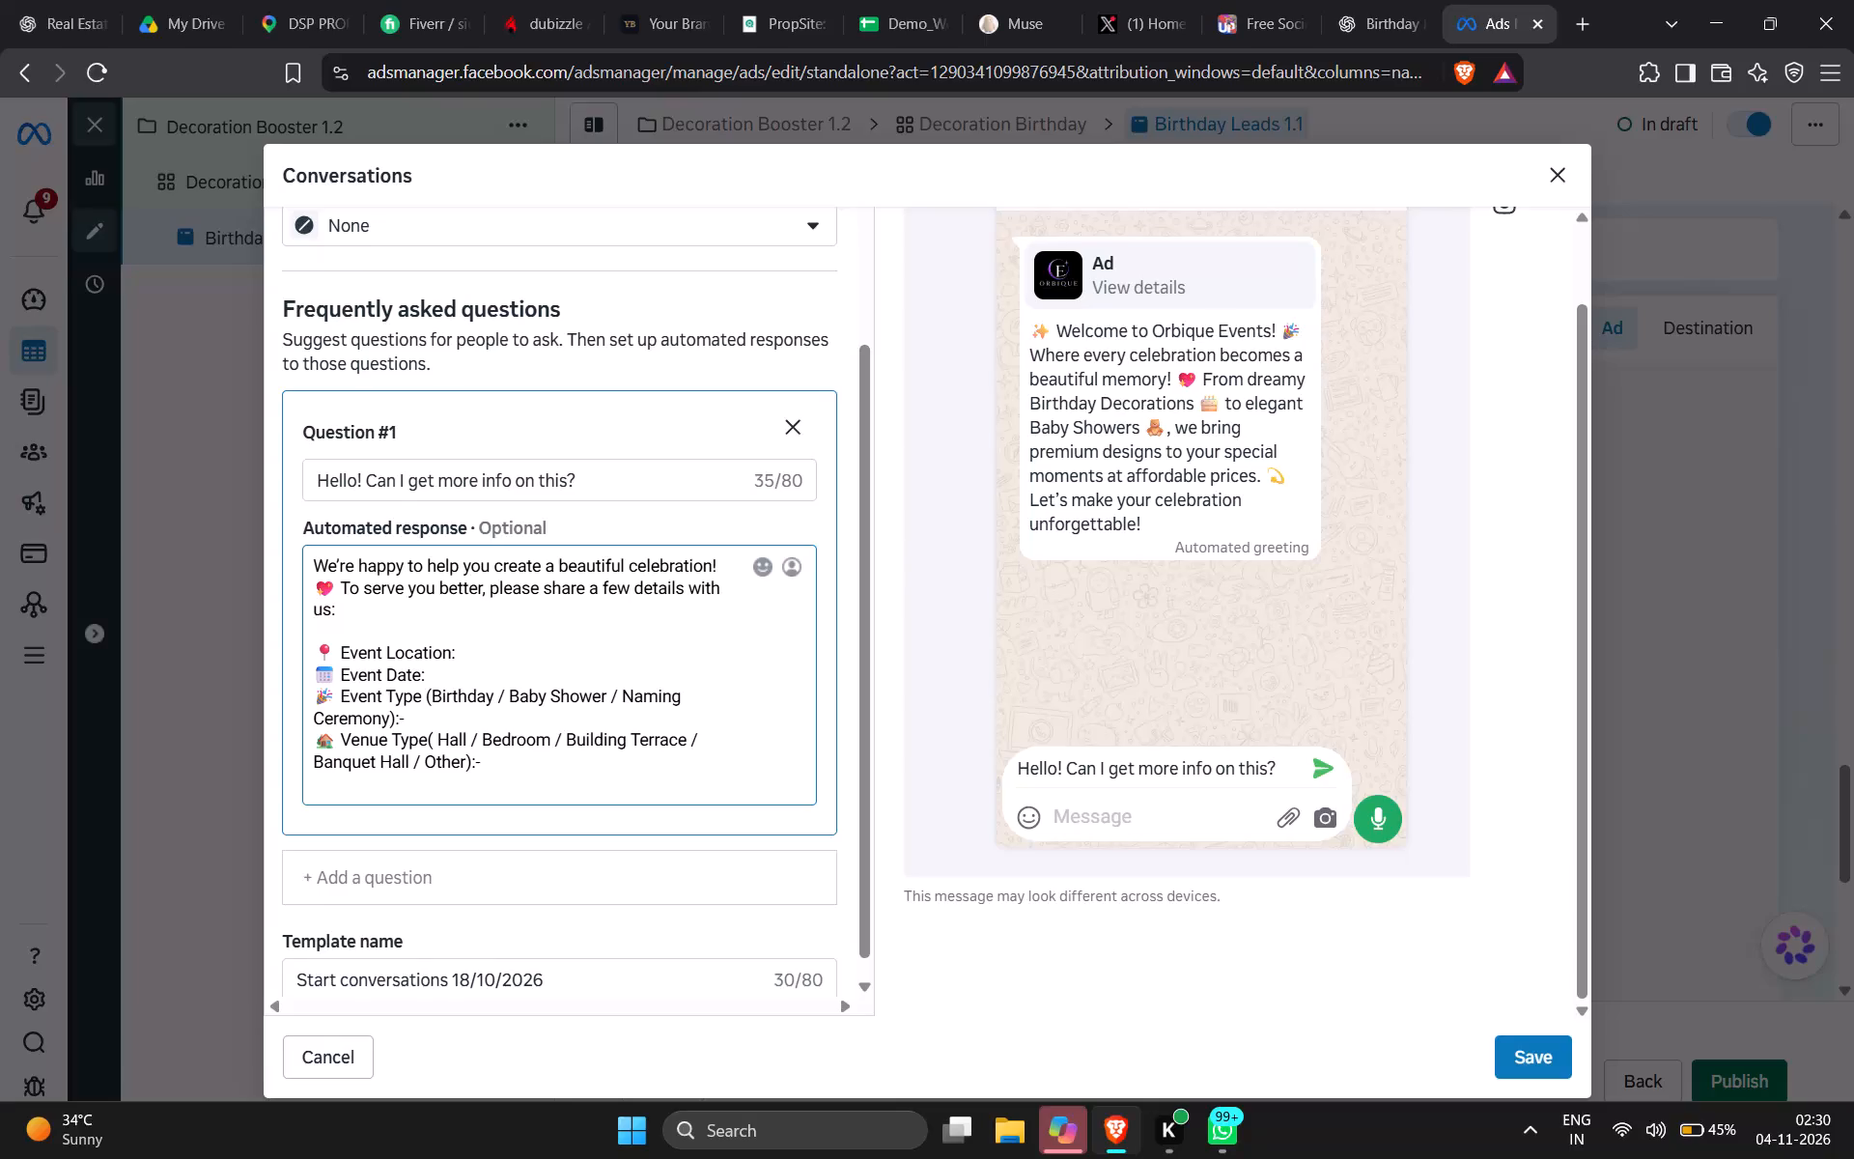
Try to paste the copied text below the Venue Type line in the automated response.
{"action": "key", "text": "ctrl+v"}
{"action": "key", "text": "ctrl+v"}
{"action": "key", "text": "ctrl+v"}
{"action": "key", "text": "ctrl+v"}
Shorten the automated response by deleting "We're happy to help you create a beautiful celebration!" and the blank line above Event Location.
{"action": "left_click_drag", "start_coordinate": [721, 564], "coordinate": [309, 542]}
{"action": "key", "text": "BackSpace"}
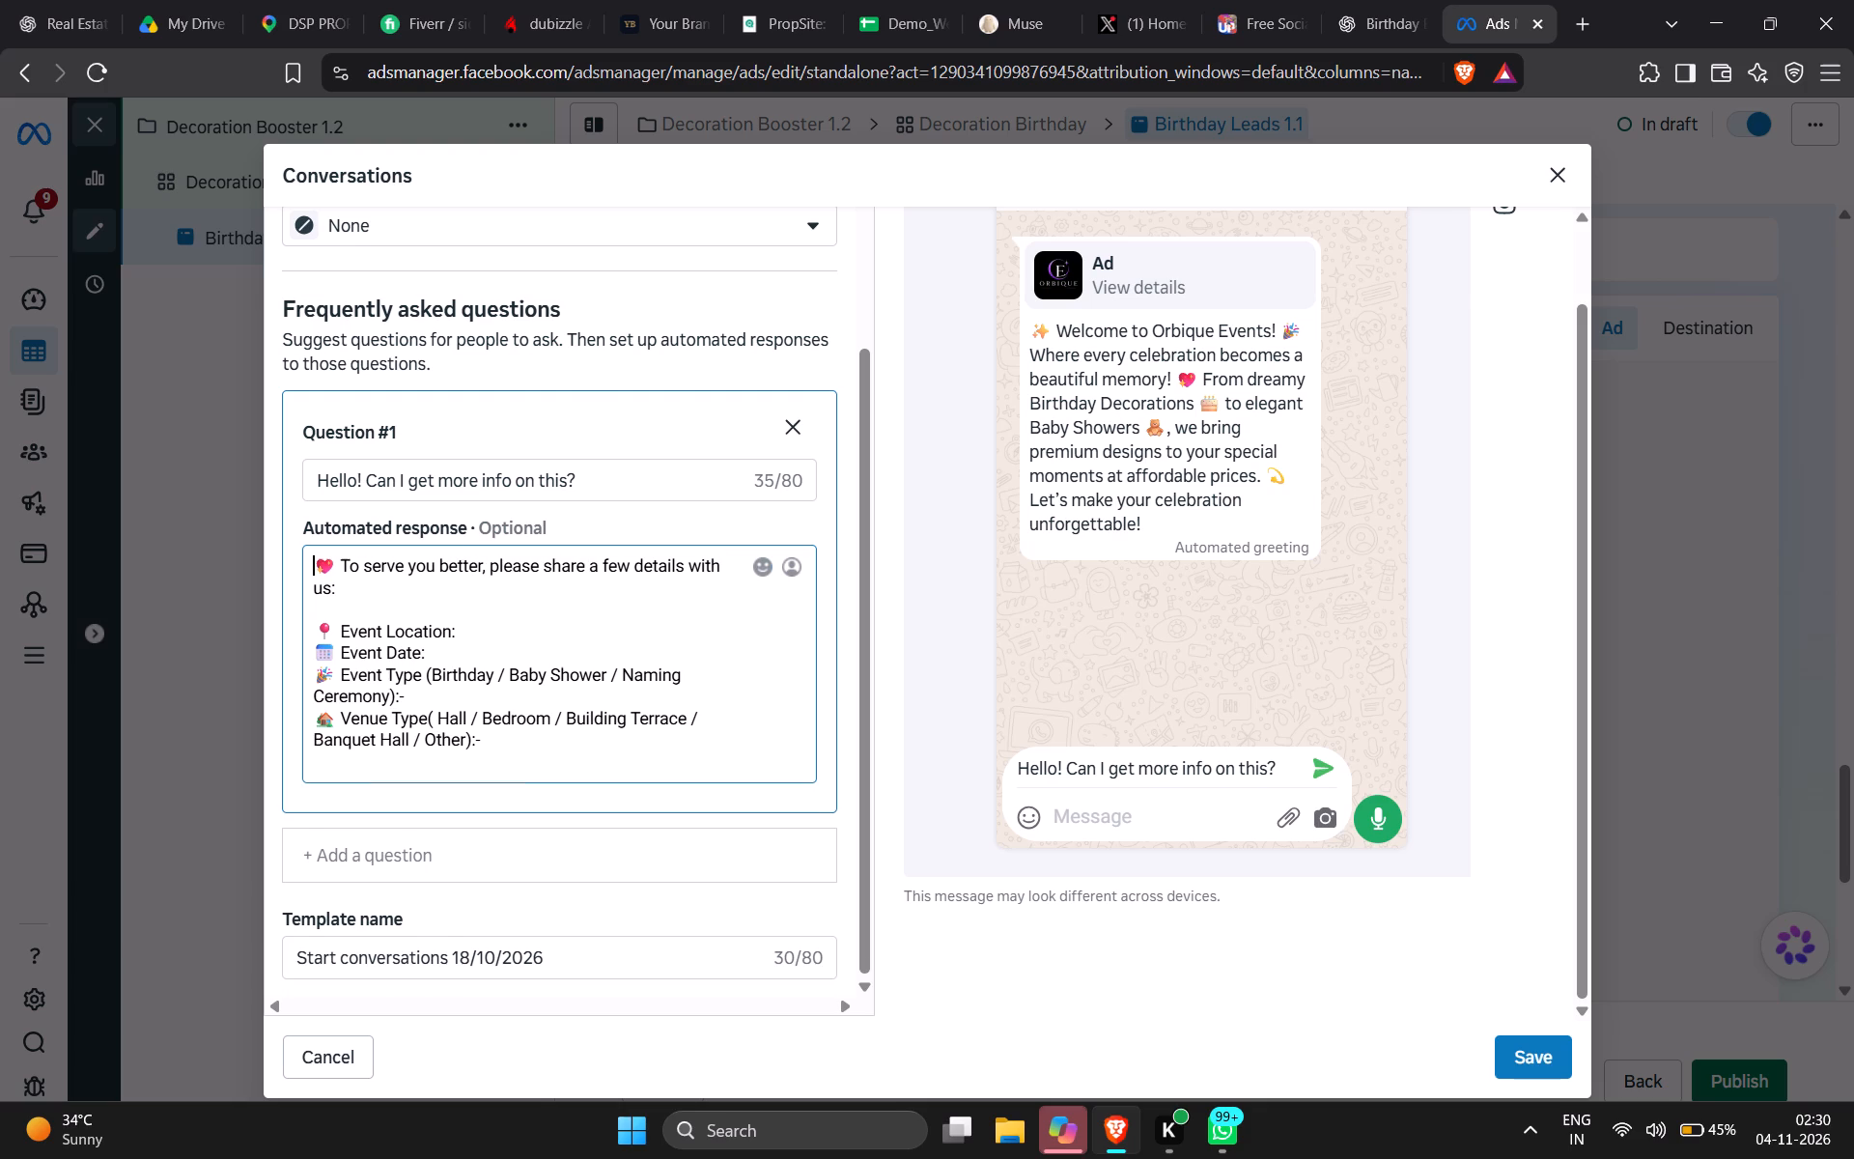
{"action": "key", "text": "BackSpace"}
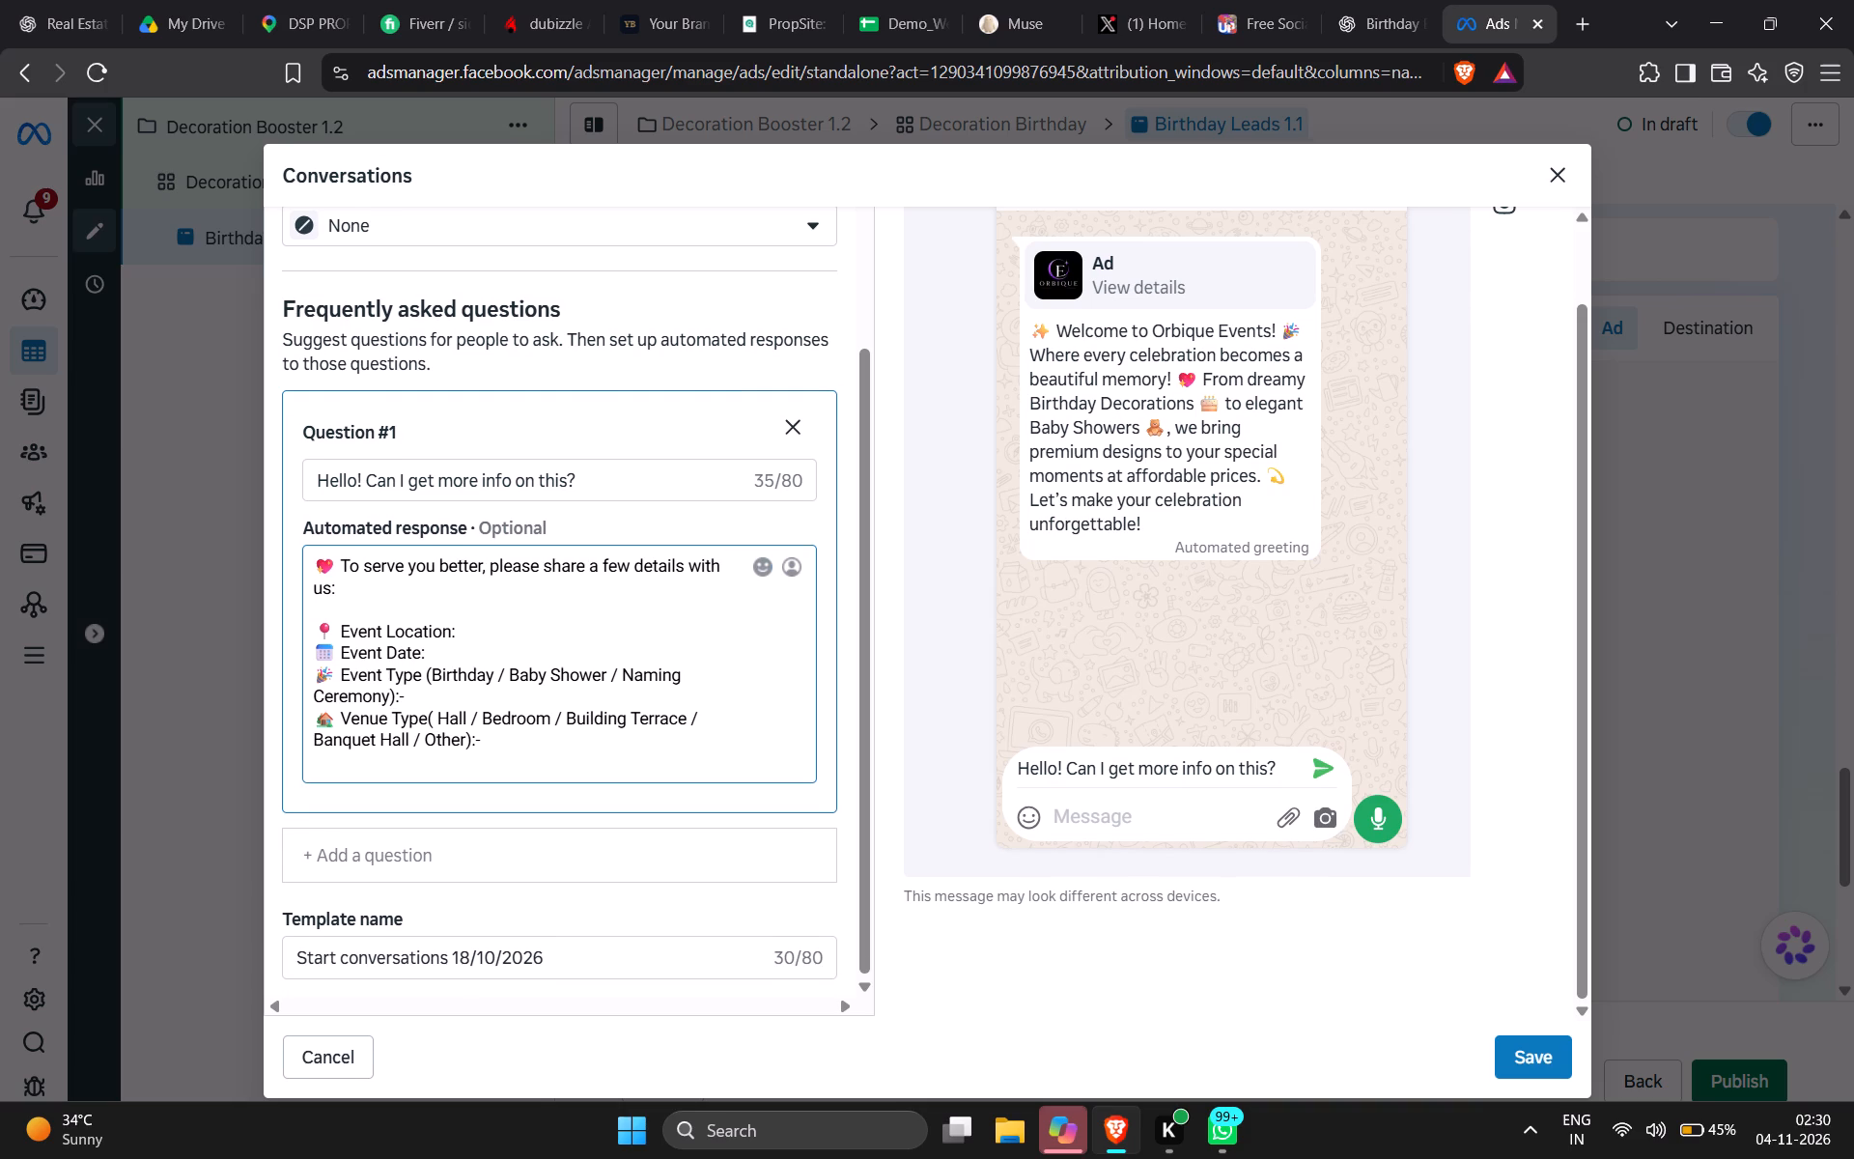
{"action": "left_click", "coordinate": [318, 623]}
{"action": "key", "text": "BackSpace"}
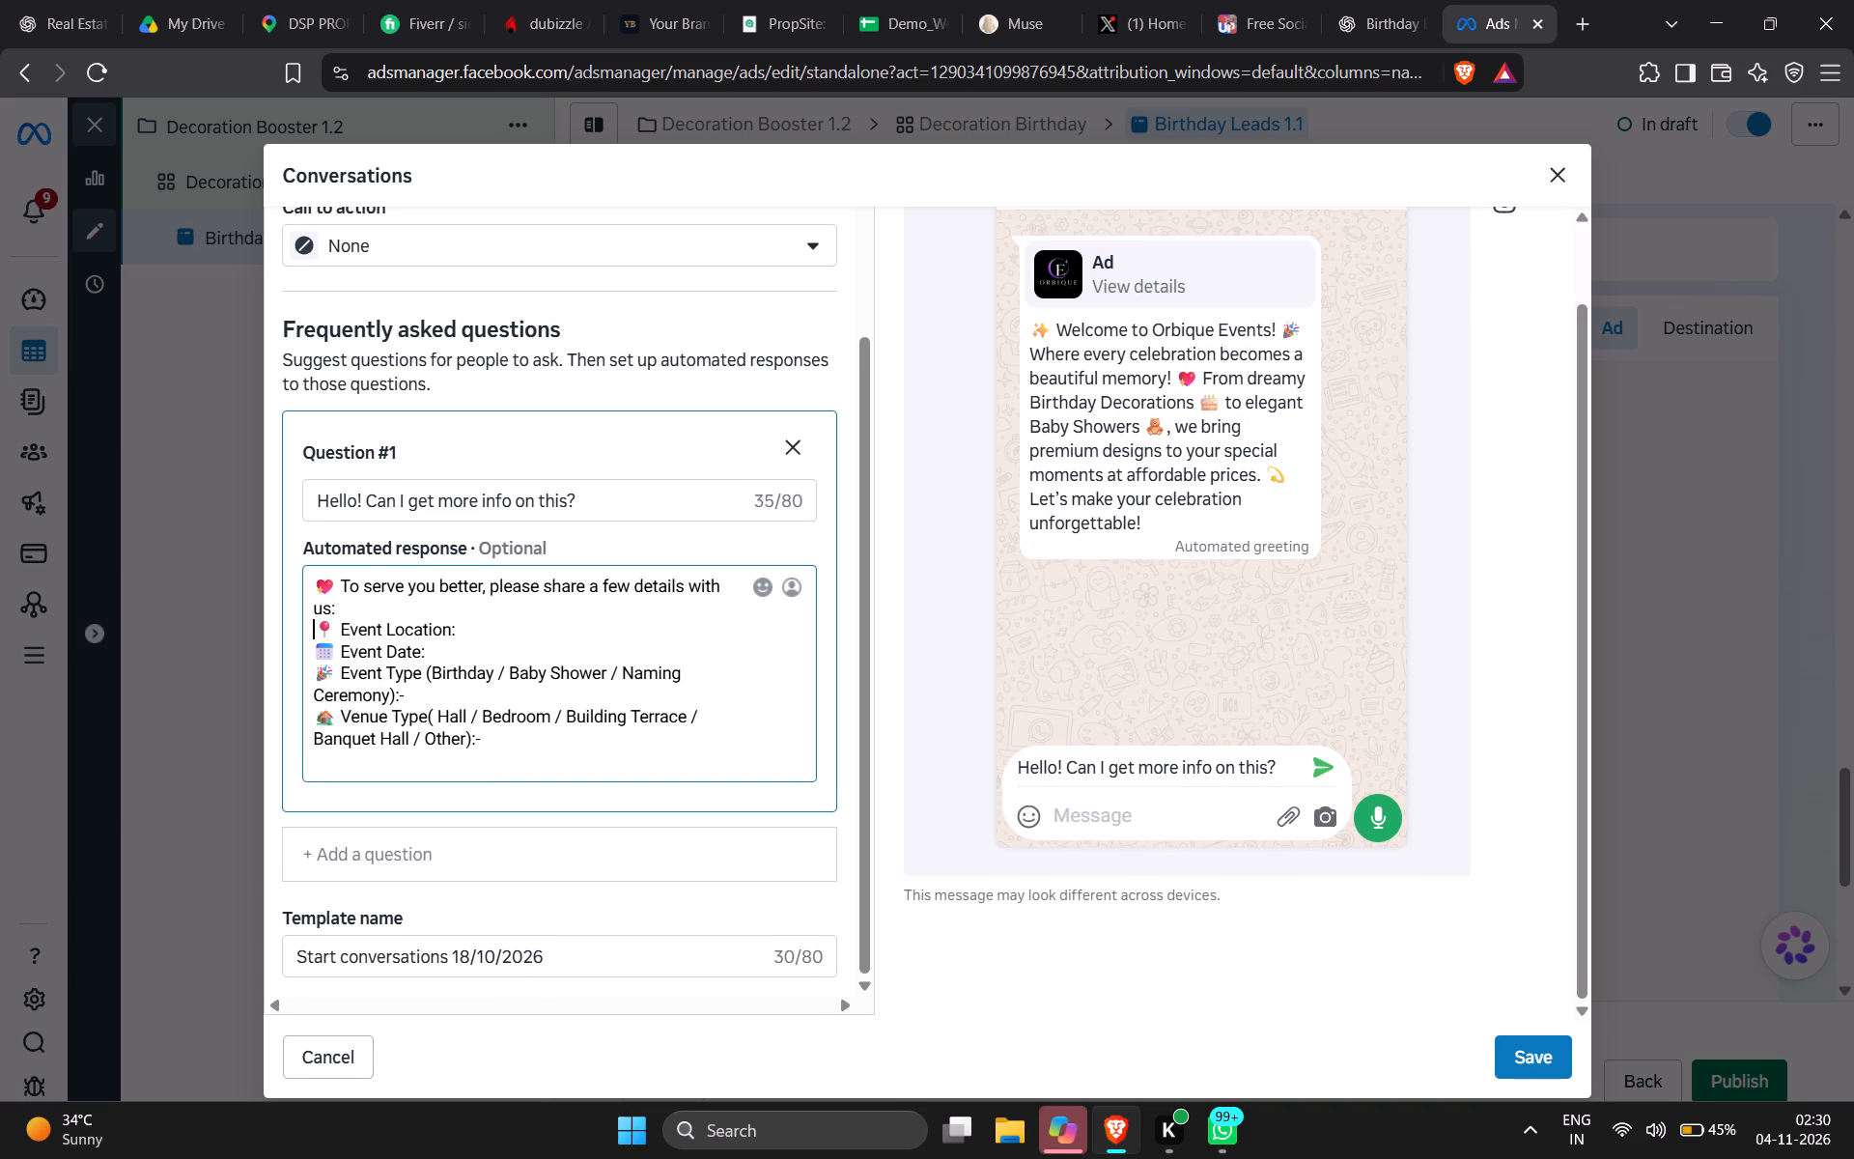
Continue editing the automated response from the end of the Venue Type line.
{"action": "left_click", "coordinate": [482, 734]}
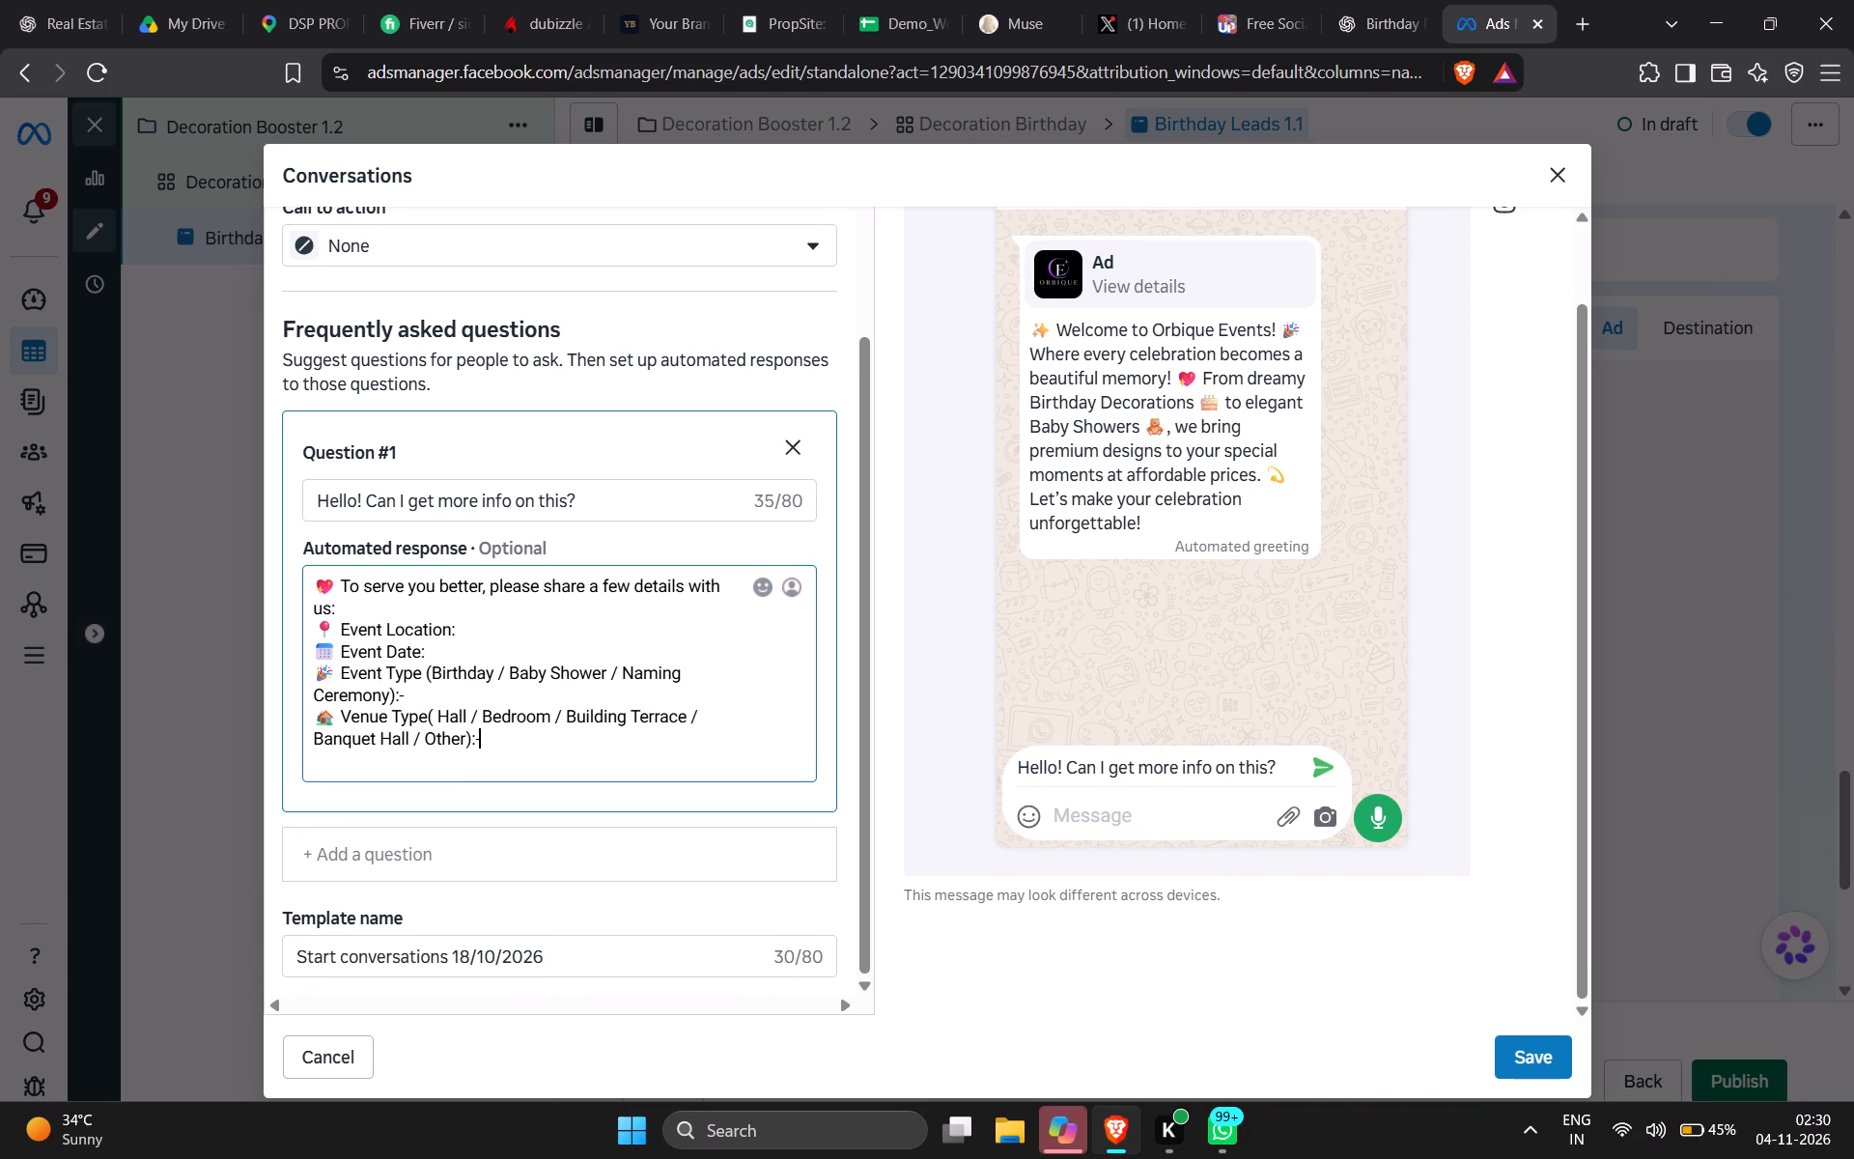
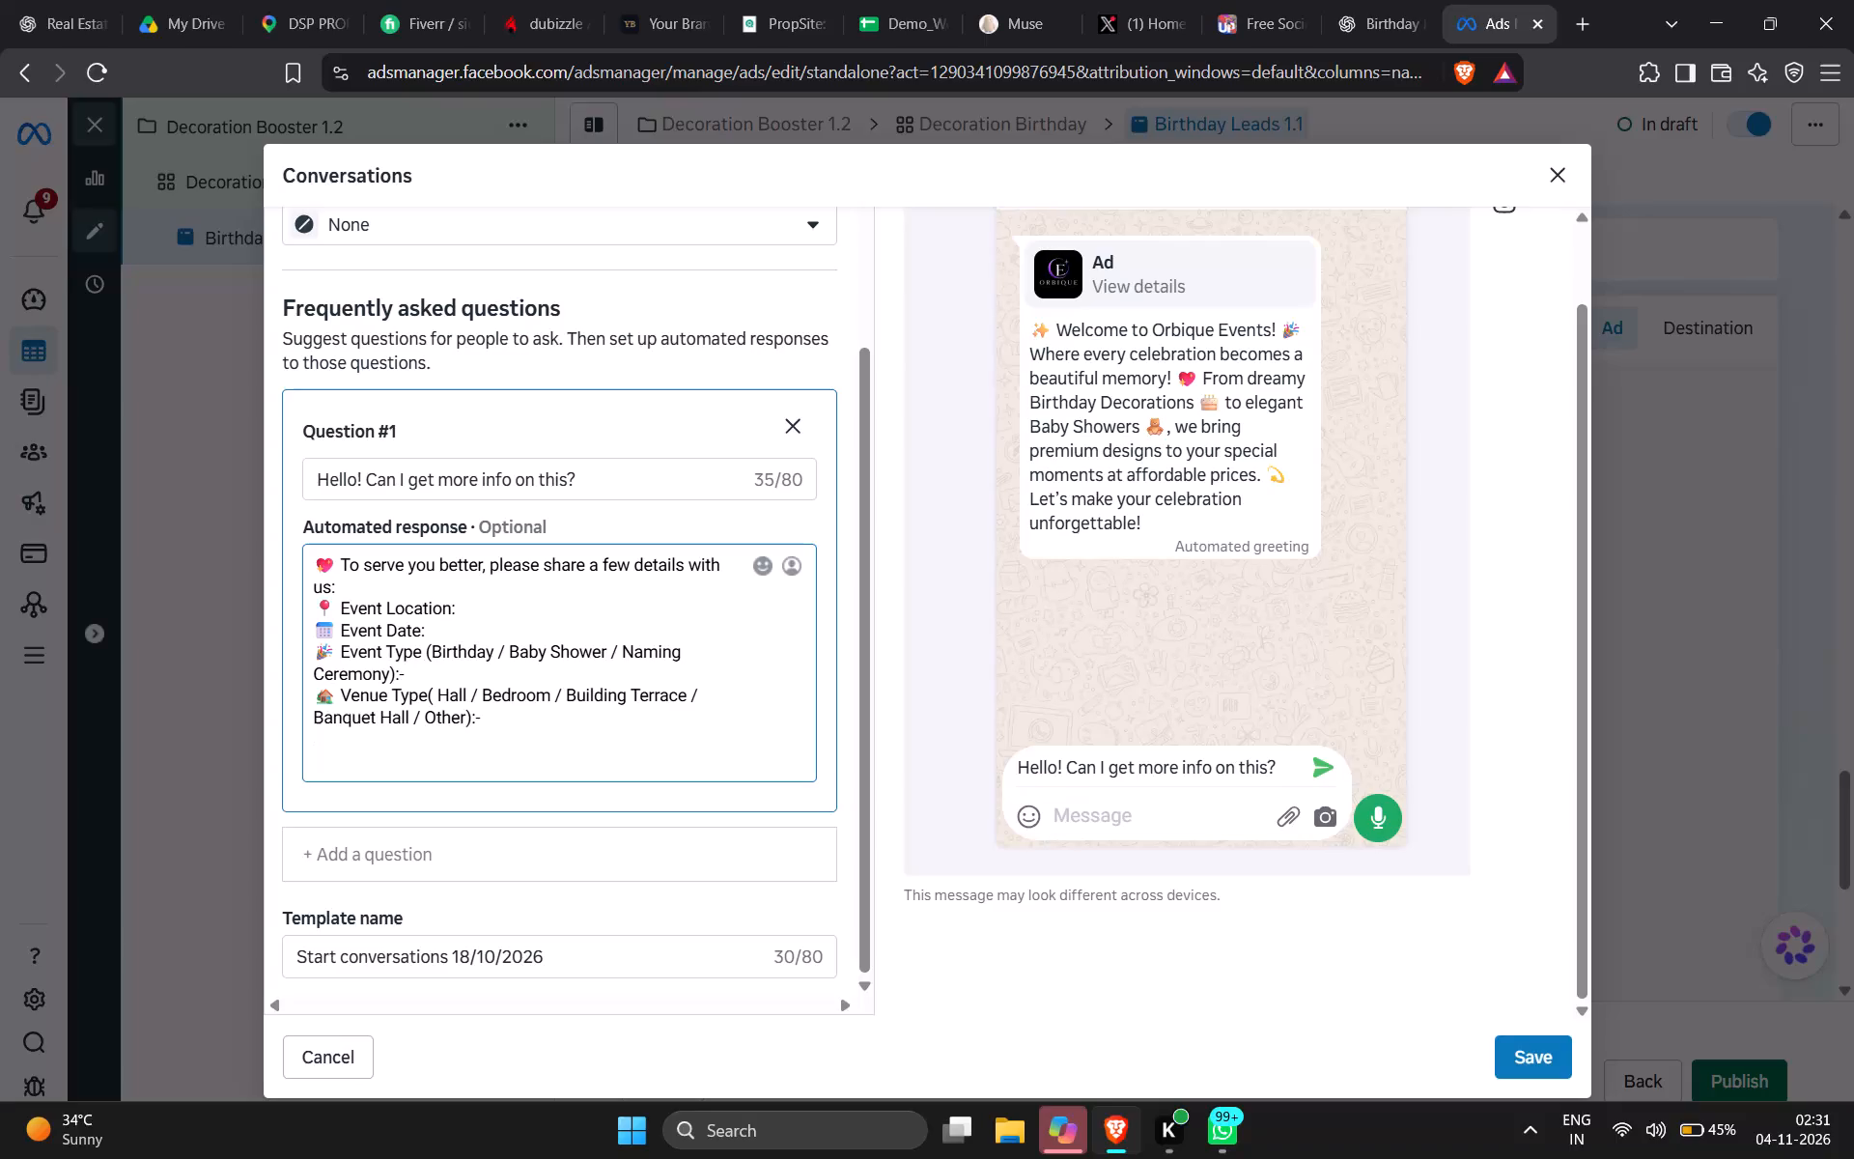
In the automated response, undo removing the blank line above Event Location and the opening line "We're happy to help you create a beautiful celebration!".
{"action": "key", "text": "ctrl+v"}
{"action": "scroll", "coordinate": [551, 700], "scroll_direction": "up", "scroll_amount": 1}
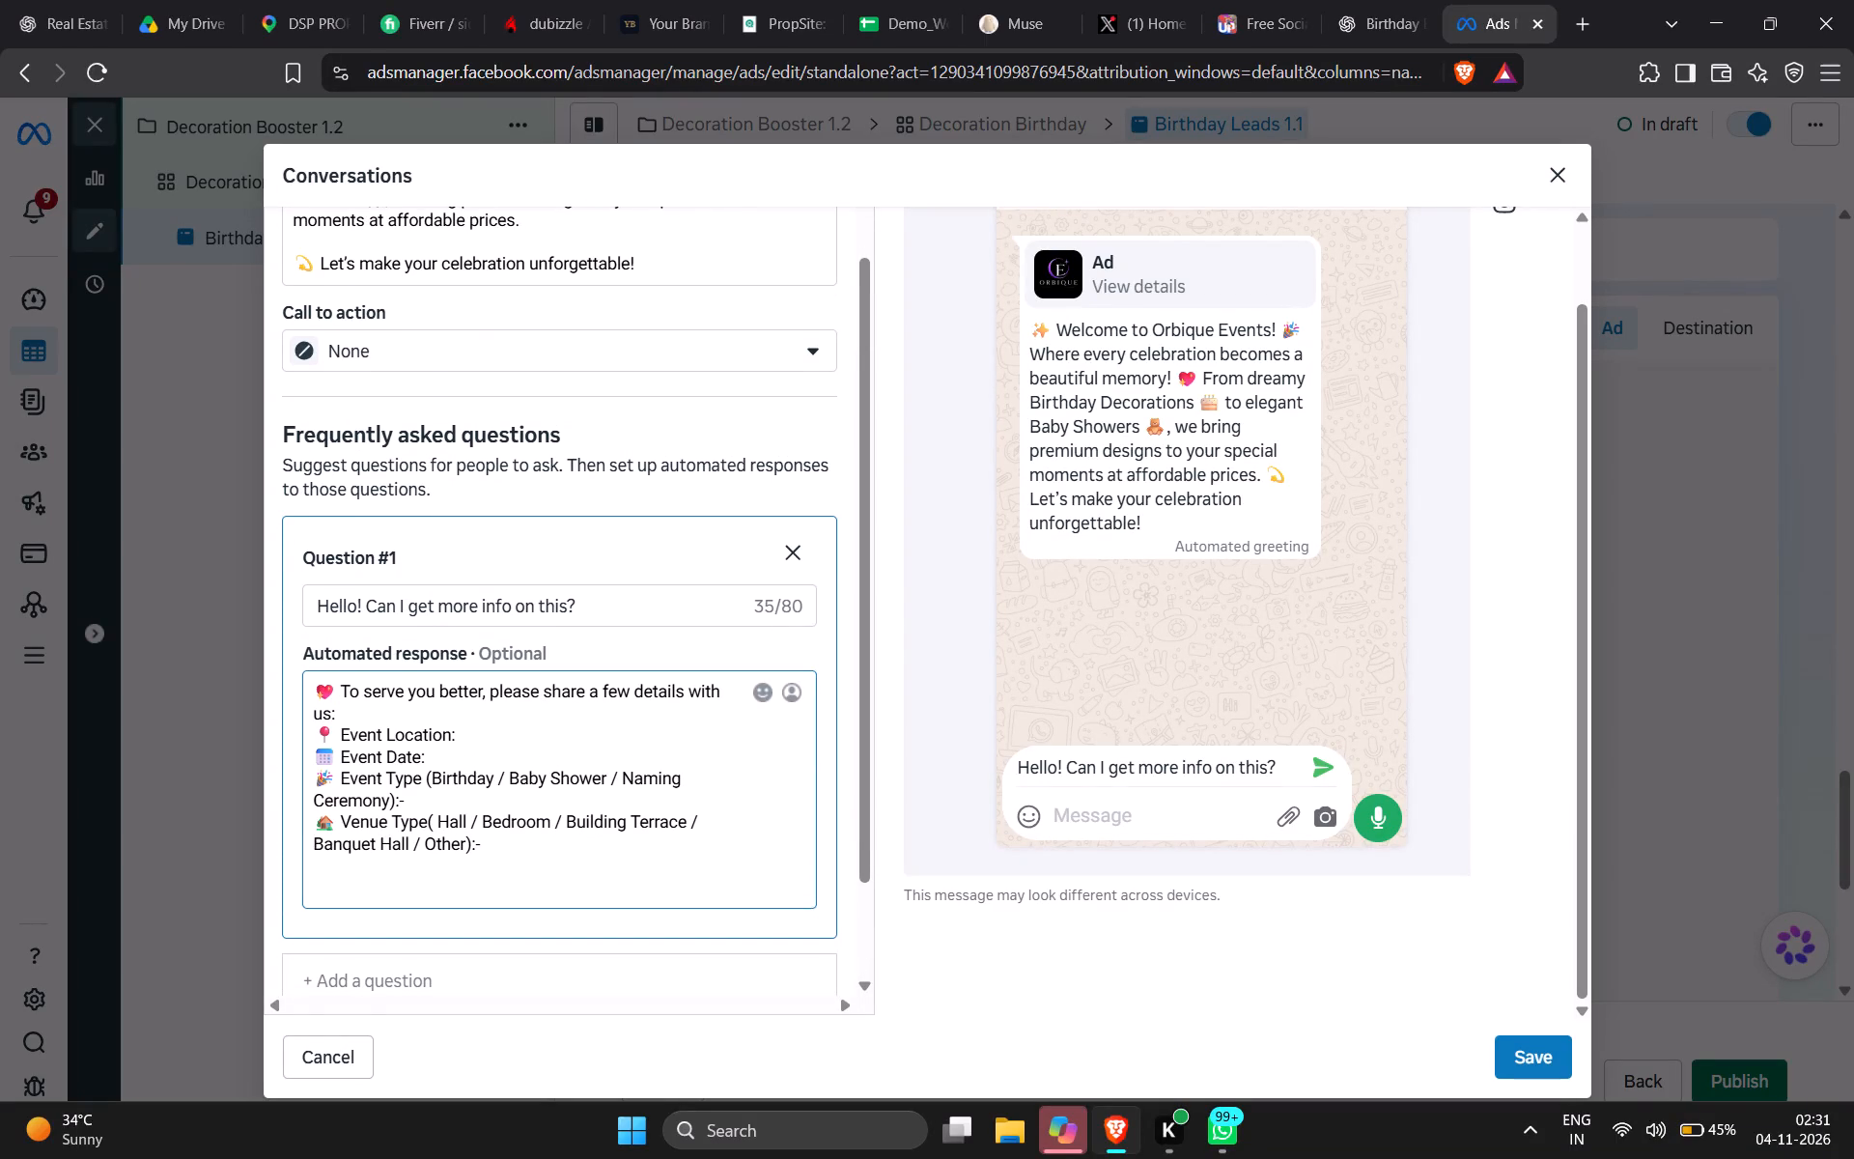
{"action": "key", "text": "ctrl+z"}
{"action": "key", "text": "ctrl+z"}
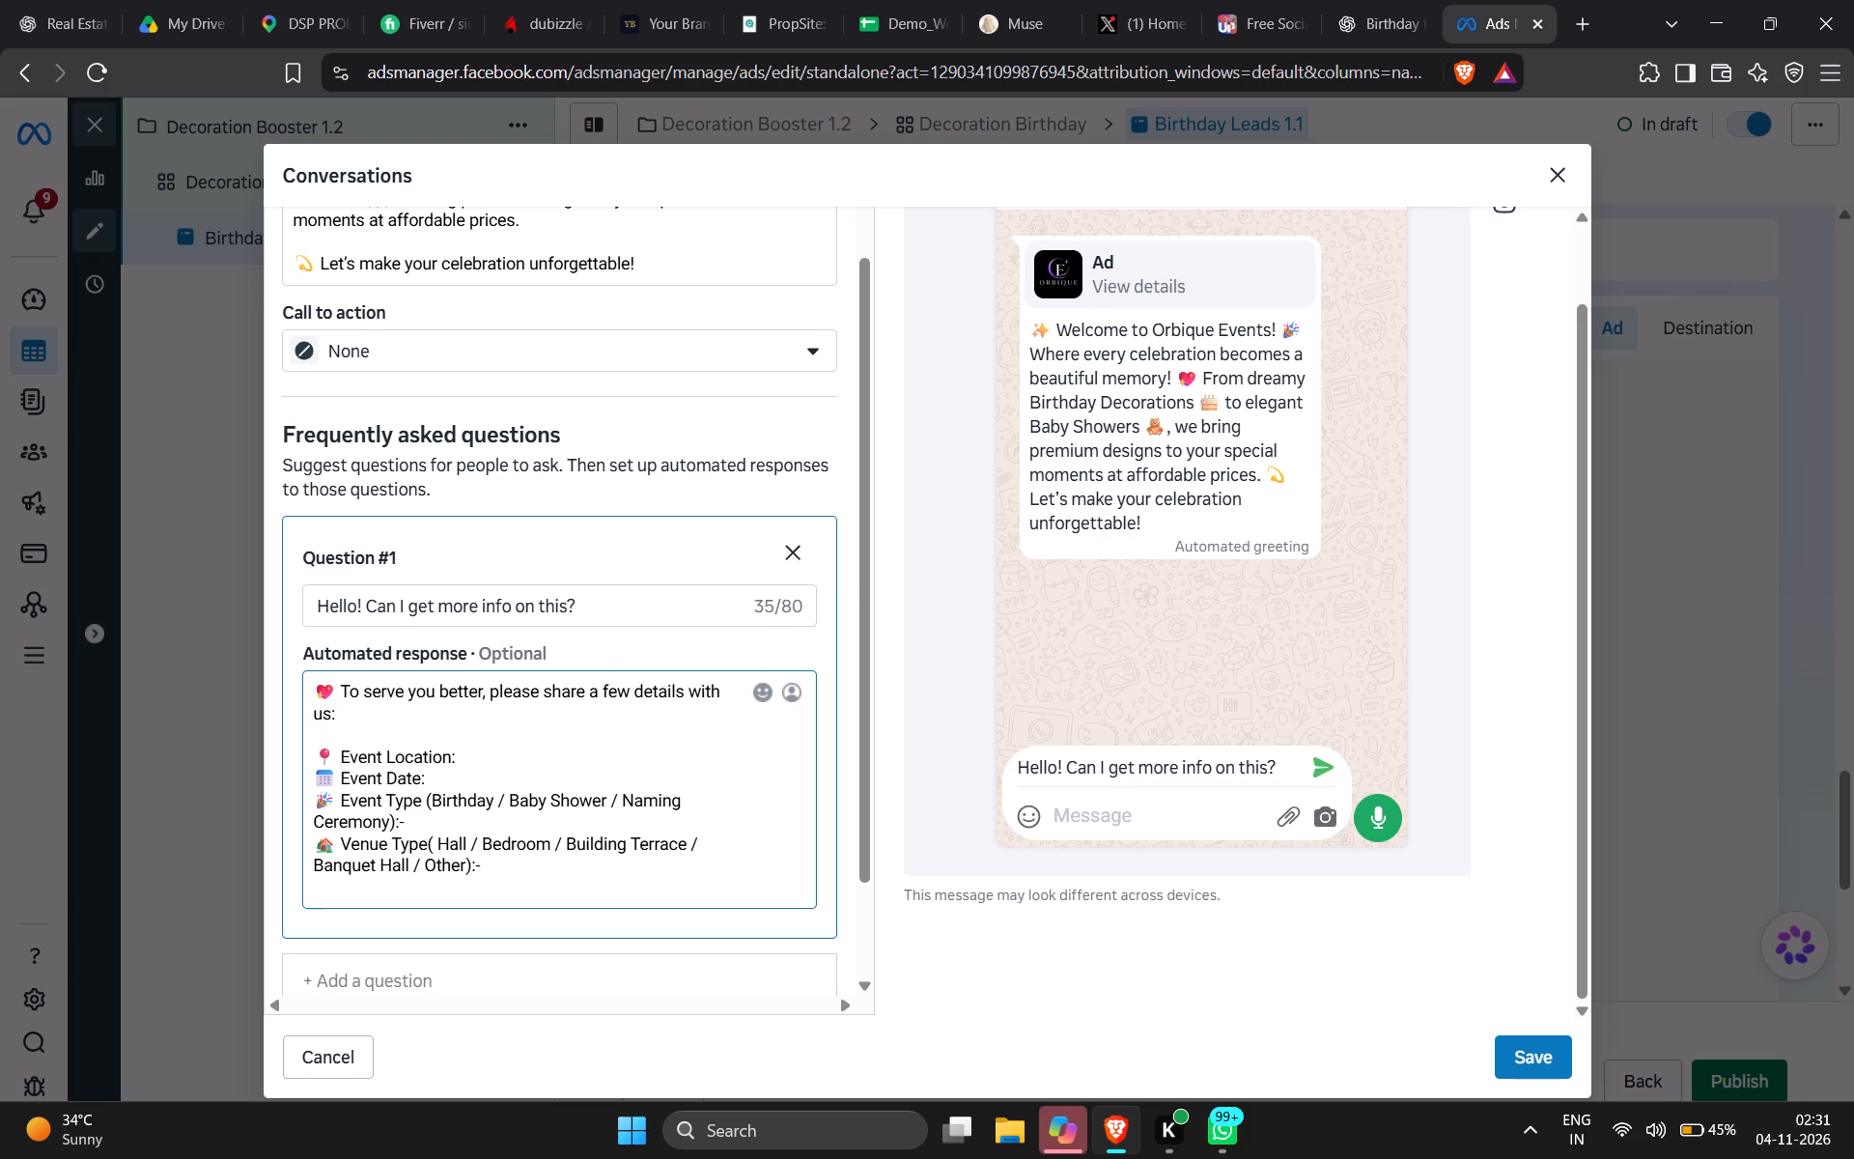
{"action": "key", "text": "ctrl+z"}
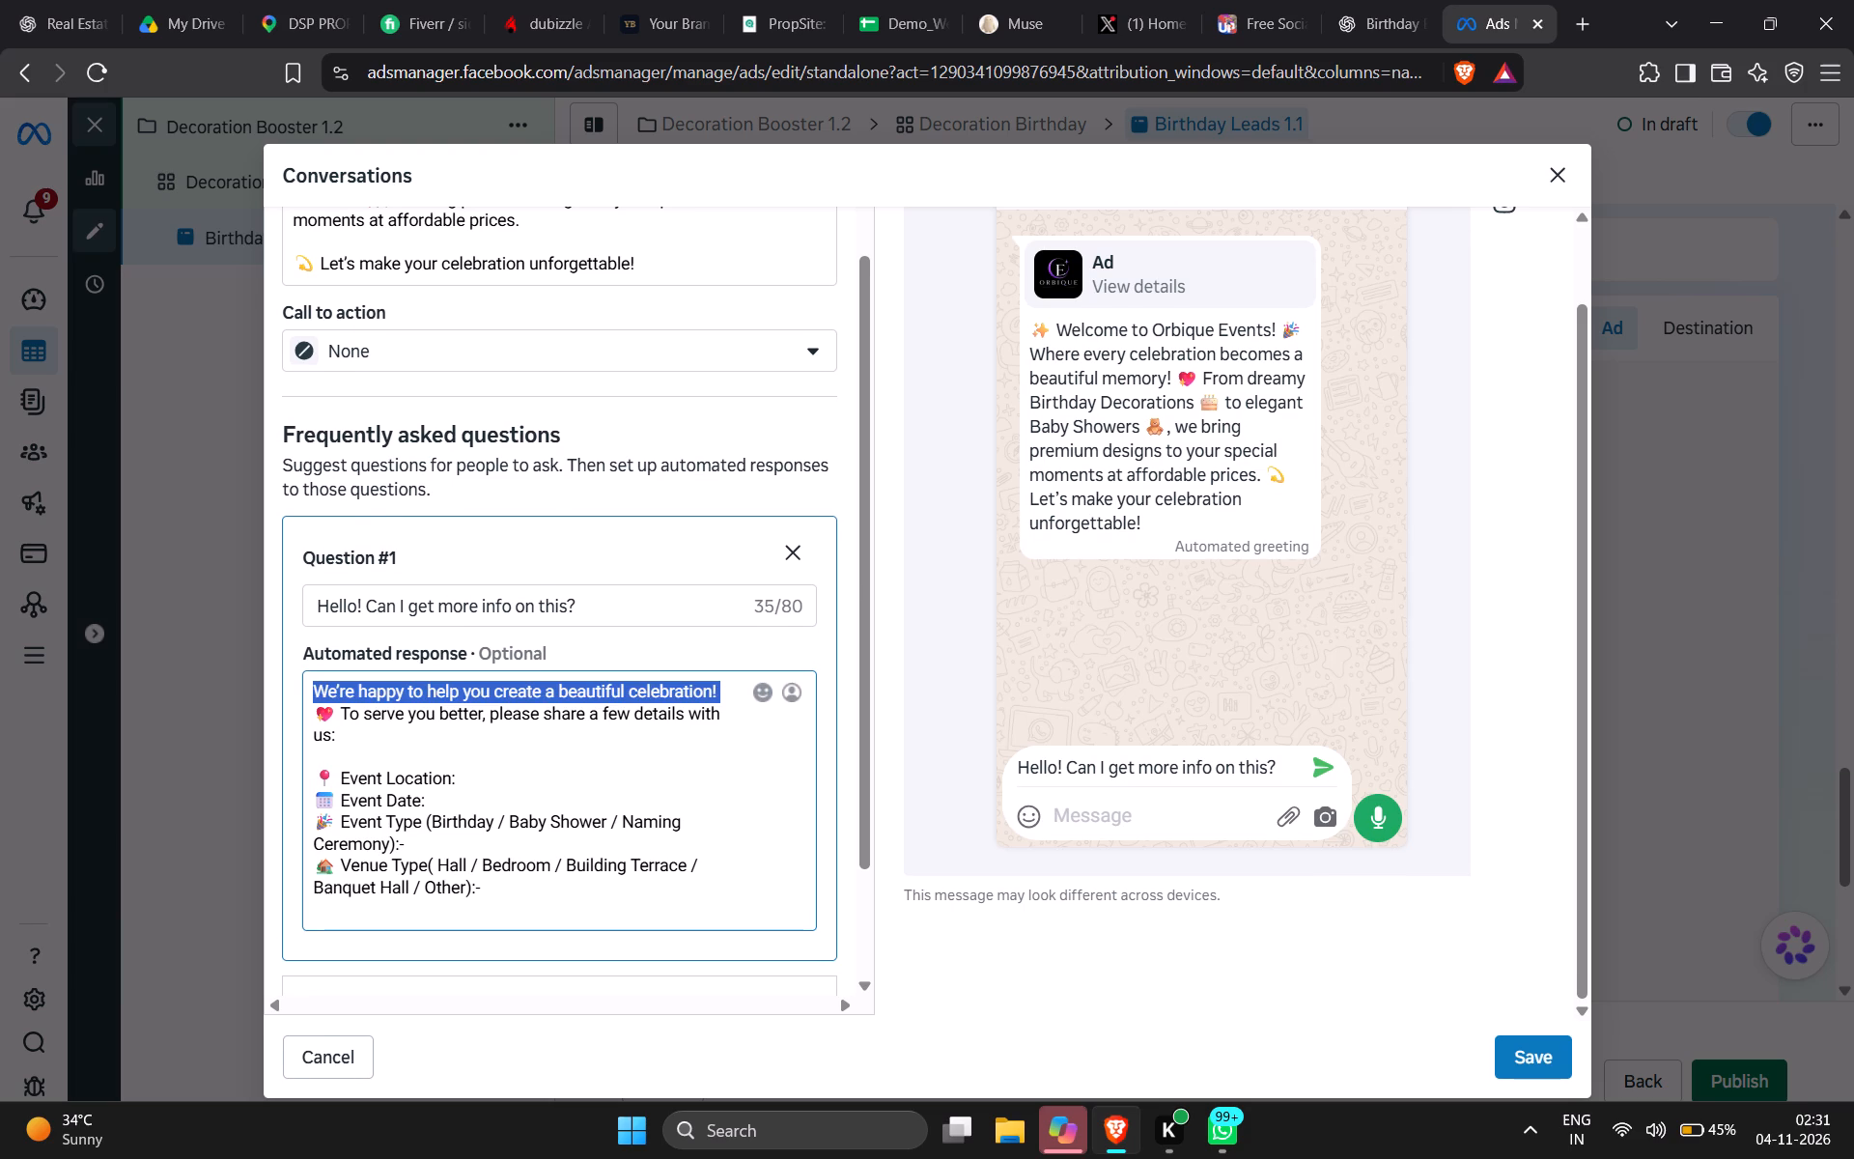
Check the greeting, Question #1 and its automated response, and save the conversation template Start conversations 18/10/2026.
{"action": "left_click", "coordinate": [560, 760]}
{"action": "scroll", "coordinate": [560, 760], "scroll_direction": "down", "scroll_amount": 1}
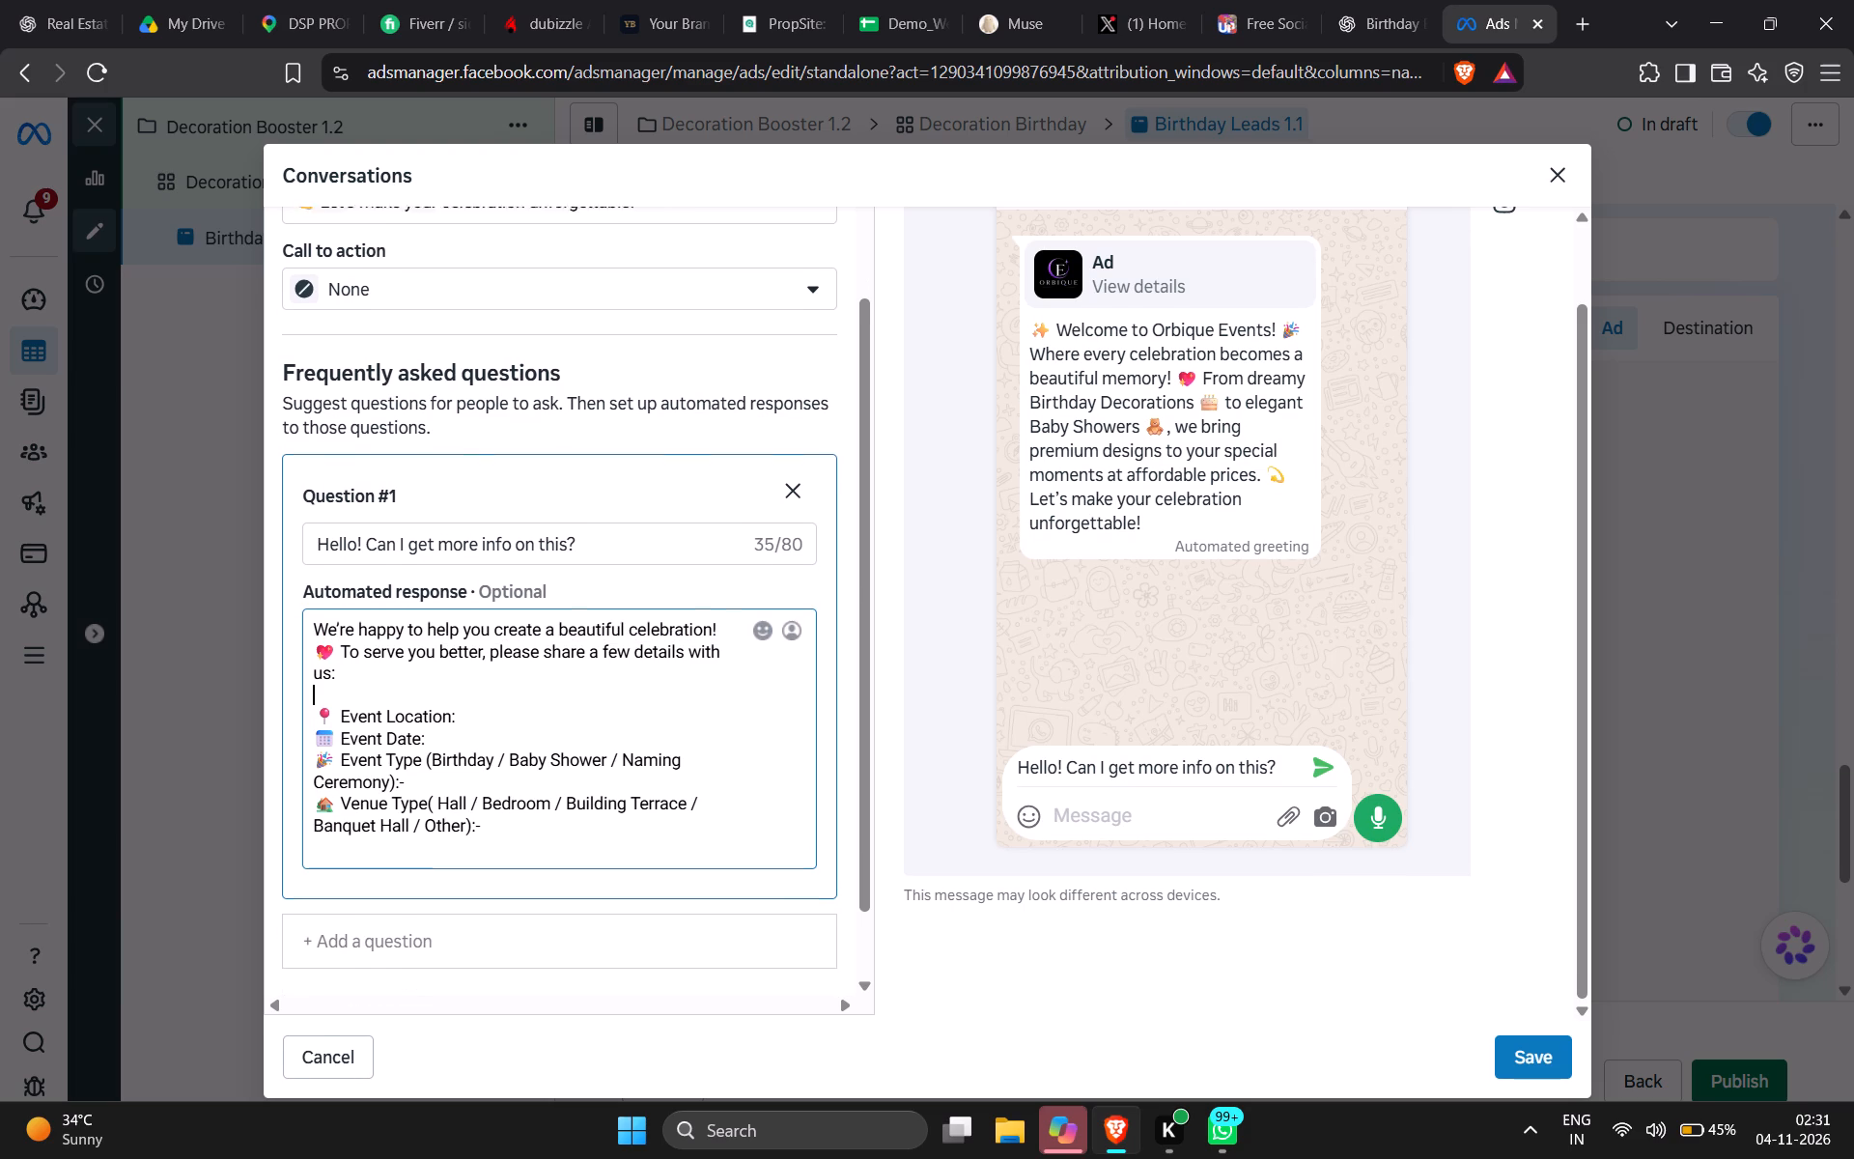
{"action": "scroll", "coordinate": [560, 760], "scroll_direction": "down", "scroll_amount": 1}
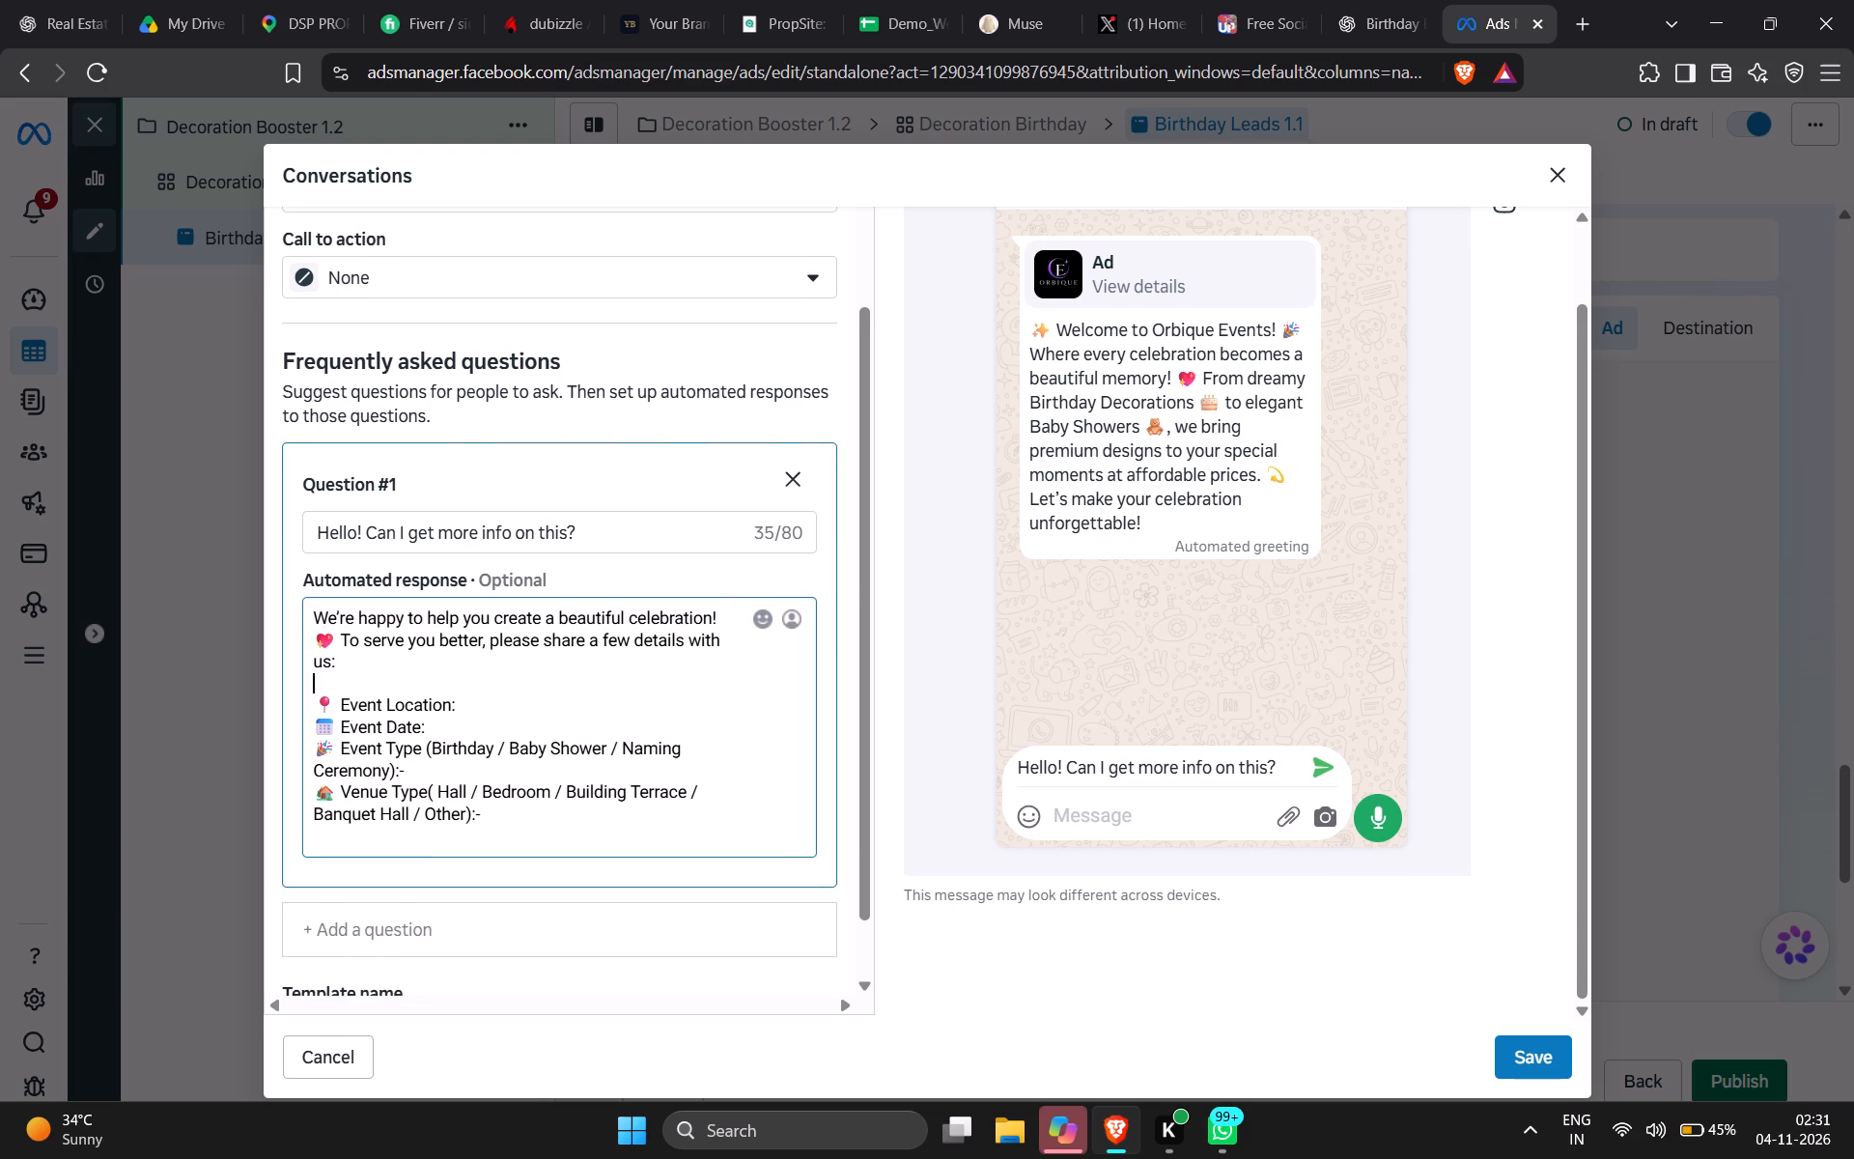
{"action": "scroll", "coordinate": [560, 760], "scroll_direction": "down", "scroll_amount": 2}
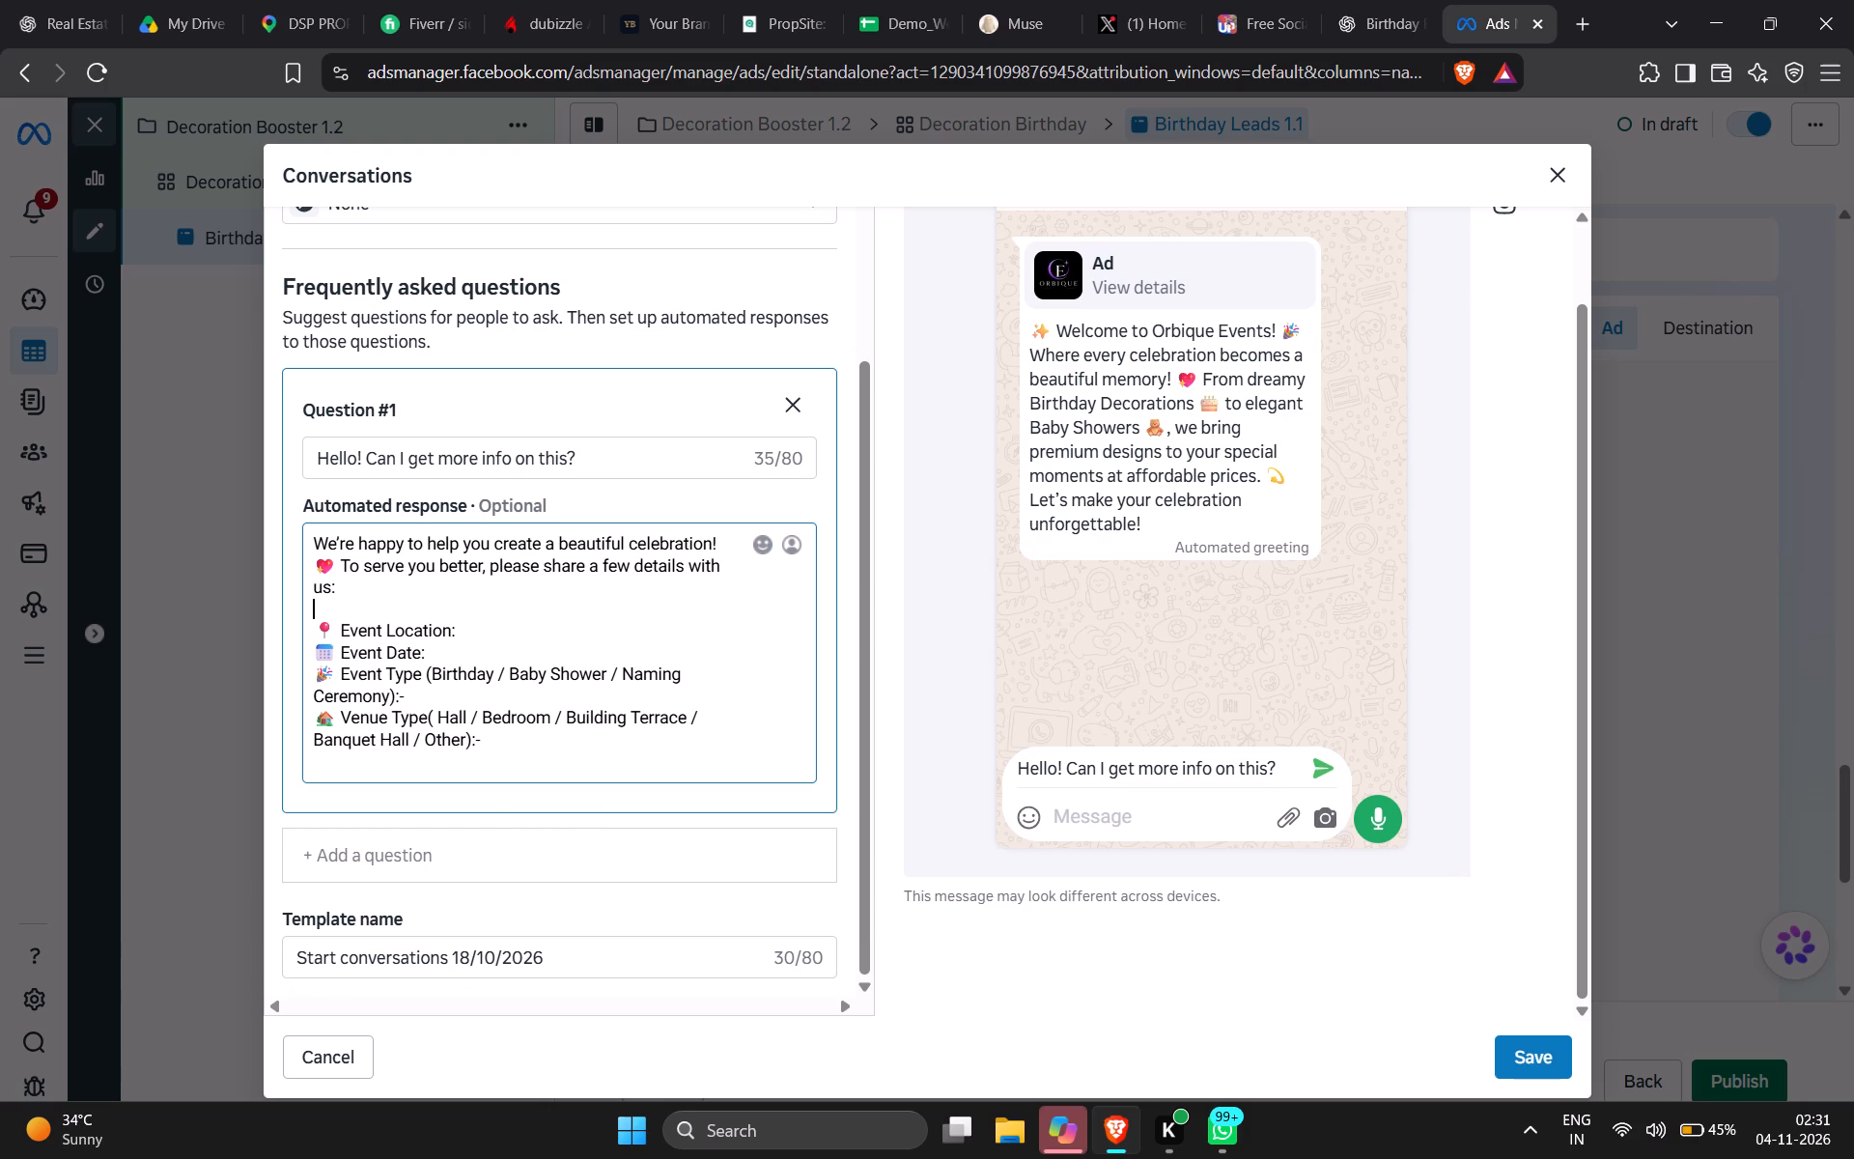
{"action": "scroll", "coordinate": [690, 829], "scroll_direction": "up", "scroll_amount": 5}
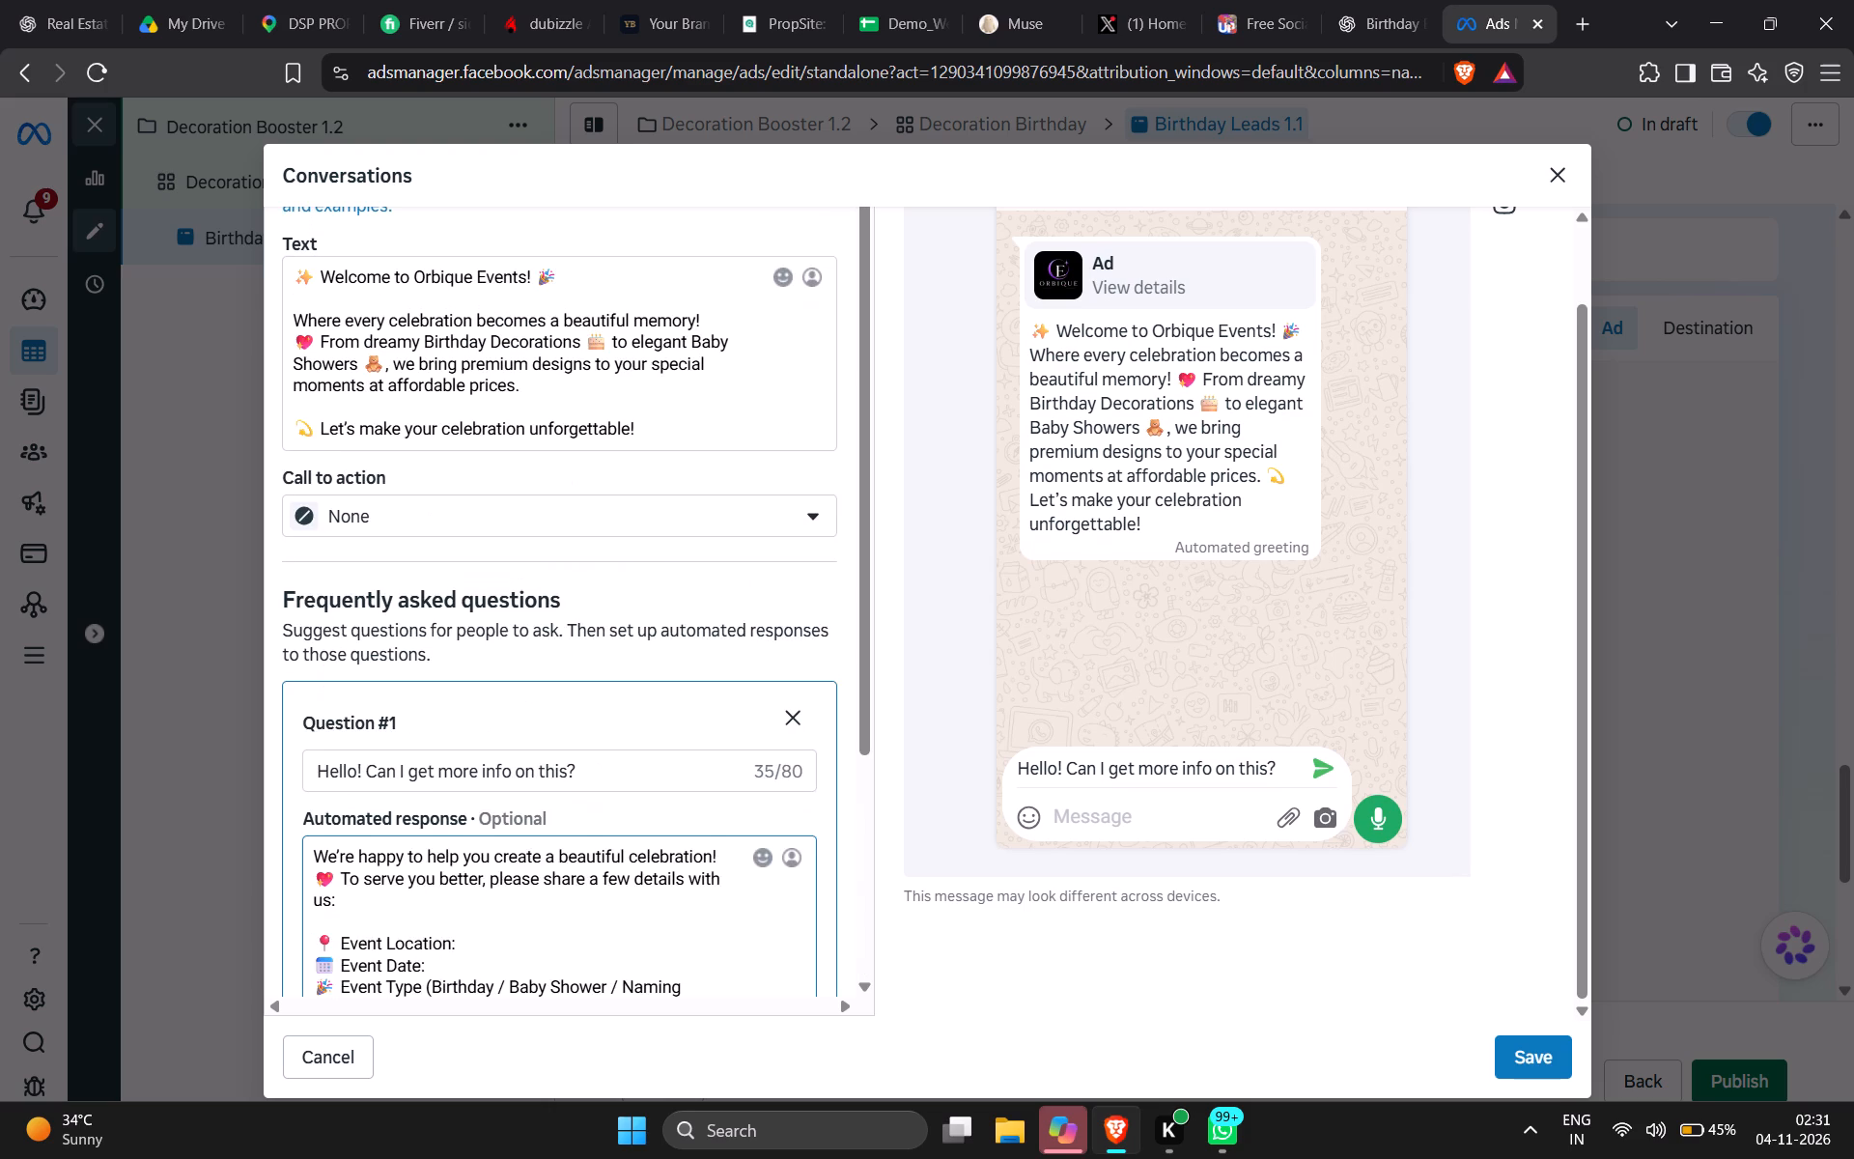
{"action": "scroll", "coordinate": [690, 829], "scroll_direction": "right", "scroll_amount": 1}
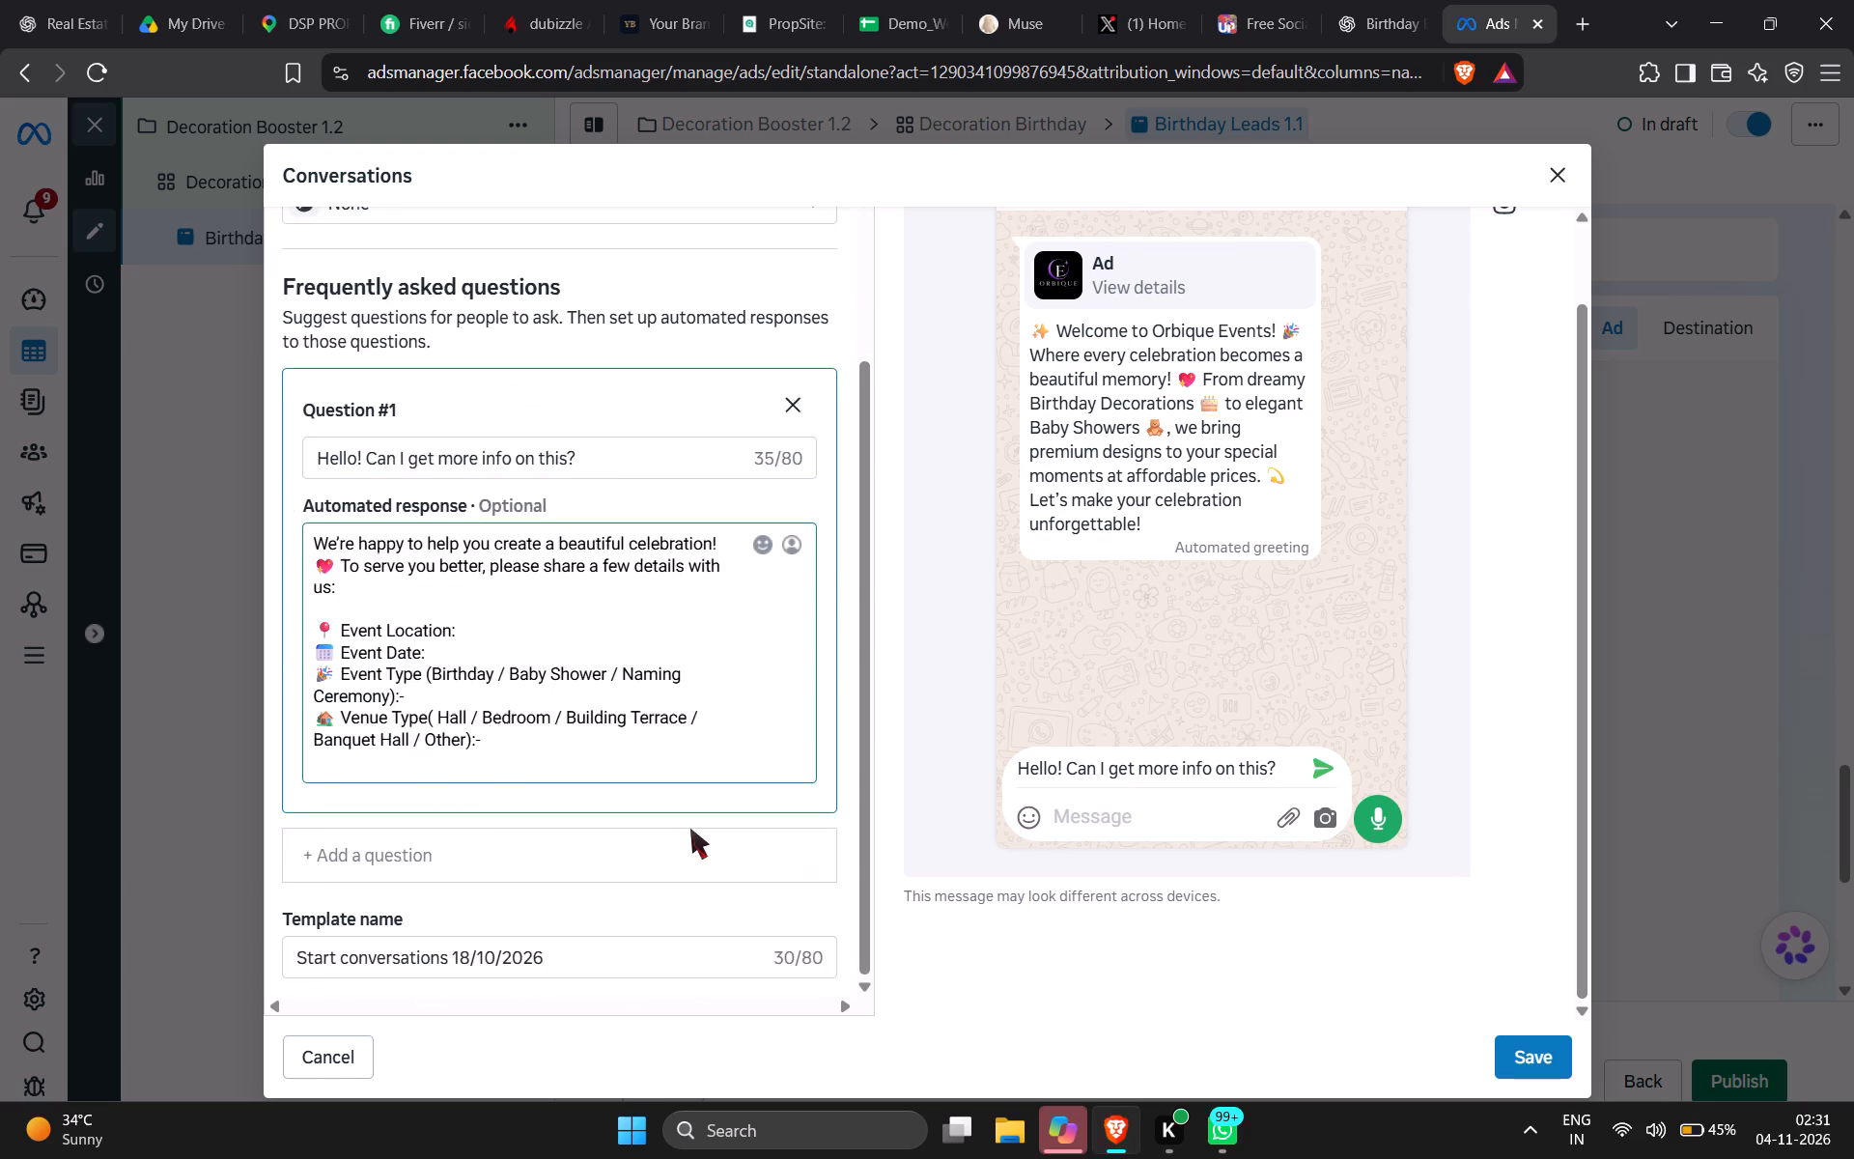
{"action": "scroll", "coordinate": [690, 829], "scroll_direction": "right", "scroll_amount": 1}
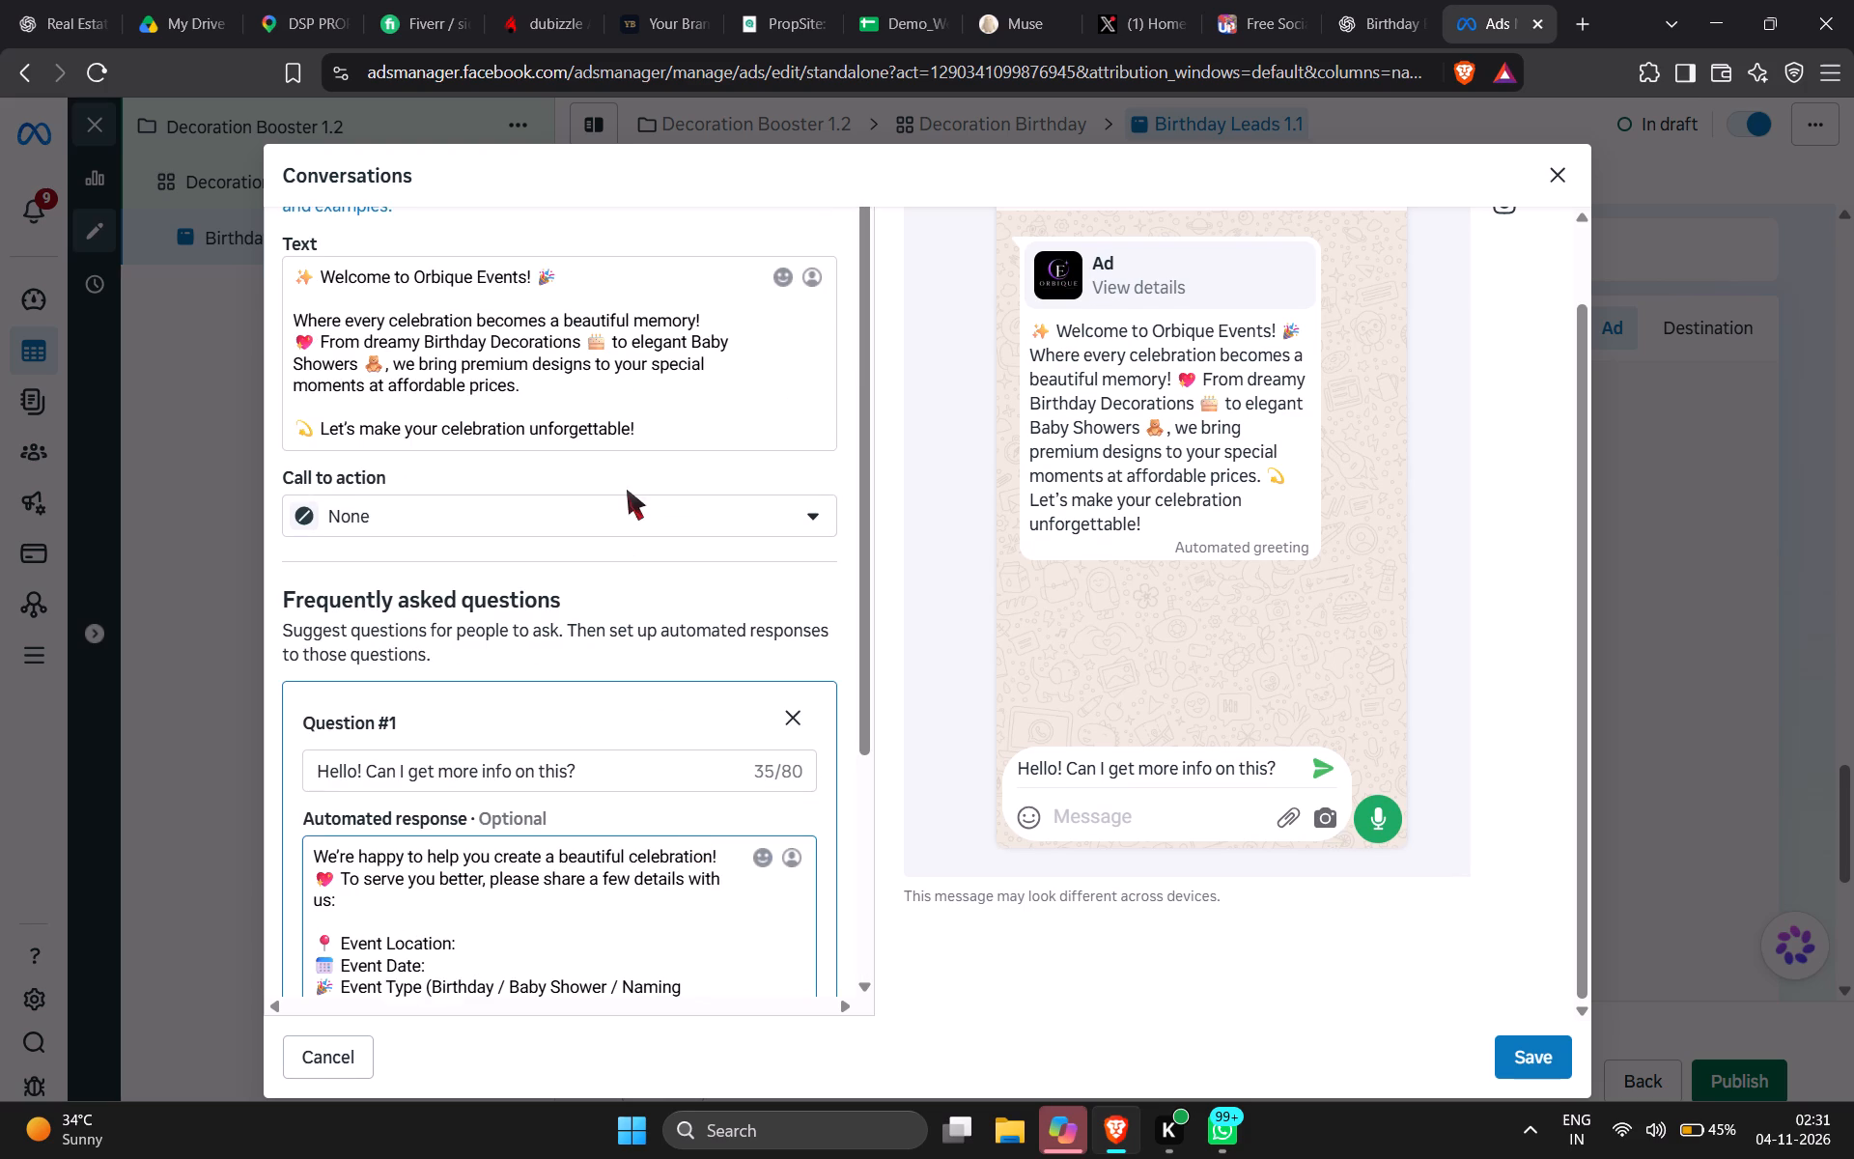
{"action": "scroll", "coordinate": [572, 394], "scroll_direction": "down", "scroll_amount": 1}
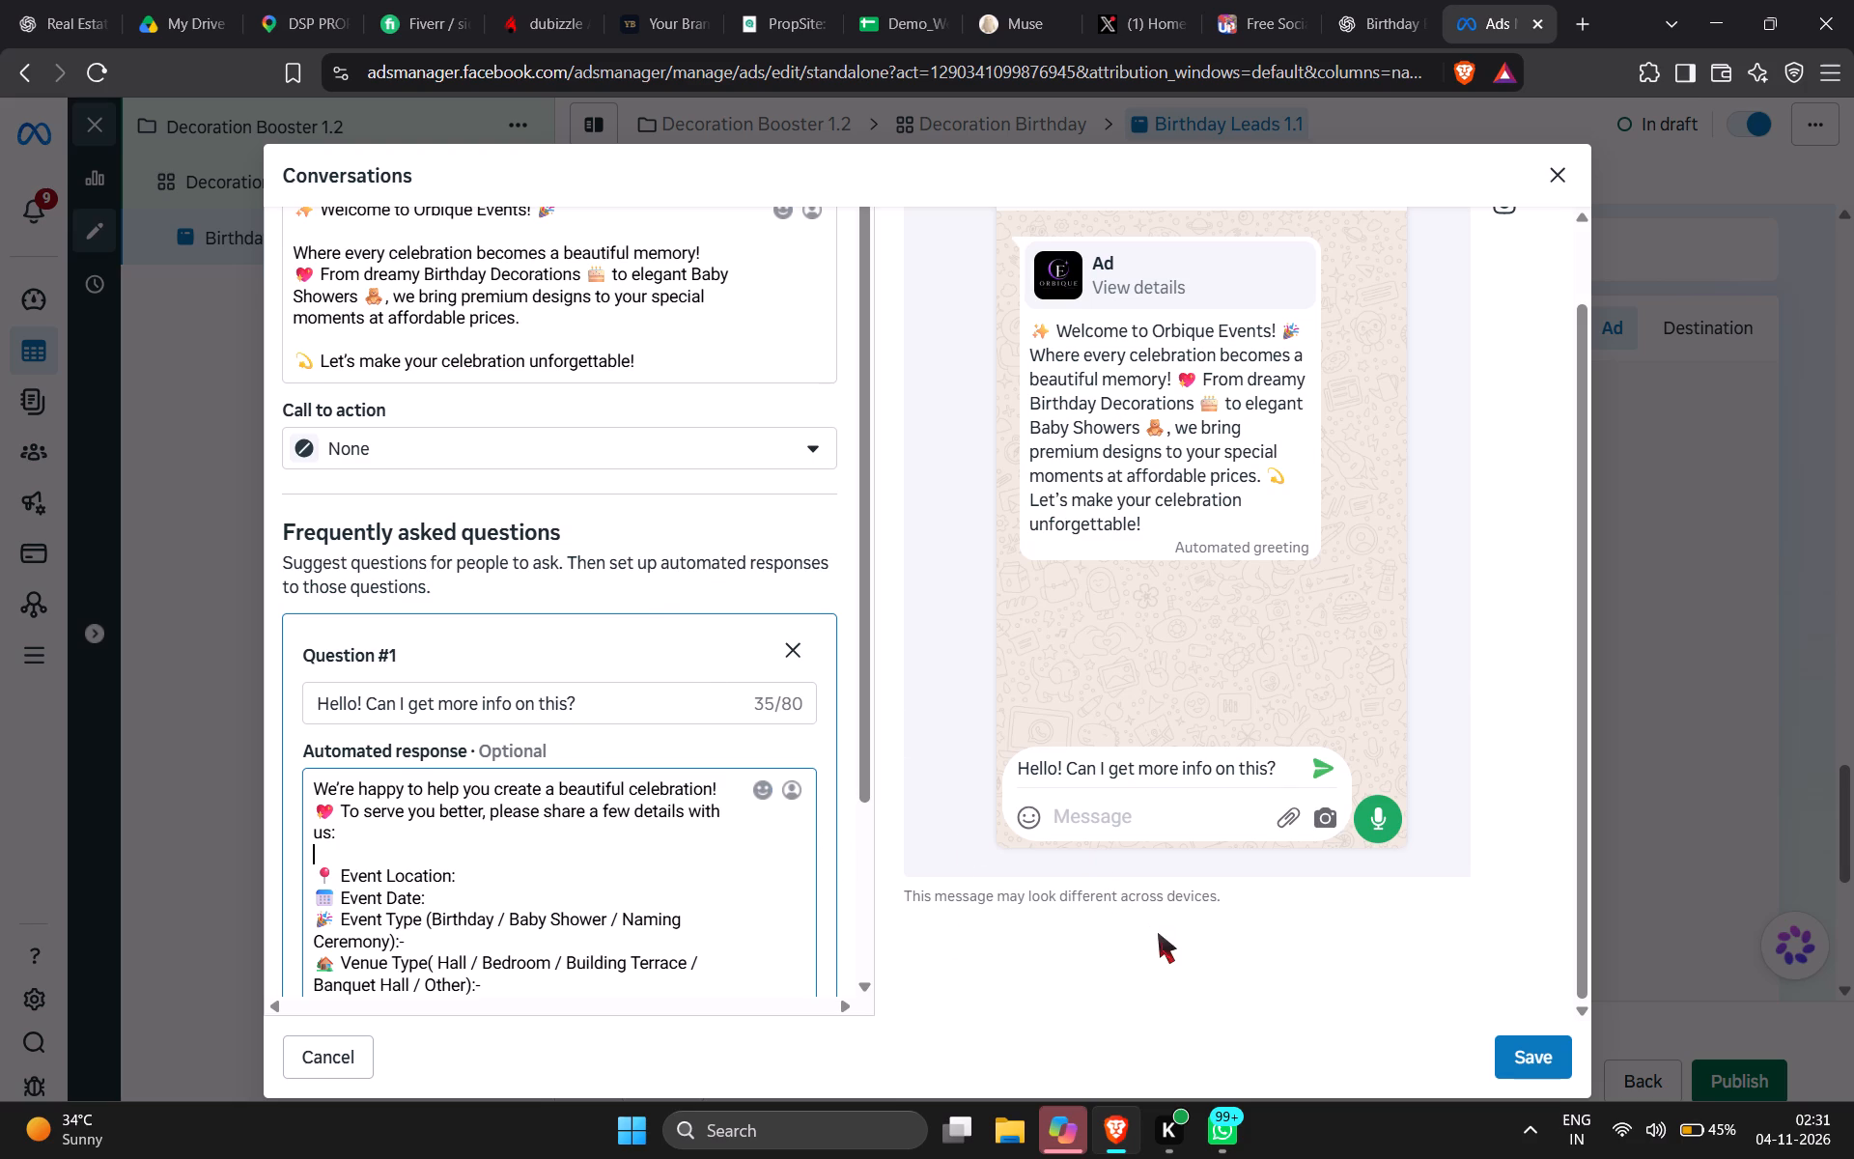
{"action": "scroll", "coordinate": [549, 681], "scroll_direction": "down", "scroll_amount": 3}
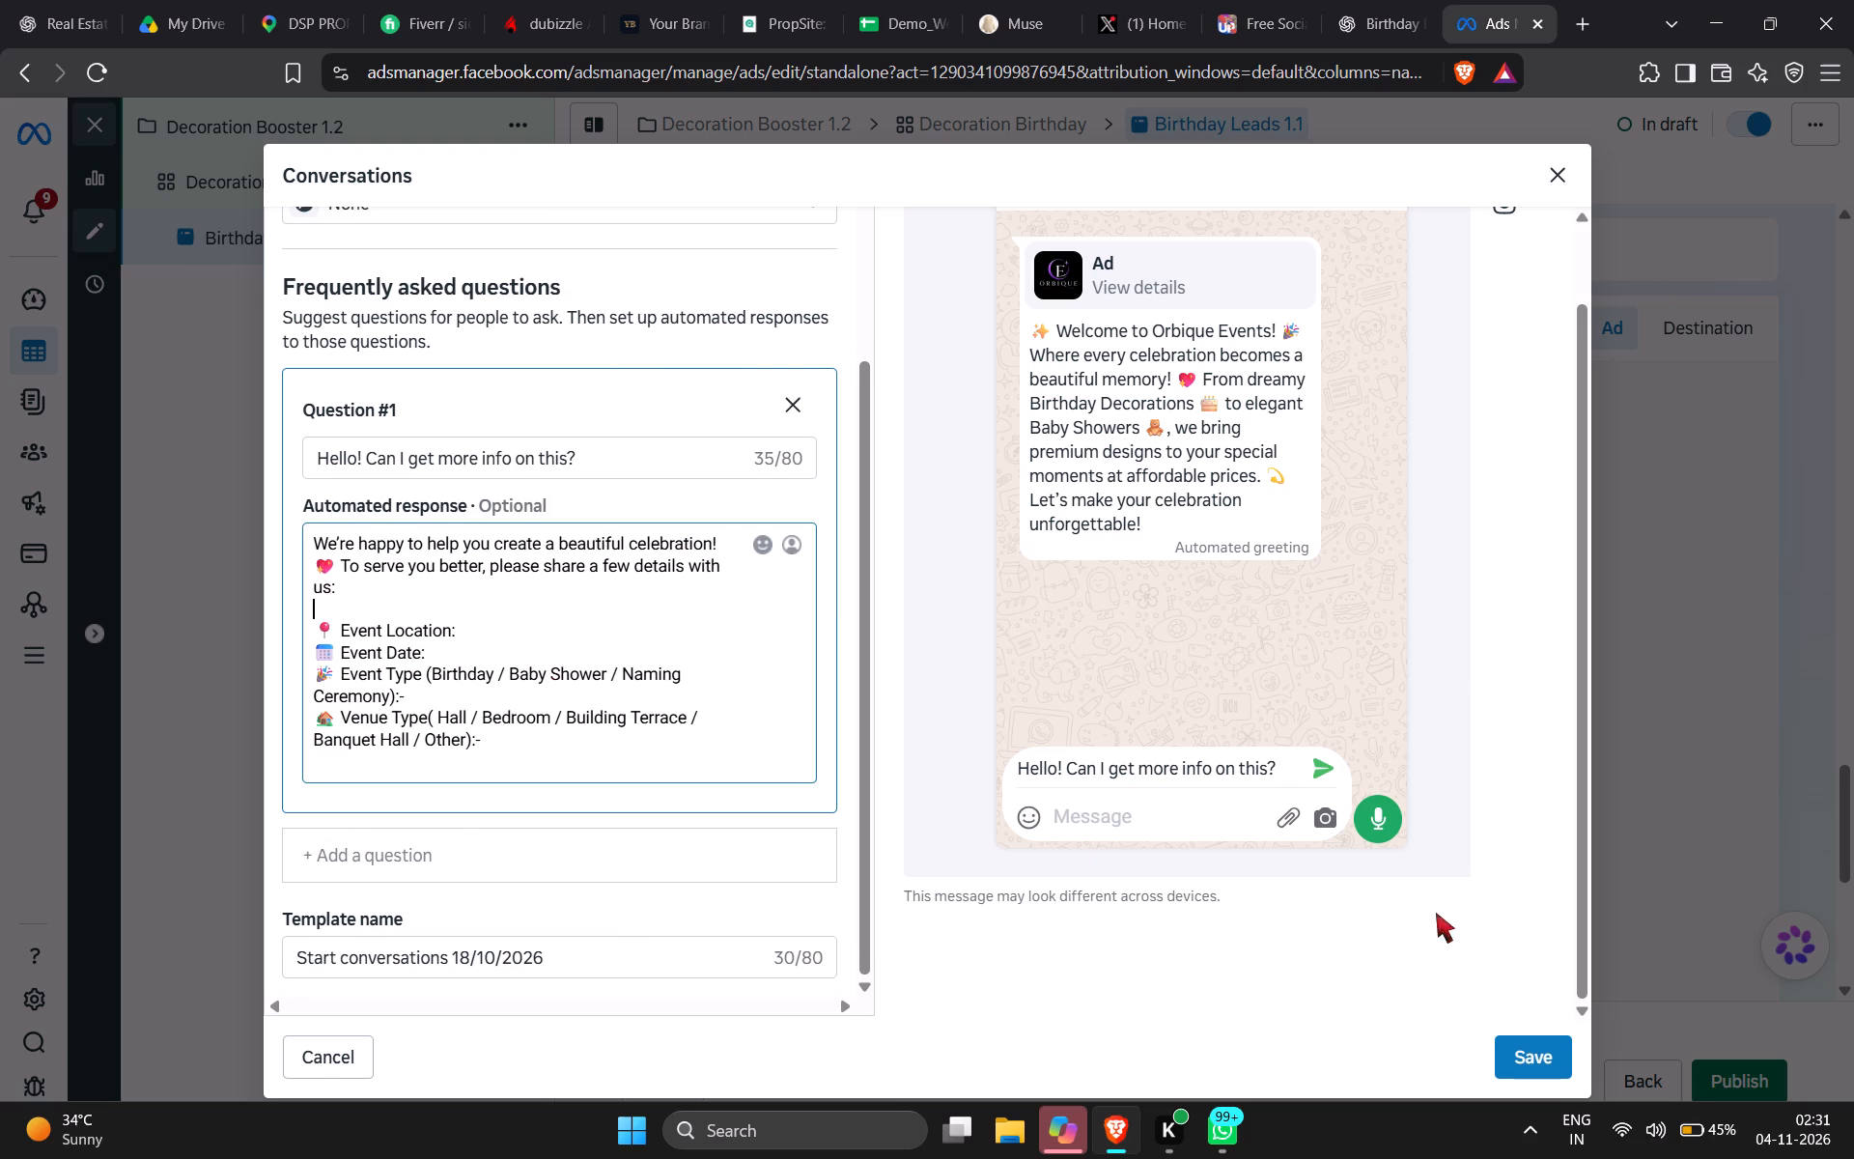
{"action": "left_click", "coordinate": [1521, 1065]}
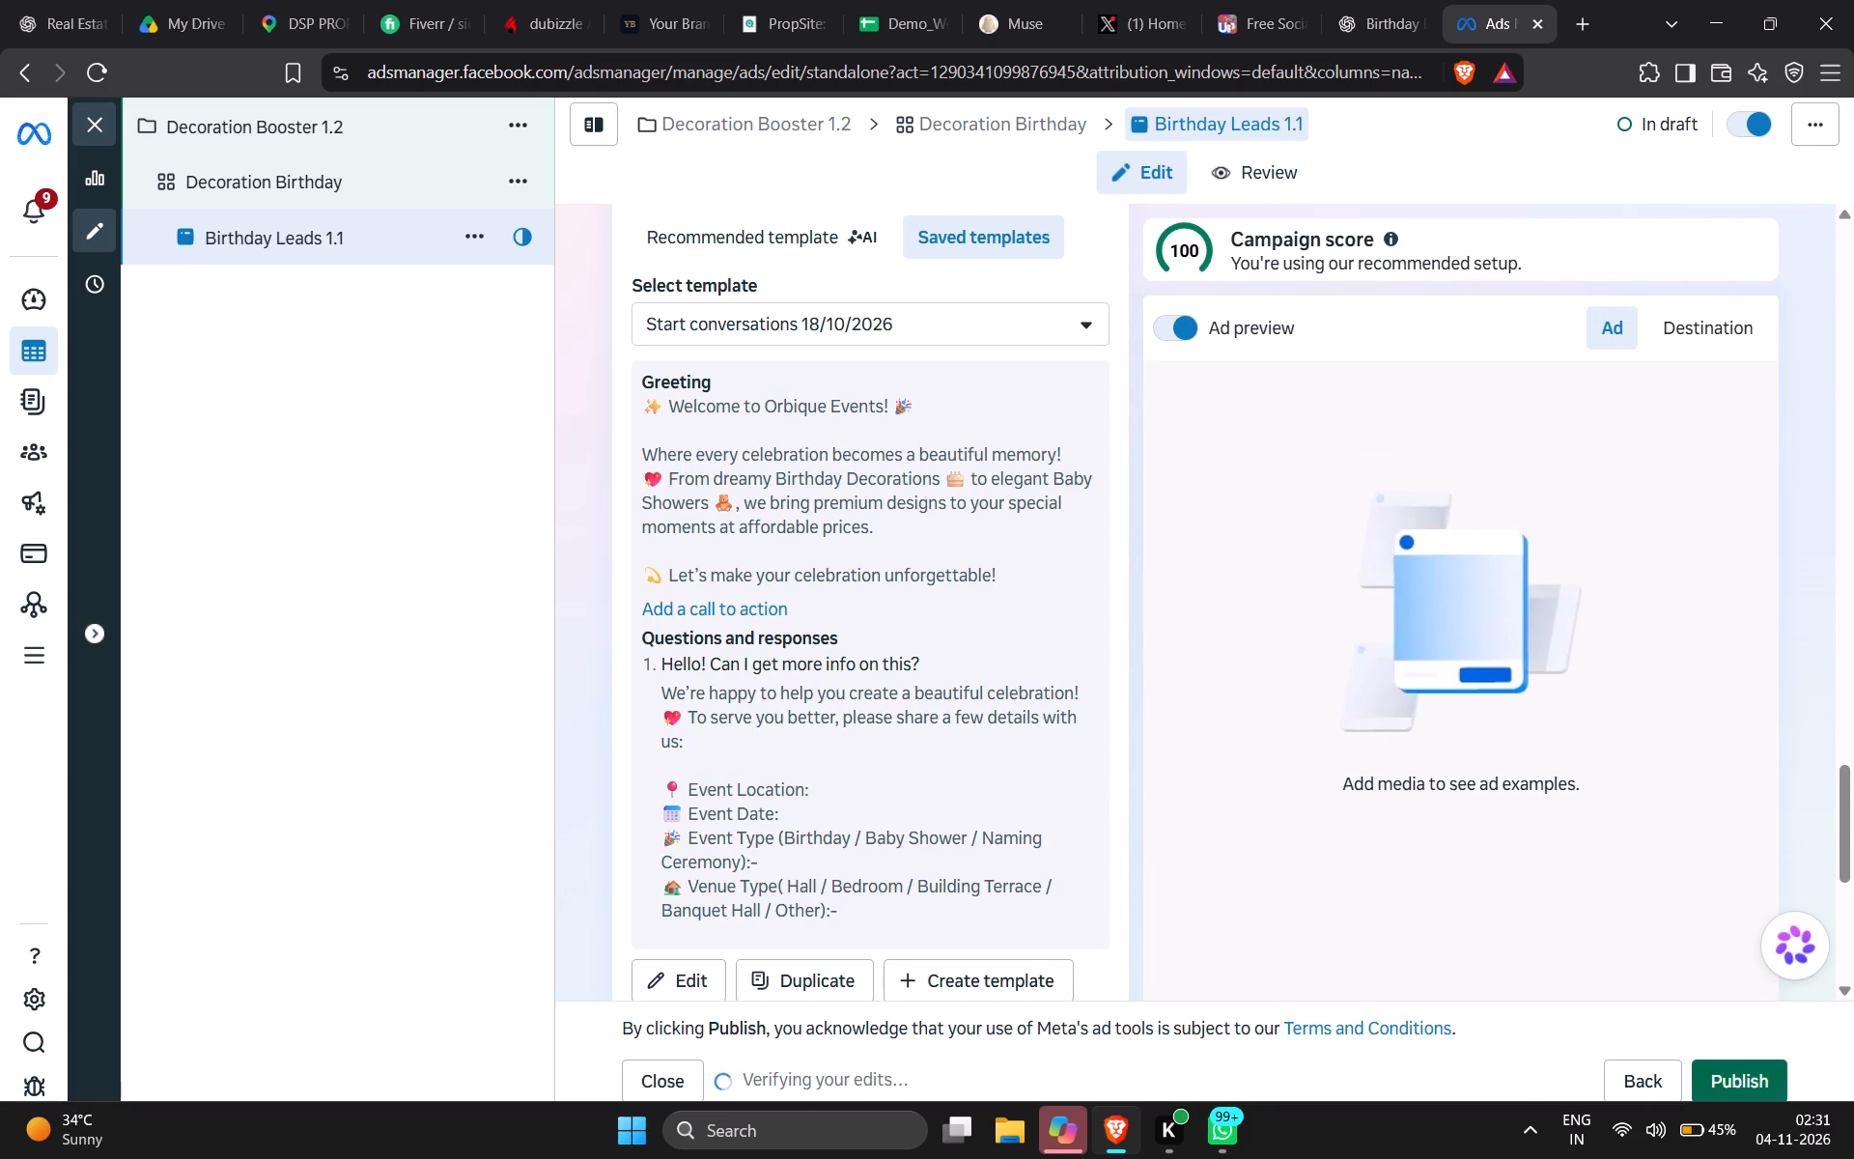
Review the saved conversation template and the tracking section of the ad Birthday Leads 1.1.
{"action": "scroll", "coordinate": [997, 687], "scroll_direction": "down", "scroll_amount": 1}
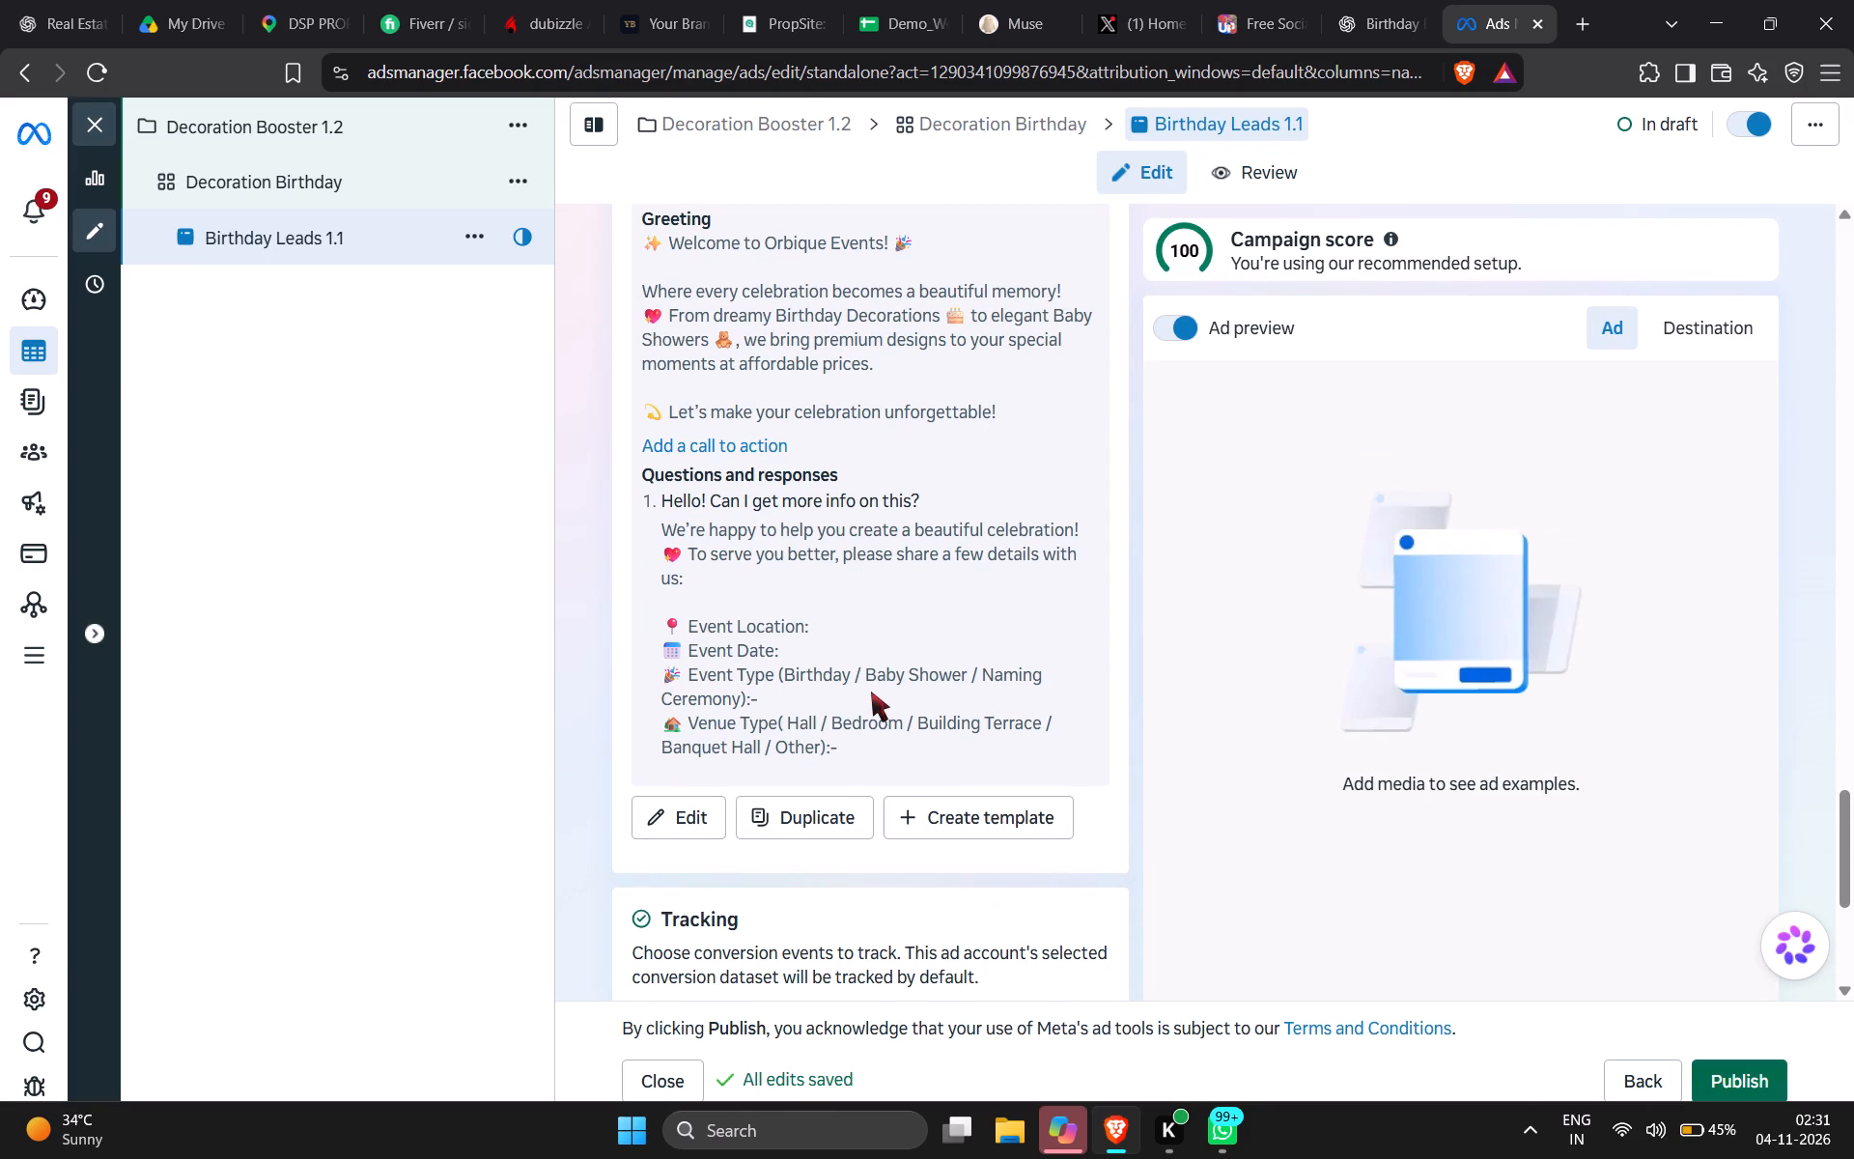
{"action": "scroll", "coordinate": [871, 692], "scroll_direction": "down", "scroll_amount": 2}
{"action": "scroll", "coordinate": [871, 692], "scroll_direction": "up", "scroll_amount": 1}
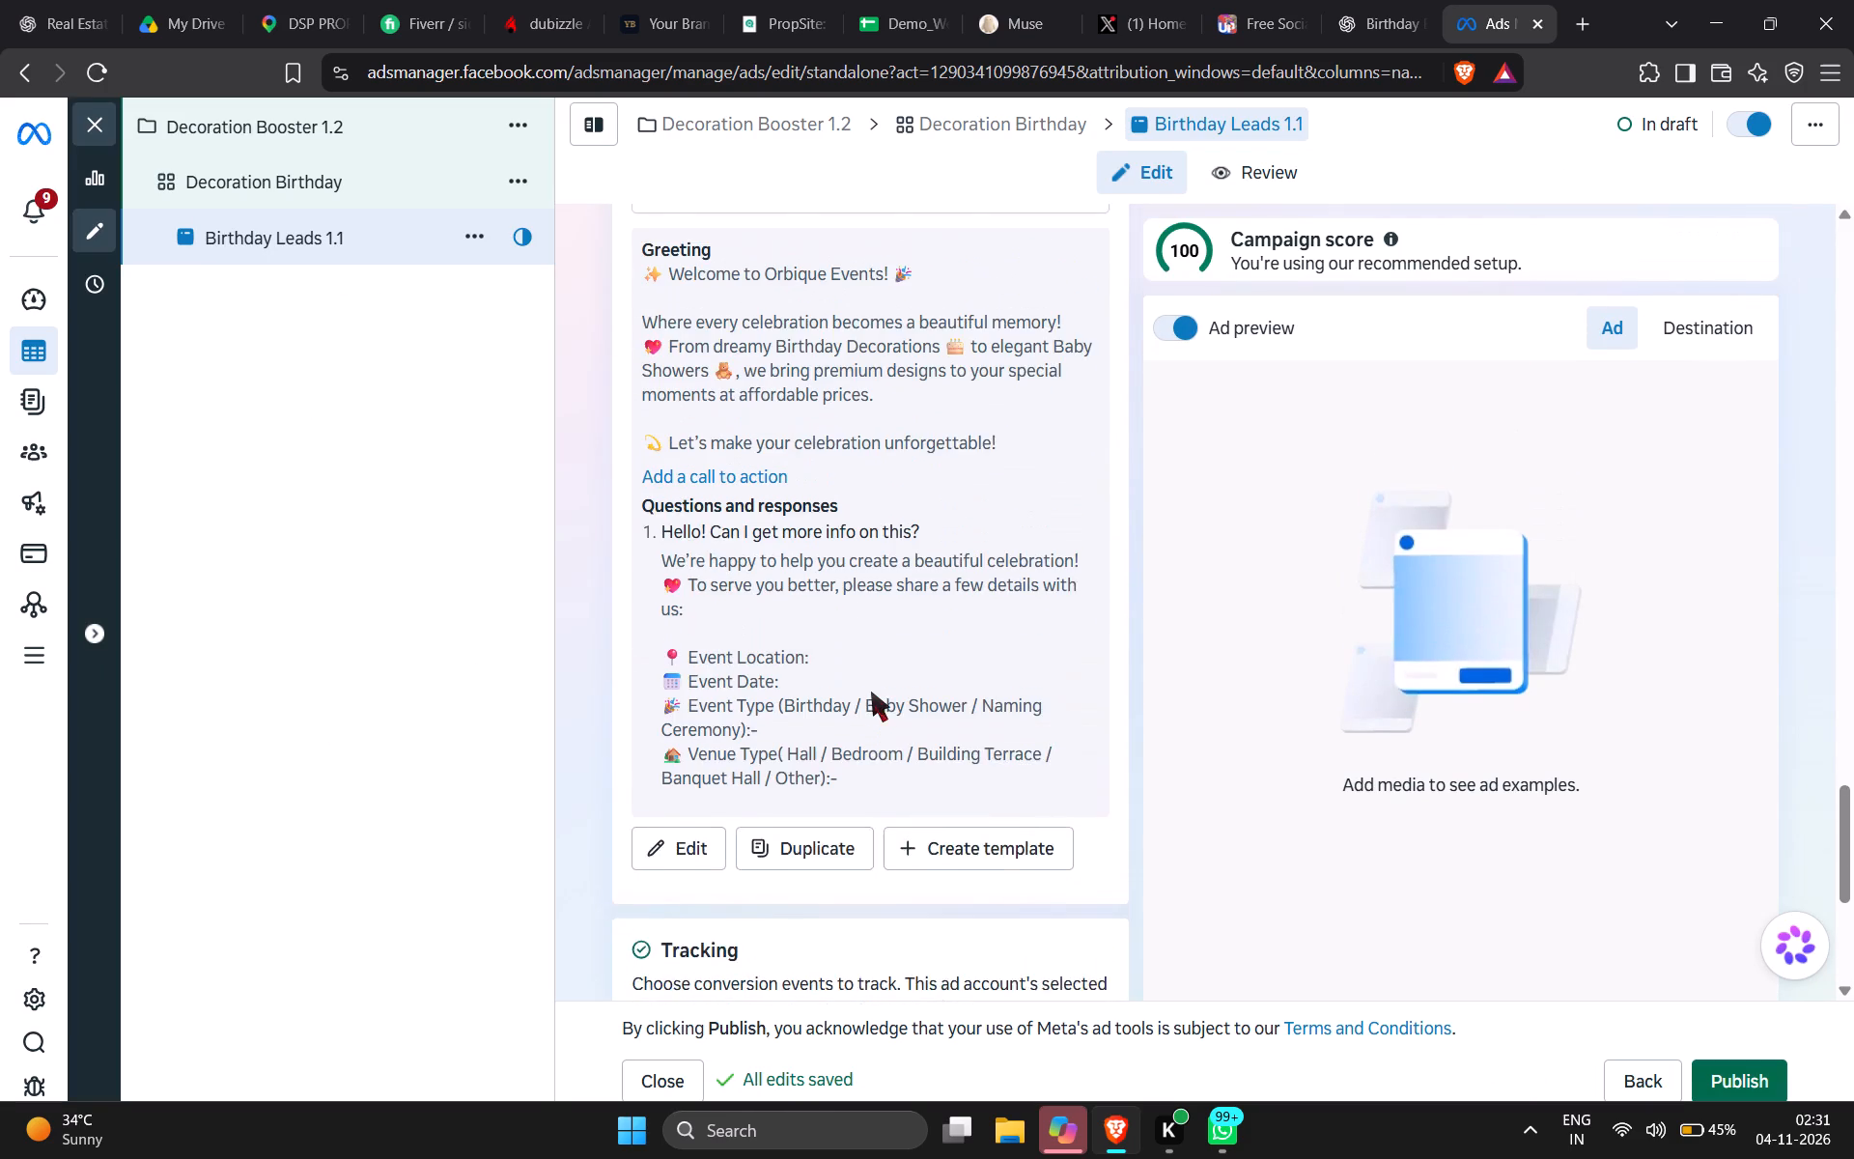
{"action": "scroll", "coordinate": [871, 692], "scroll_direction": "up", "scroll_amount": 2}
{"action": "scroll", "coordinate": [1615, 926], "scroll_direction": "down", "scroll_amount": 3}
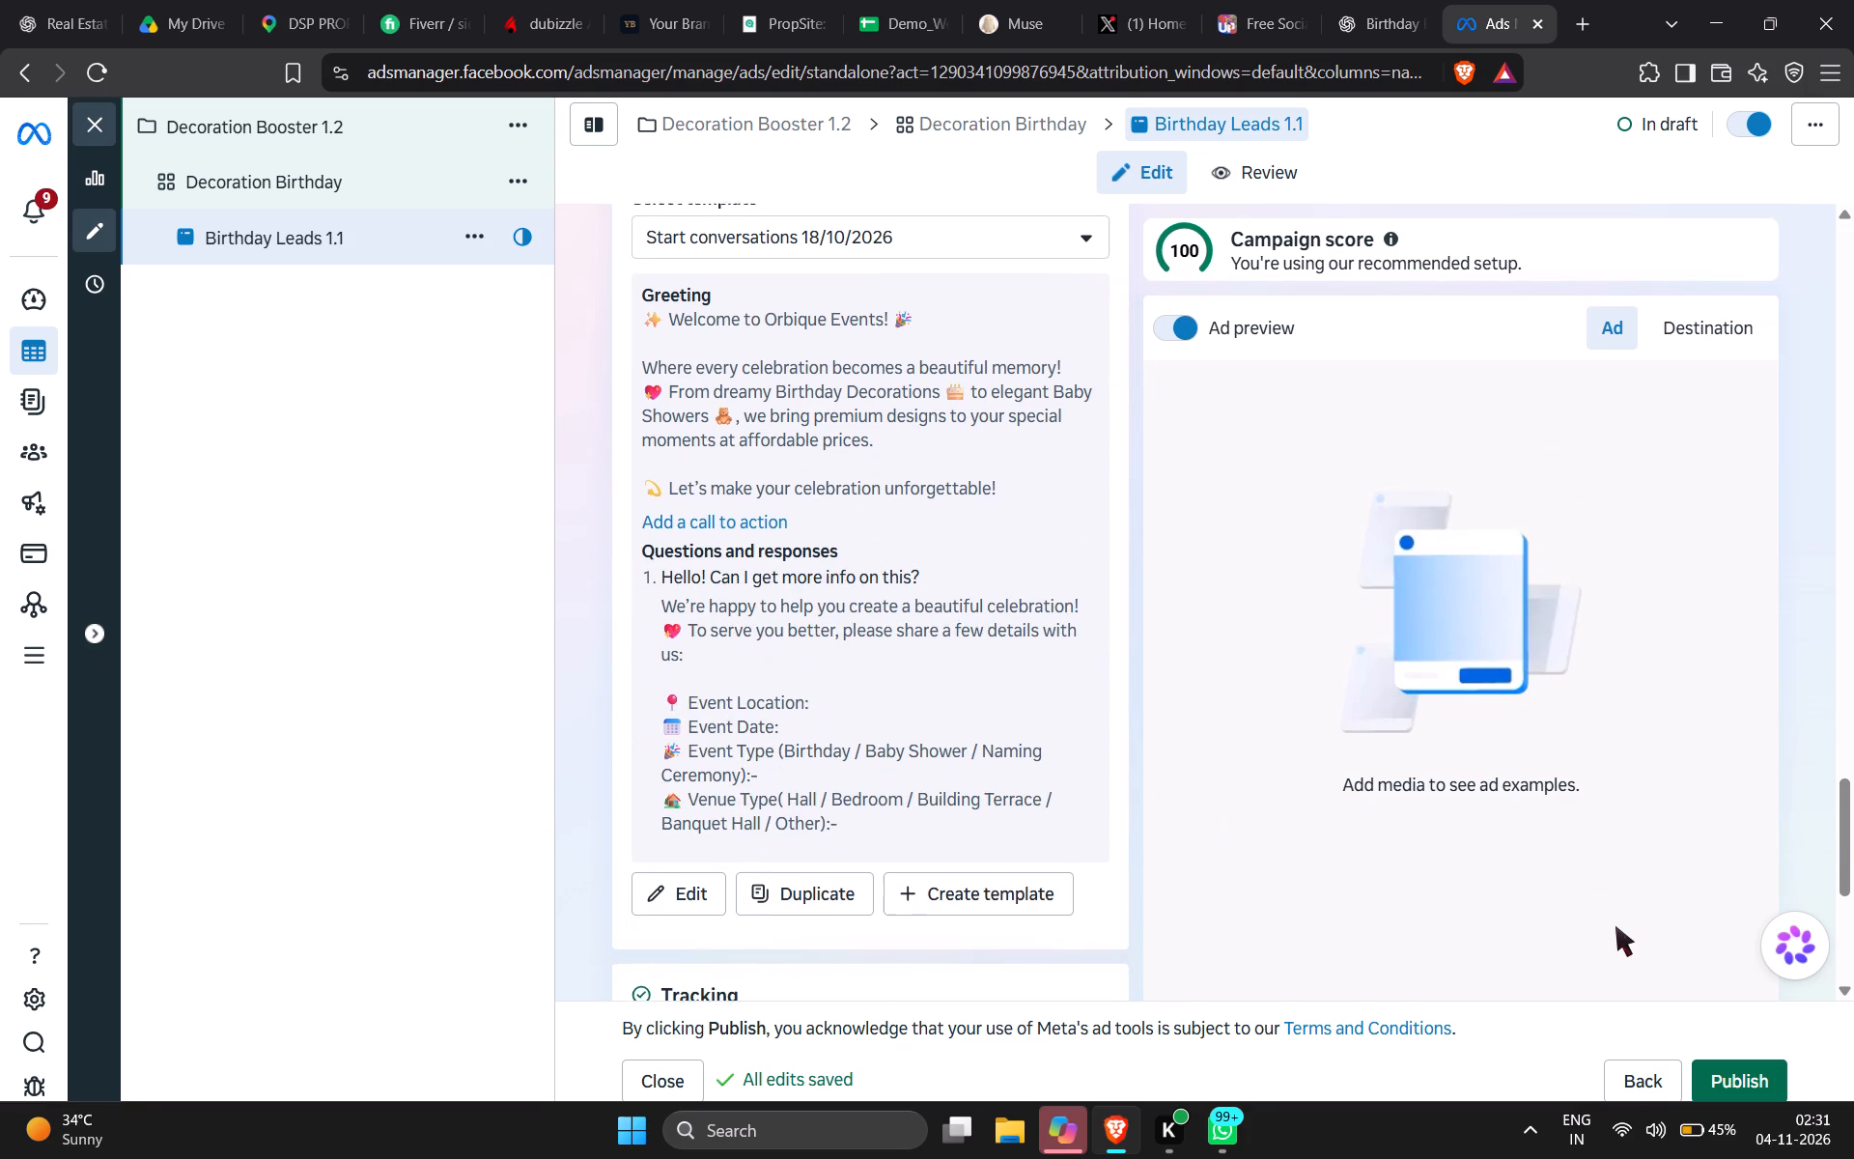
{"action": "scroll", "coordinate": [912, 486], "scroll_direction": "down", "scroll_amount": 5}
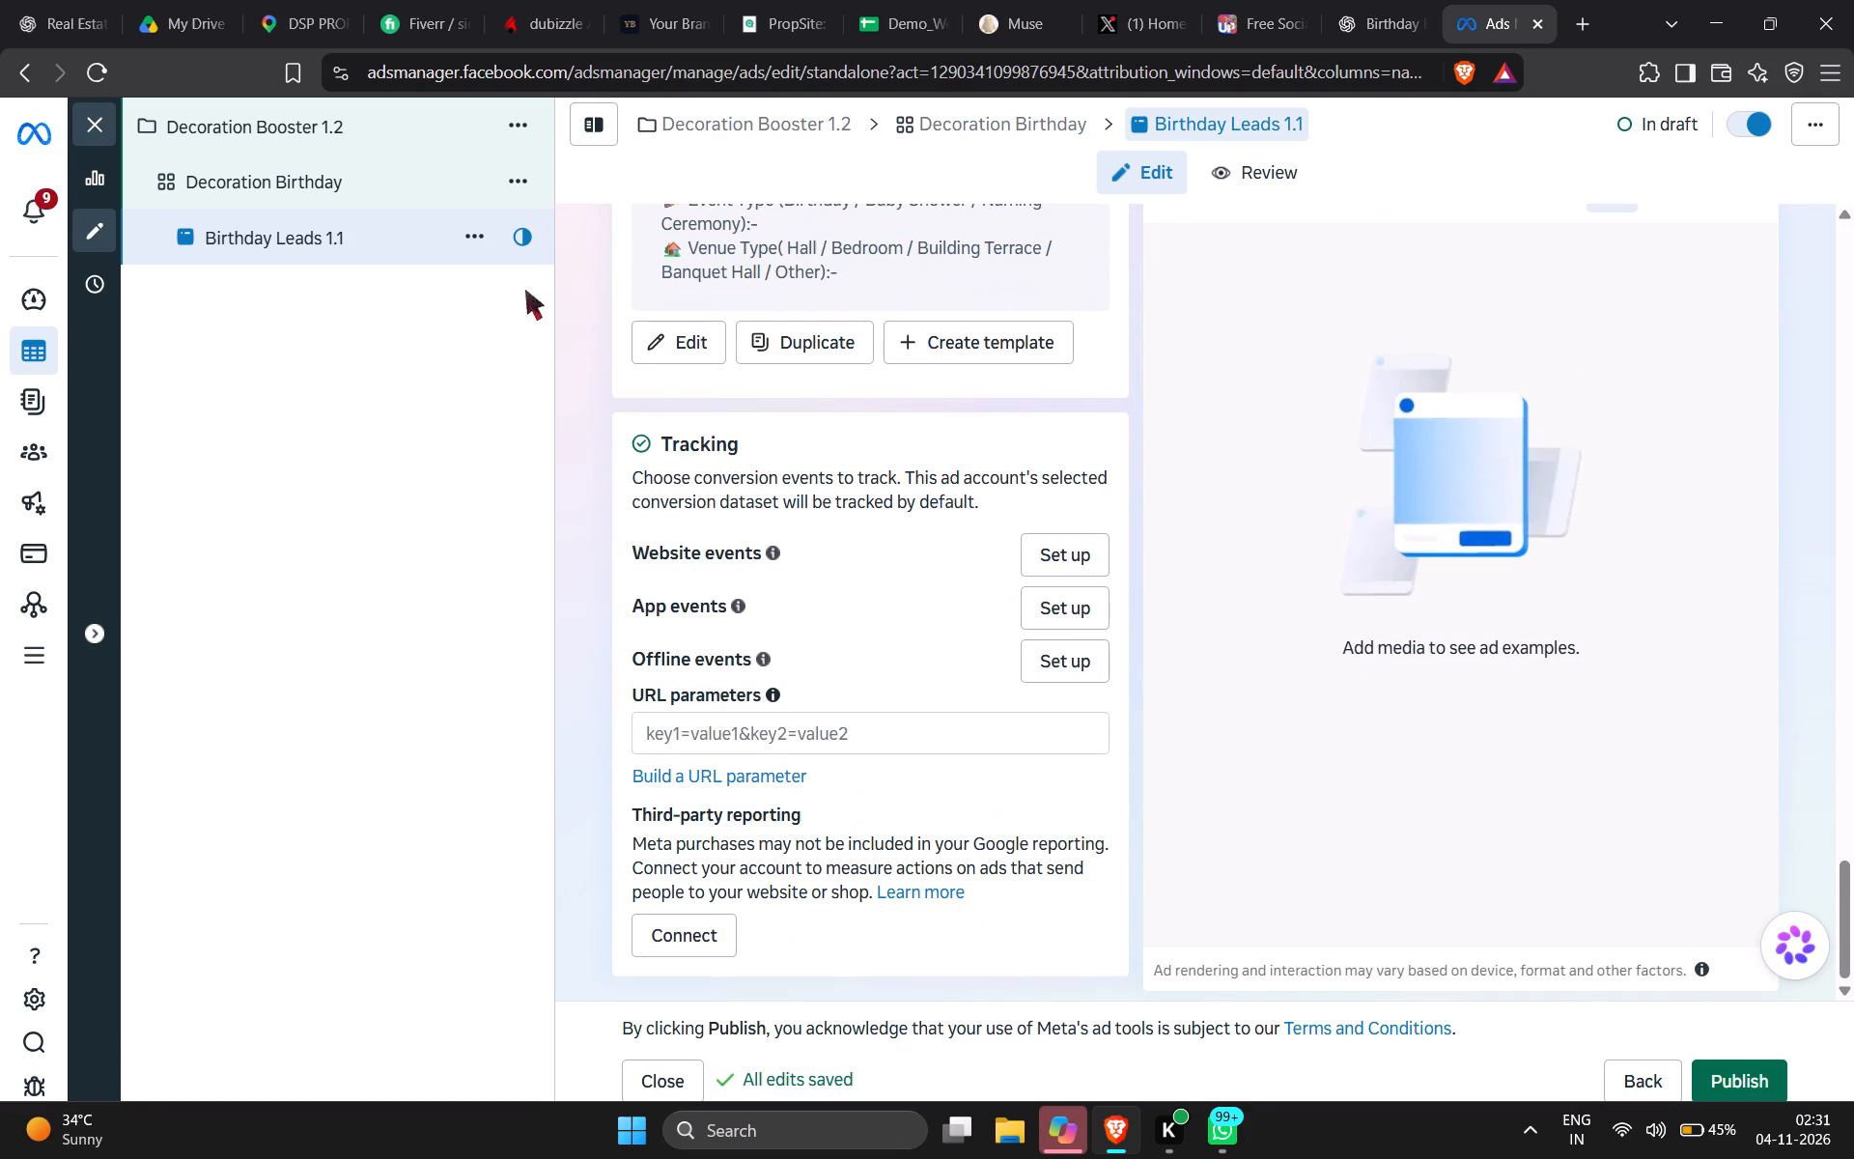
Examine the Decoration Birthday ad set's schedule, audience controls, locations and WhatsApp settings.
{"action": "left_click", "coordinate": [355, 183]}
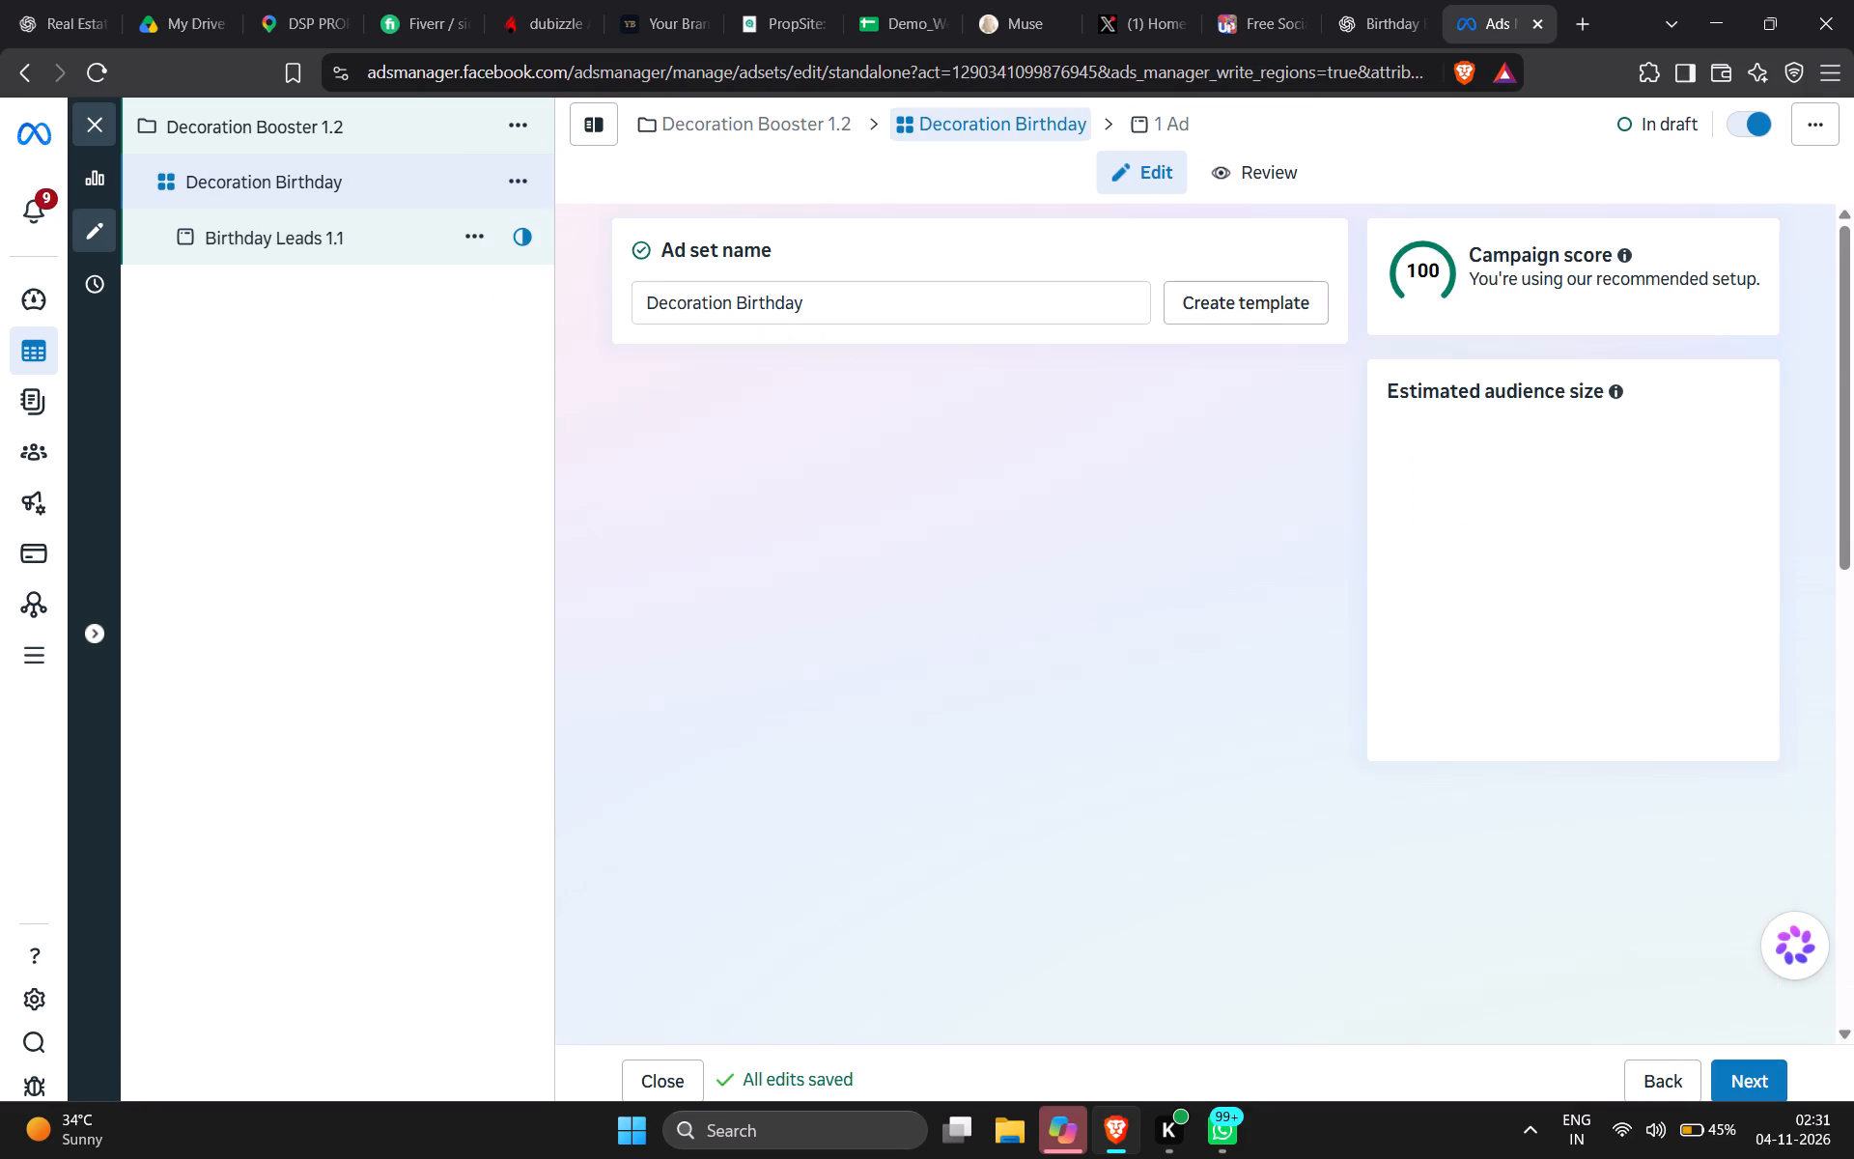
{"action": "scroll", "coordinate": [1035, 511], "scroll_direction": "down", "scroll_amount": 3}
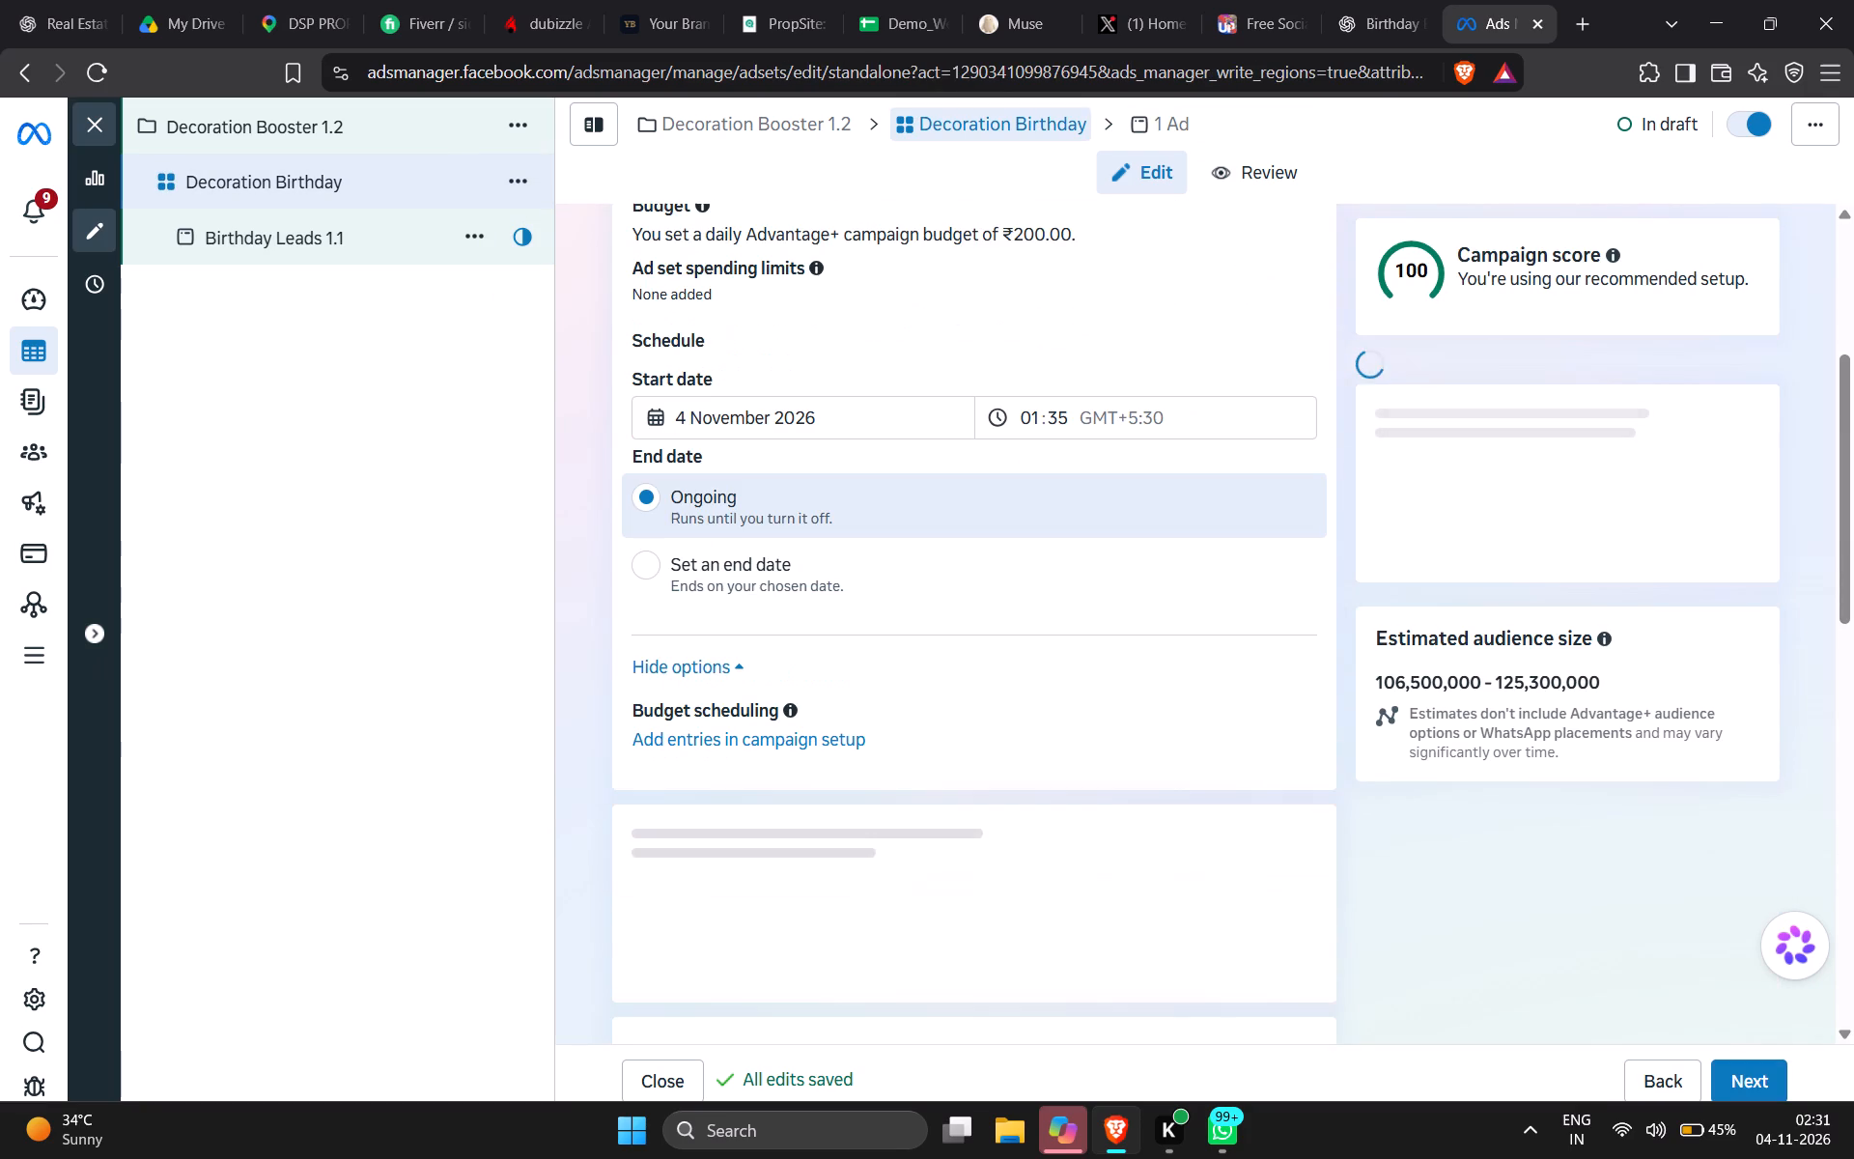
{"action": "scroll", "coordinate": [1035, 511], "scroll_direction": "down", "scroll_amount": 1}
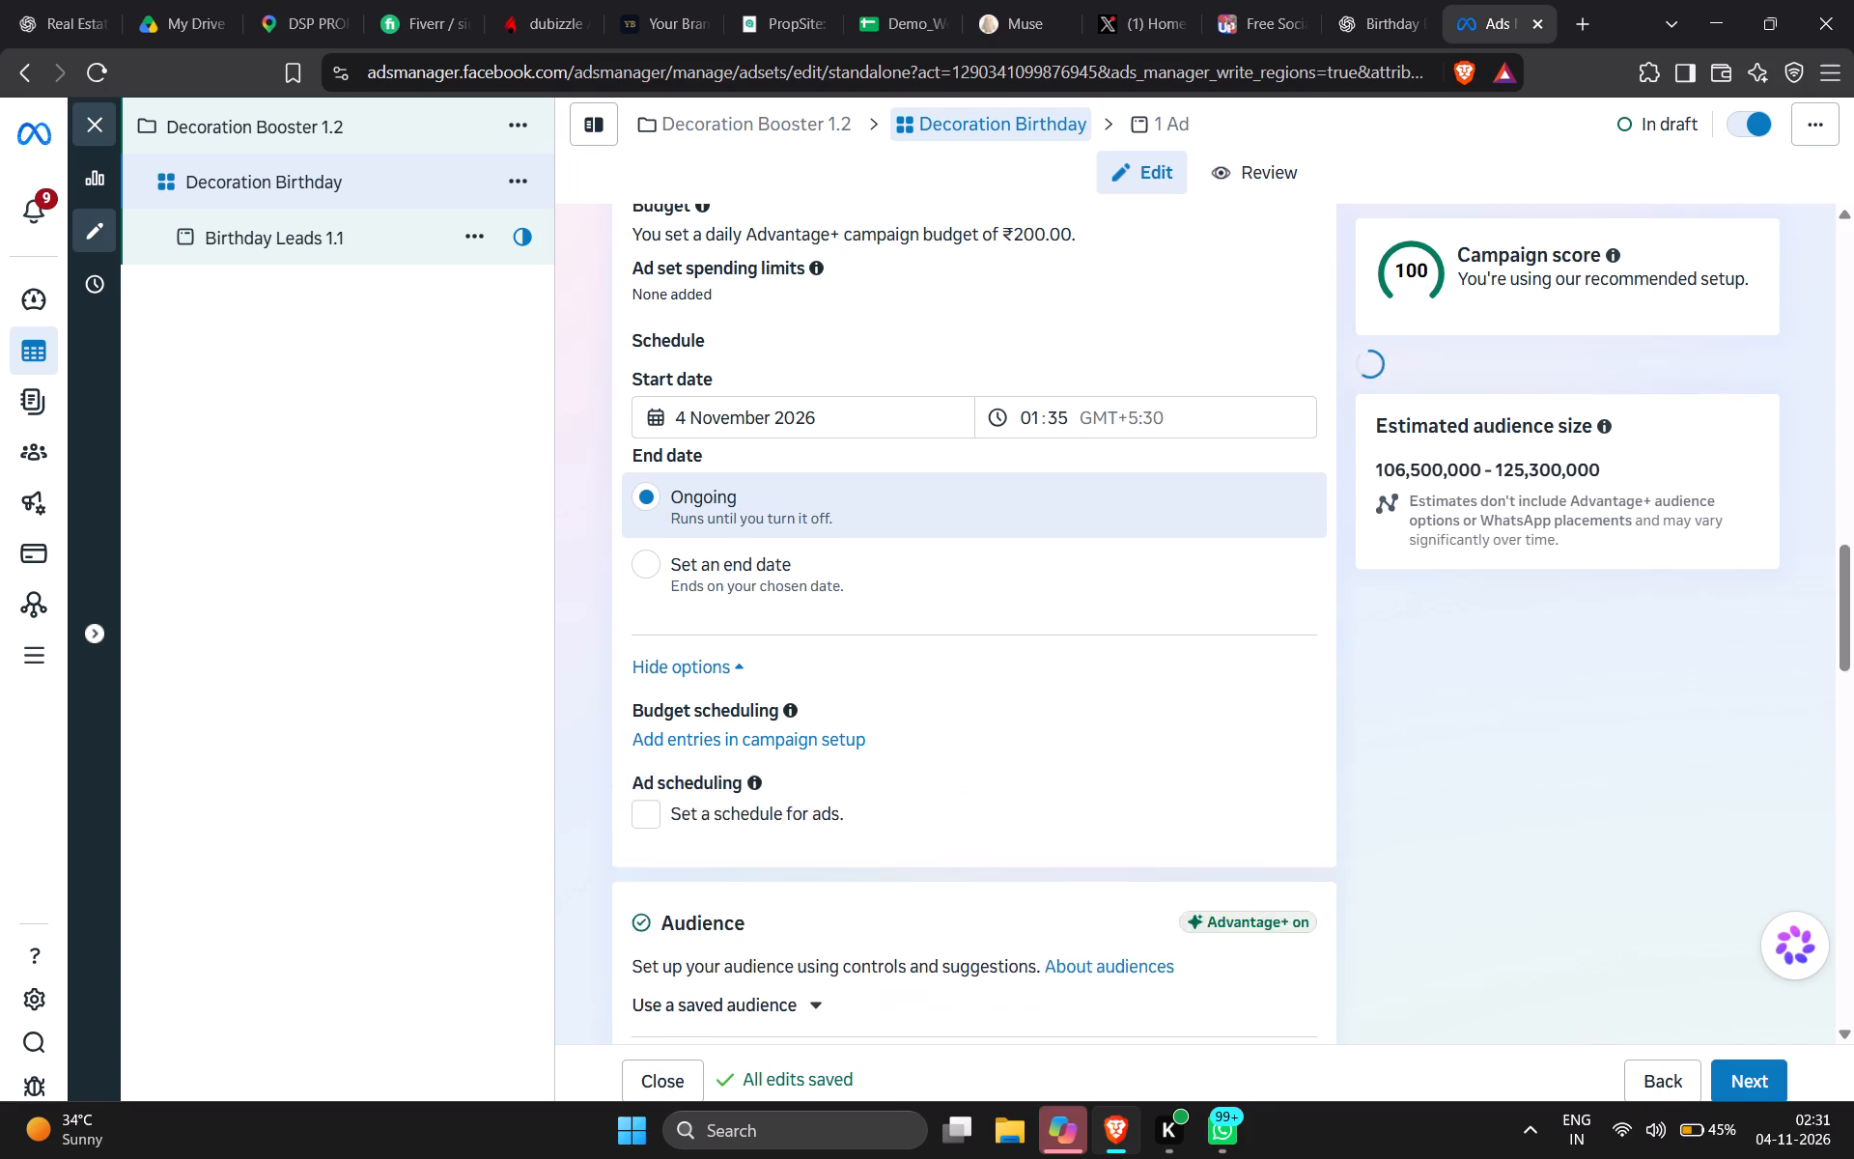
{"action": "scroll", "coordinate": [1035, 511], "scroll_direction": "down", "scroll_amount": 6}
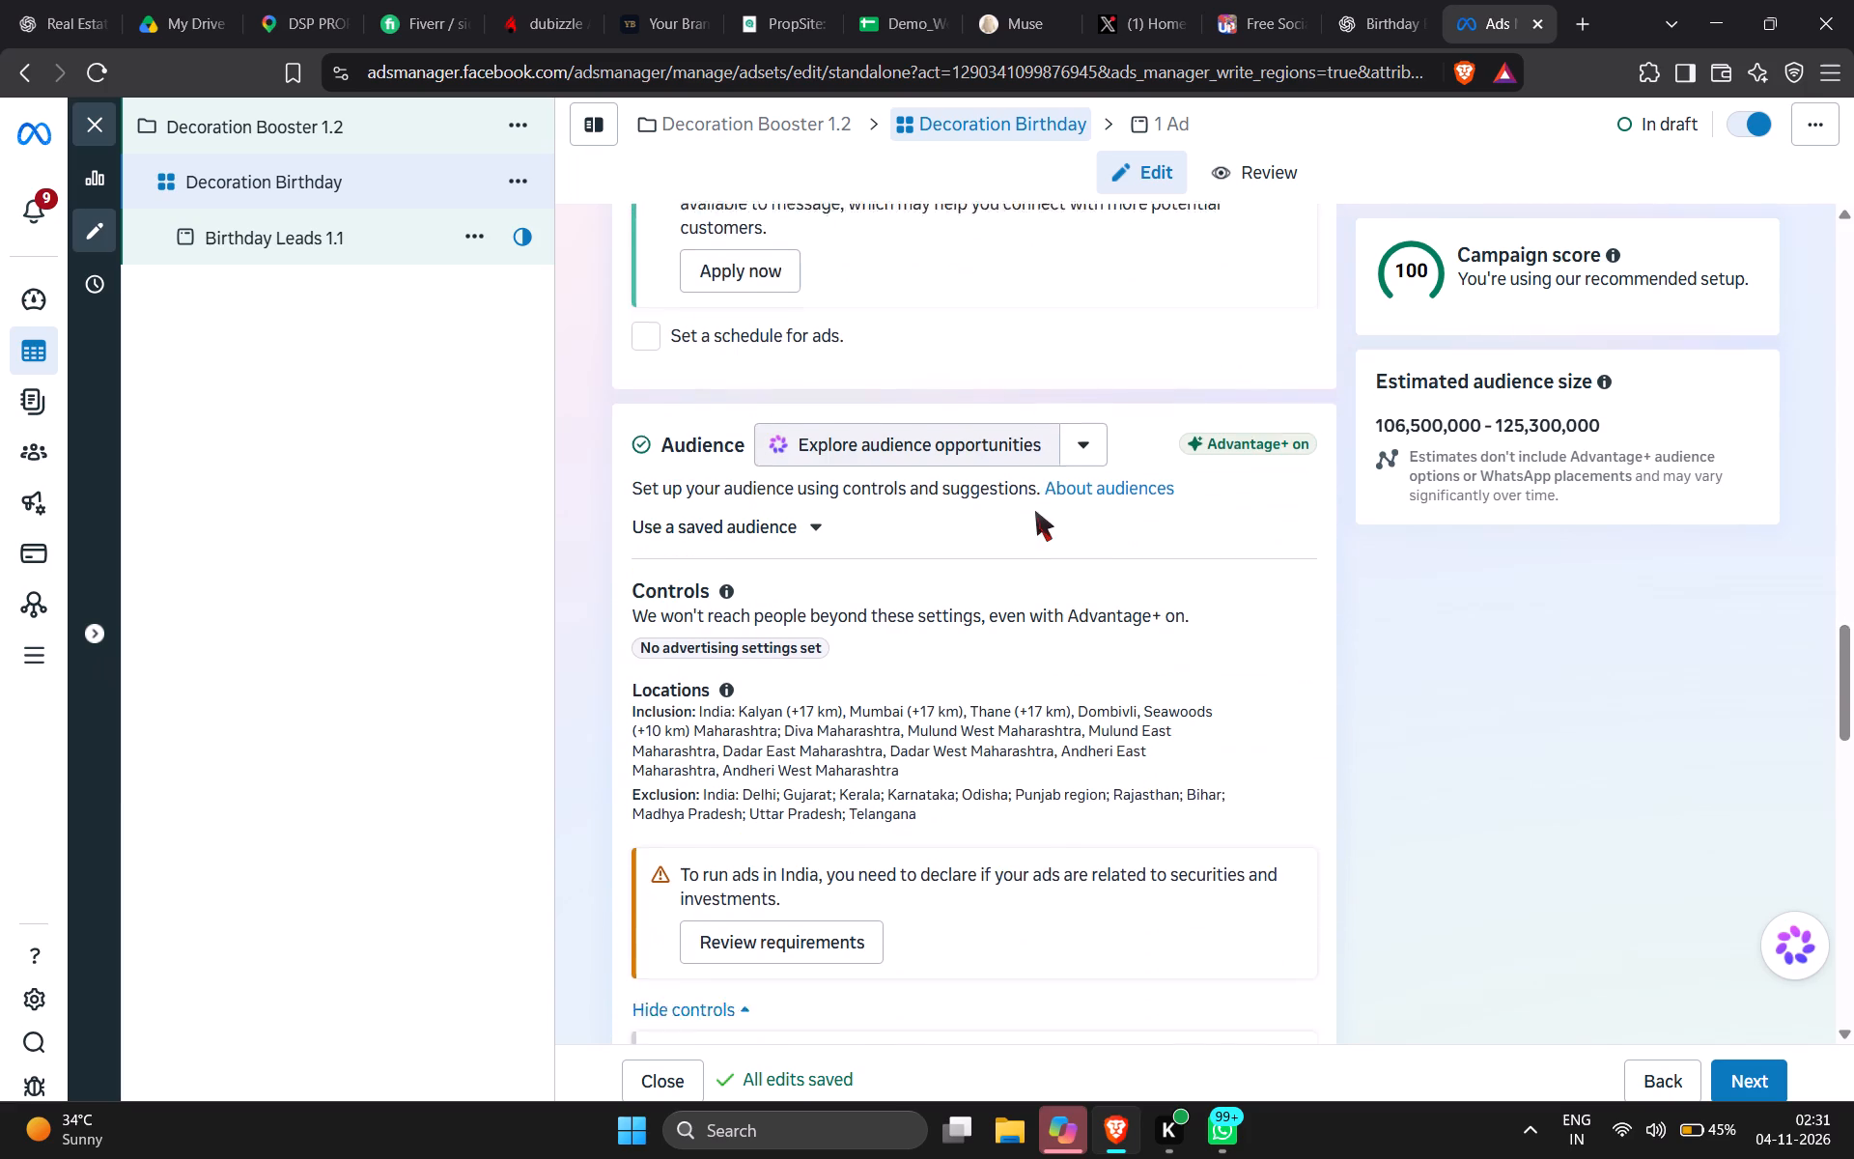
{"action": "scroll", "coordinate": [1035, 511], "scroll_direction": "down", "scroll_amount": 2}
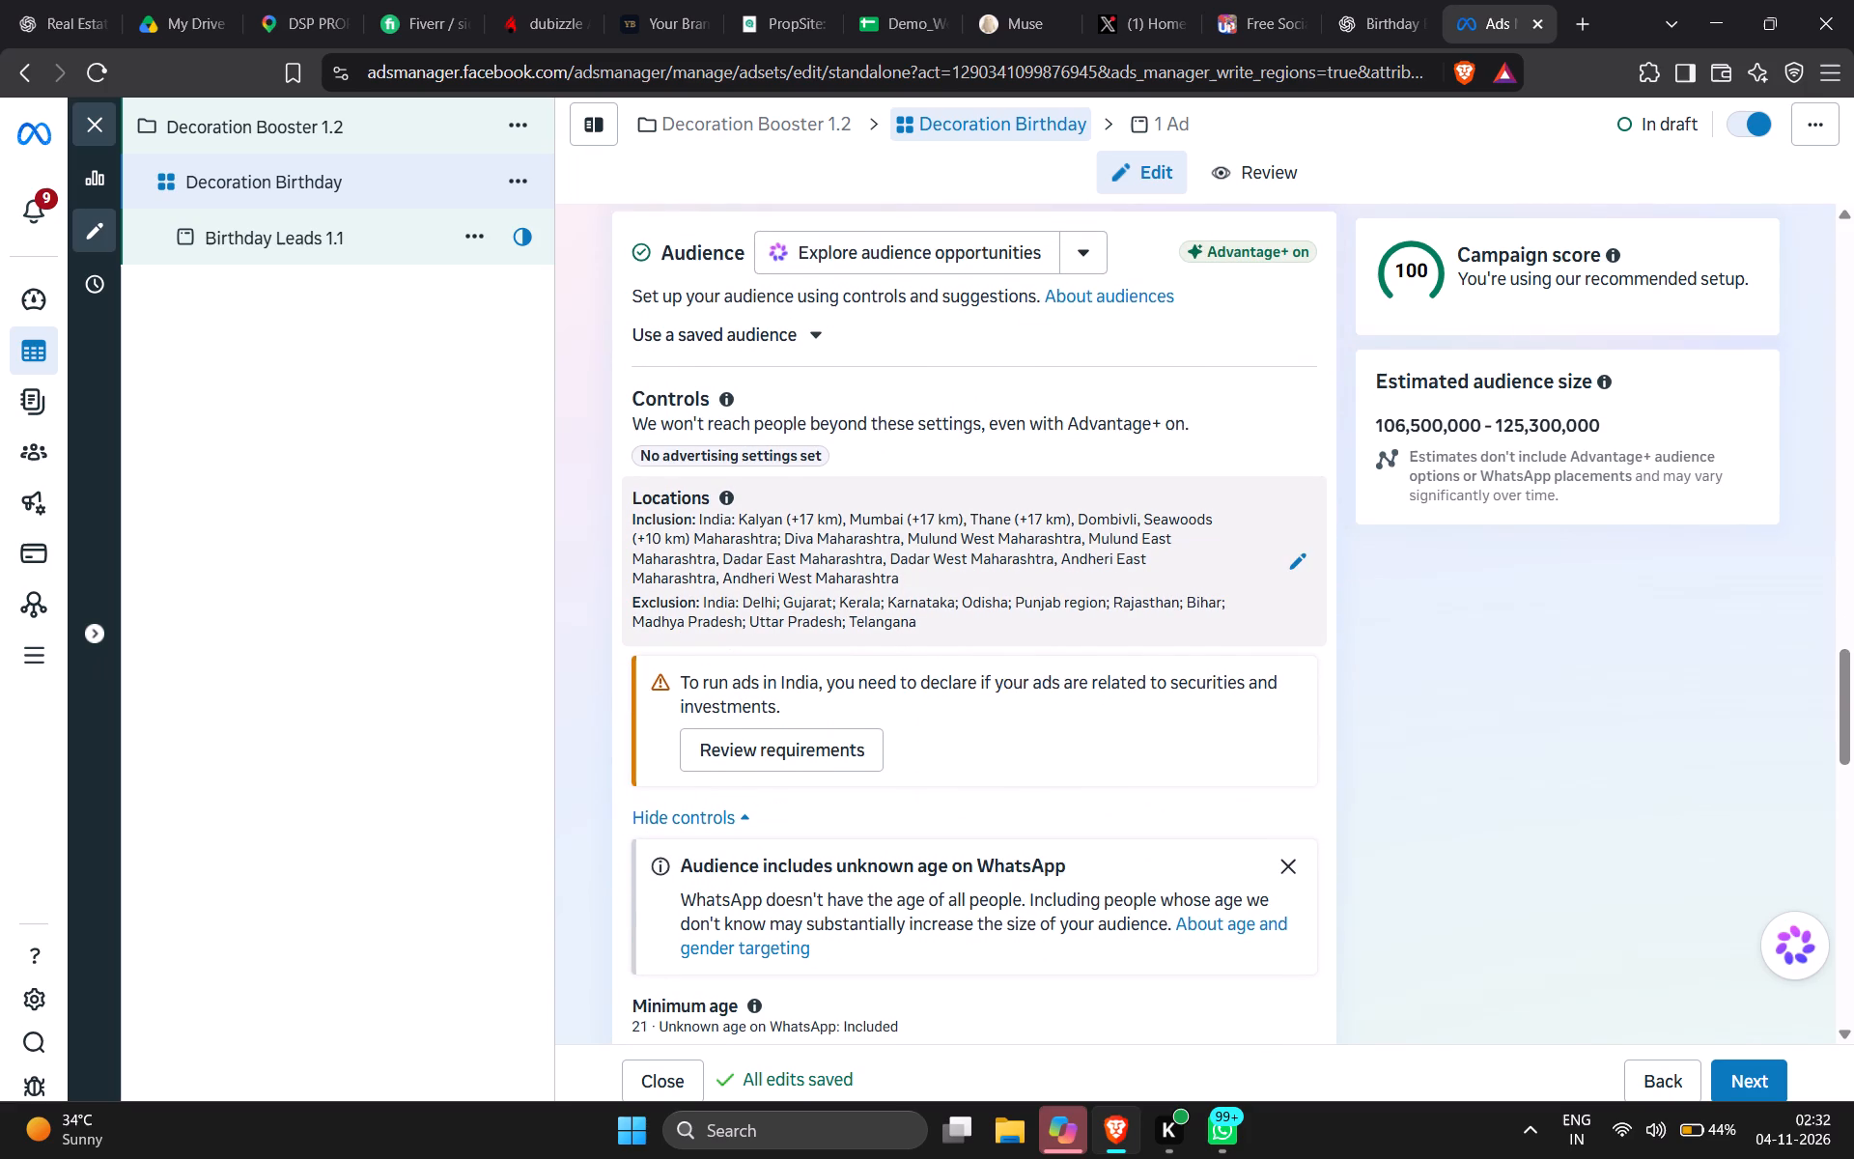
{"action": "scroll", "coordinate": [1084, 604], "scroll_direction": "down", "scroll_amount": 4}
{"action": "scroll", "coordinate": [1084, 604], "scroll_direction": "up", "scroll_amount": 16}
Open the campaign Decoration Booster 1.2 and look through its settings.
{"action": "left_click", "coordinate": [338, 129]}
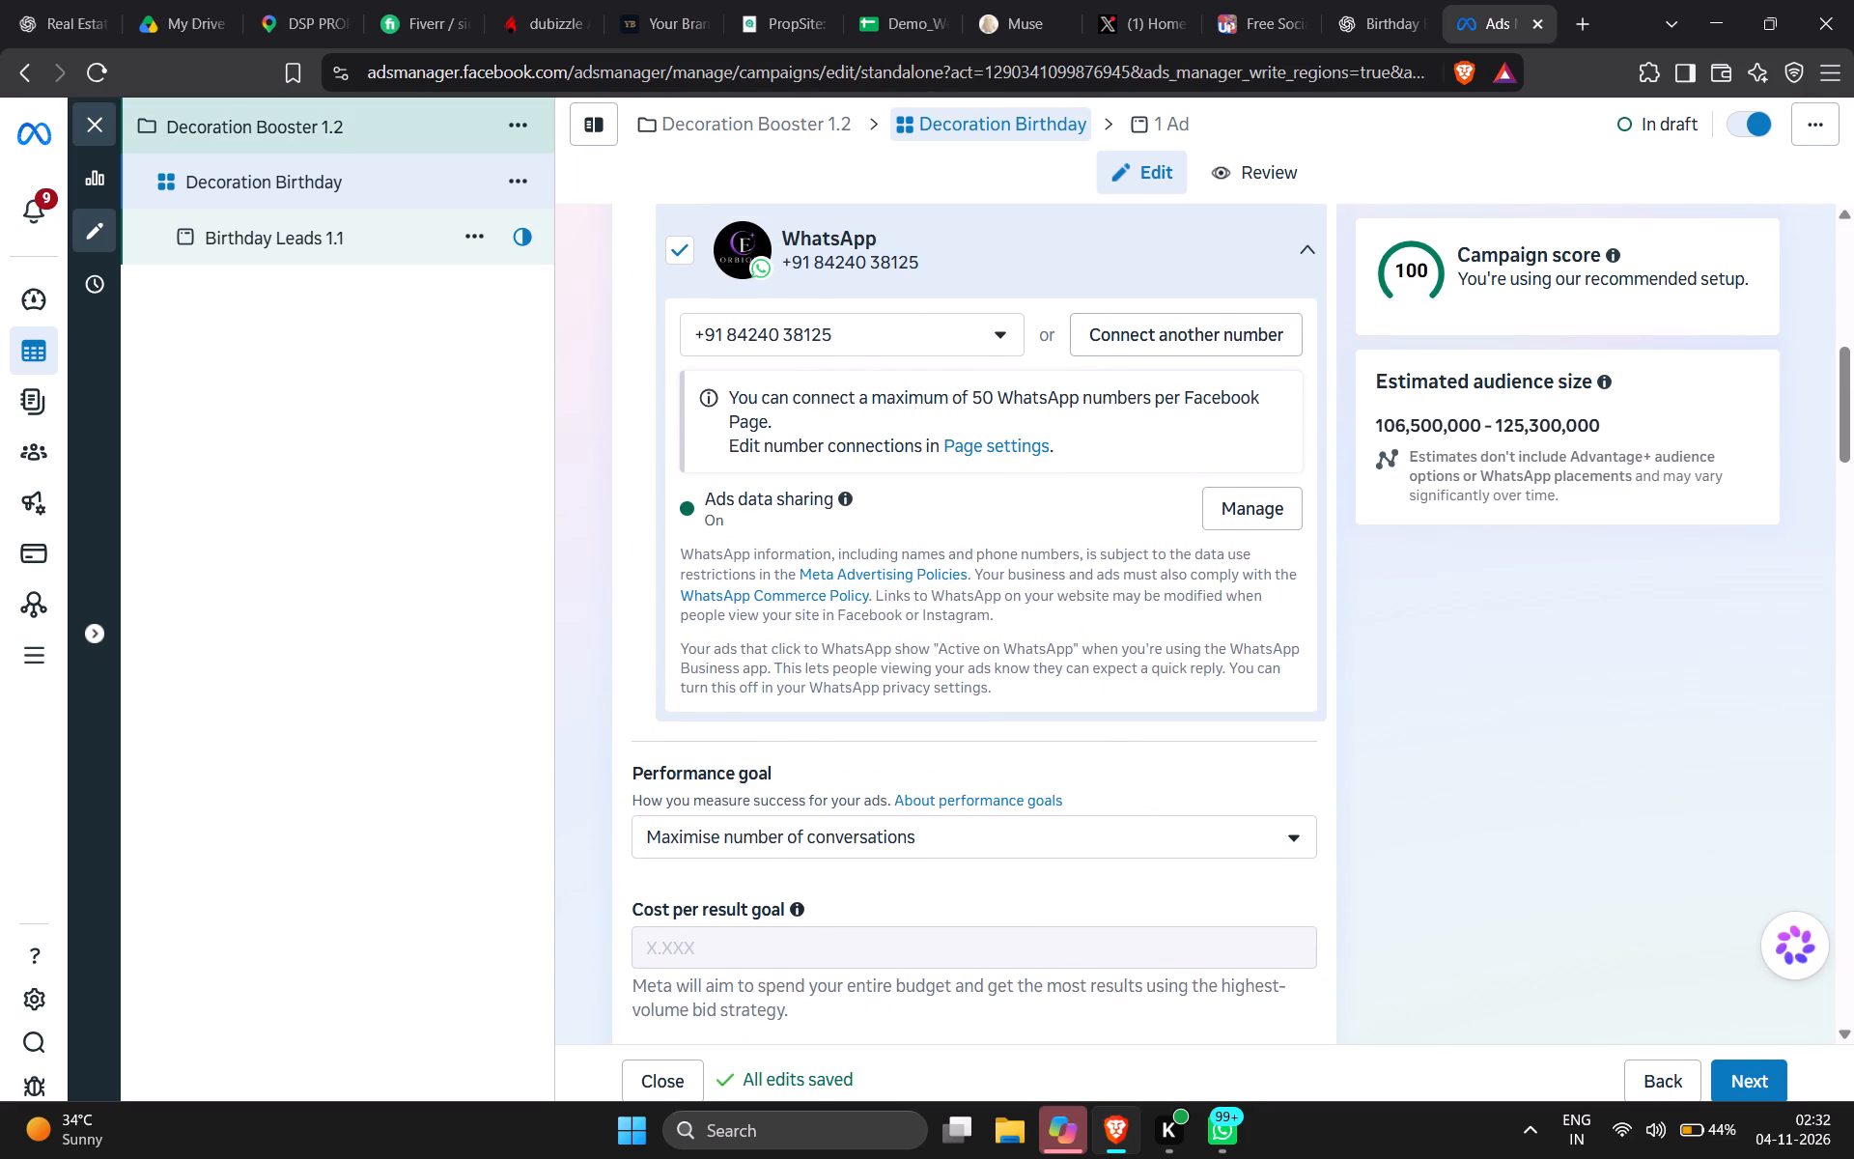
{"action": "scroll", "coordinate": [820, 542], "scroll_direction": "down", "scroll_amount": 7}
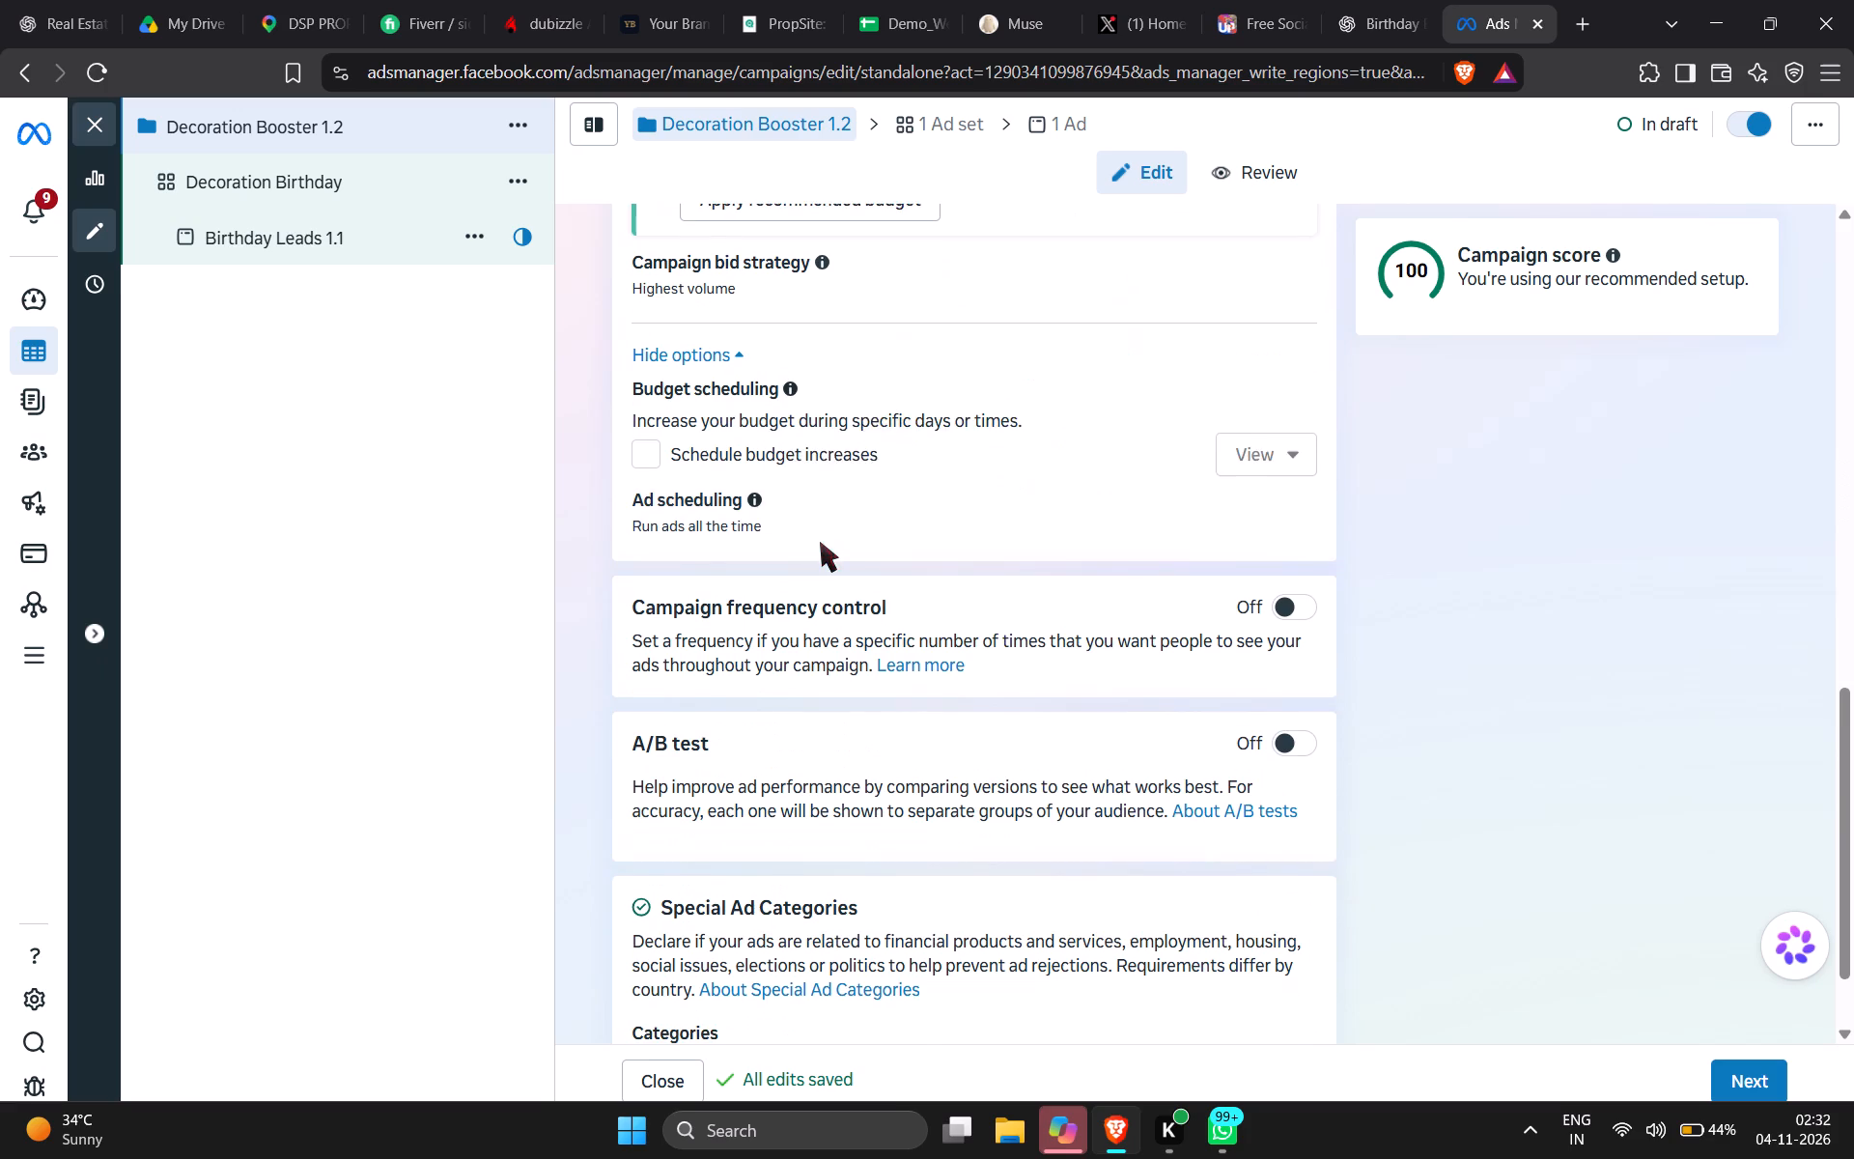
Open the Decoration Birthday ad set and examine its message destinations and WhatsApp settings.
{"action": "scroll", "coordinate": [820, 542], "scroll_direction": "down", "scroll_amount": 2}
{"action": "left_click", "coordinate": [321, 166]}
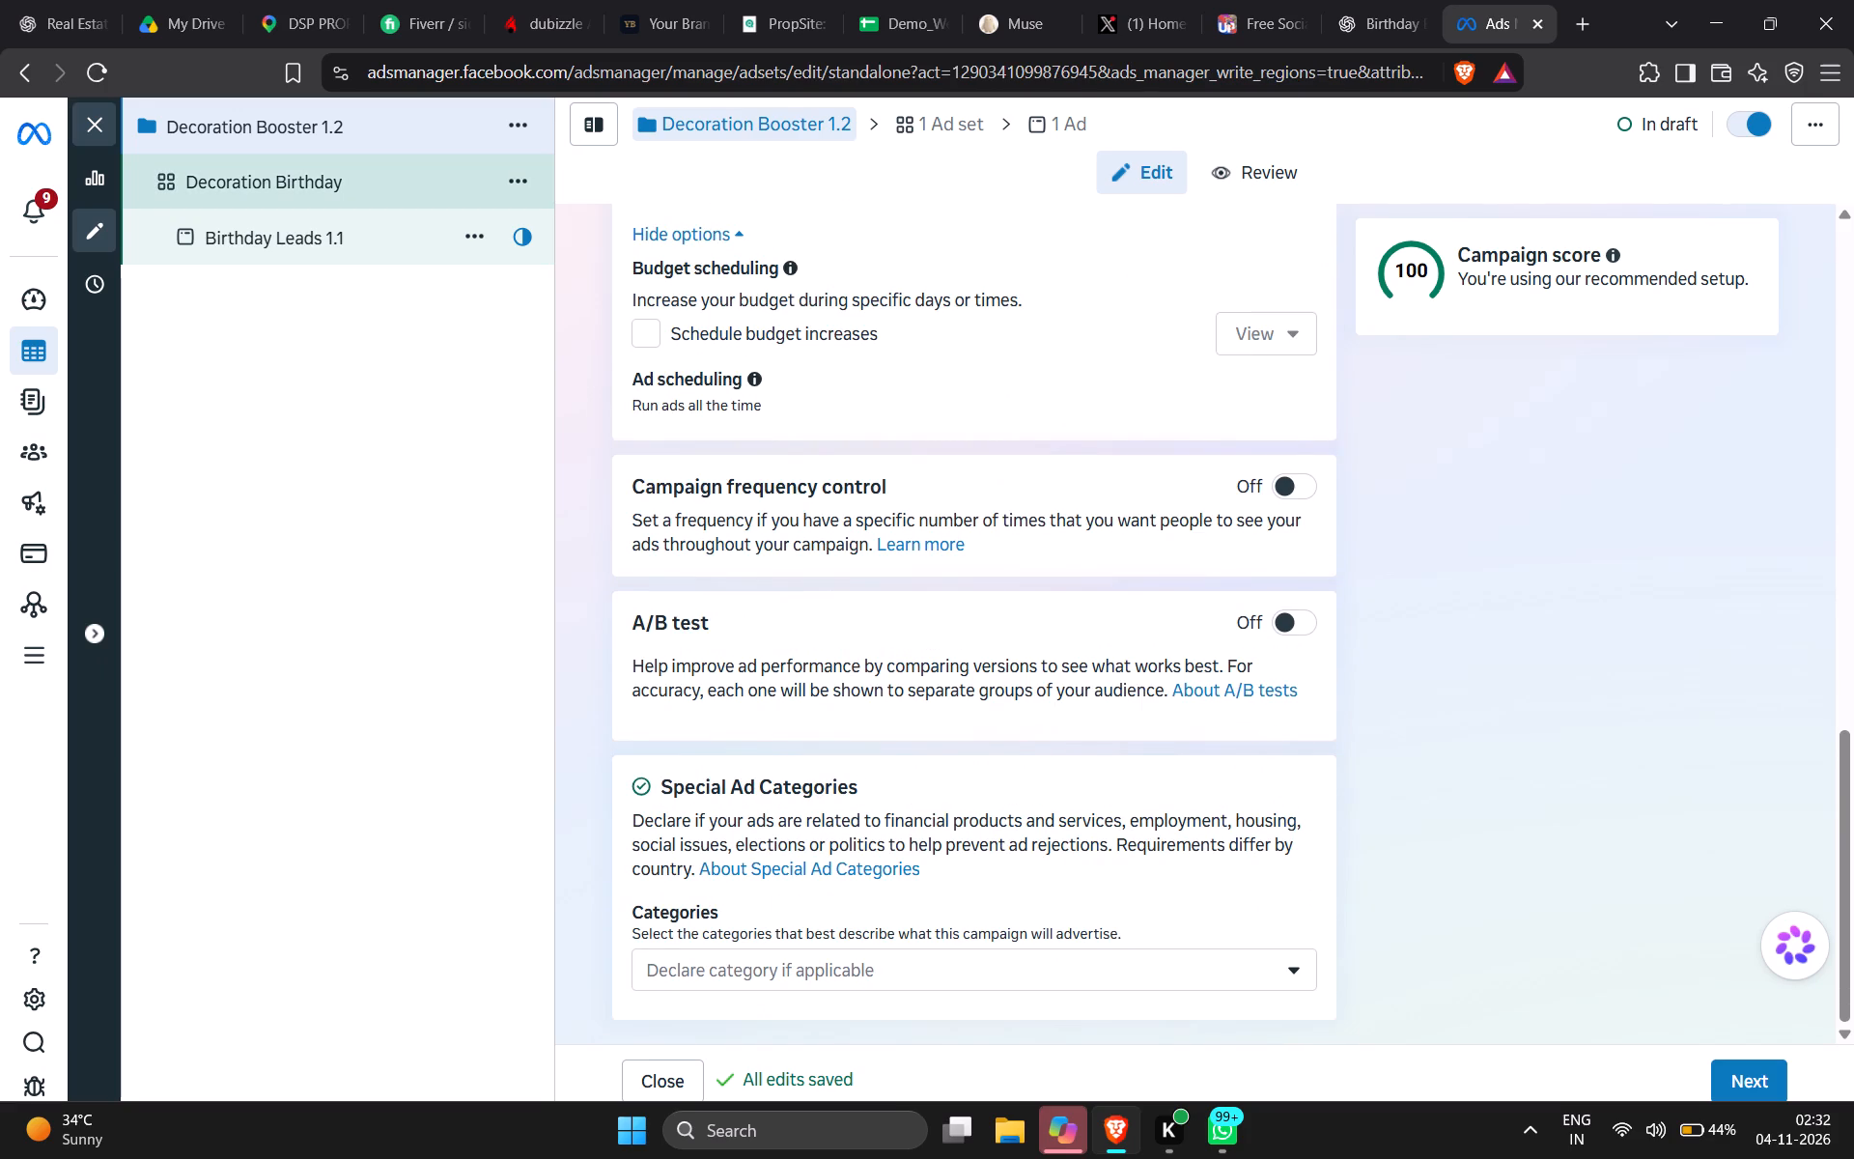
{"action": "scroll", "coordinate": [955, 512], "scroll_direction": "down", "scroll_amount": 3}
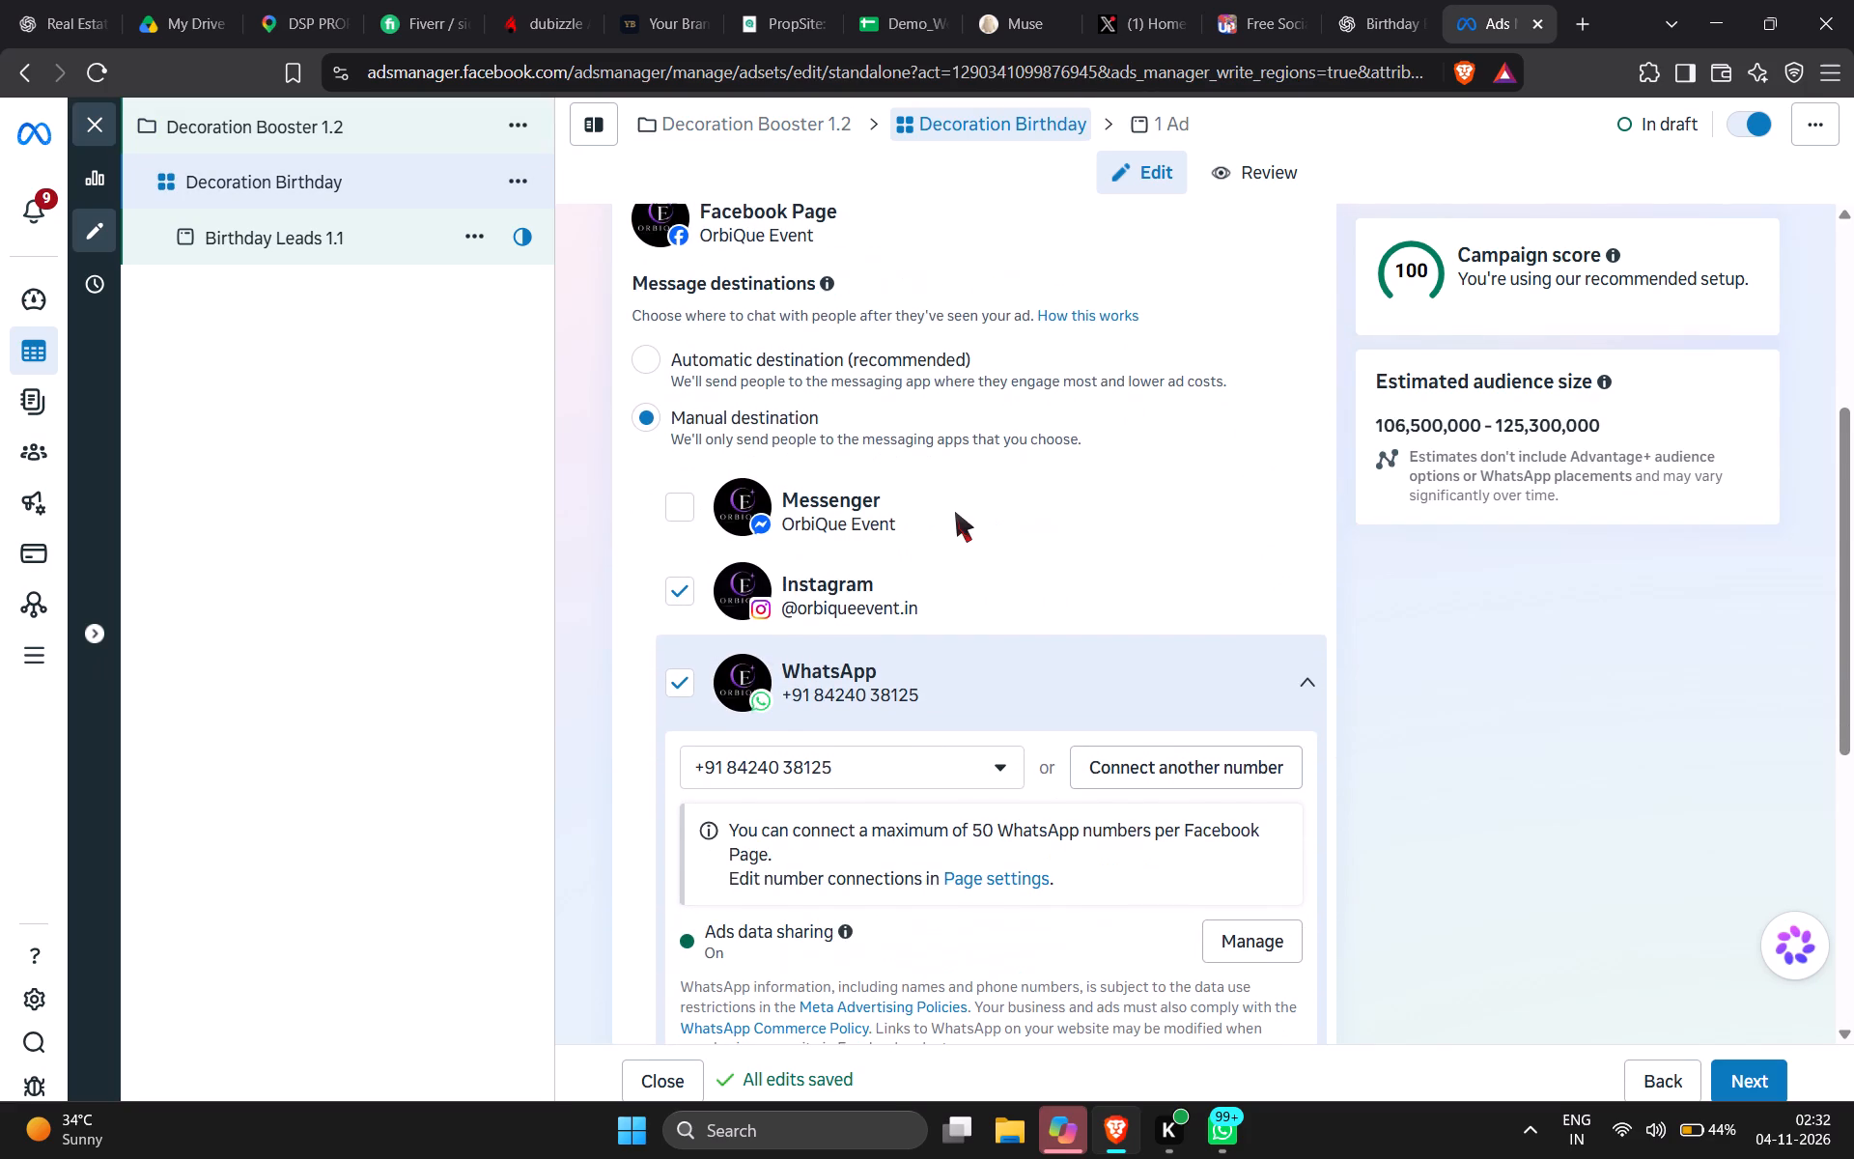
{"action": "scroll", "coordinate": [955, 512], "scroll_direction": "down", "scroll_amount": 2}
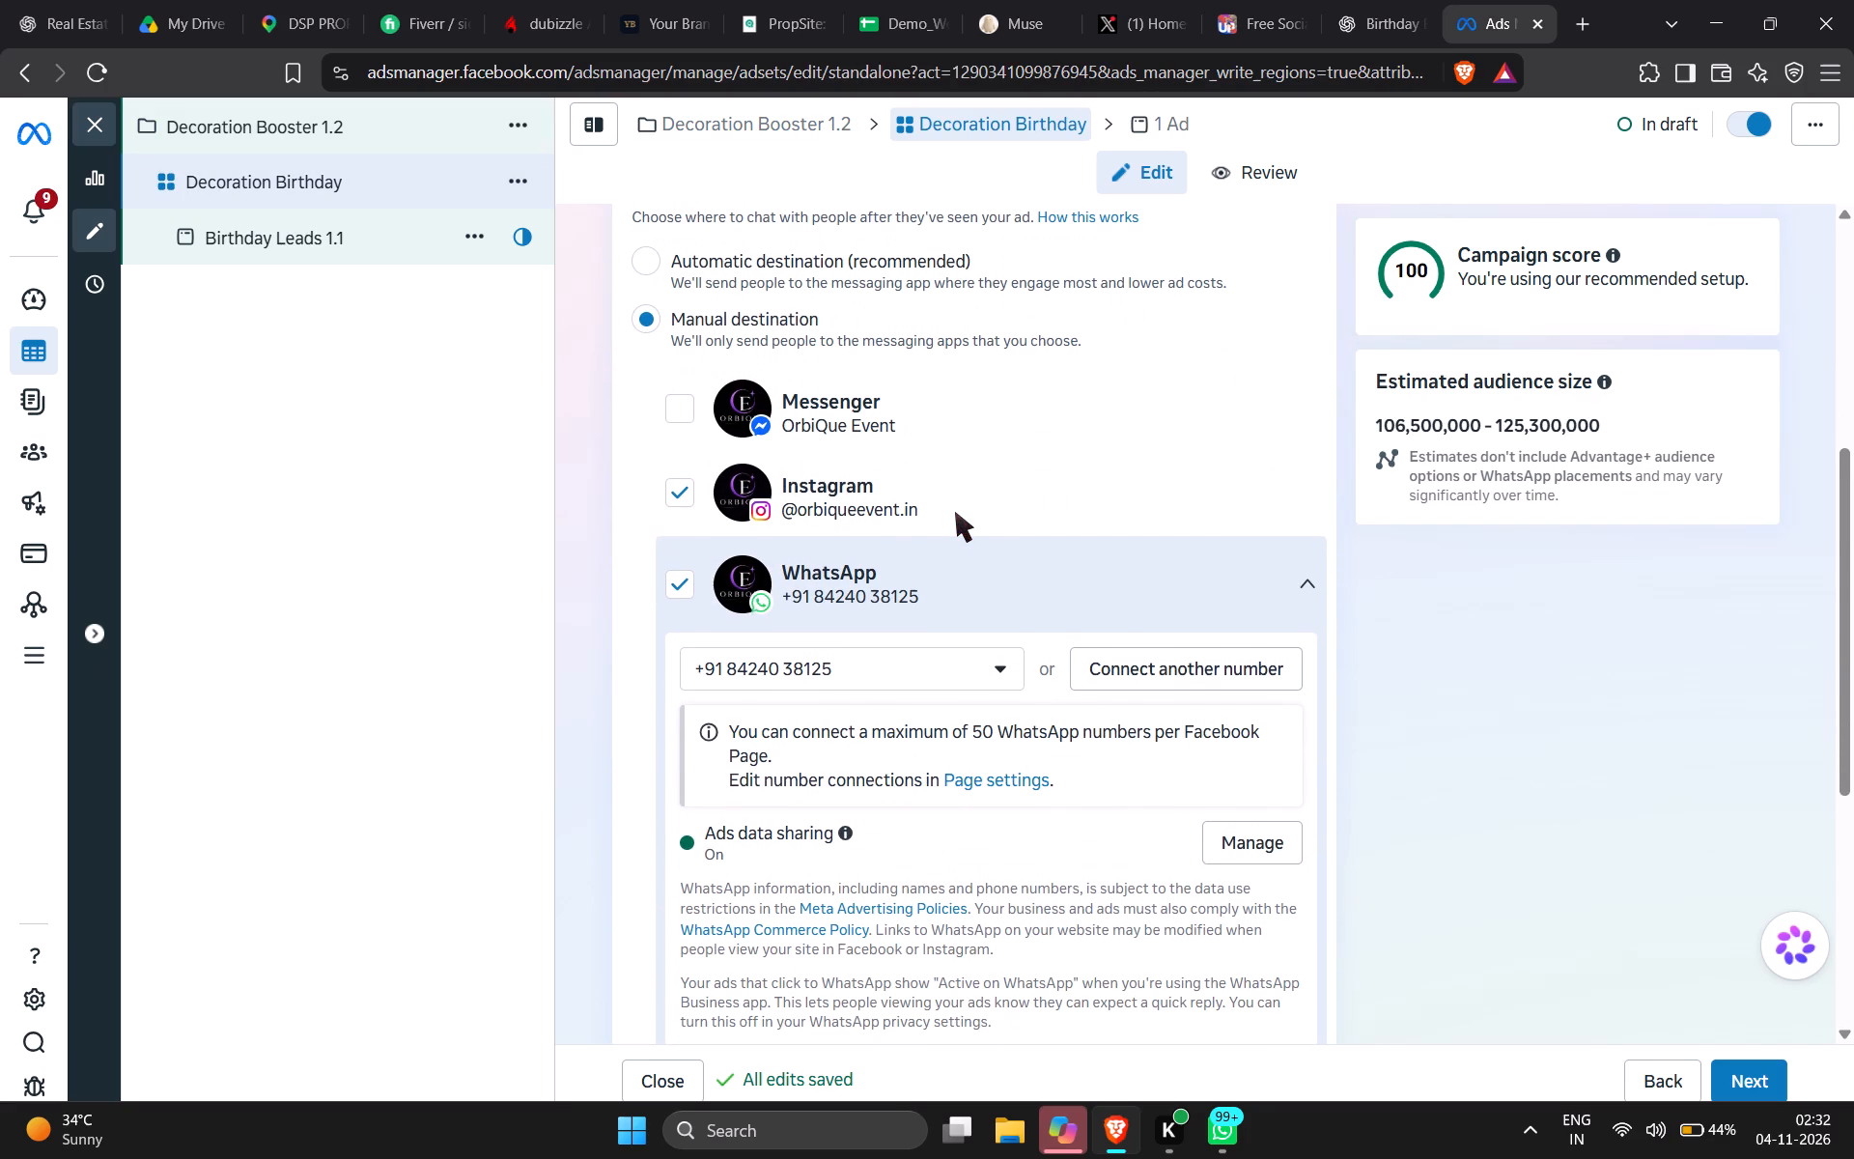
{"action": "scroll", "coordinate": [955, 512], "scroll_direction": "down", "scroll_amount": 1}
{"action": "scroll", "coordinate": [955, 512], "scroll_direction": "up", "scroll_amount": 1}
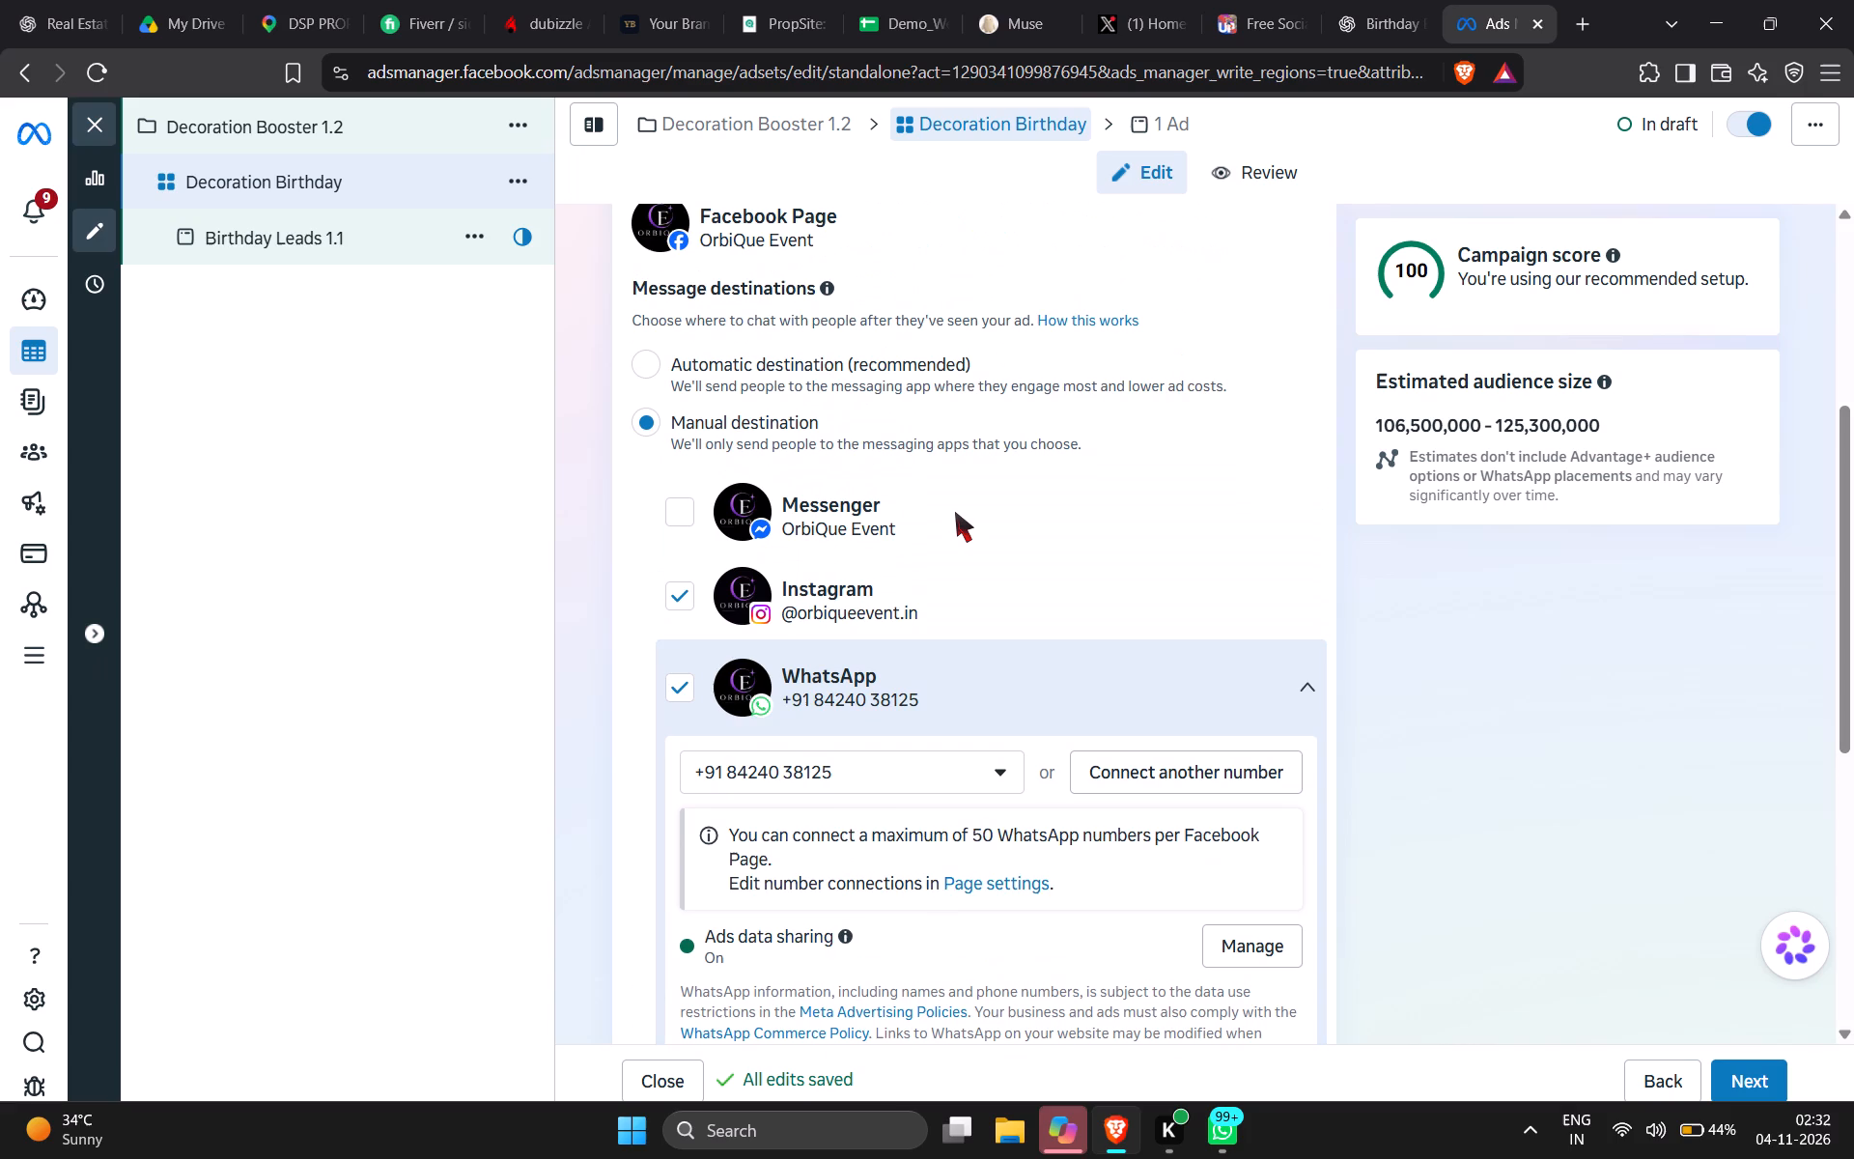
{"action": "scroll", "coordinate": [955, 512], "scroll_direction": "down", "scroll_amount": 1}
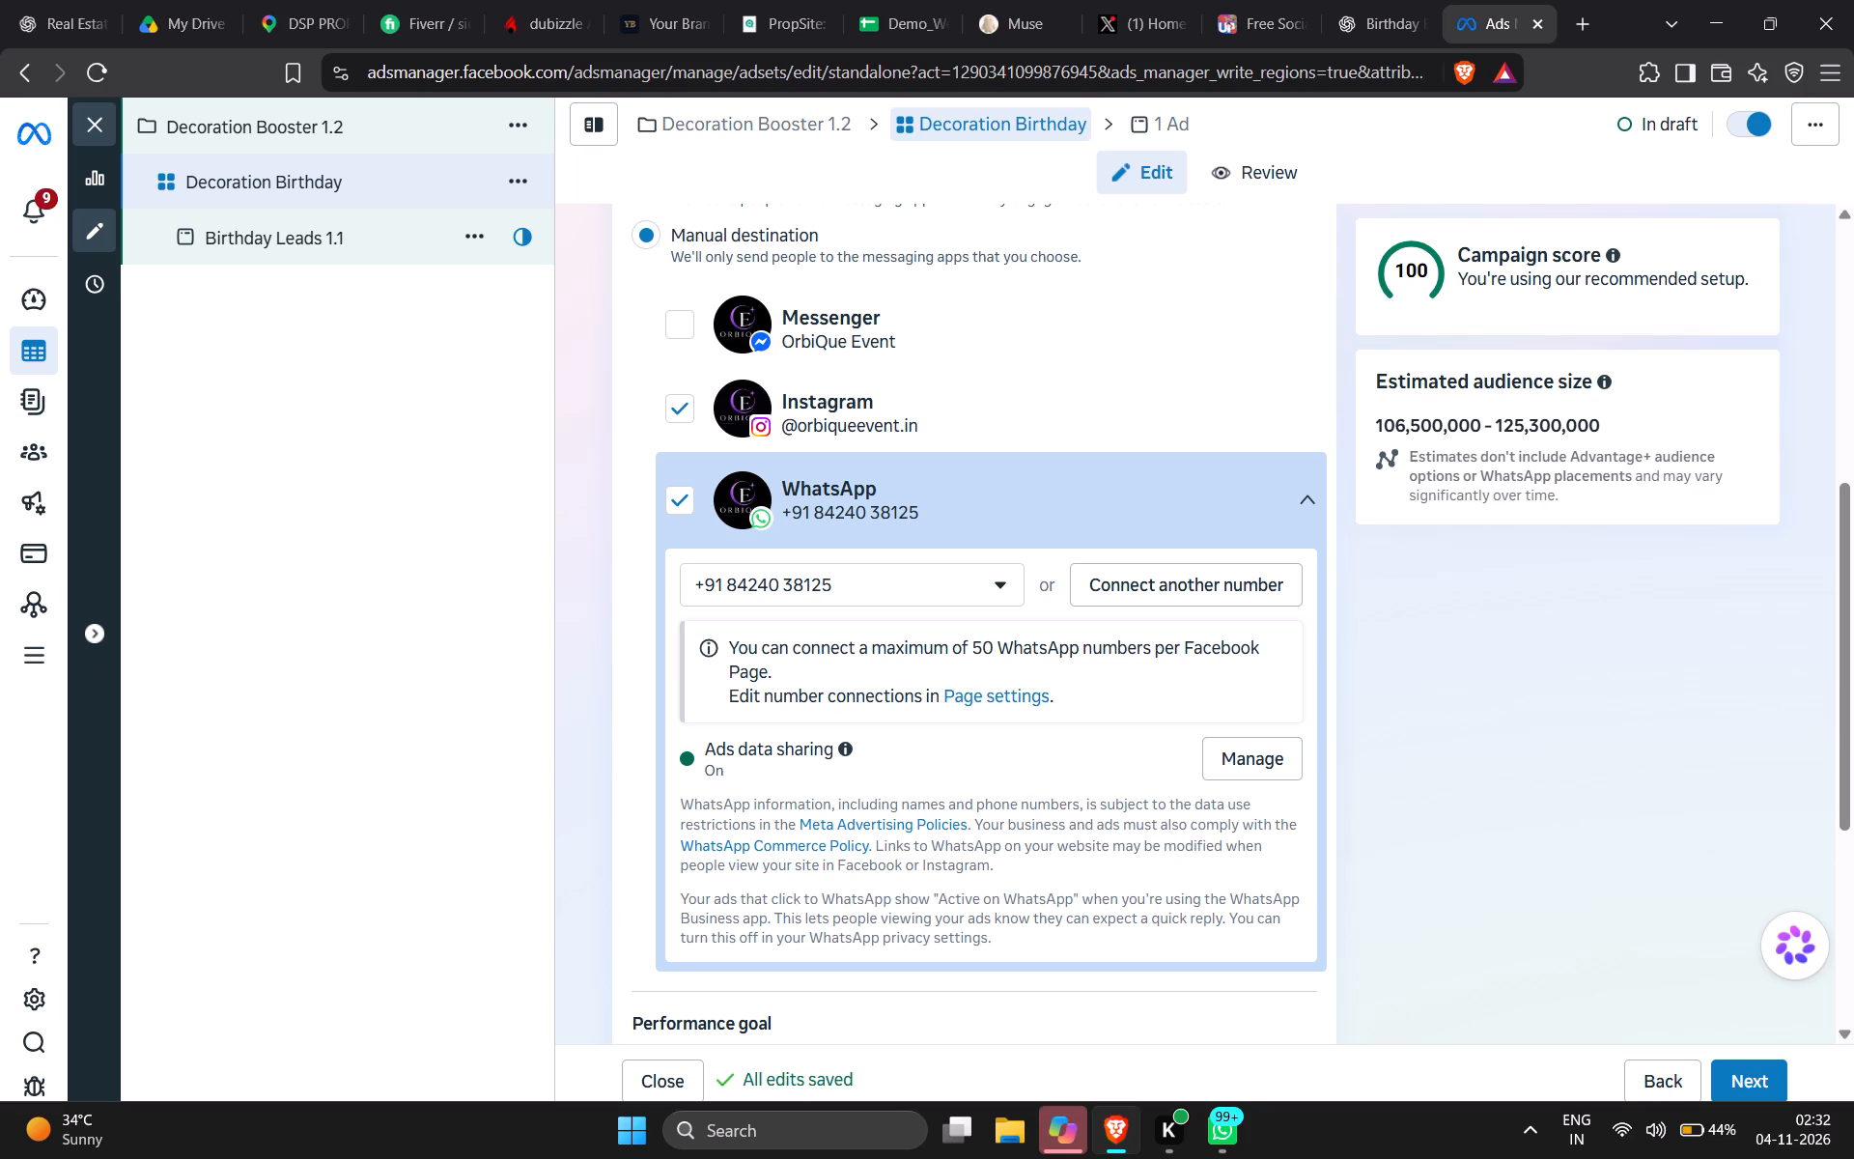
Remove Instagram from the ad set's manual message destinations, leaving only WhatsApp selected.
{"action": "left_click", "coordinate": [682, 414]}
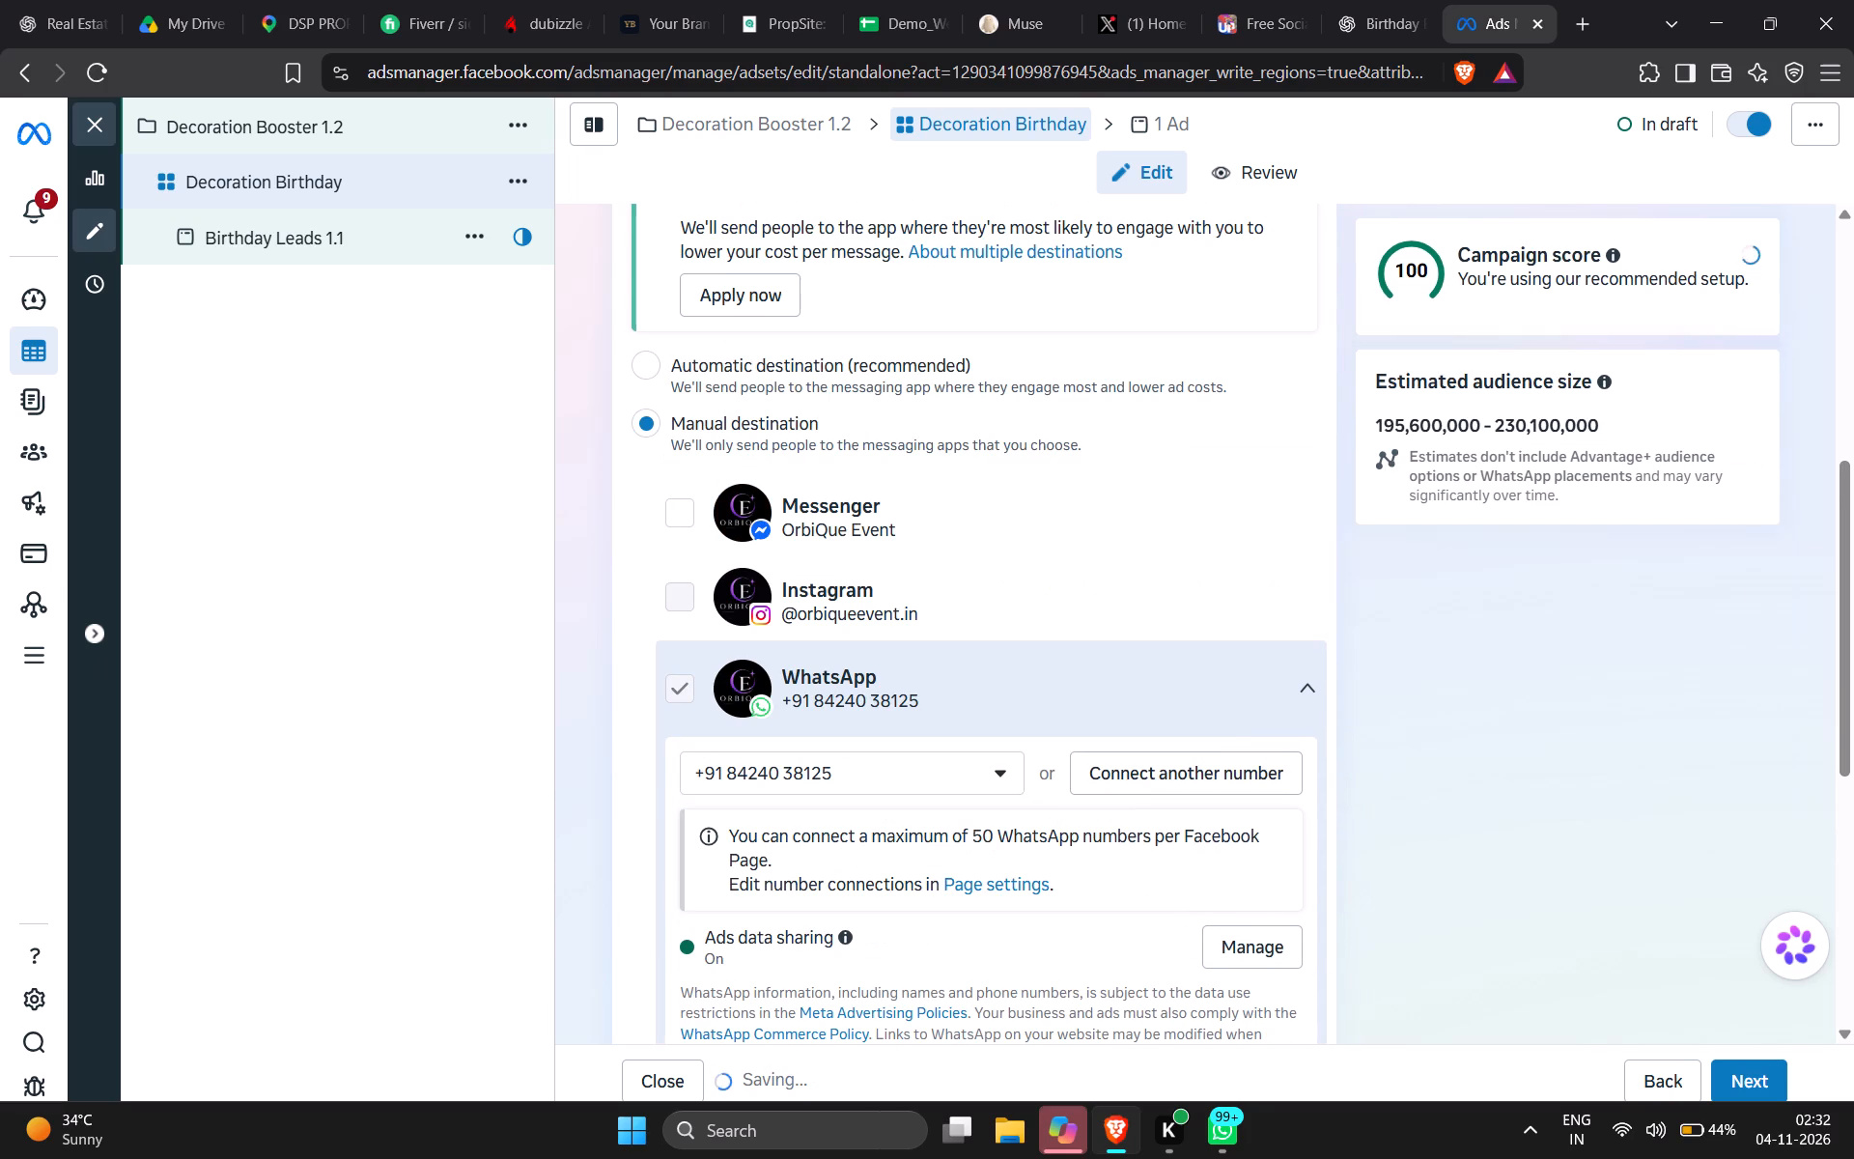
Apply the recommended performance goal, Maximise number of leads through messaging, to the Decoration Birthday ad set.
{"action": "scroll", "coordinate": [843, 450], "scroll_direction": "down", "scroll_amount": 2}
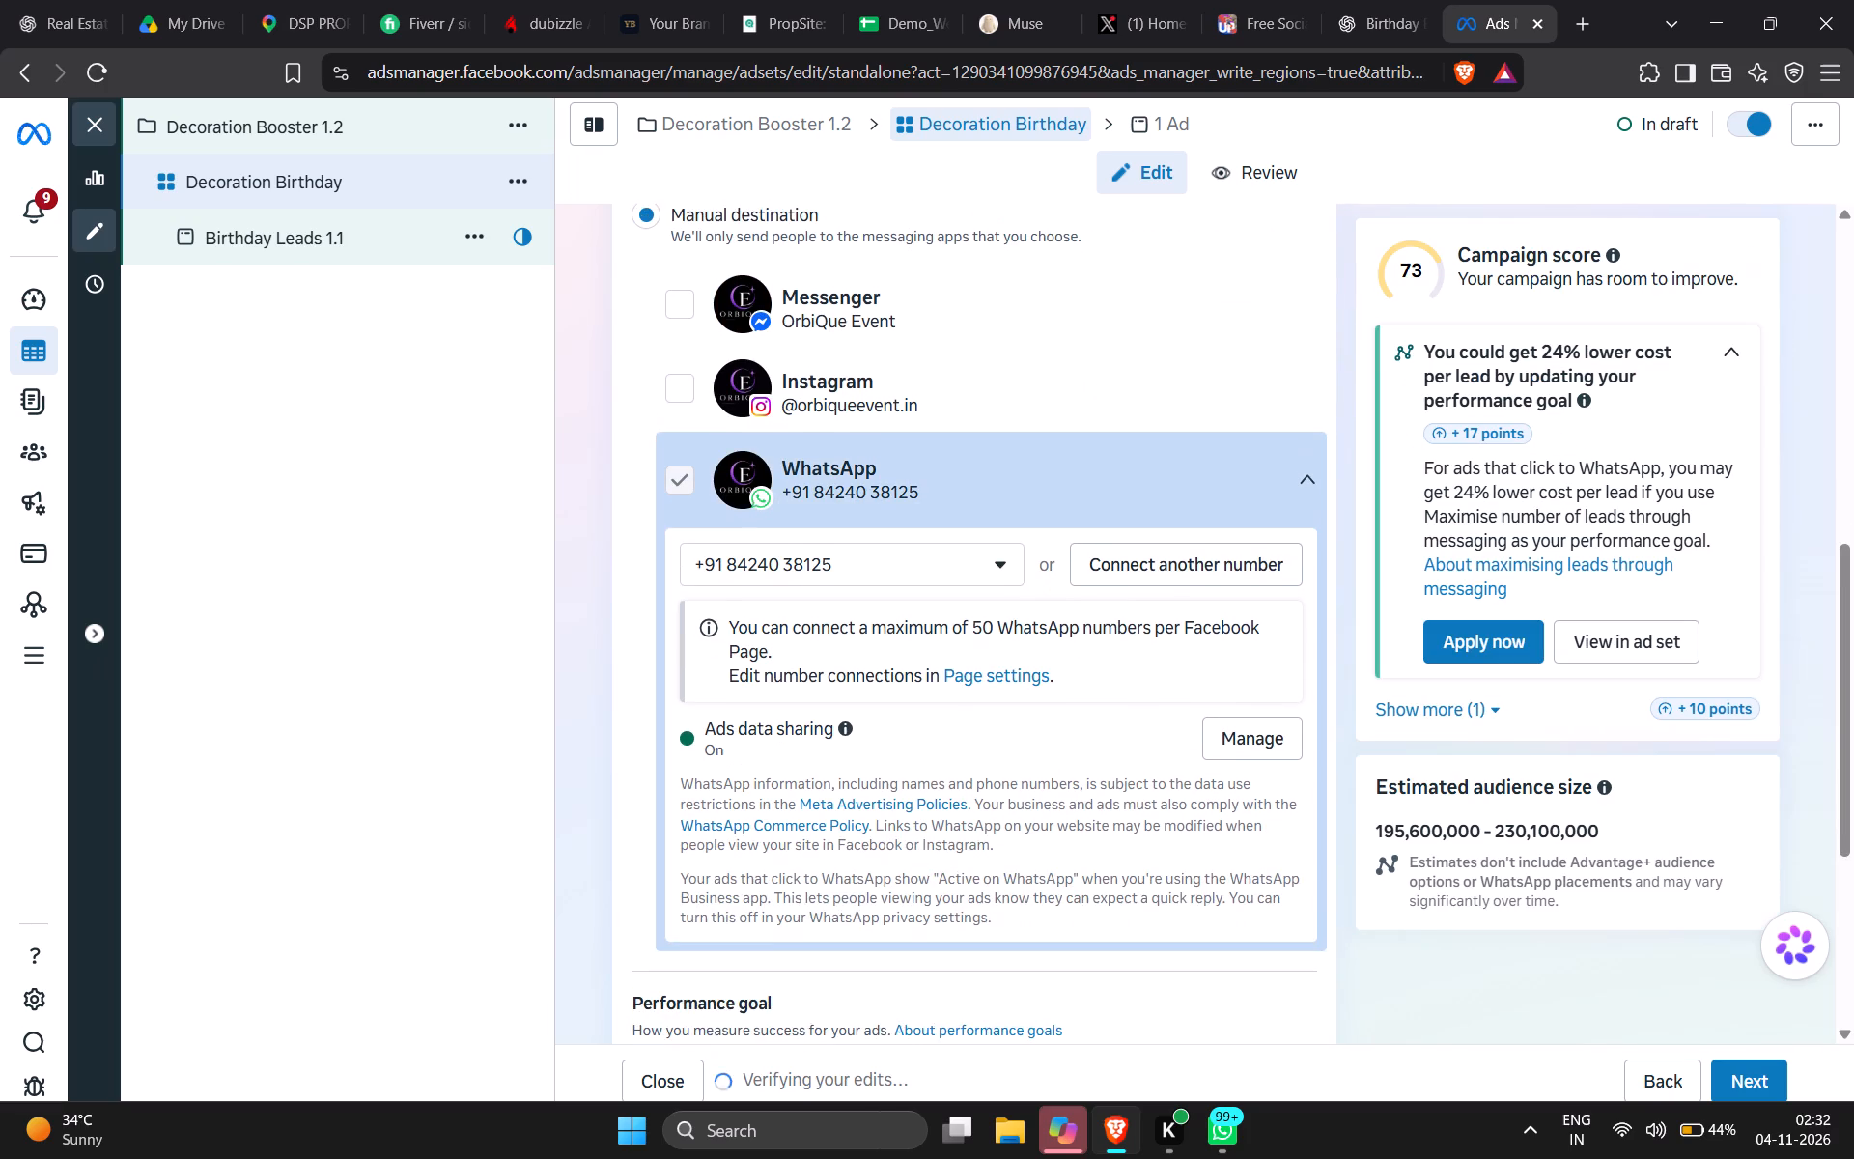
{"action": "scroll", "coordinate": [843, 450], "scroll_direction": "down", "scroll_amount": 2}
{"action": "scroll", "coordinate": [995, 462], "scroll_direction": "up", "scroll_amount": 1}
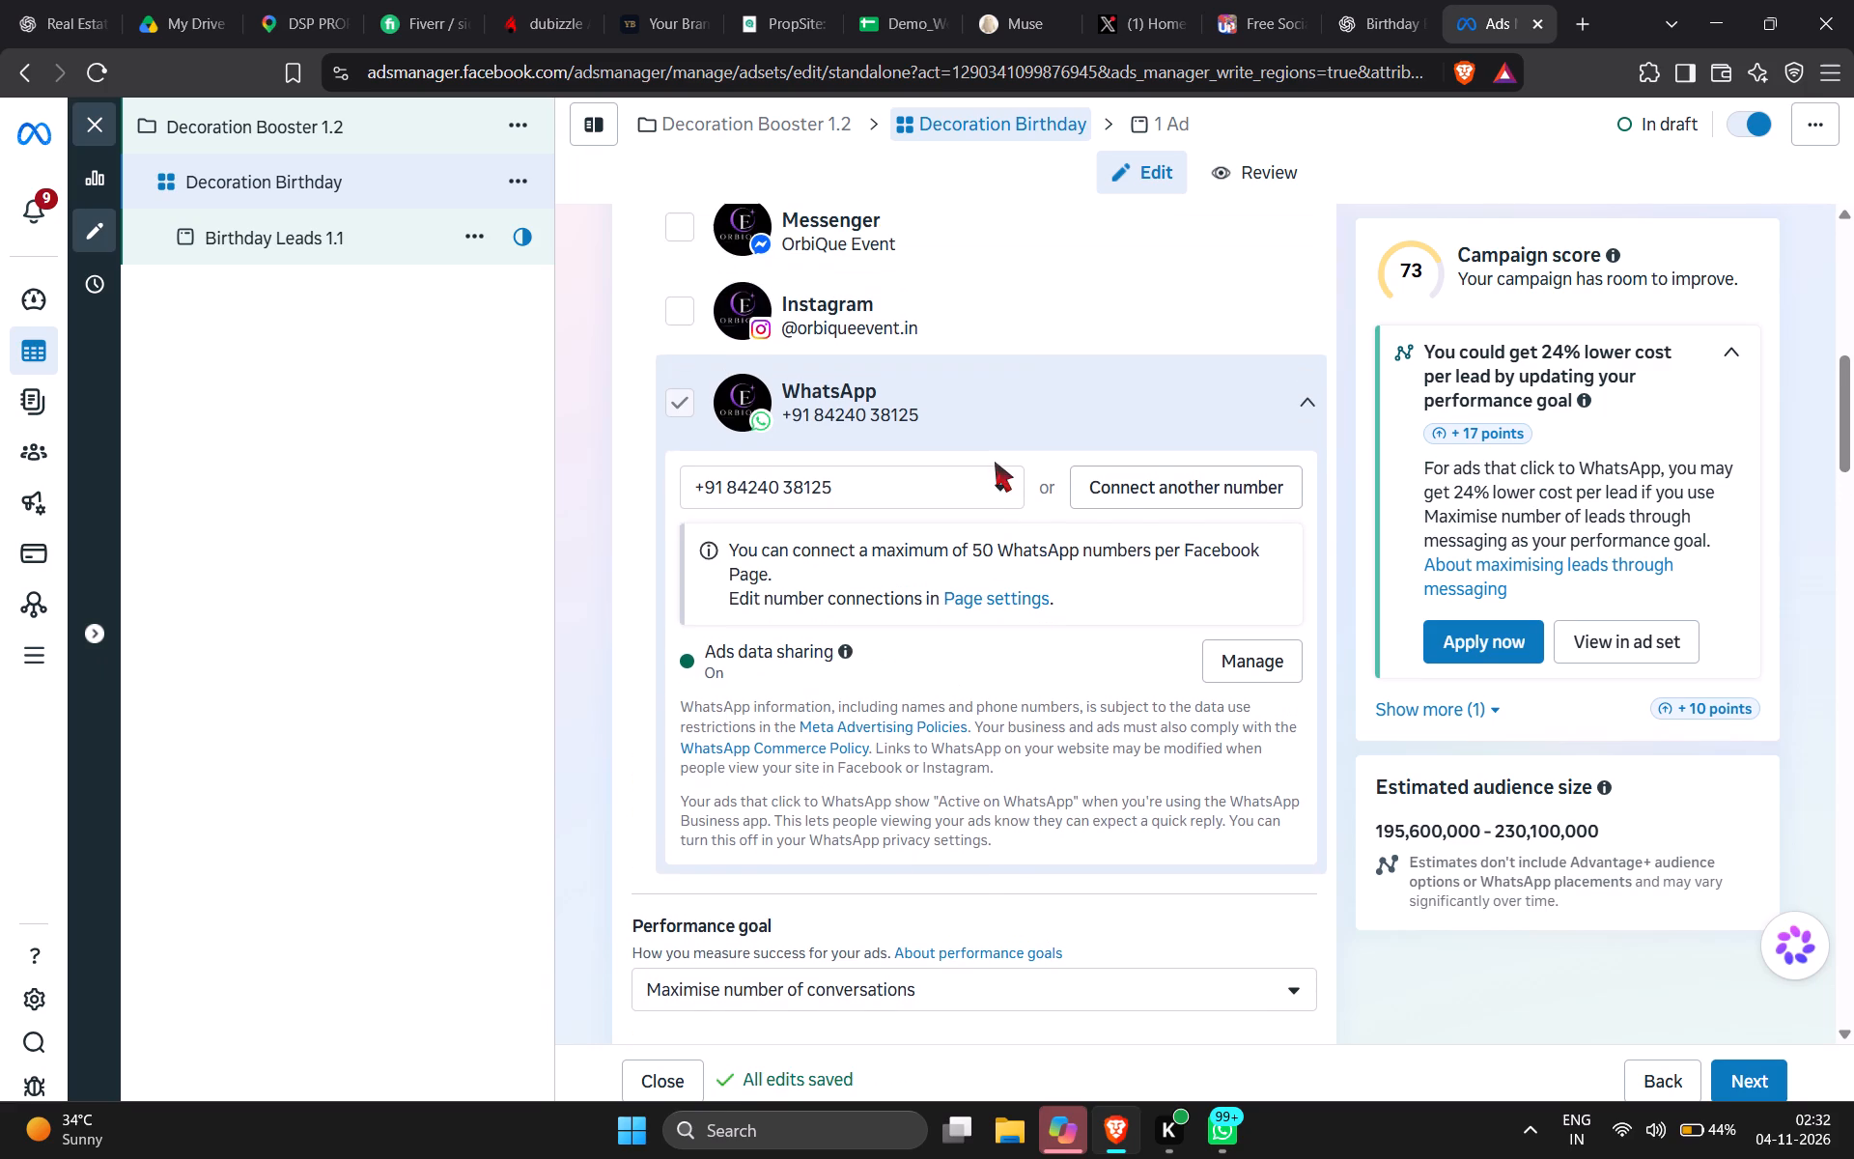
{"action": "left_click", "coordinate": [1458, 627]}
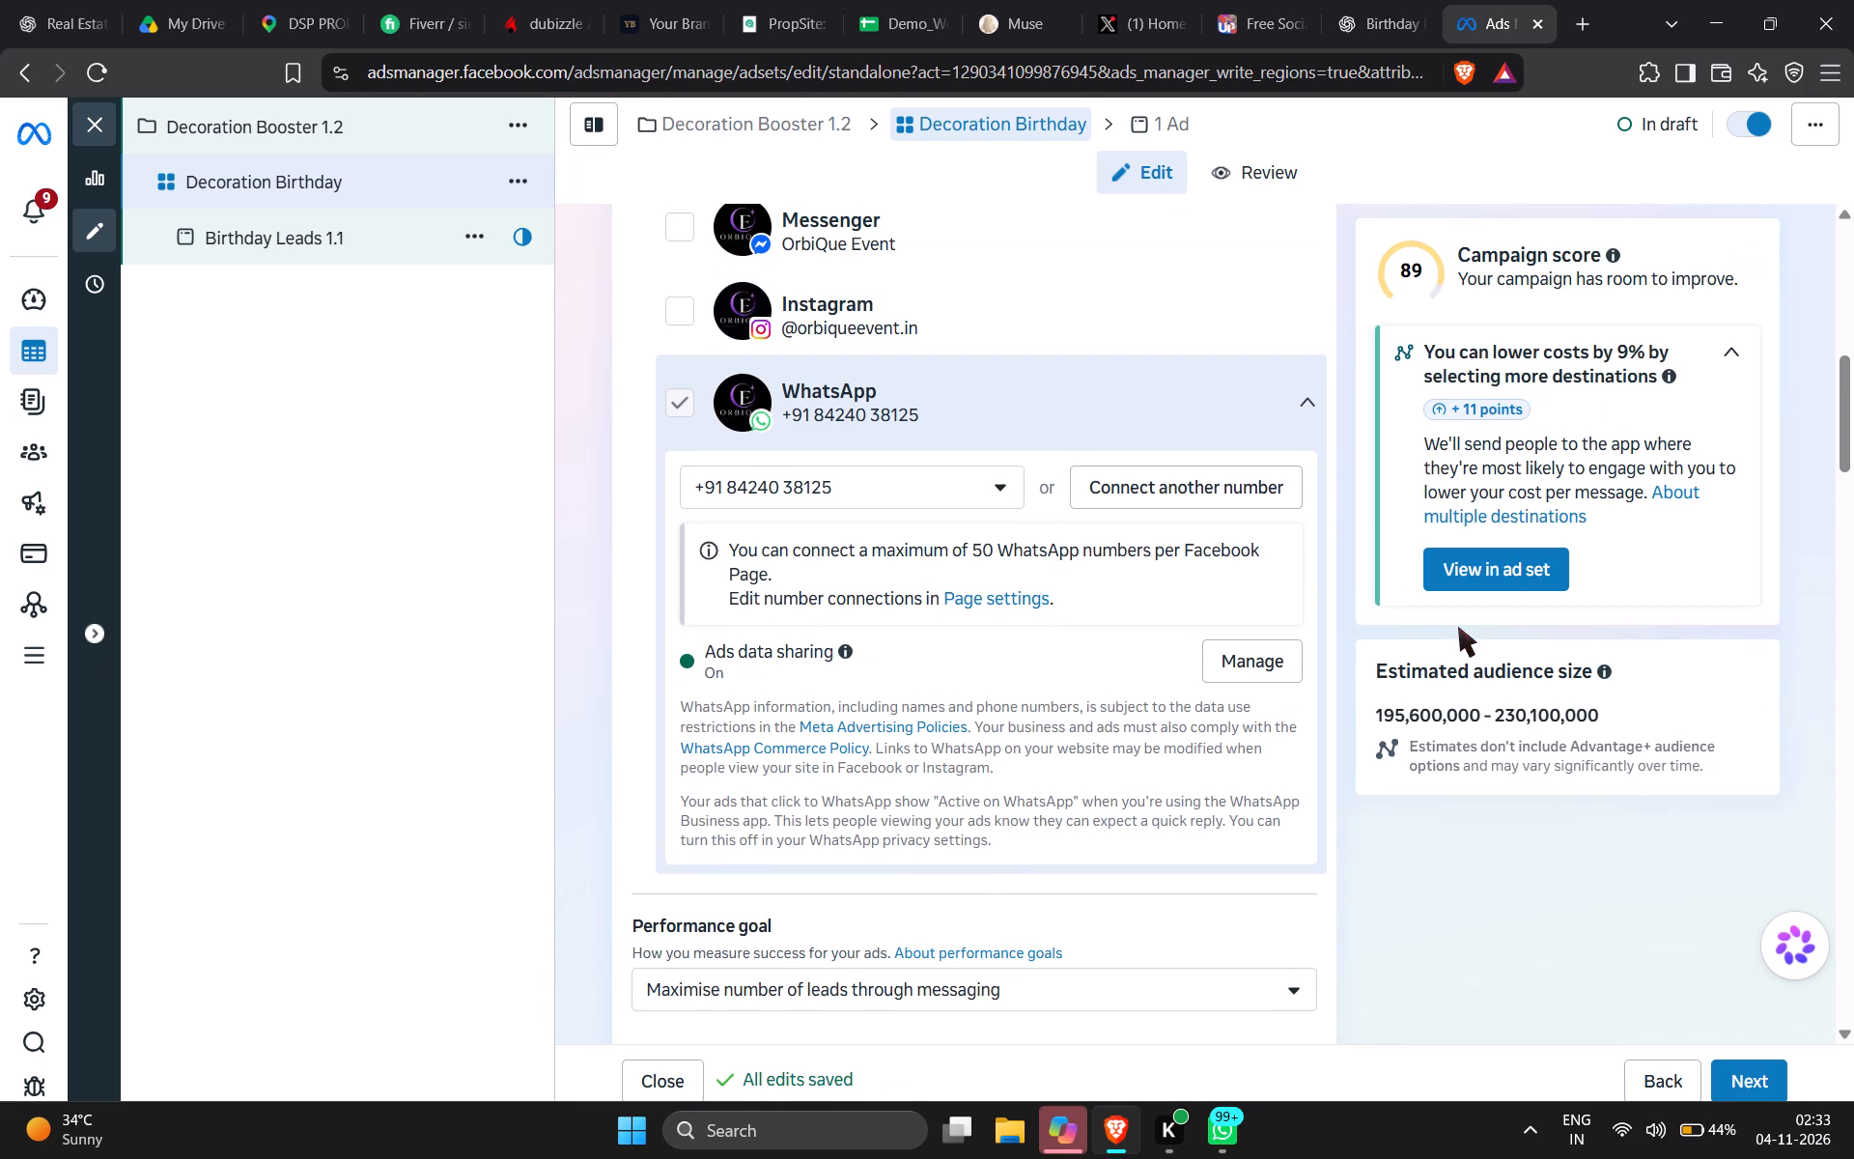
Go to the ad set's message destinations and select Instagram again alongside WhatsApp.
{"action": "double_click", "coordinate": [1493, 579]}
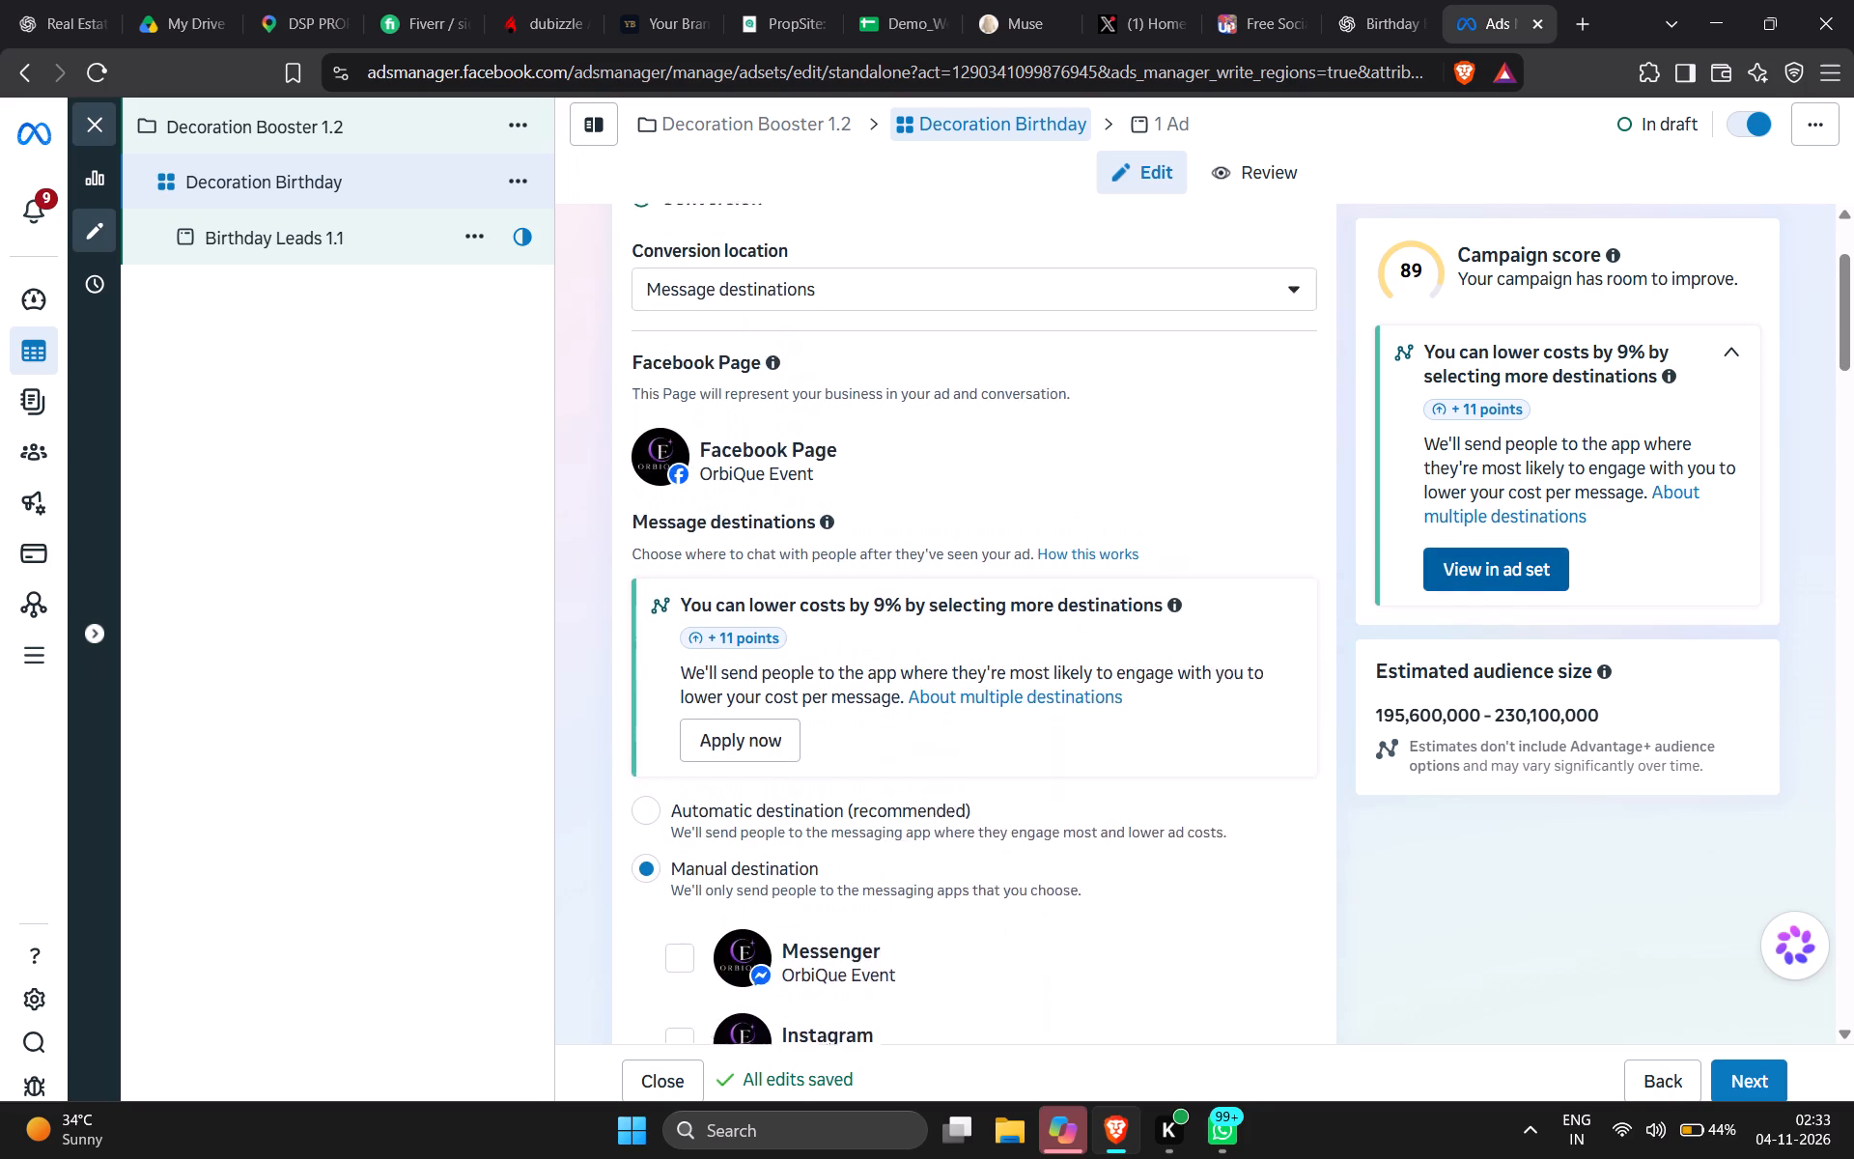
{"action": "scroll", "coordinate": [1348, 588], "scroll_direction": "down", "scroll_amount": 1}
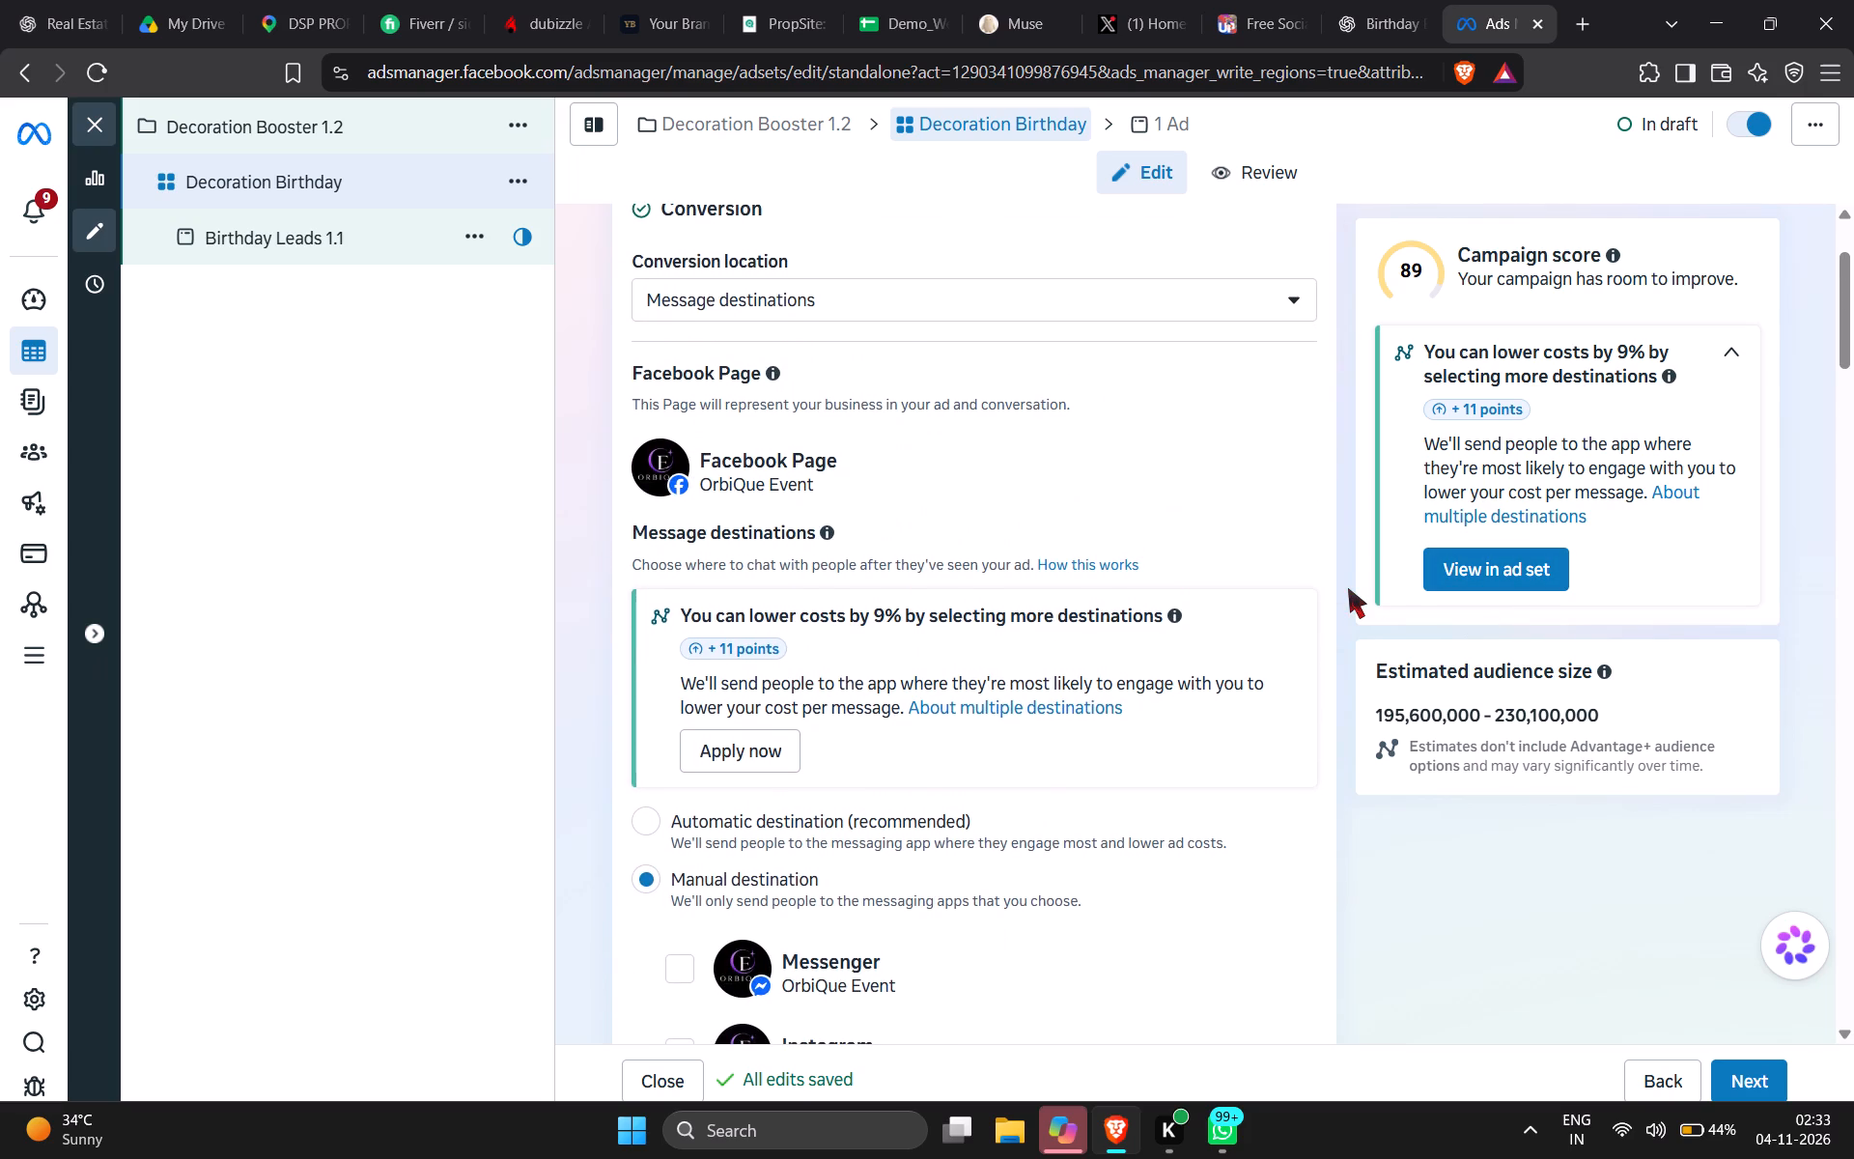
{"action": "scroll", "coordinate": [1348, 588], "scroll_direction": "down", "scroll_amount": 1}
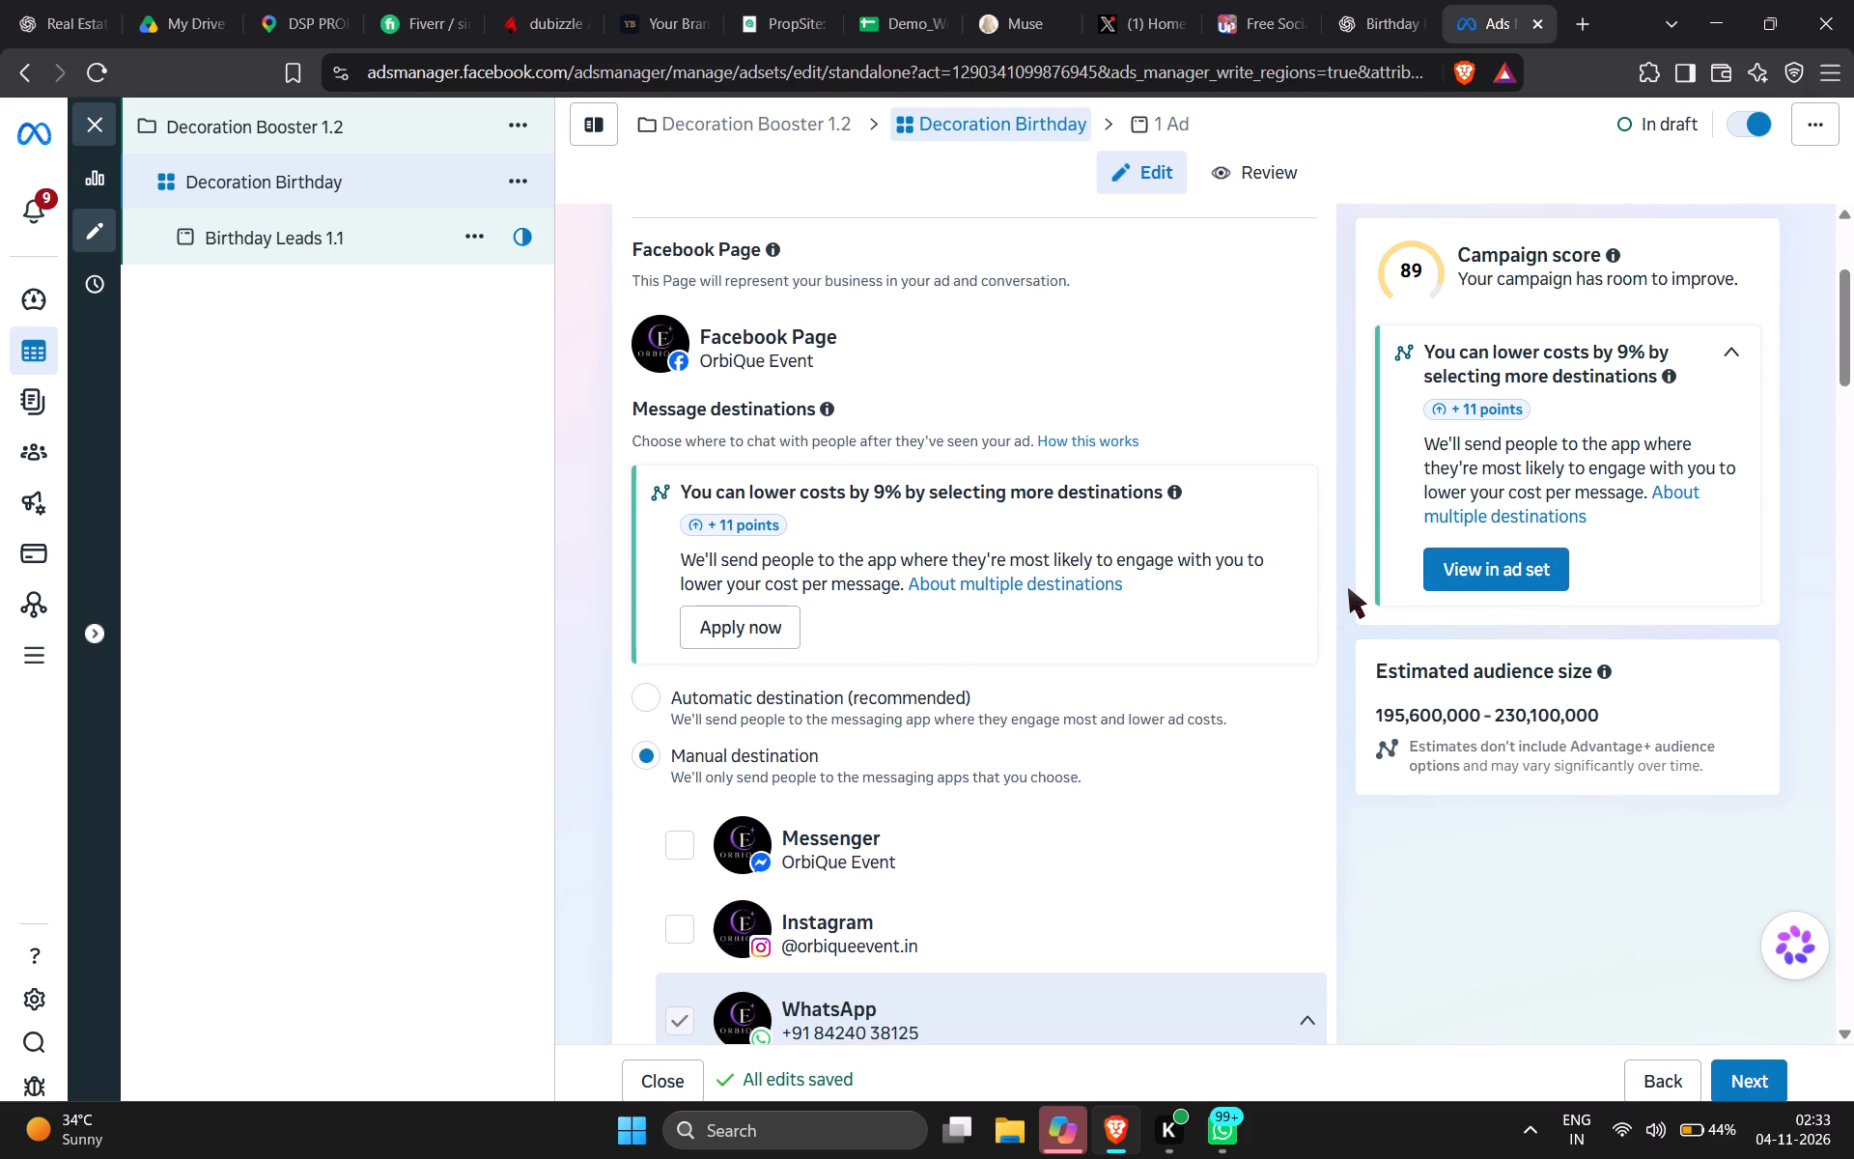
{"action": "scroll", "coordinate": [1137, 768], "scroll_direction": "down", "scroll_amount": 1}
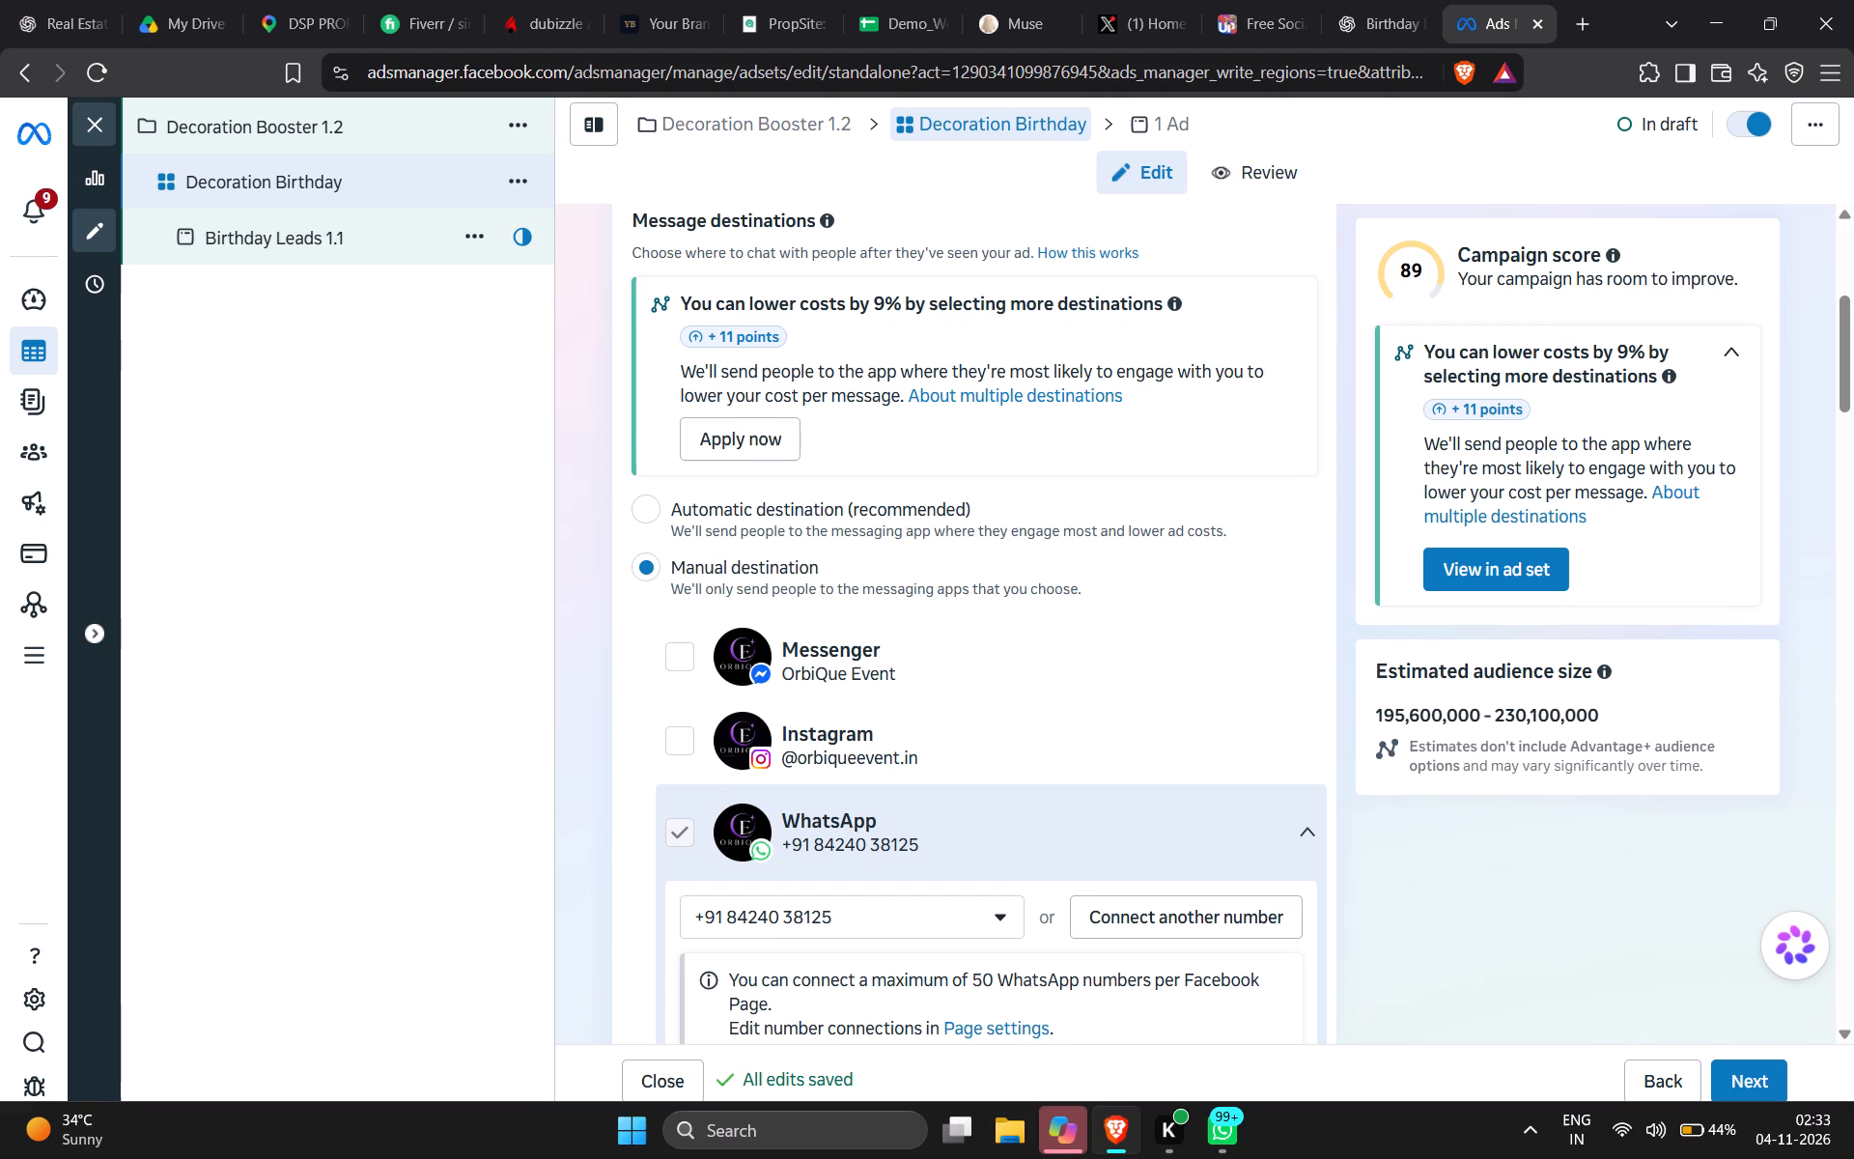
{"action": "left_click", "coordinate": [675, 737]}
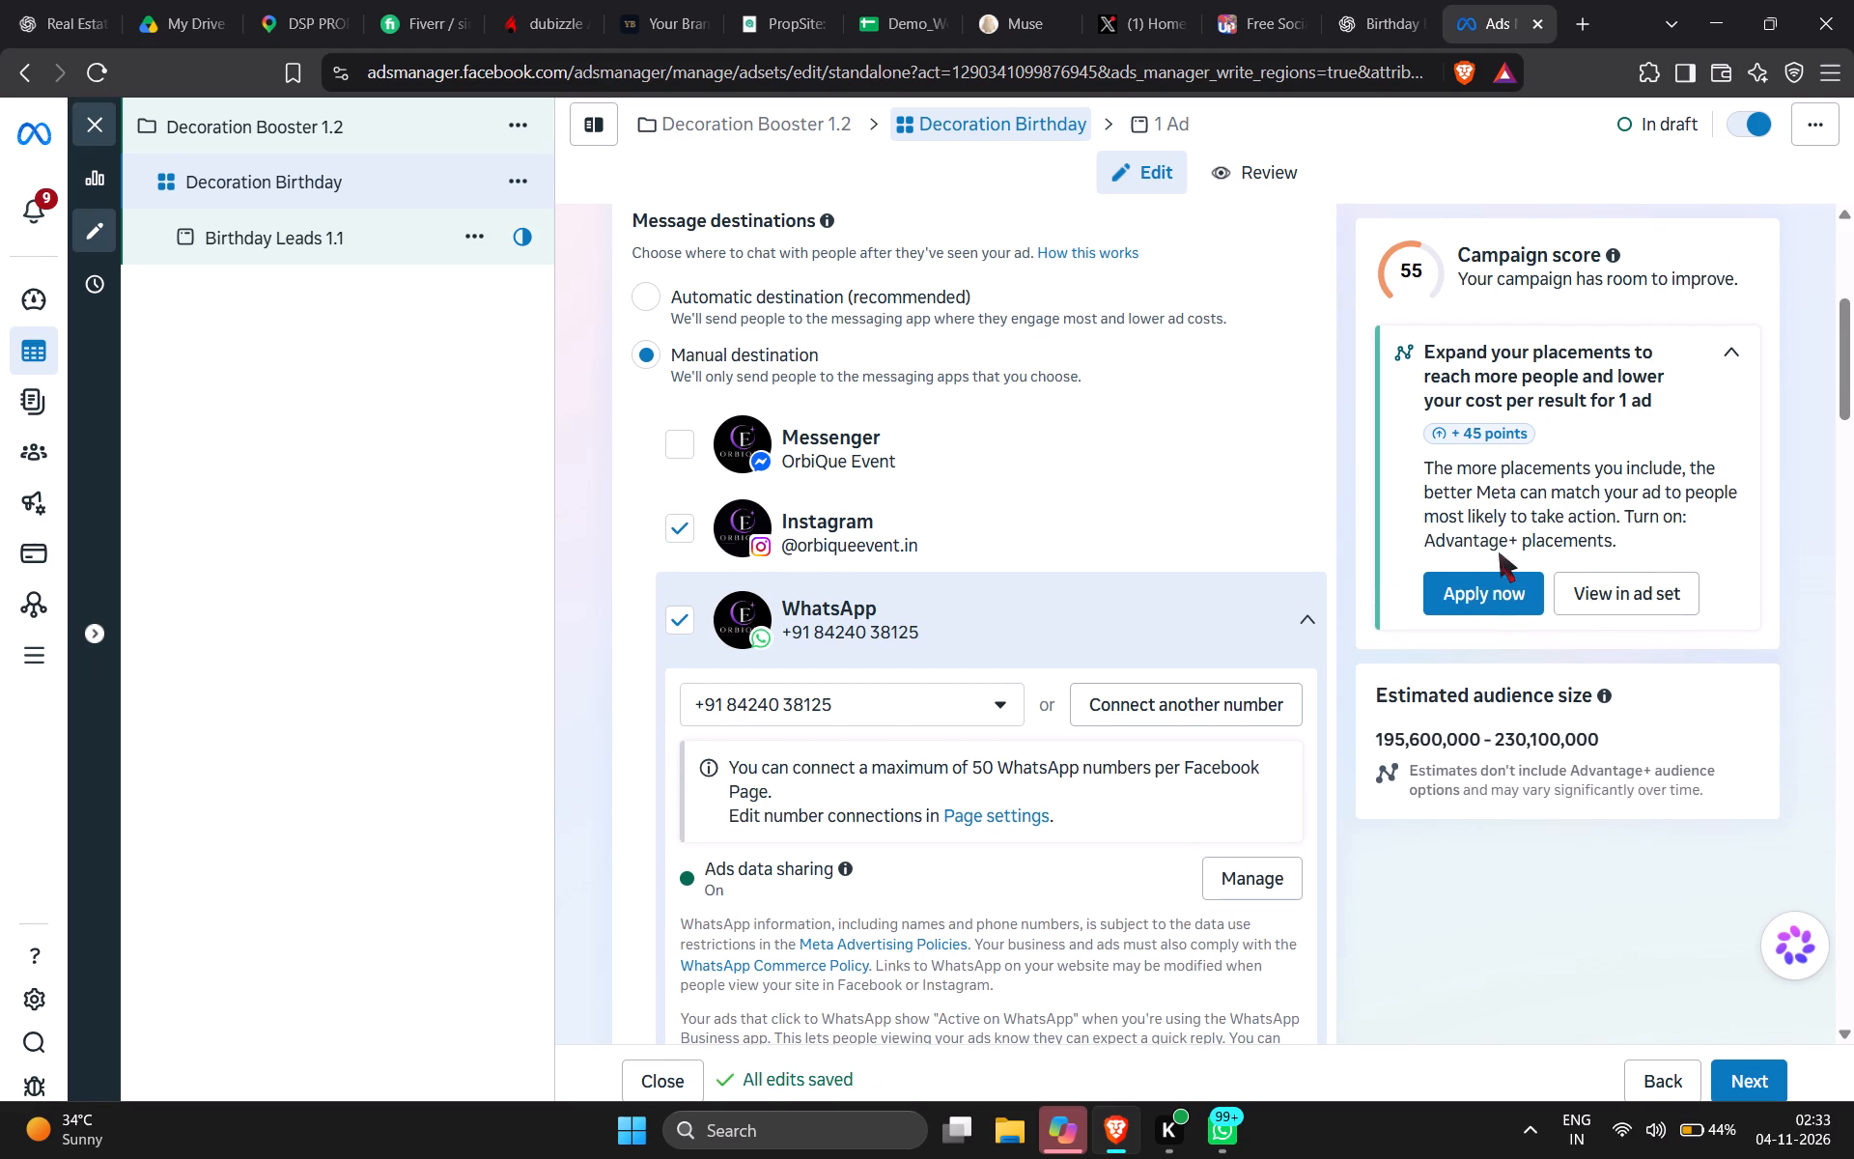
Apply the recommendation to expand placements with Advantage+ placements for the ad set.
{"action": "left_click", "coordinate": [1499, 589]}
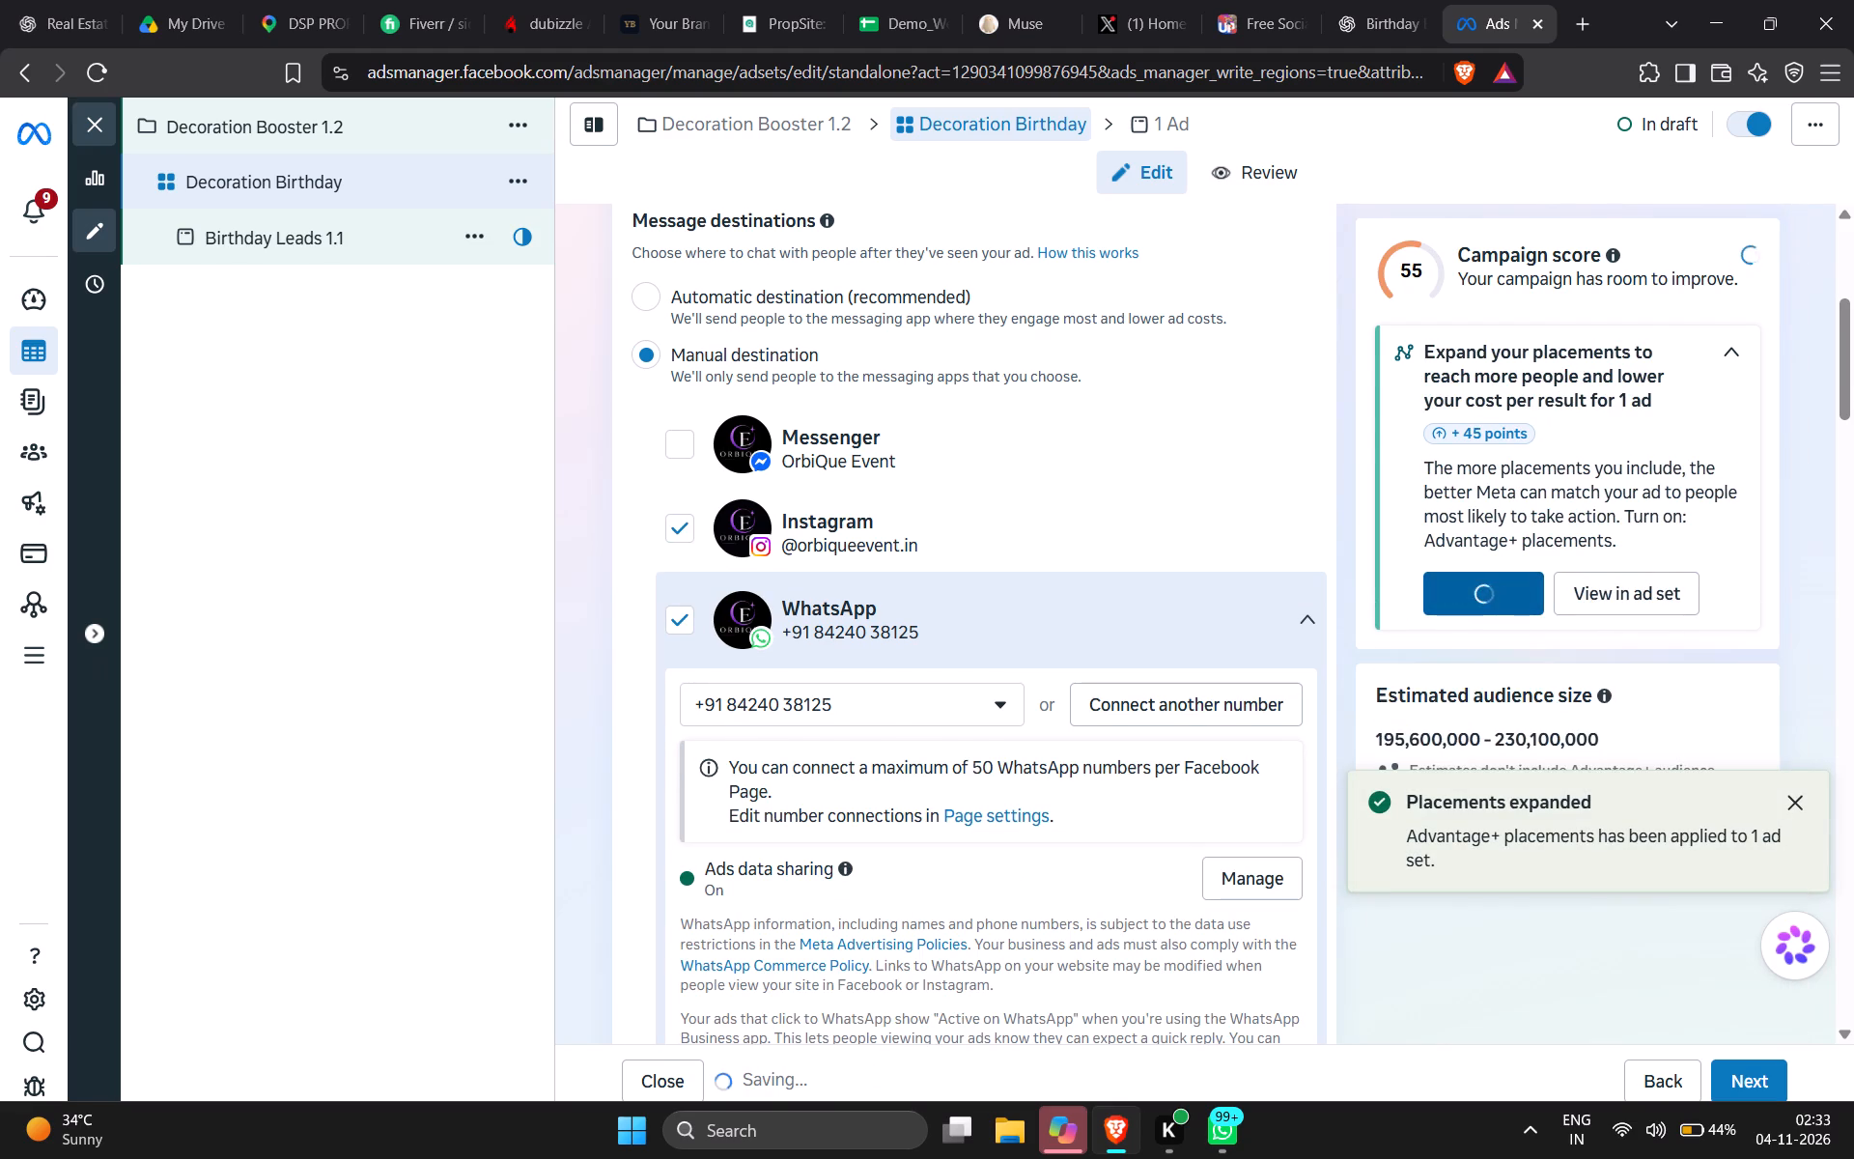
Examine the ad set's performance goal, budget and schedule, and audience controls.
{"action": "scroll", "coordinate": [884, 712], "scroll_direction": "down", "scroll_amount": 1}
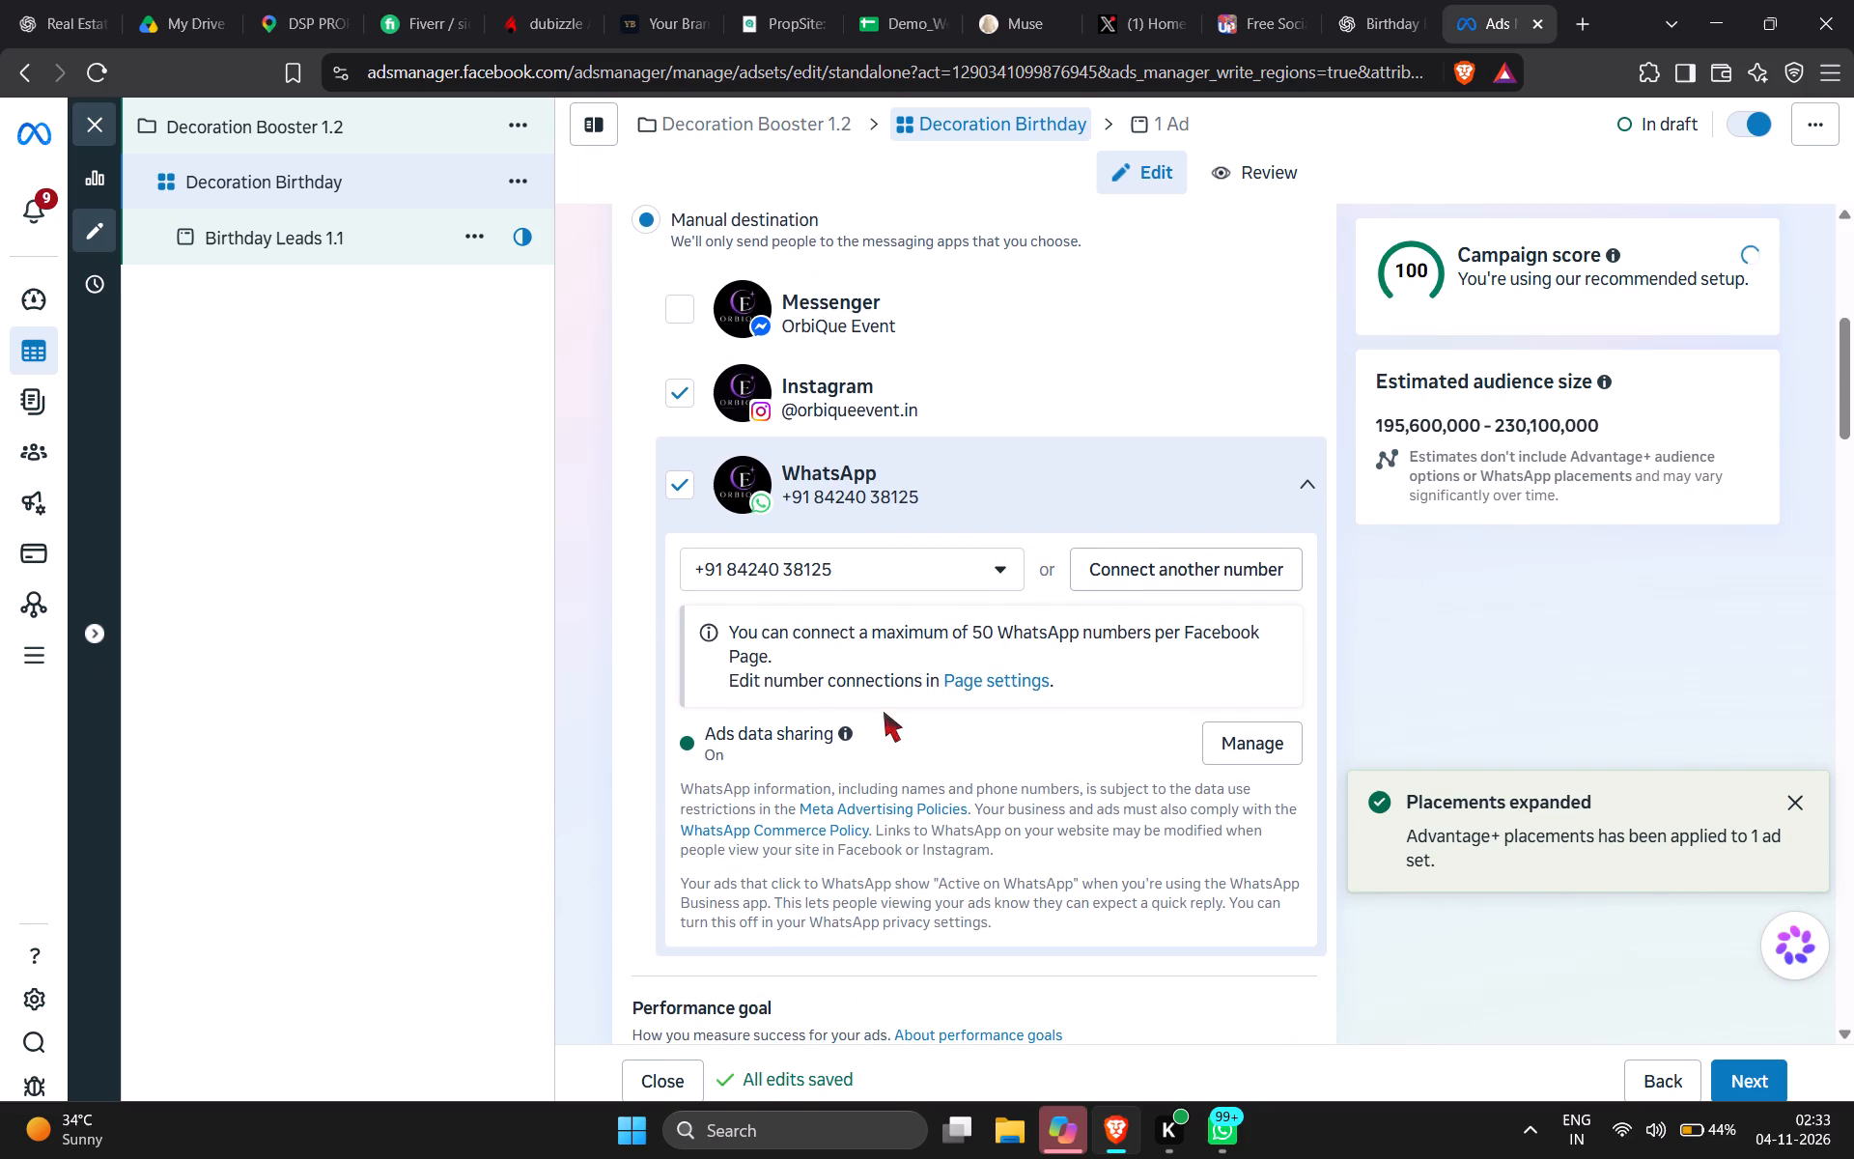
{"action": "scroll", "coordinate": [884, 712], "scroll_direction": "down", "scroll_amount": 3}
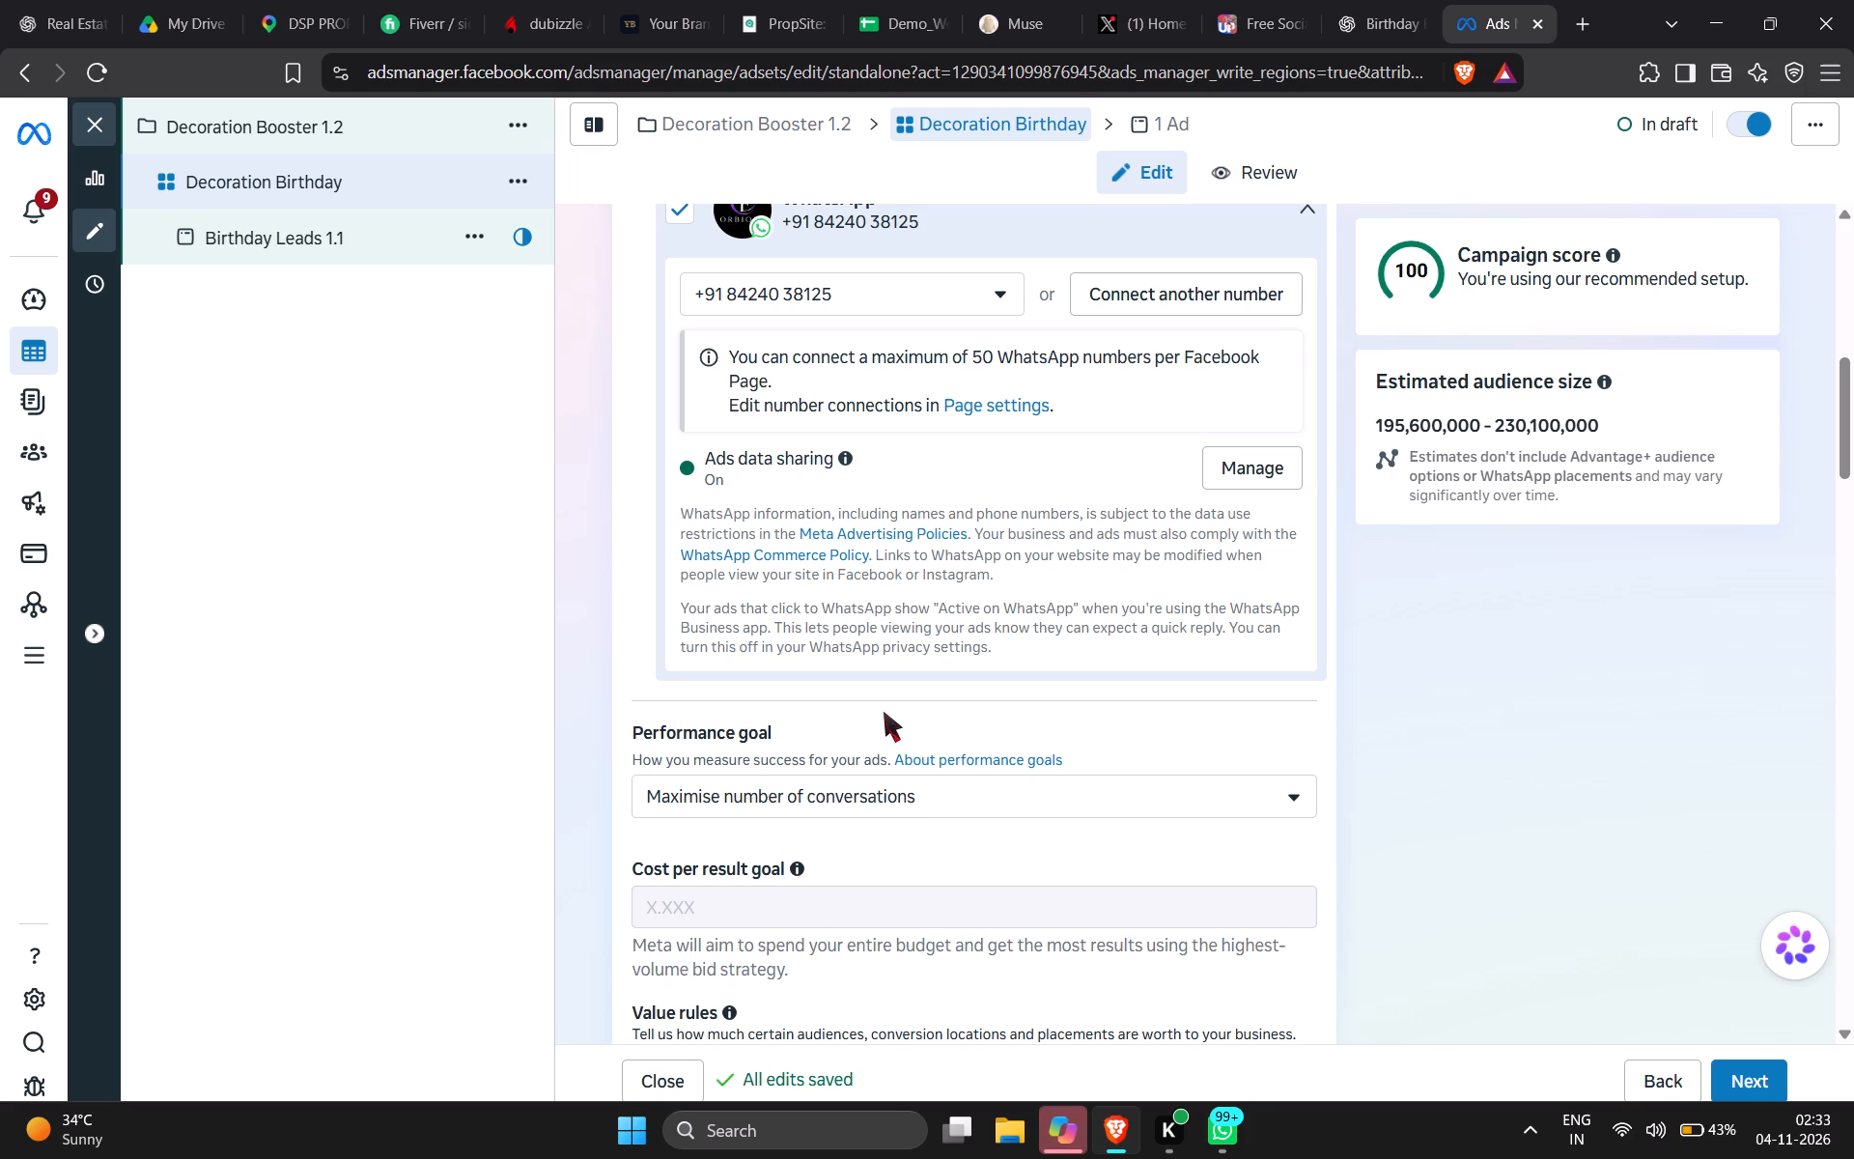
{"action": "scroll", "coordinate": [884, 712], "scroll_direction": "down", "scroll_amount": 4}
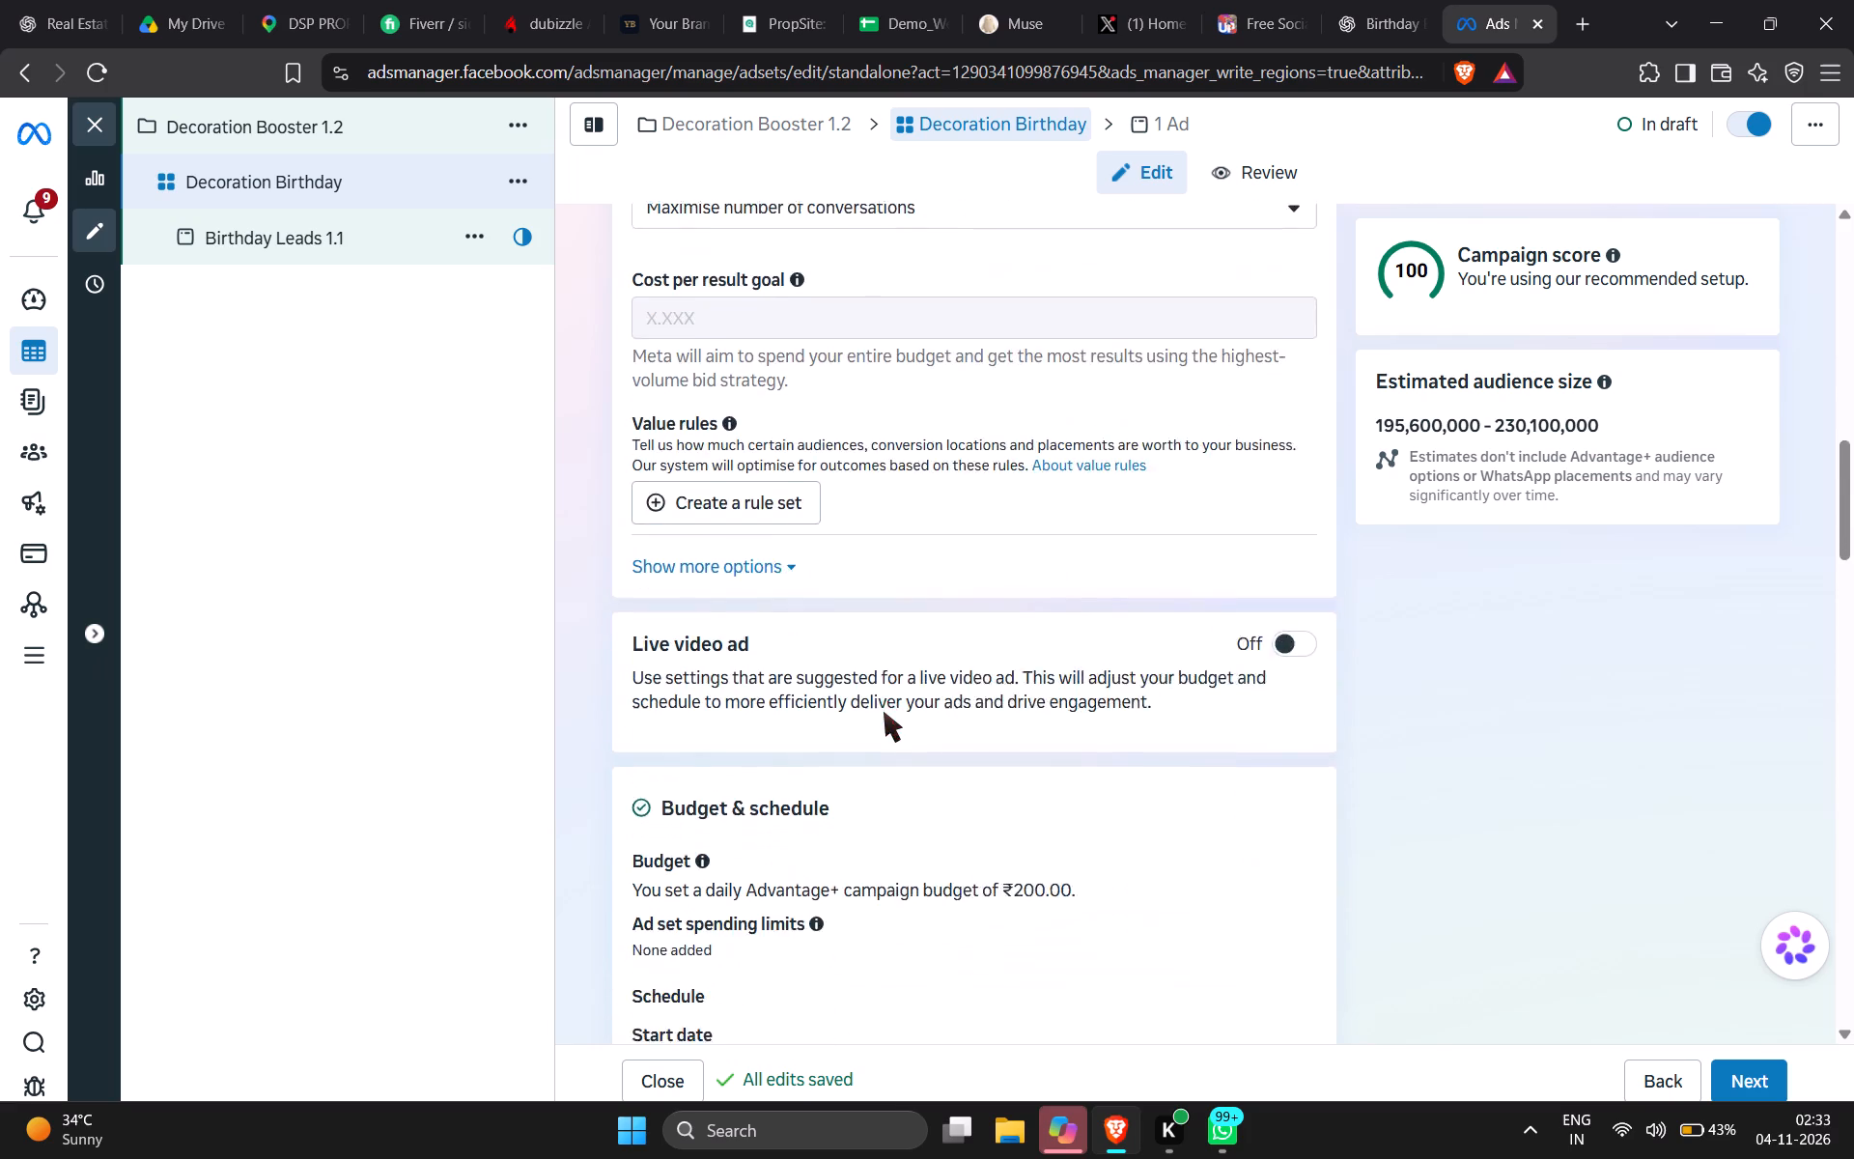
{"action": "scroll", "coordinate": [884, 712], "scroll_direction": "down", "scroll_amount": 5}
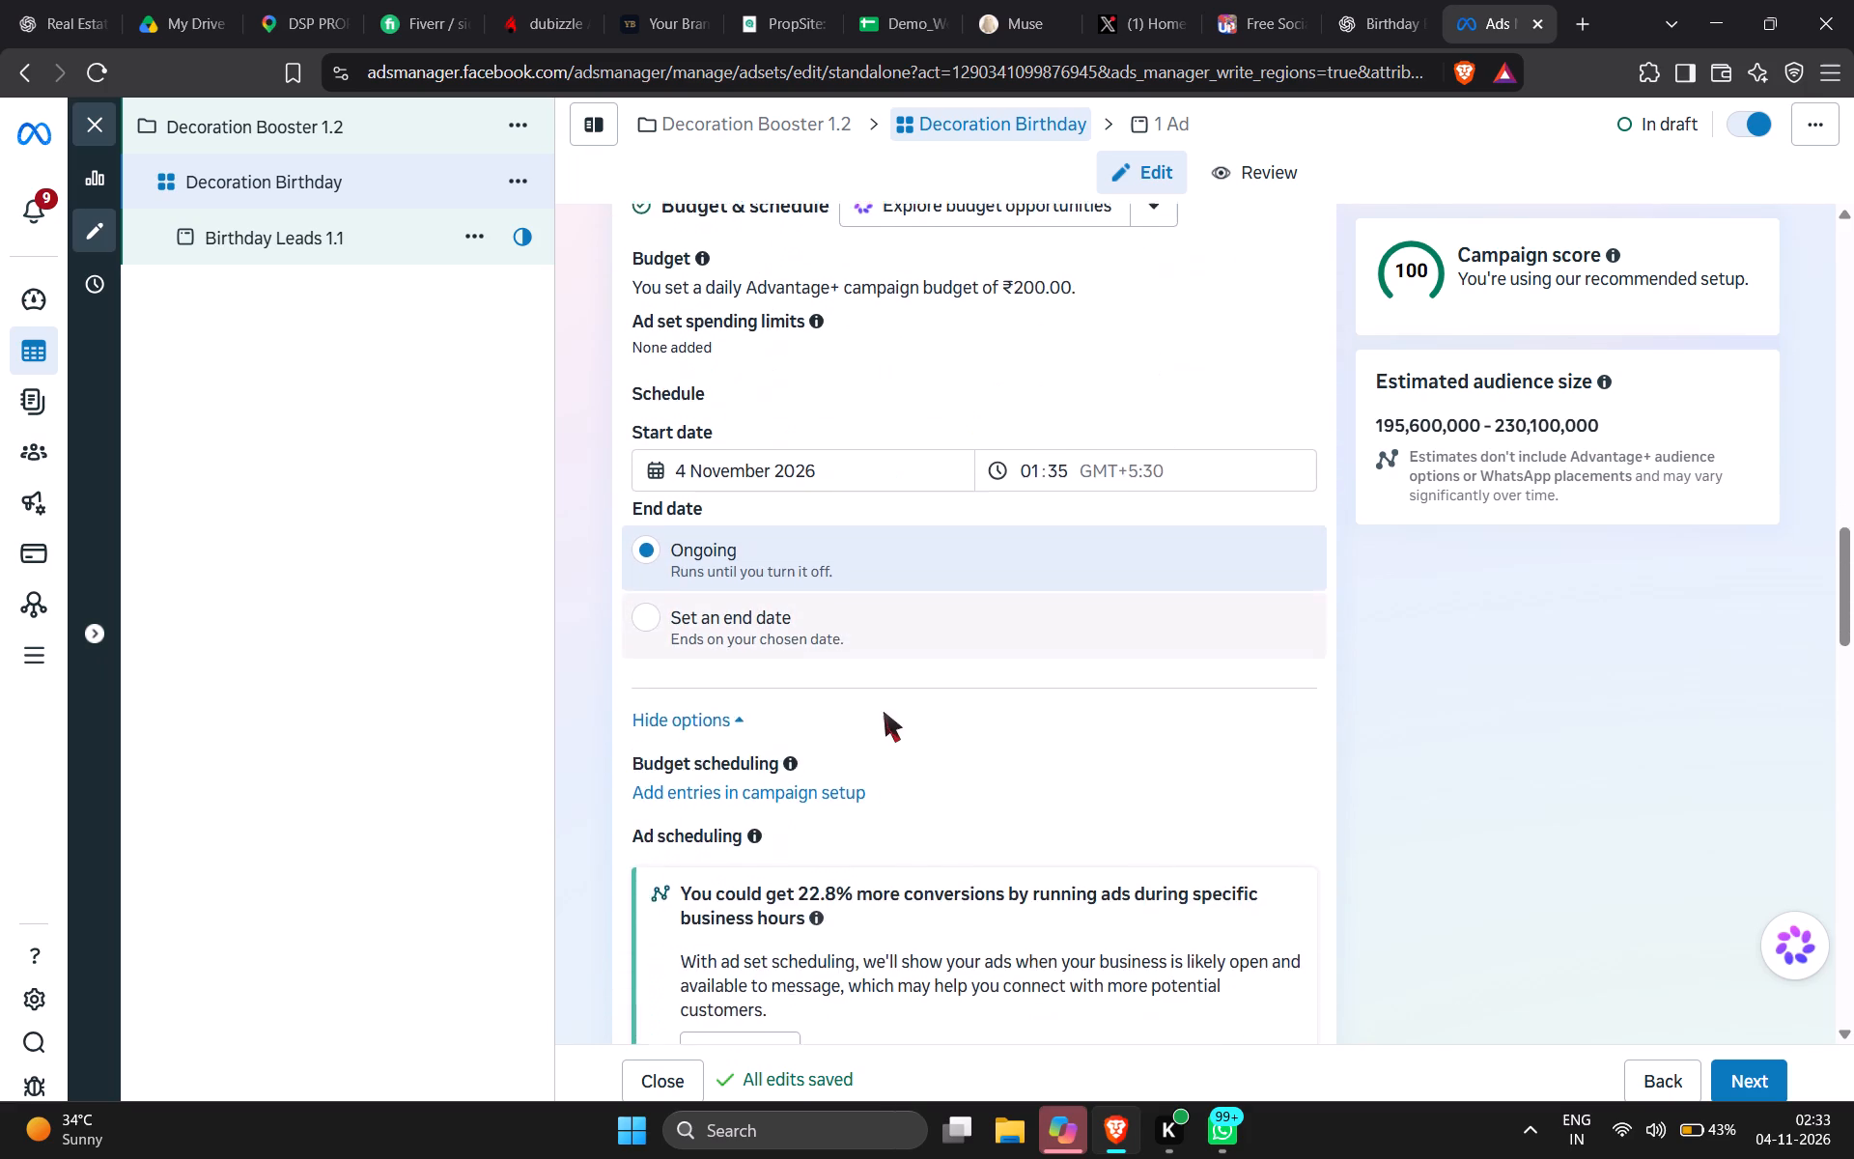
{"action": "scroll", "coordinate": [884, 712], "scroll_direction": "down", "scroll_amount": 7}
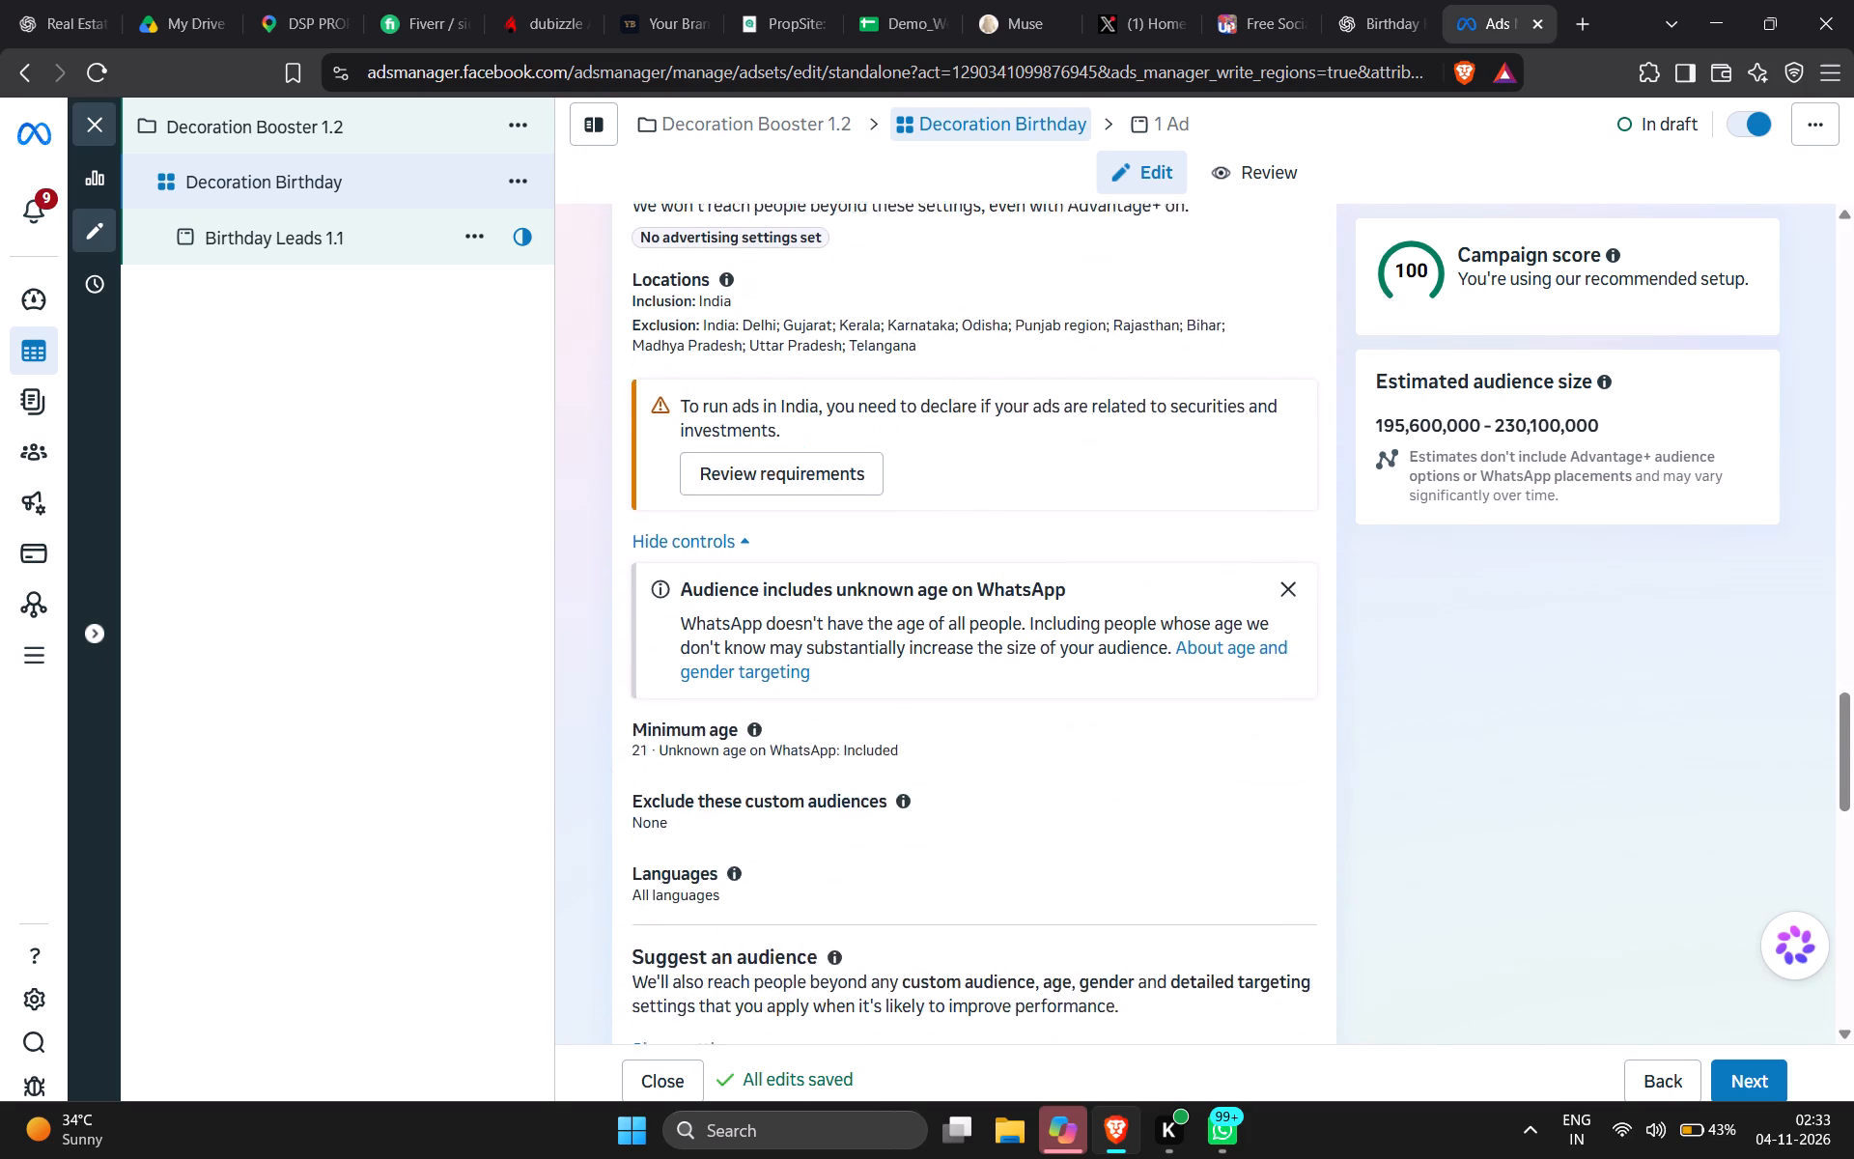
Open the audience's Locations control for editing and look through the included and excluded locations.
{"action": "scroll", "coordinate": [884, 712], "scroll_direction": "up", "scroll_amount": 1}
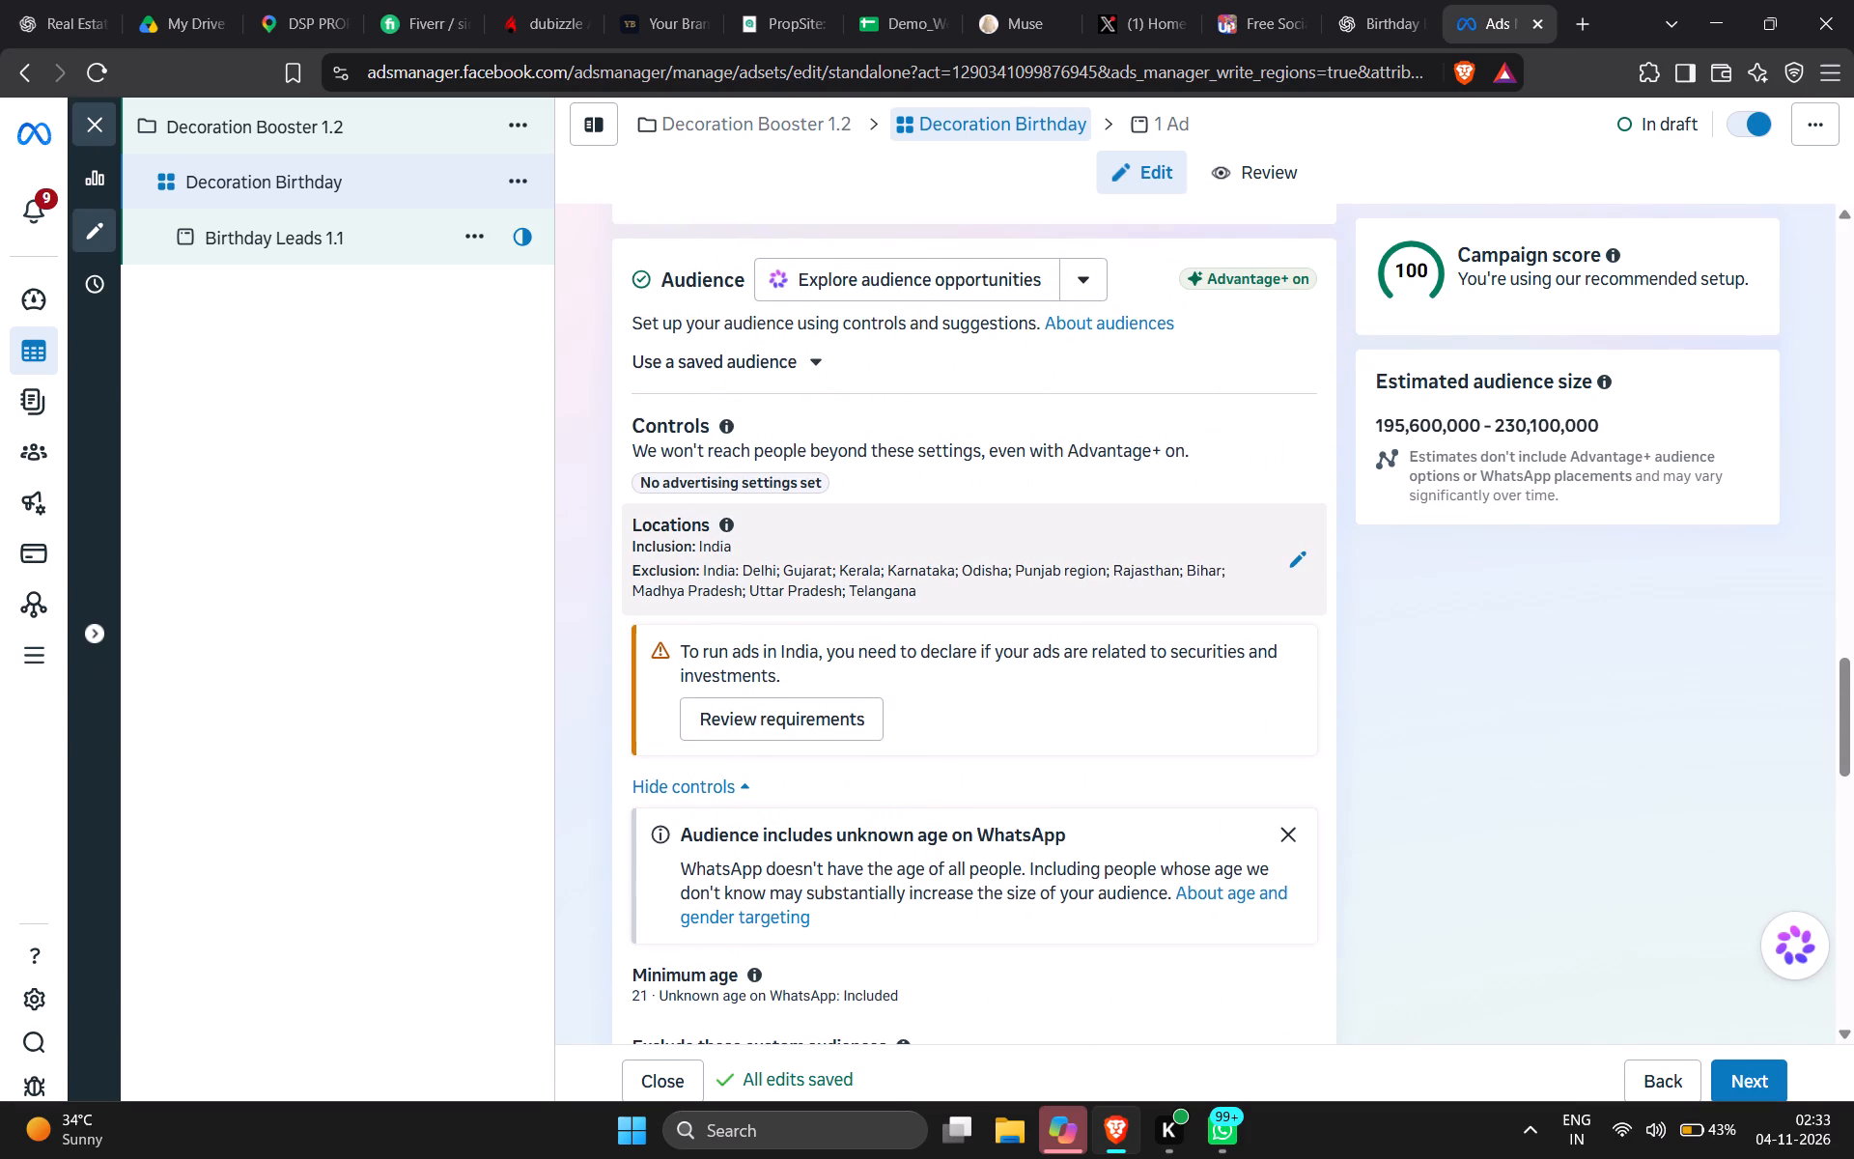
{"action": "left_click", "coordinate": [1290, 563]}
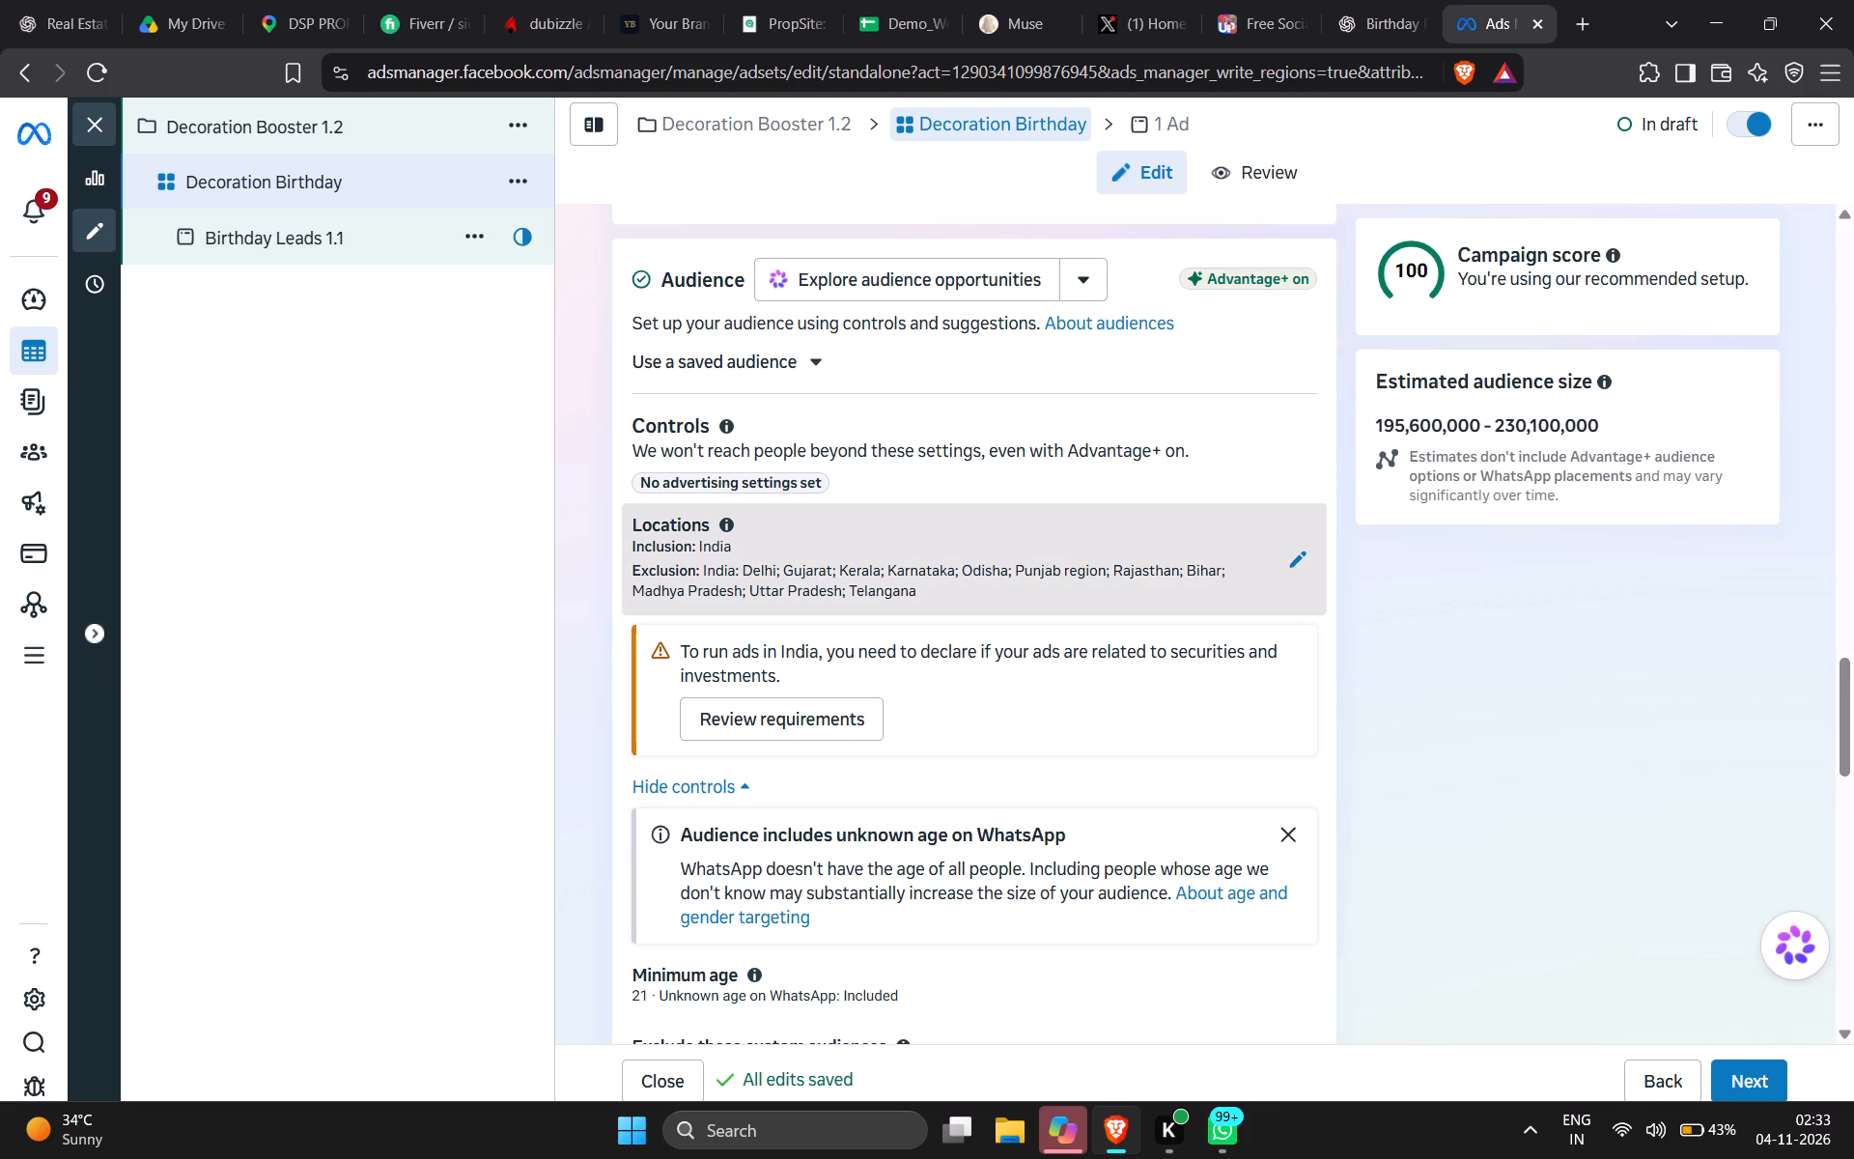
{"action": "scroll", "coordinate": [1022, 721], "scroll_direction": "down", "scroll_amount": 2}
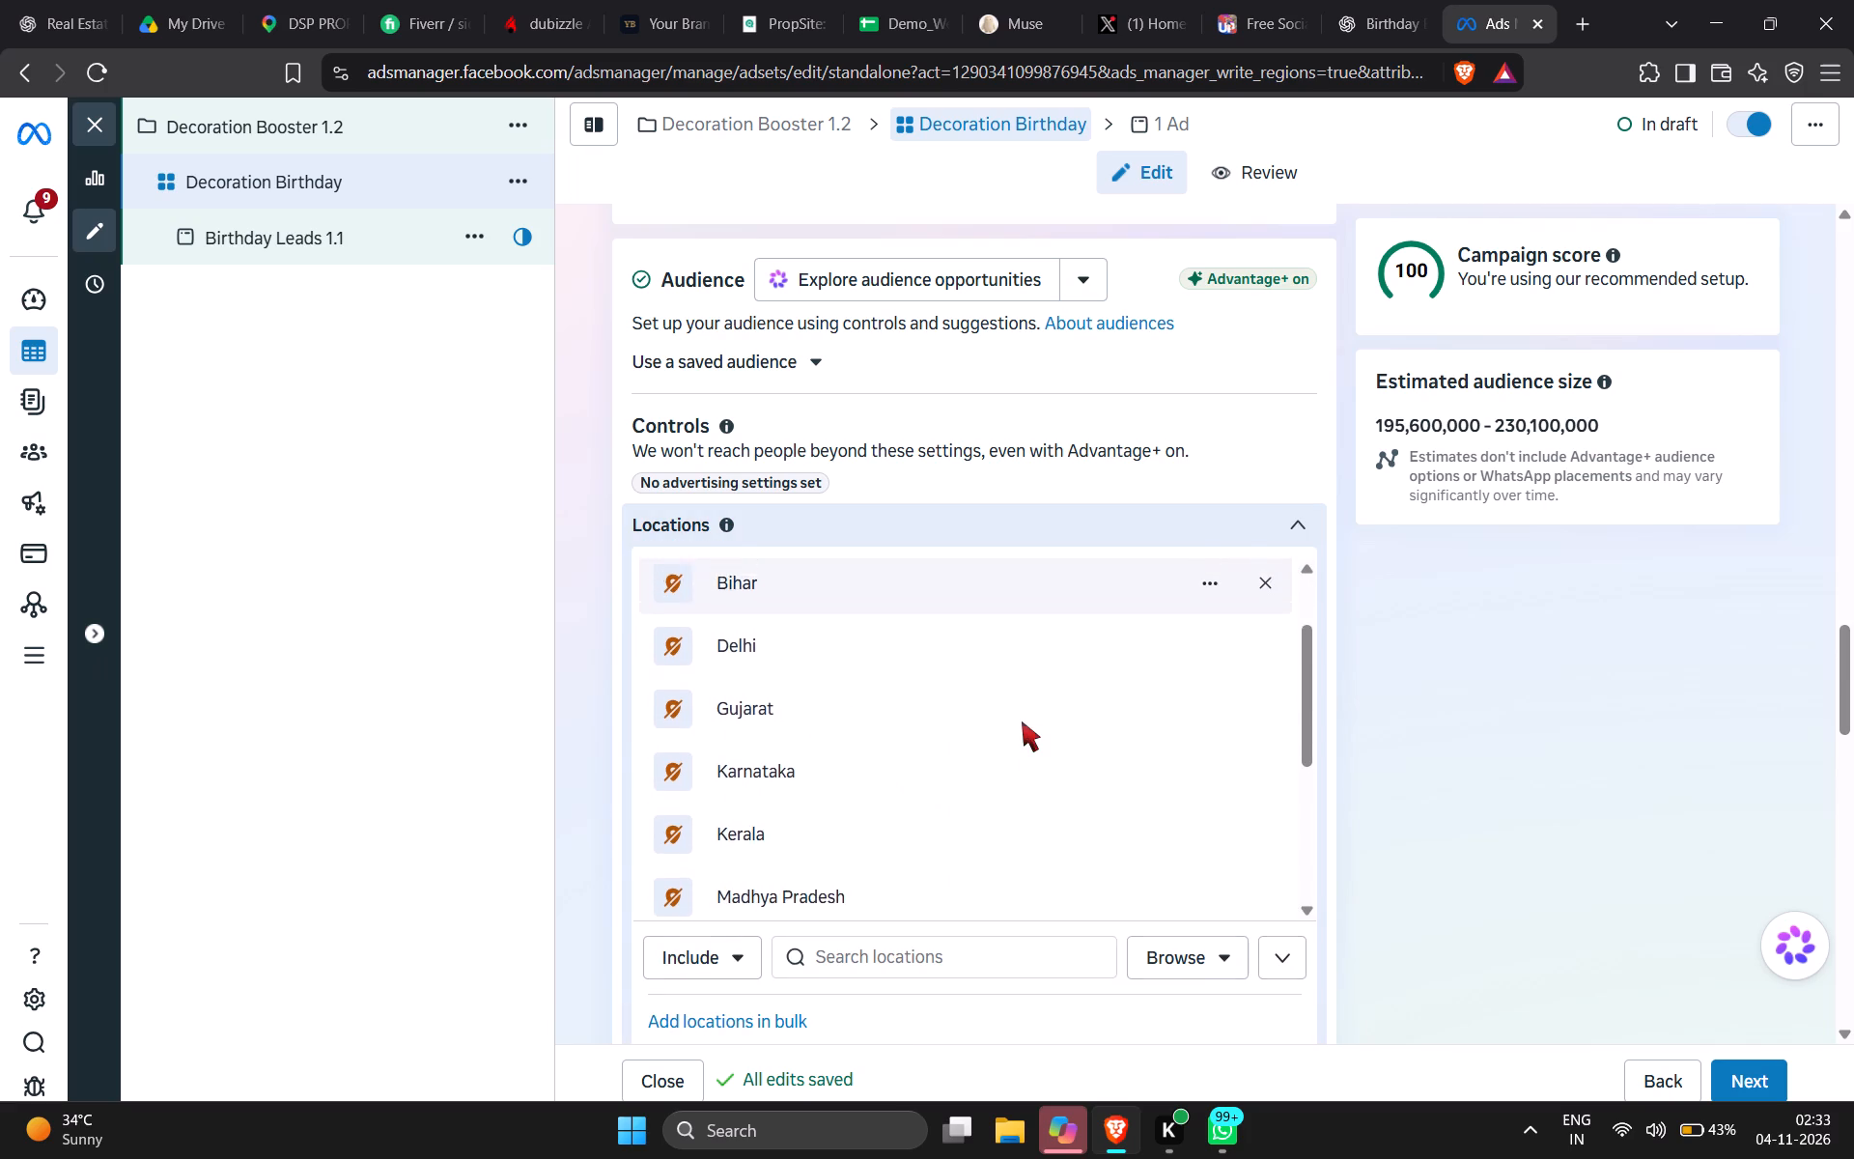
{"action": "scroll", "coordinate": [1022, 721], "scroll_direction": "down", "scroll_amount": 1}
{"action": "scroll", "coordinate": [1022, 721], "scroll_direction": "up", "scroll_amount": 1}
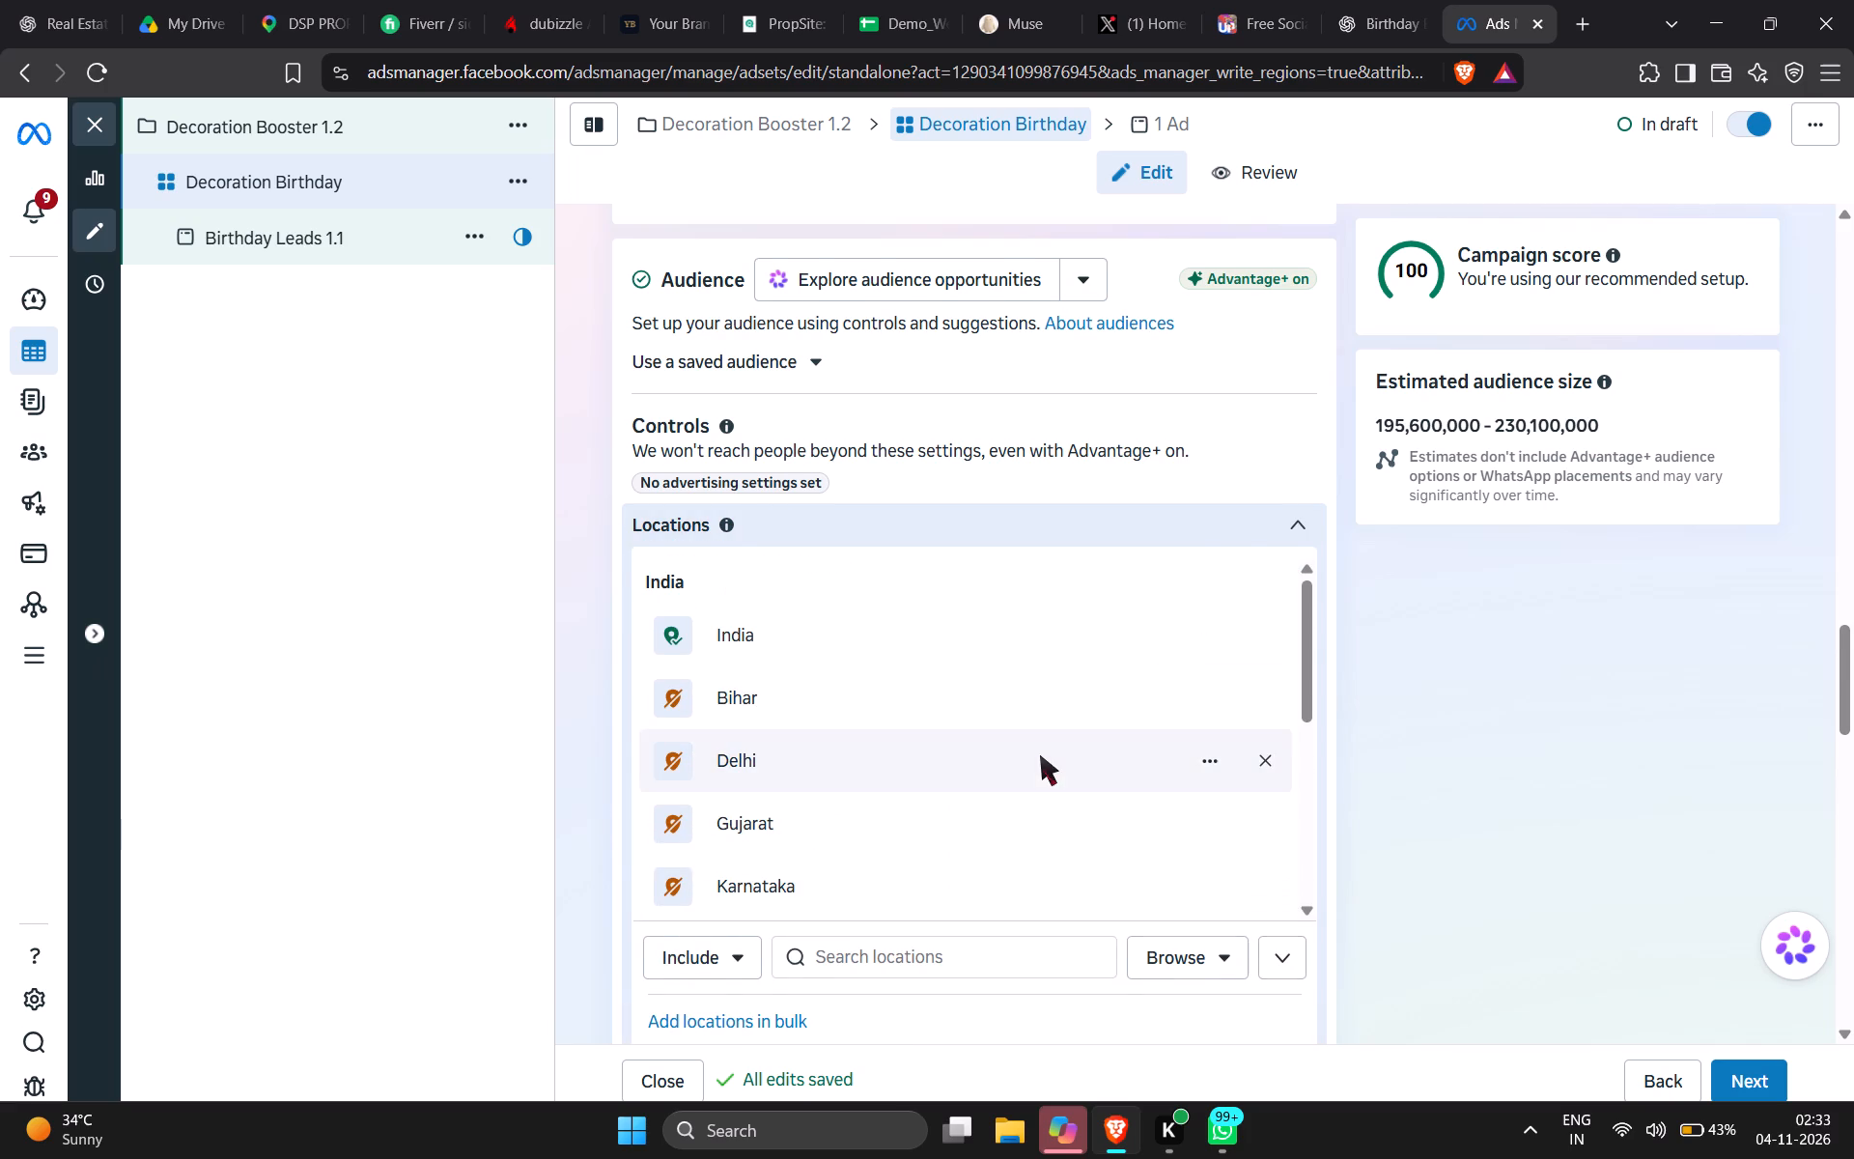
{"action": "scroll", "coordinate": [1040, 755], "scroll_direction": "up", "scroll_amount": 1}
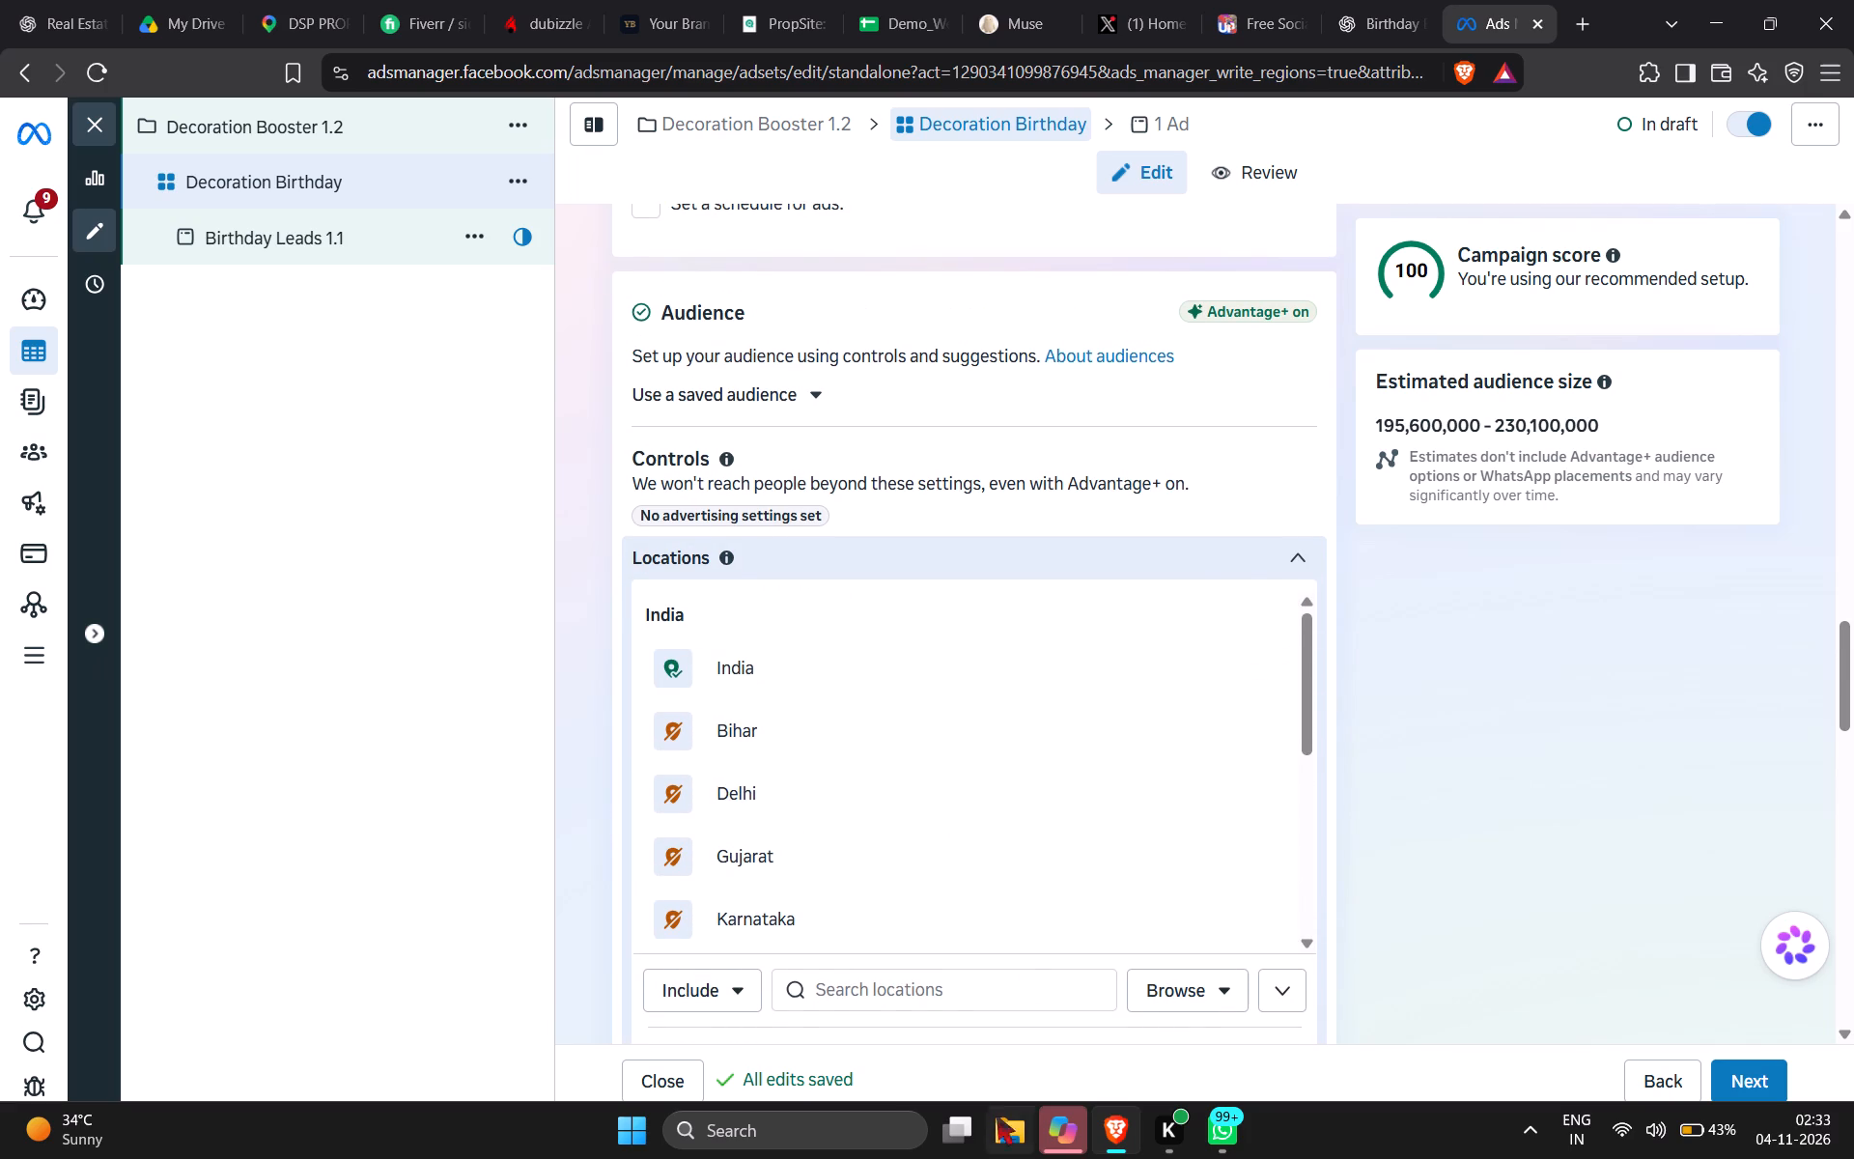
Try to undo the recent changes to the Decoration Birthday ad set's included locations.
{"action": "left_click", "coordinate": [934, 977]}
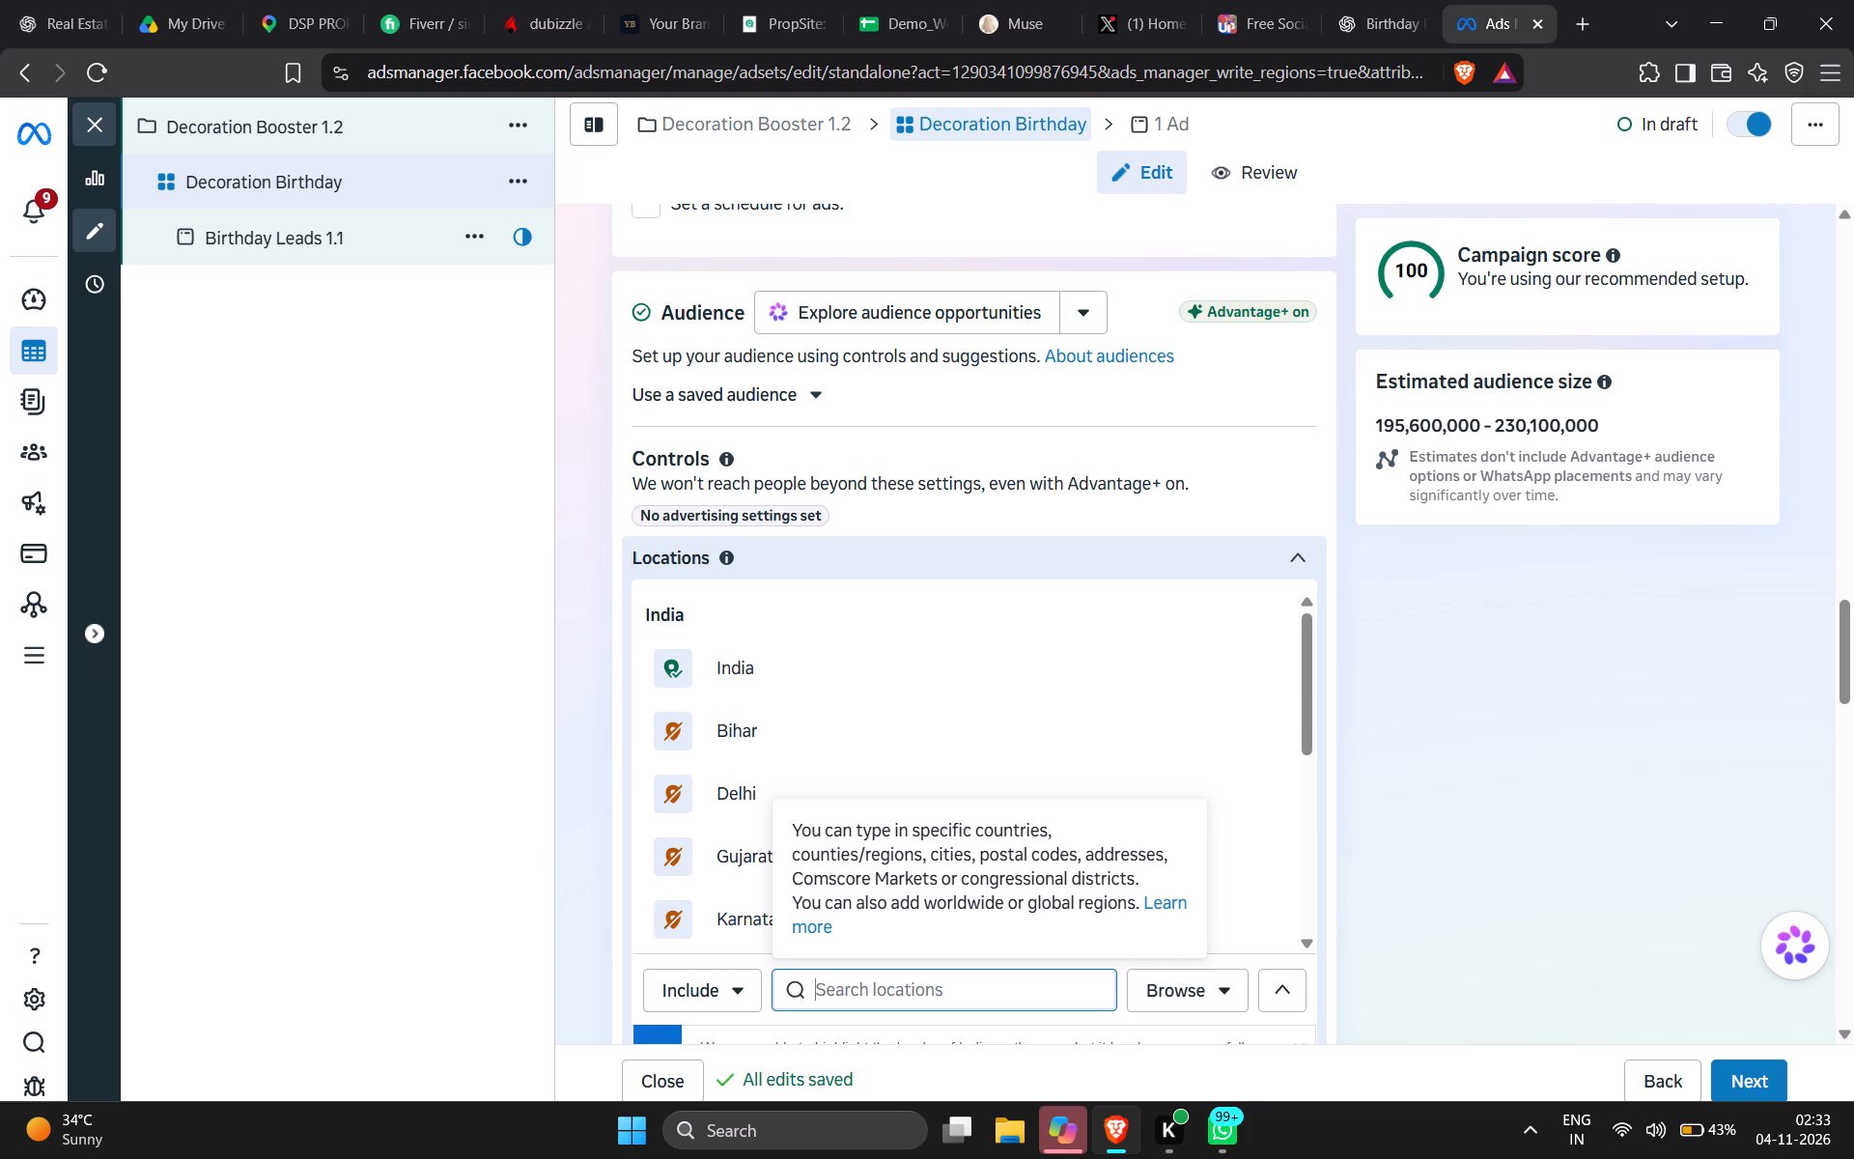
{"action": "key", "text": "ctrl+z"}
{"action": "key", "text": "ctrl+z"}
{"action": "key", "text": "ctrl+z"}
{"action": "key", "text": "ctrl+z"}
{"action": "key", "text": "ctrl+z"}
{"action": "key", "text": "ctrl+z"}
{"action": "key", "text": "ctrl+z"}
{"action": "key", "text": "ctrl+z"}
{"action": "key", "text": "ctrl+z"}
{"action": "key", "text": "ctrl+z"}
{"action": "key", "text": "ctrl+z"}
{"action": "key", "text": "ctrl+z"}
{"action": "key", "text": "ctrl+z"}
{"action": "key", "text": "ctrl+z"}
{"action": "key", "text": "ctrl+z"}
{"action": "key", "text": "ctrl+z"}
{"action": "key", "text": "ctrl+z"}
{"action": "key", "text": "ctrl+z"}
Include the cities Mumbai and Navi Mumbai, Maharashtra, in the ad set's audience locations.
{"action": "type", "text": "mumbai"}
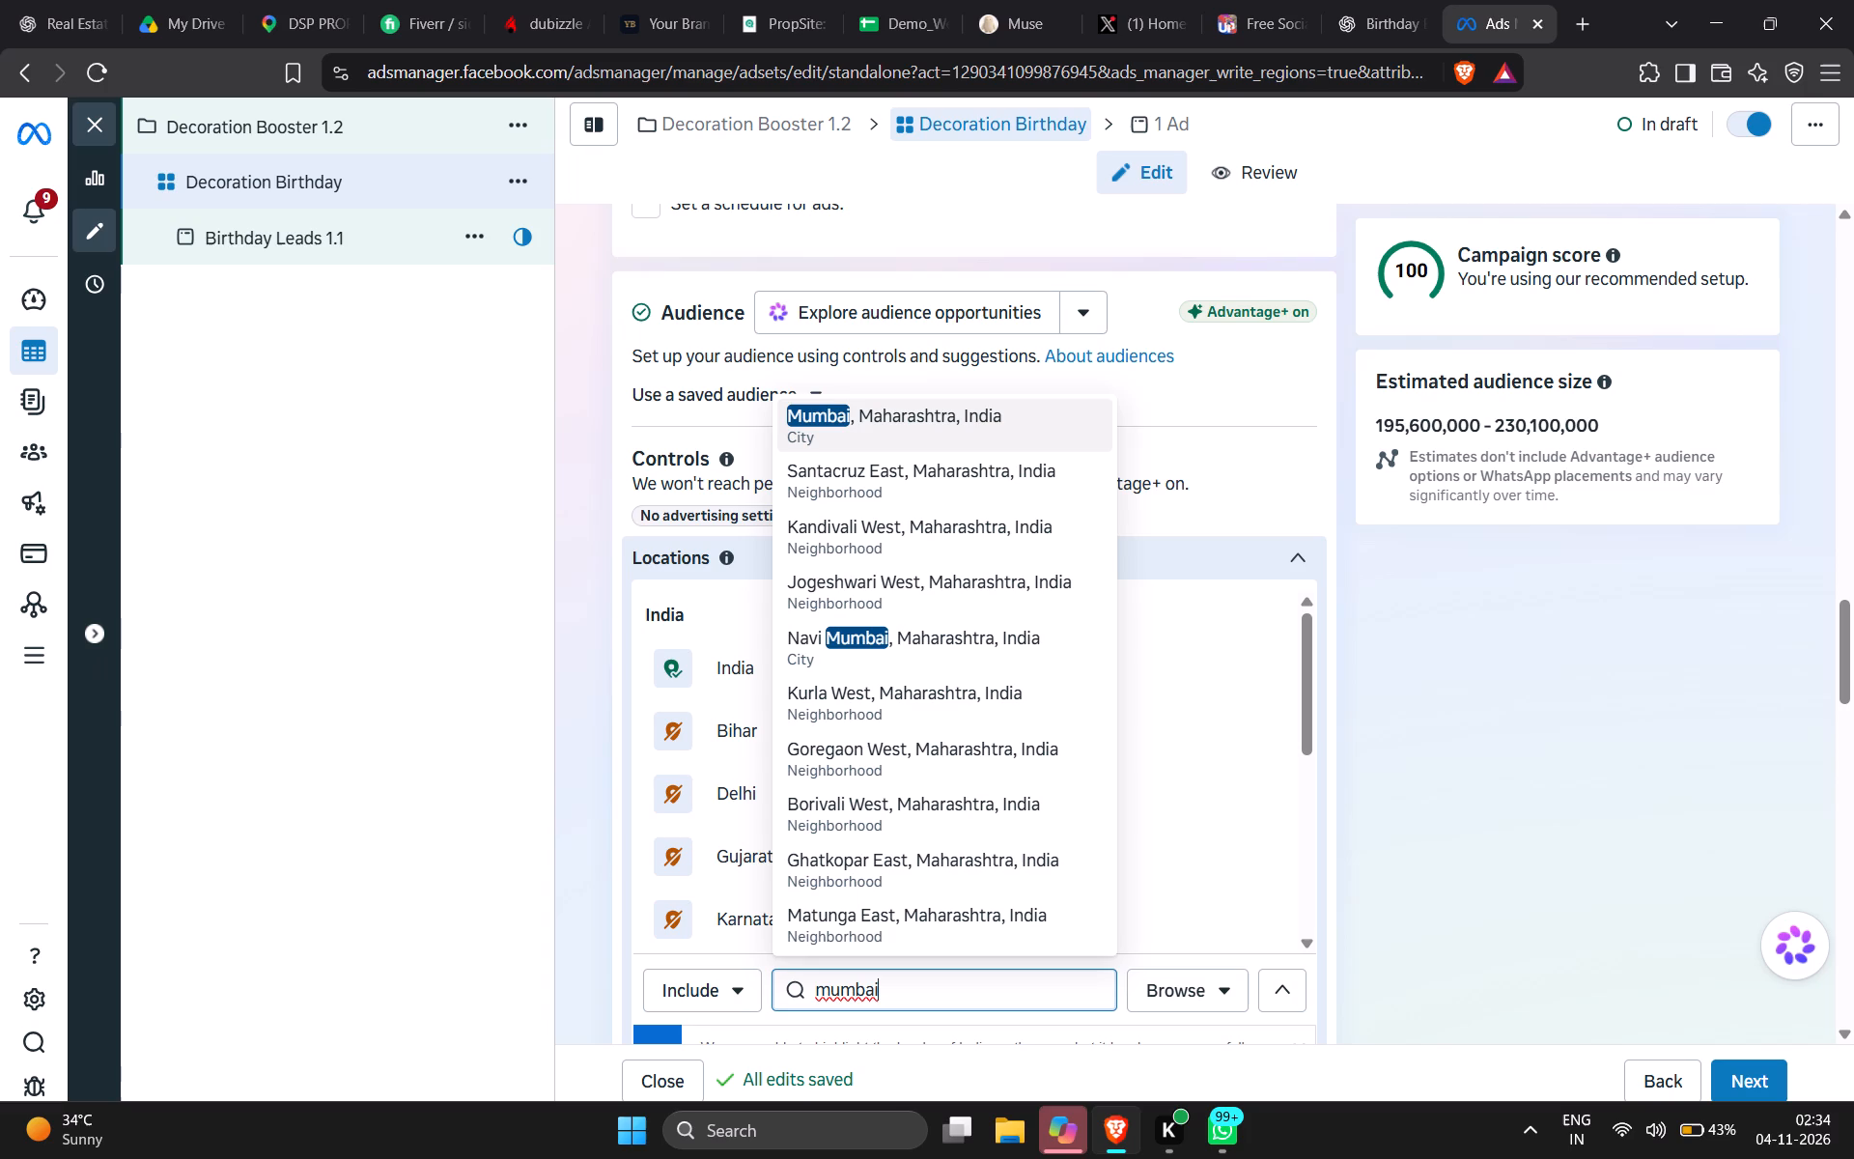
{"action": "left_click", "coordinate": [929, 429]}
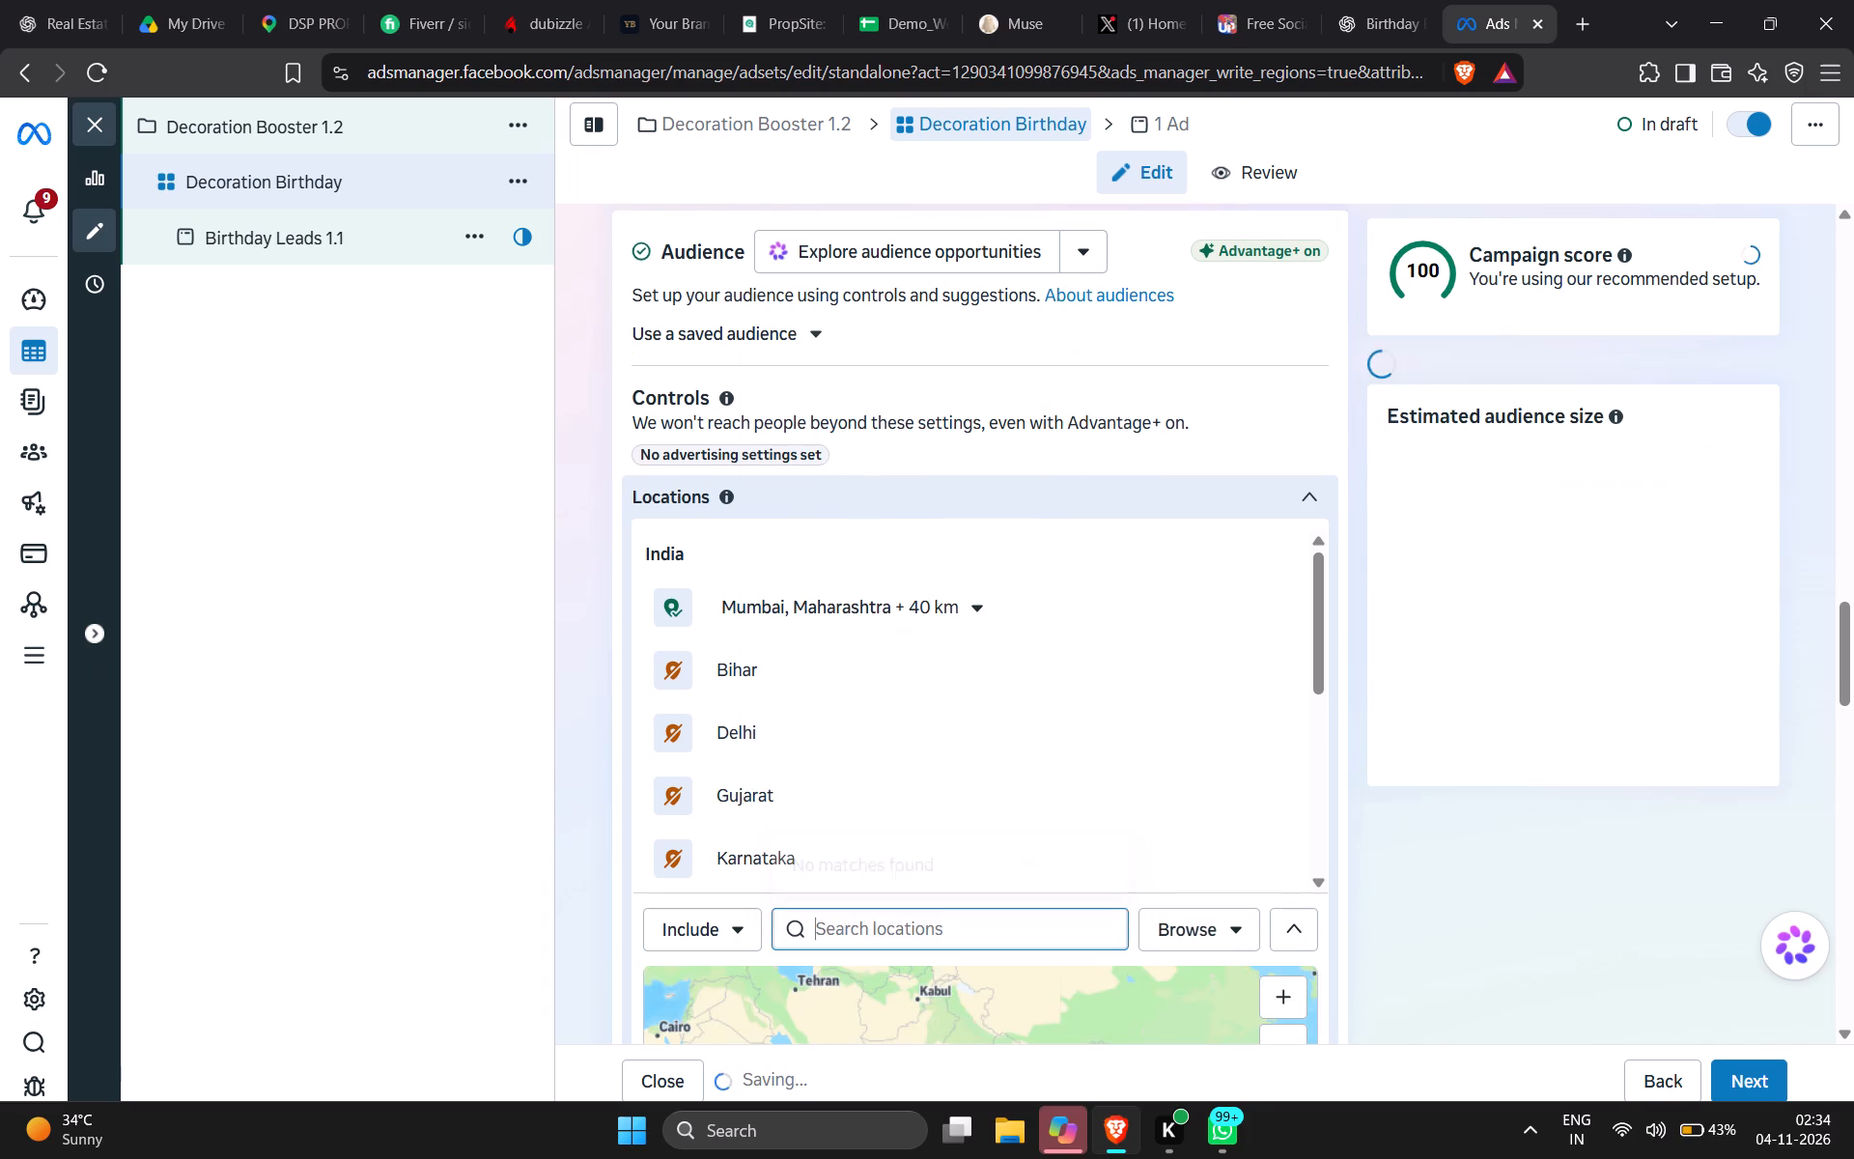
{"action": "left_click", "coordinate": [885, 984]}
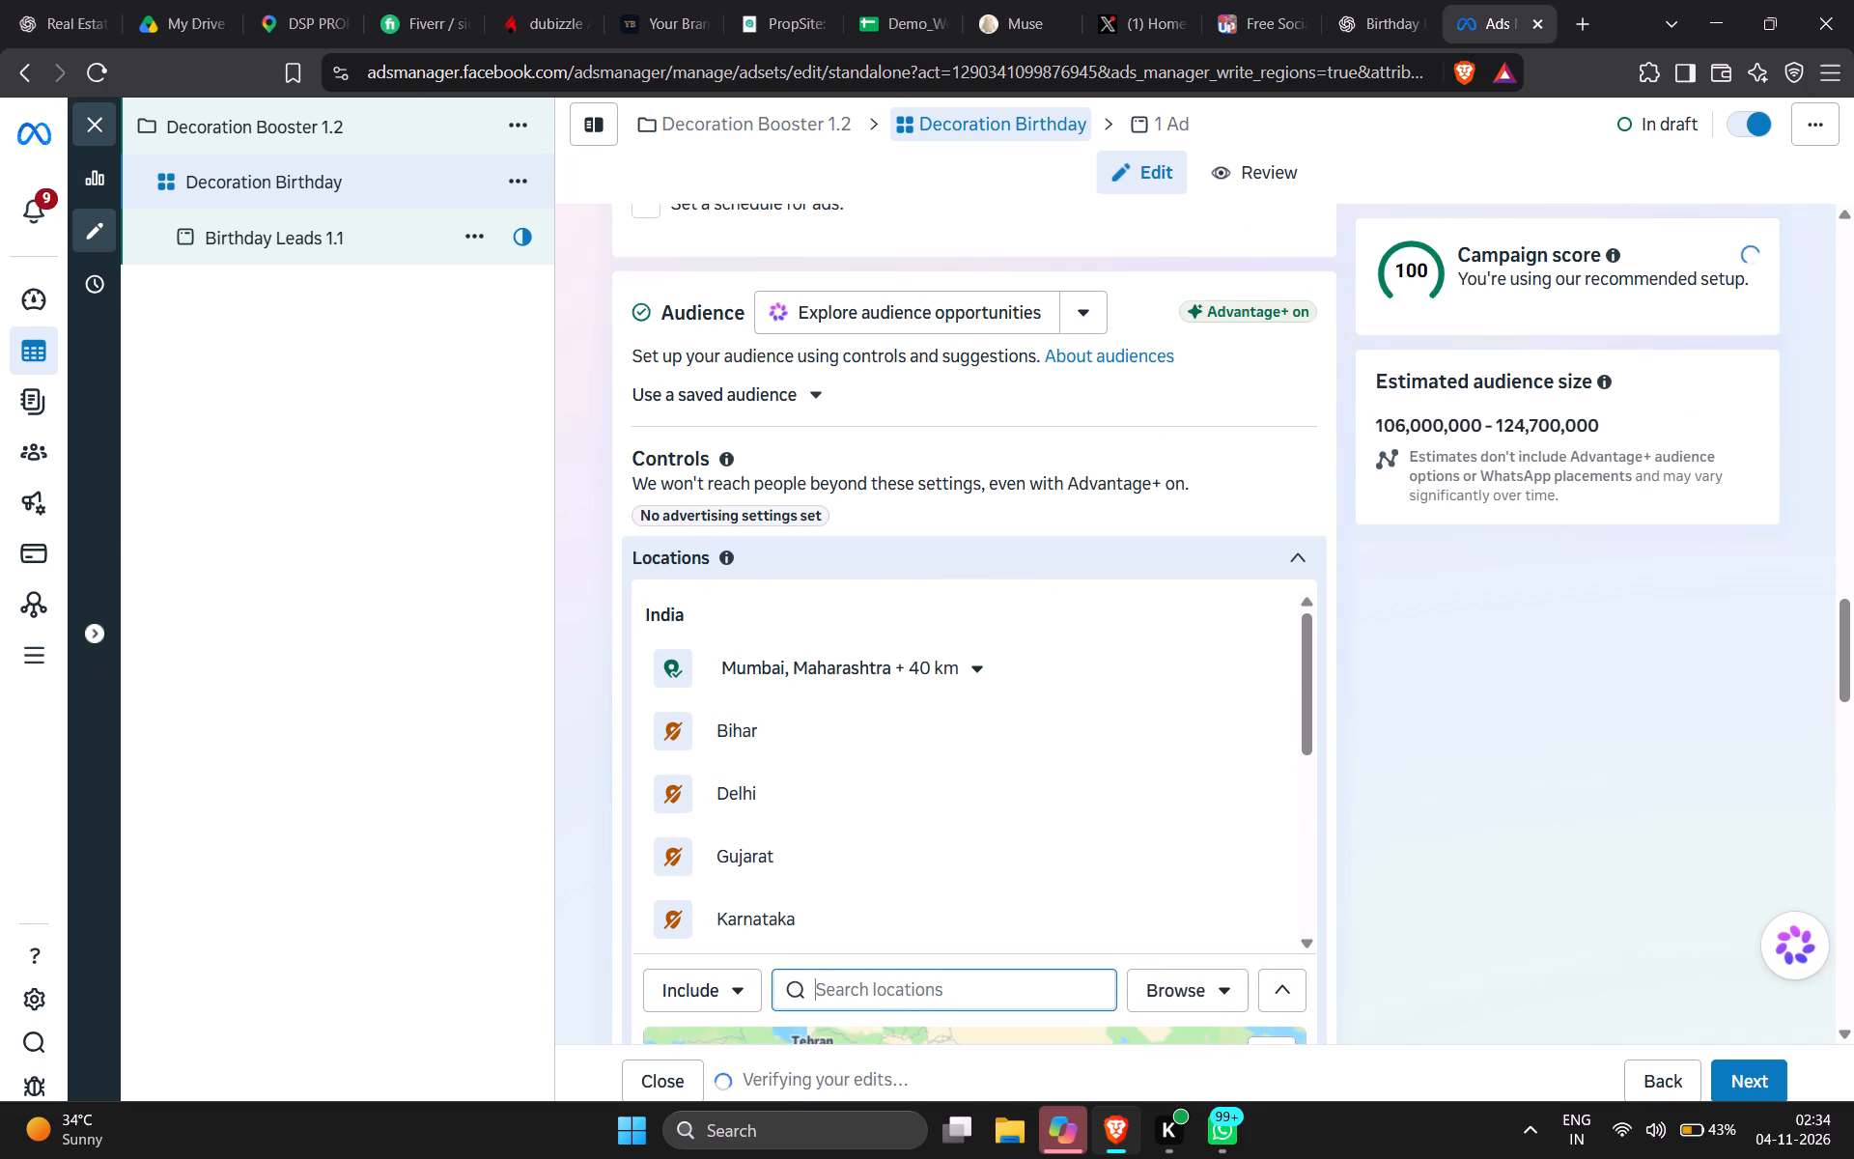
{"action": "type", "text": "navi mumbai"}
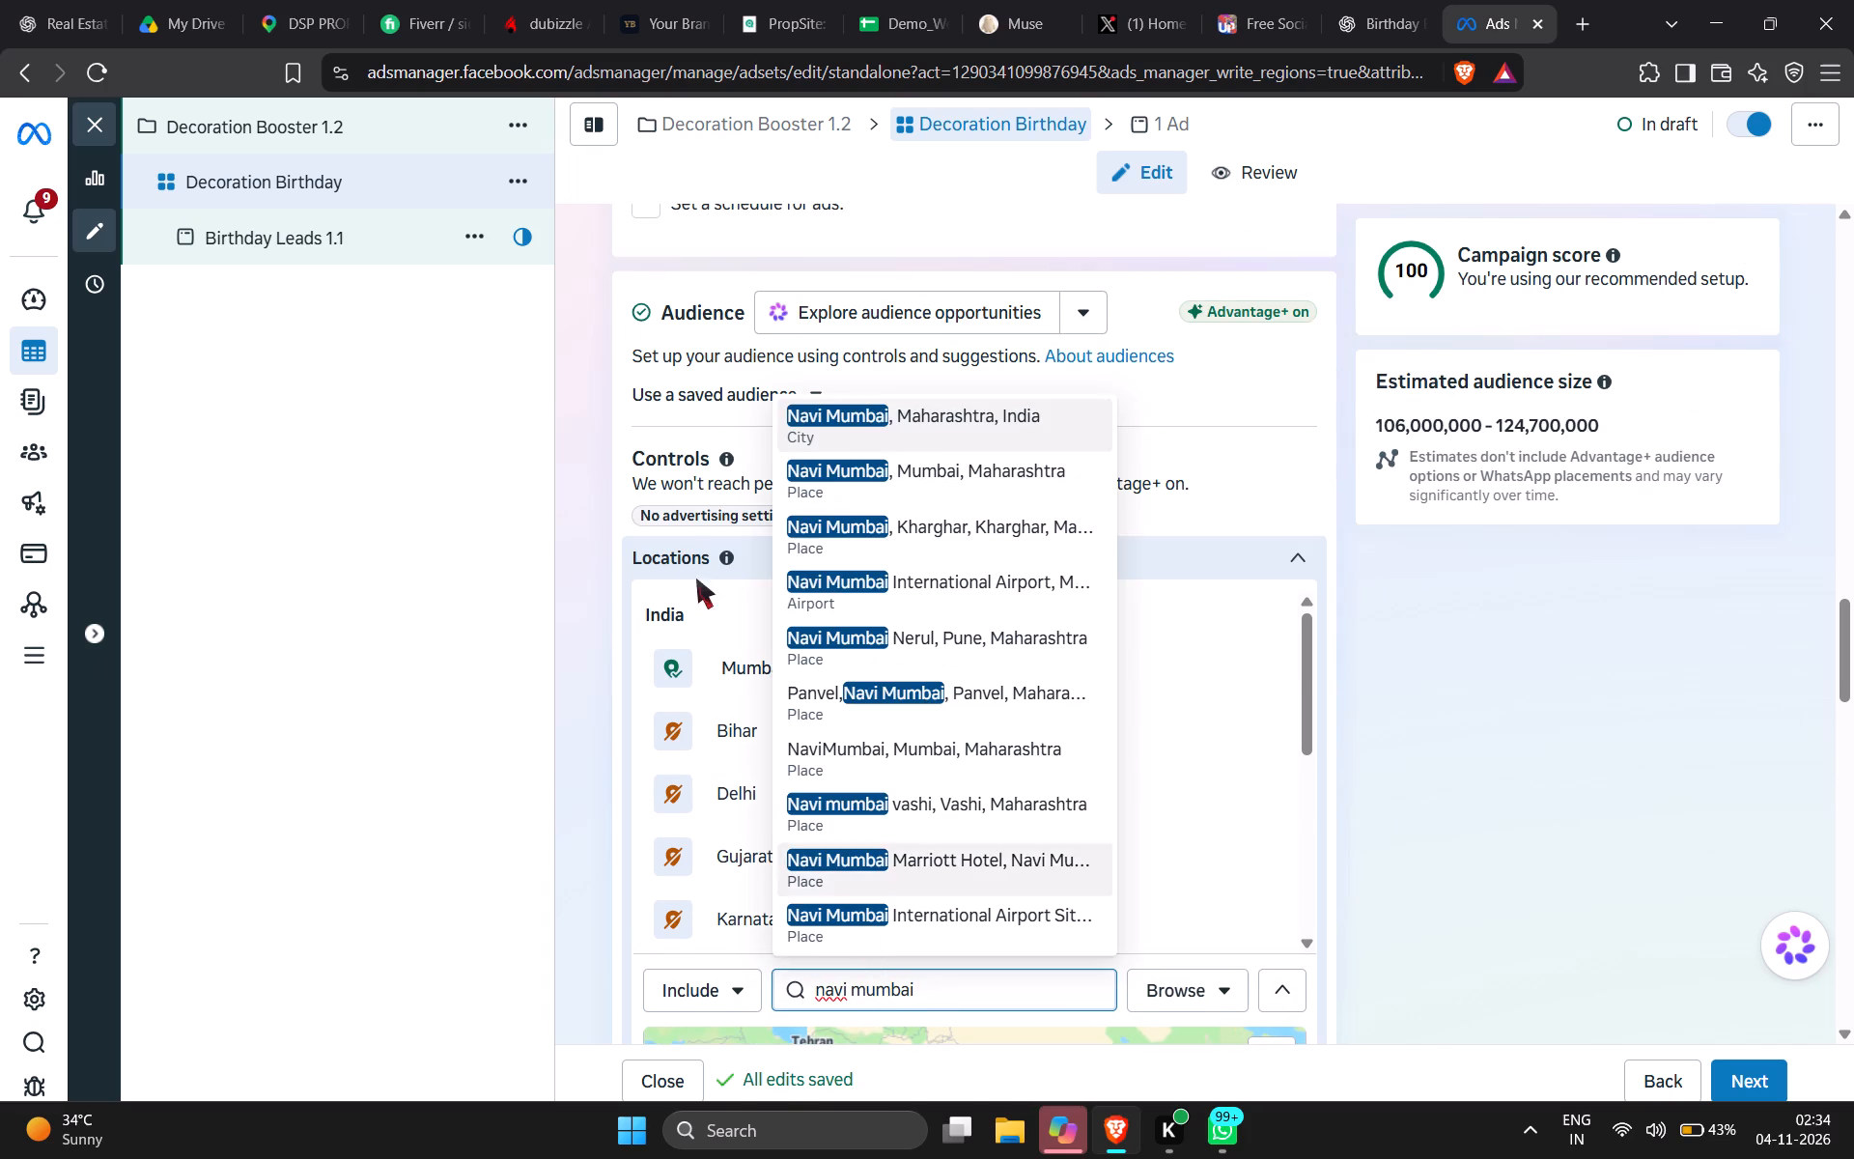
{"action": "scroll", "coordinate": [696, 579], "scroll_direction": "down", "scroll_amount": 1}
{"action": "left_click", "coordinate": [899, 338]}
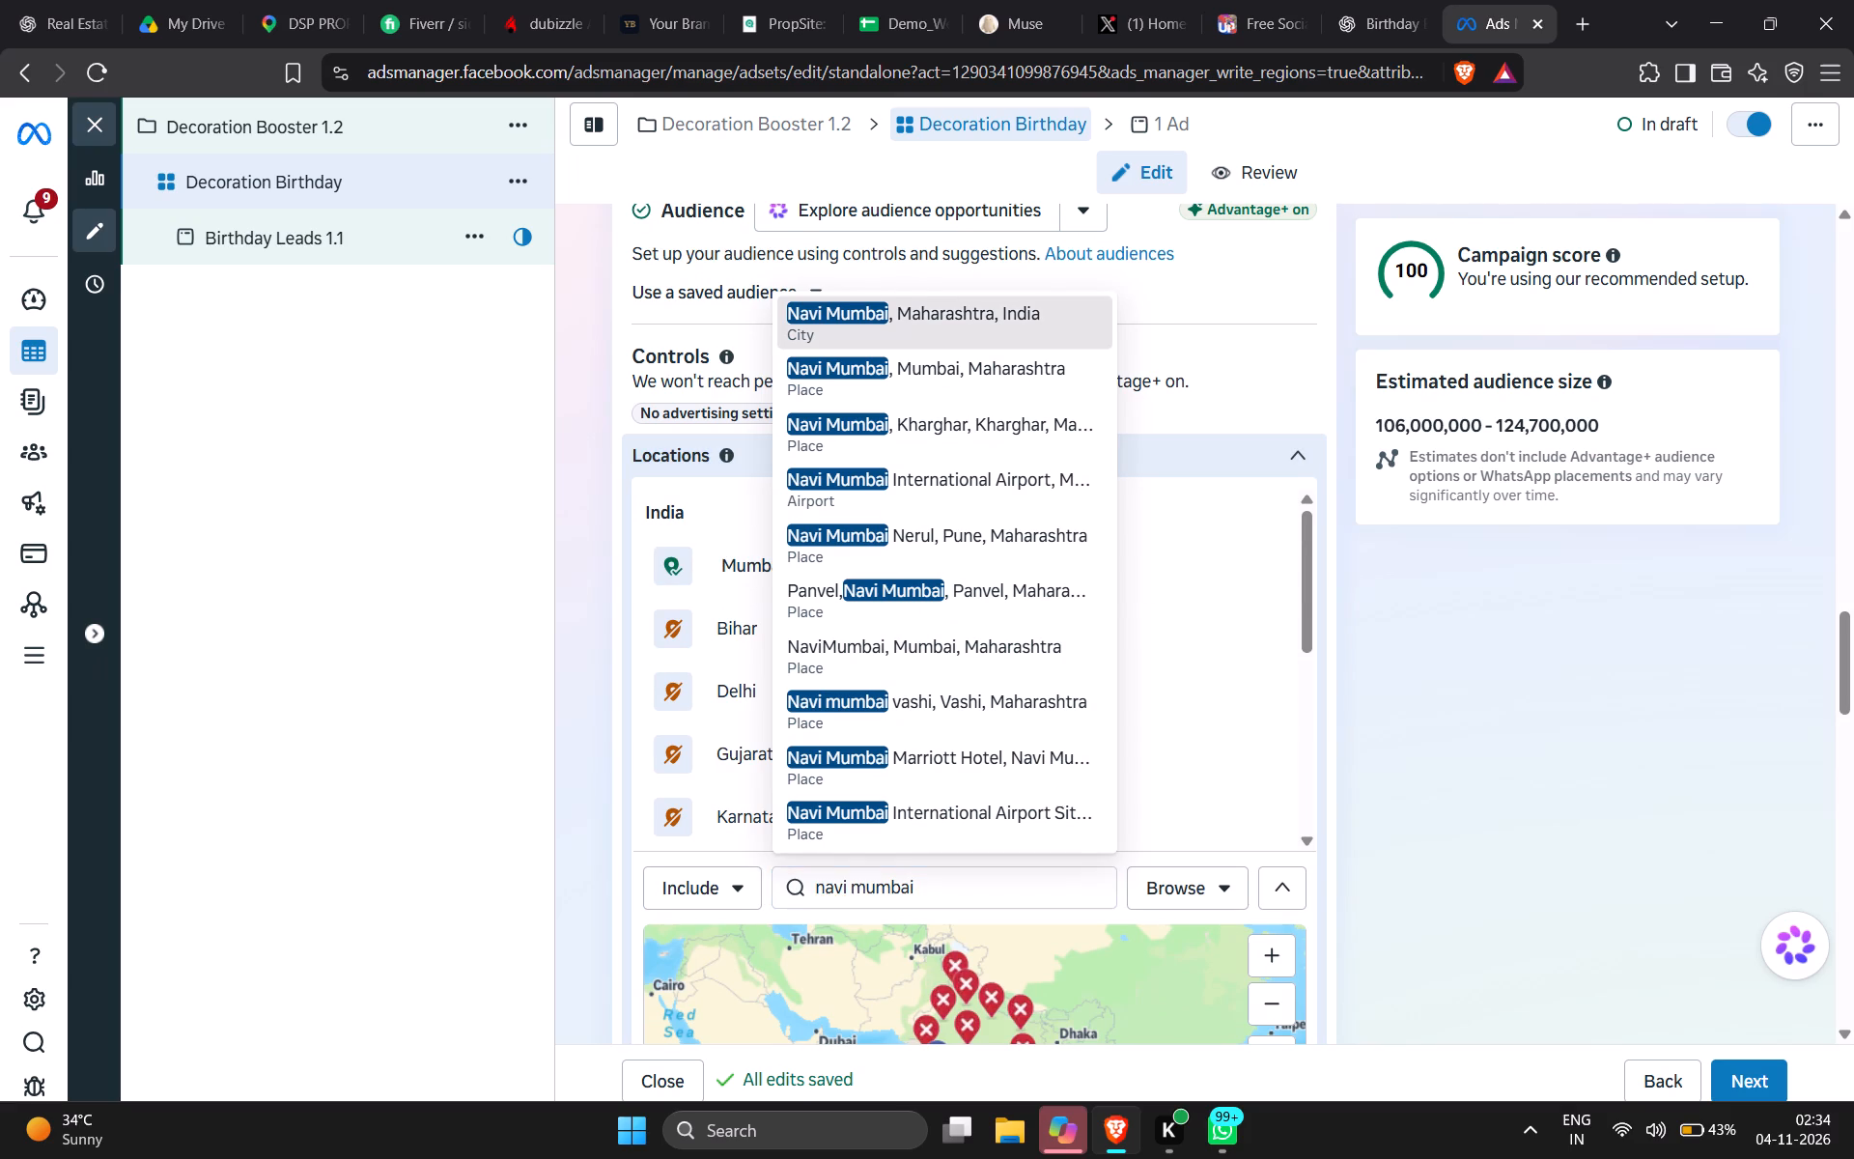
Include the cities Thane and Kalyan, Maharashtra, in the ad set's audience locations.
{"action": "left_click", "coordinate": [877, 892]}
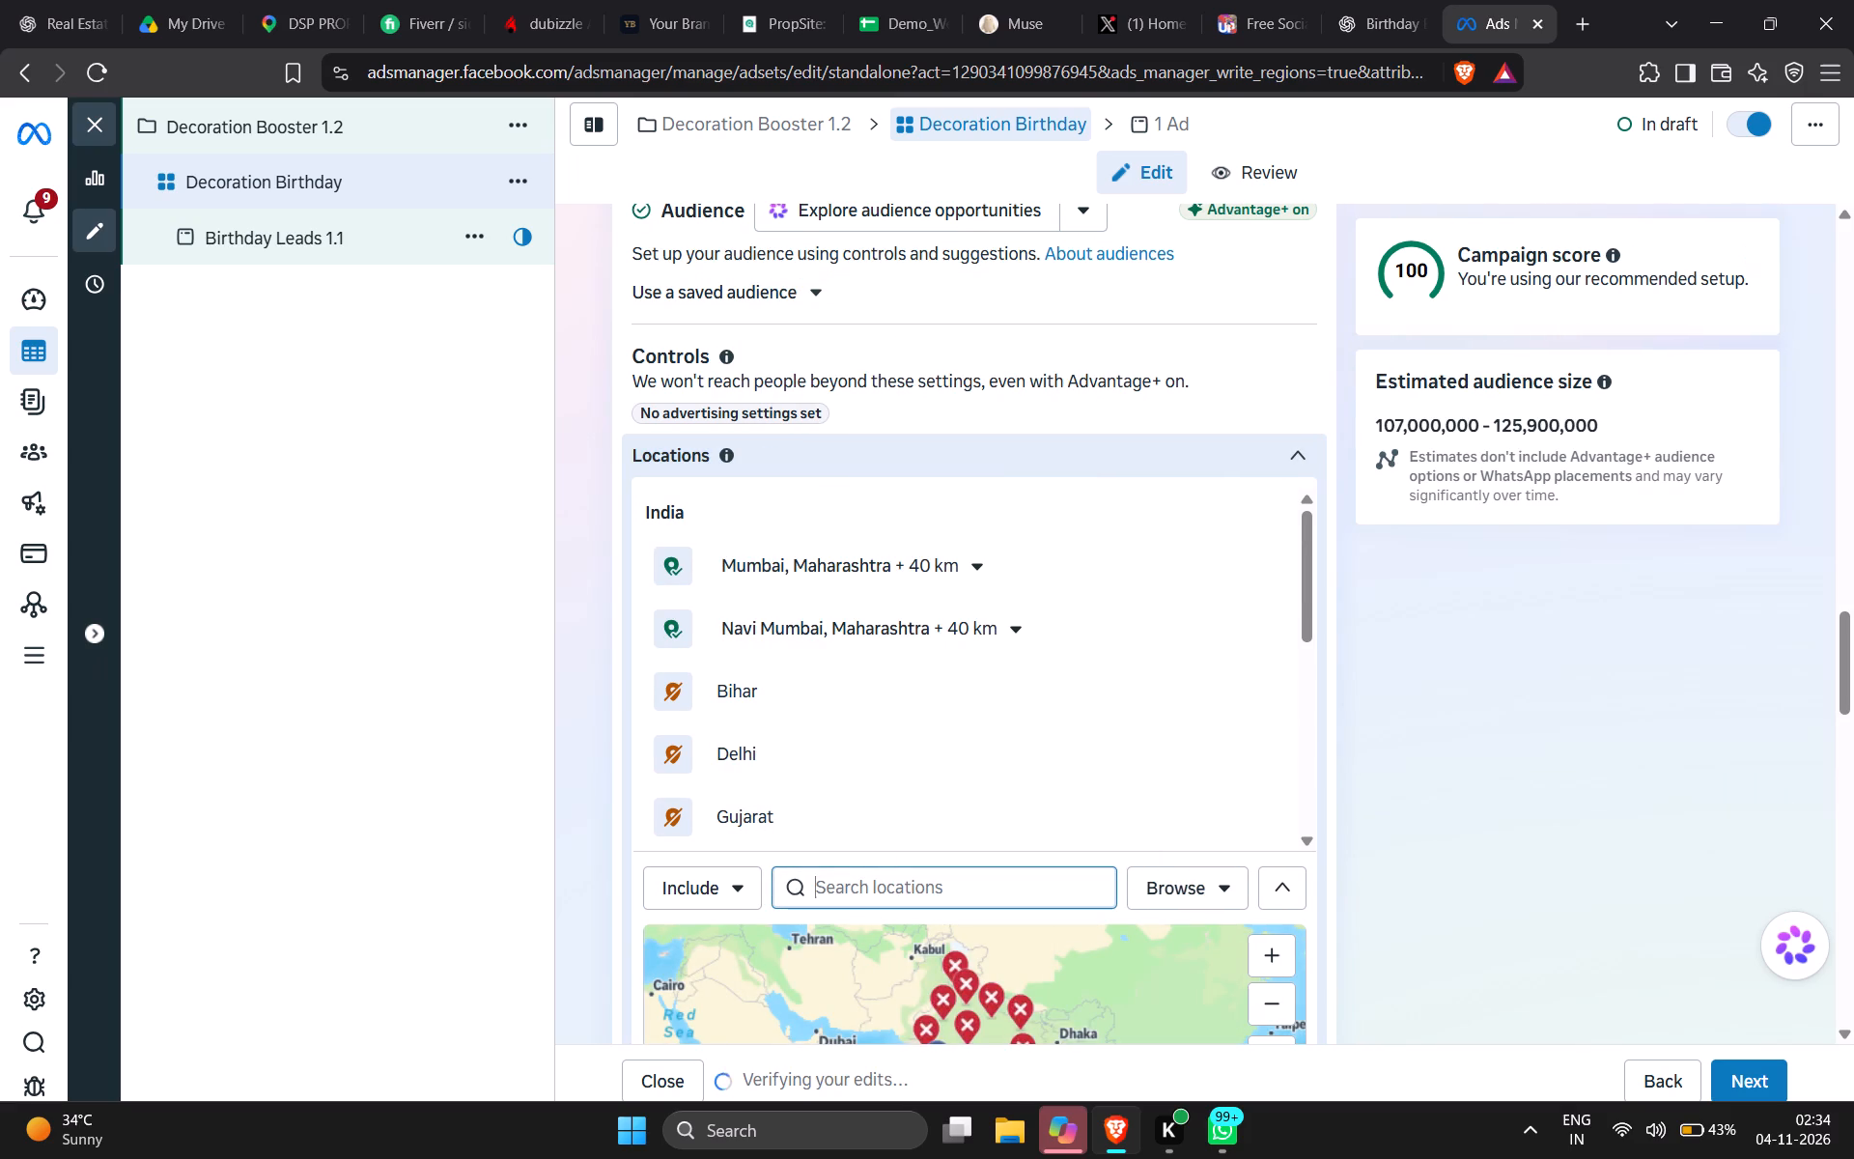
{"action": "type", "text": "tah"}
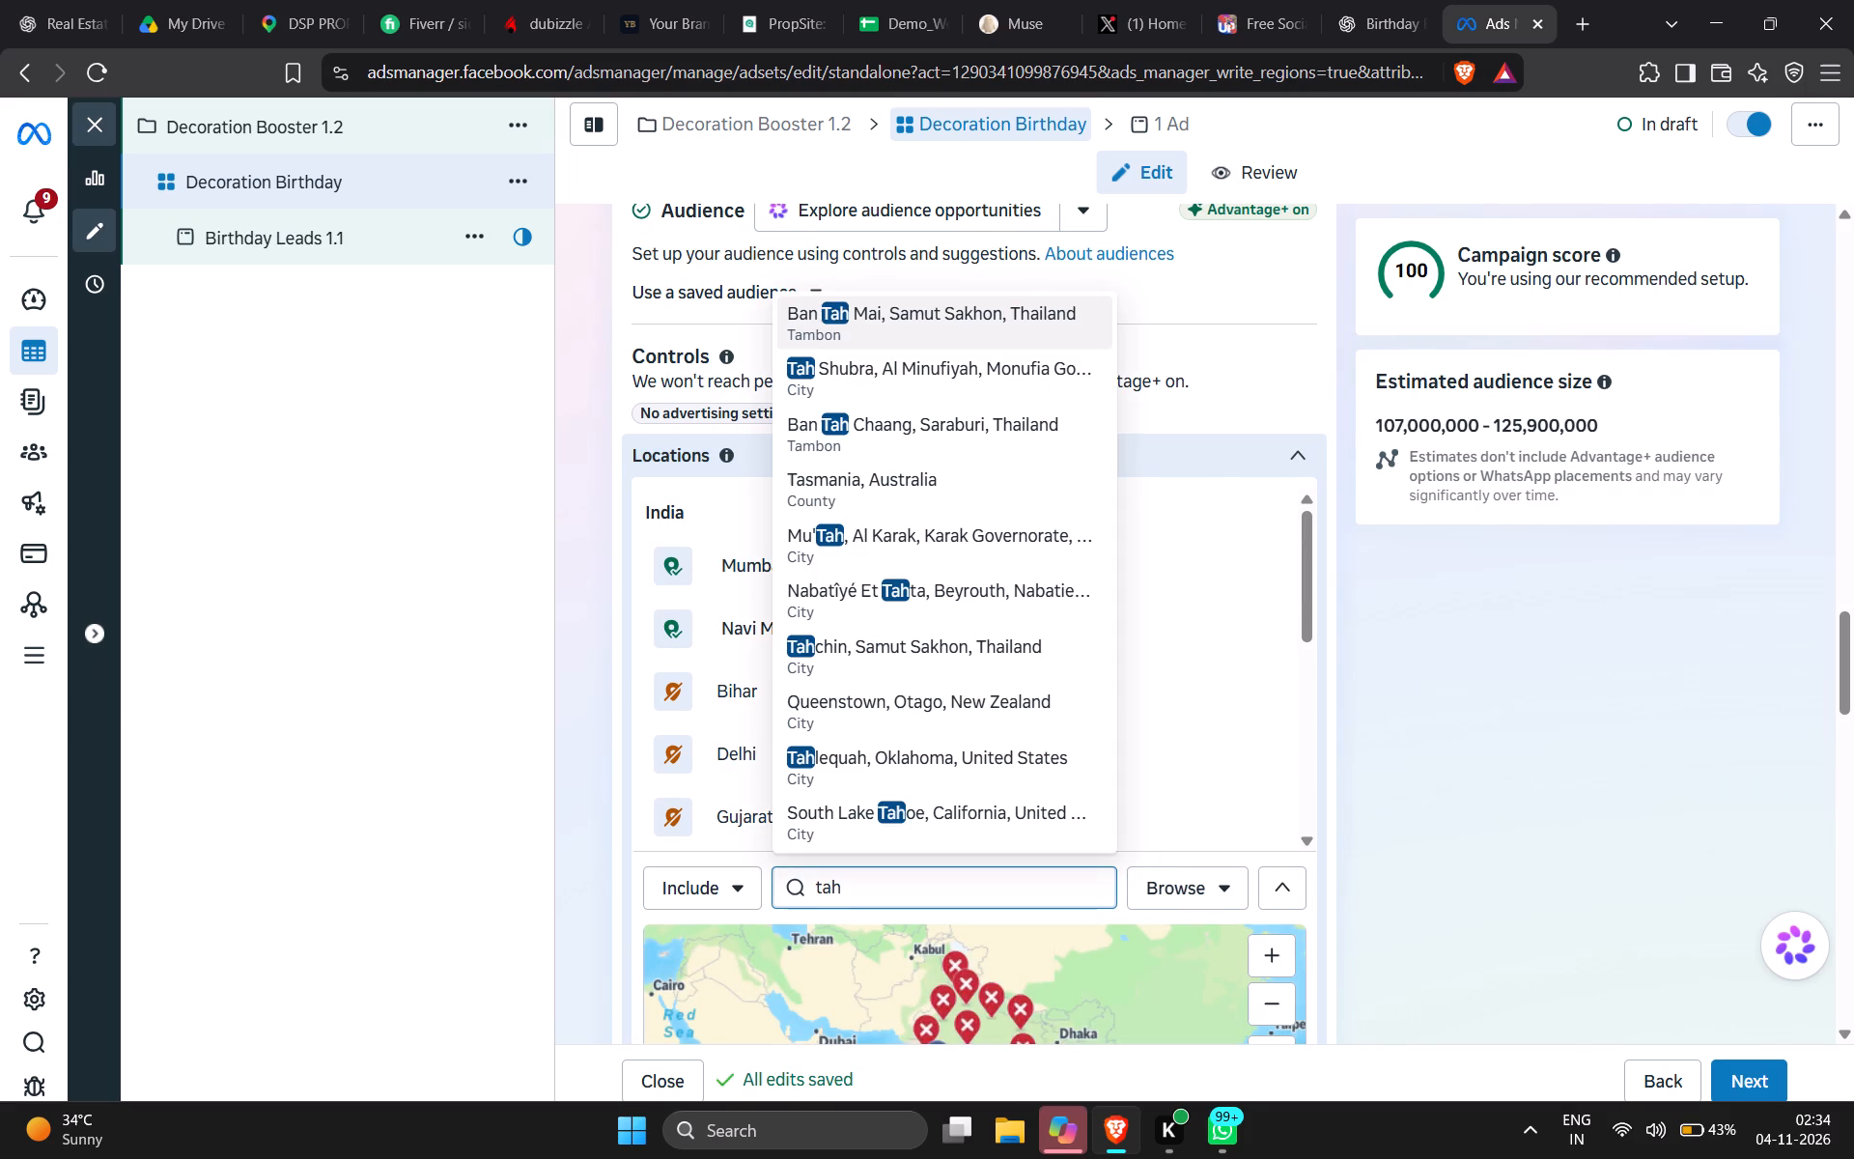
{"action": "key", "text": "BackSpace"}
{"action": "key", "text": "BackSpace"}
{"action": "type", "text": "hane"}
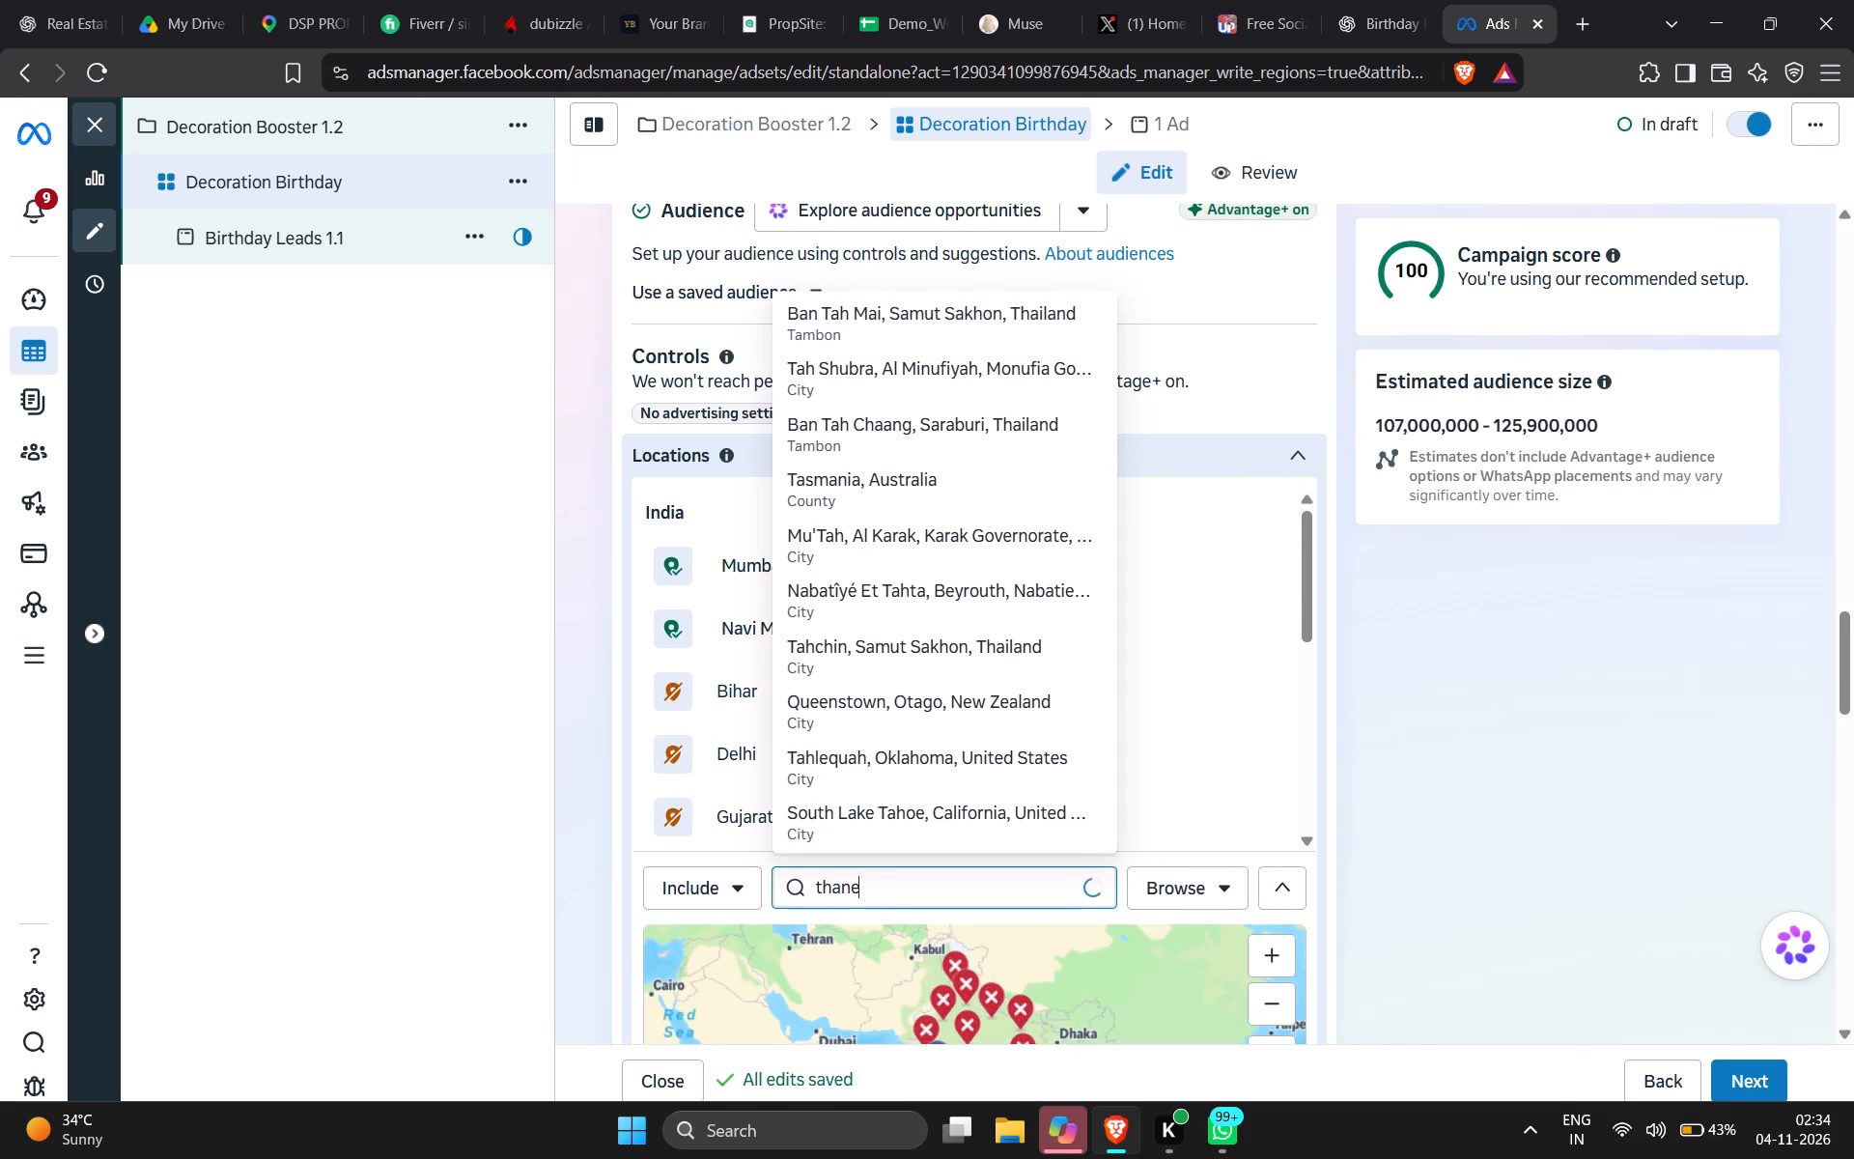
{"action": "left_click", "coordinate": [893, 324]}
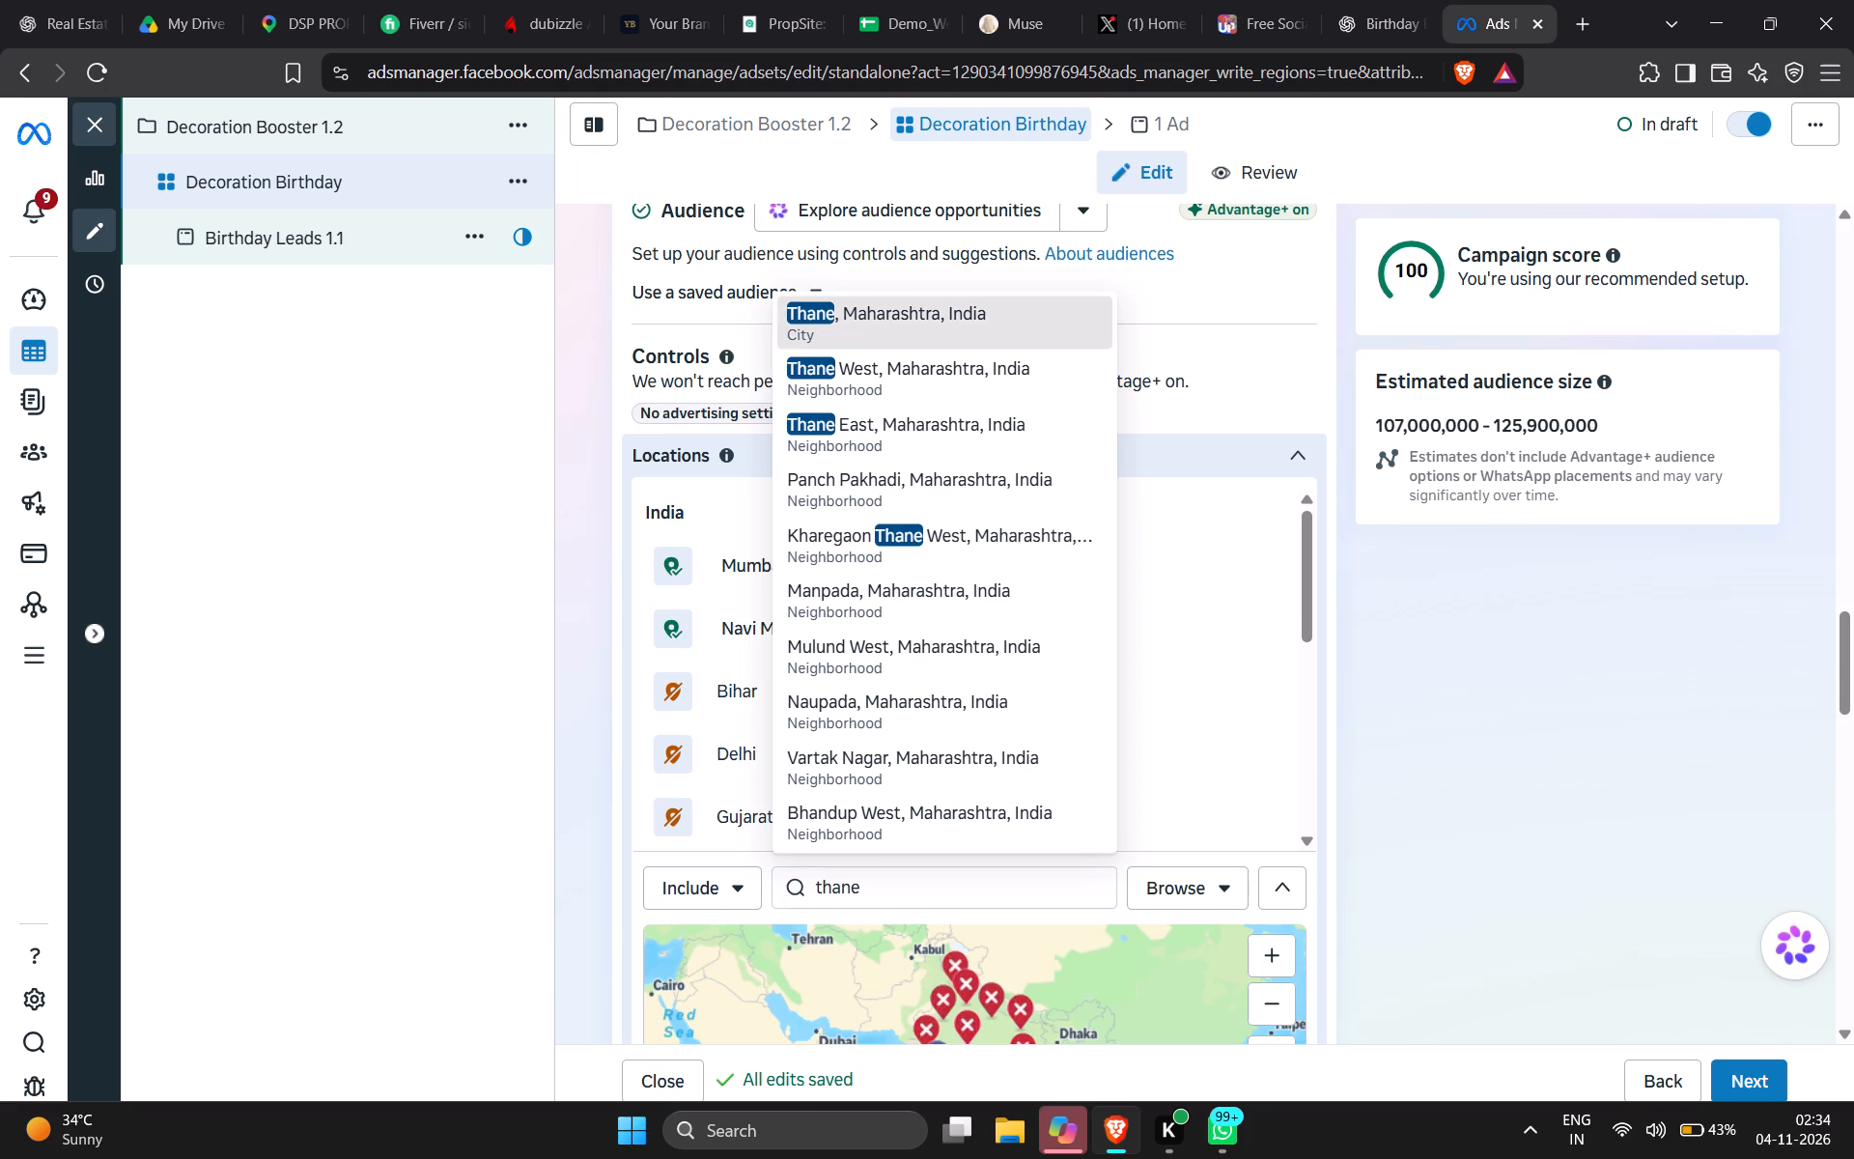
{"action": "left_click", "coordinate": [866, 886]}
{"action": "type", "text": "Kalyan"}
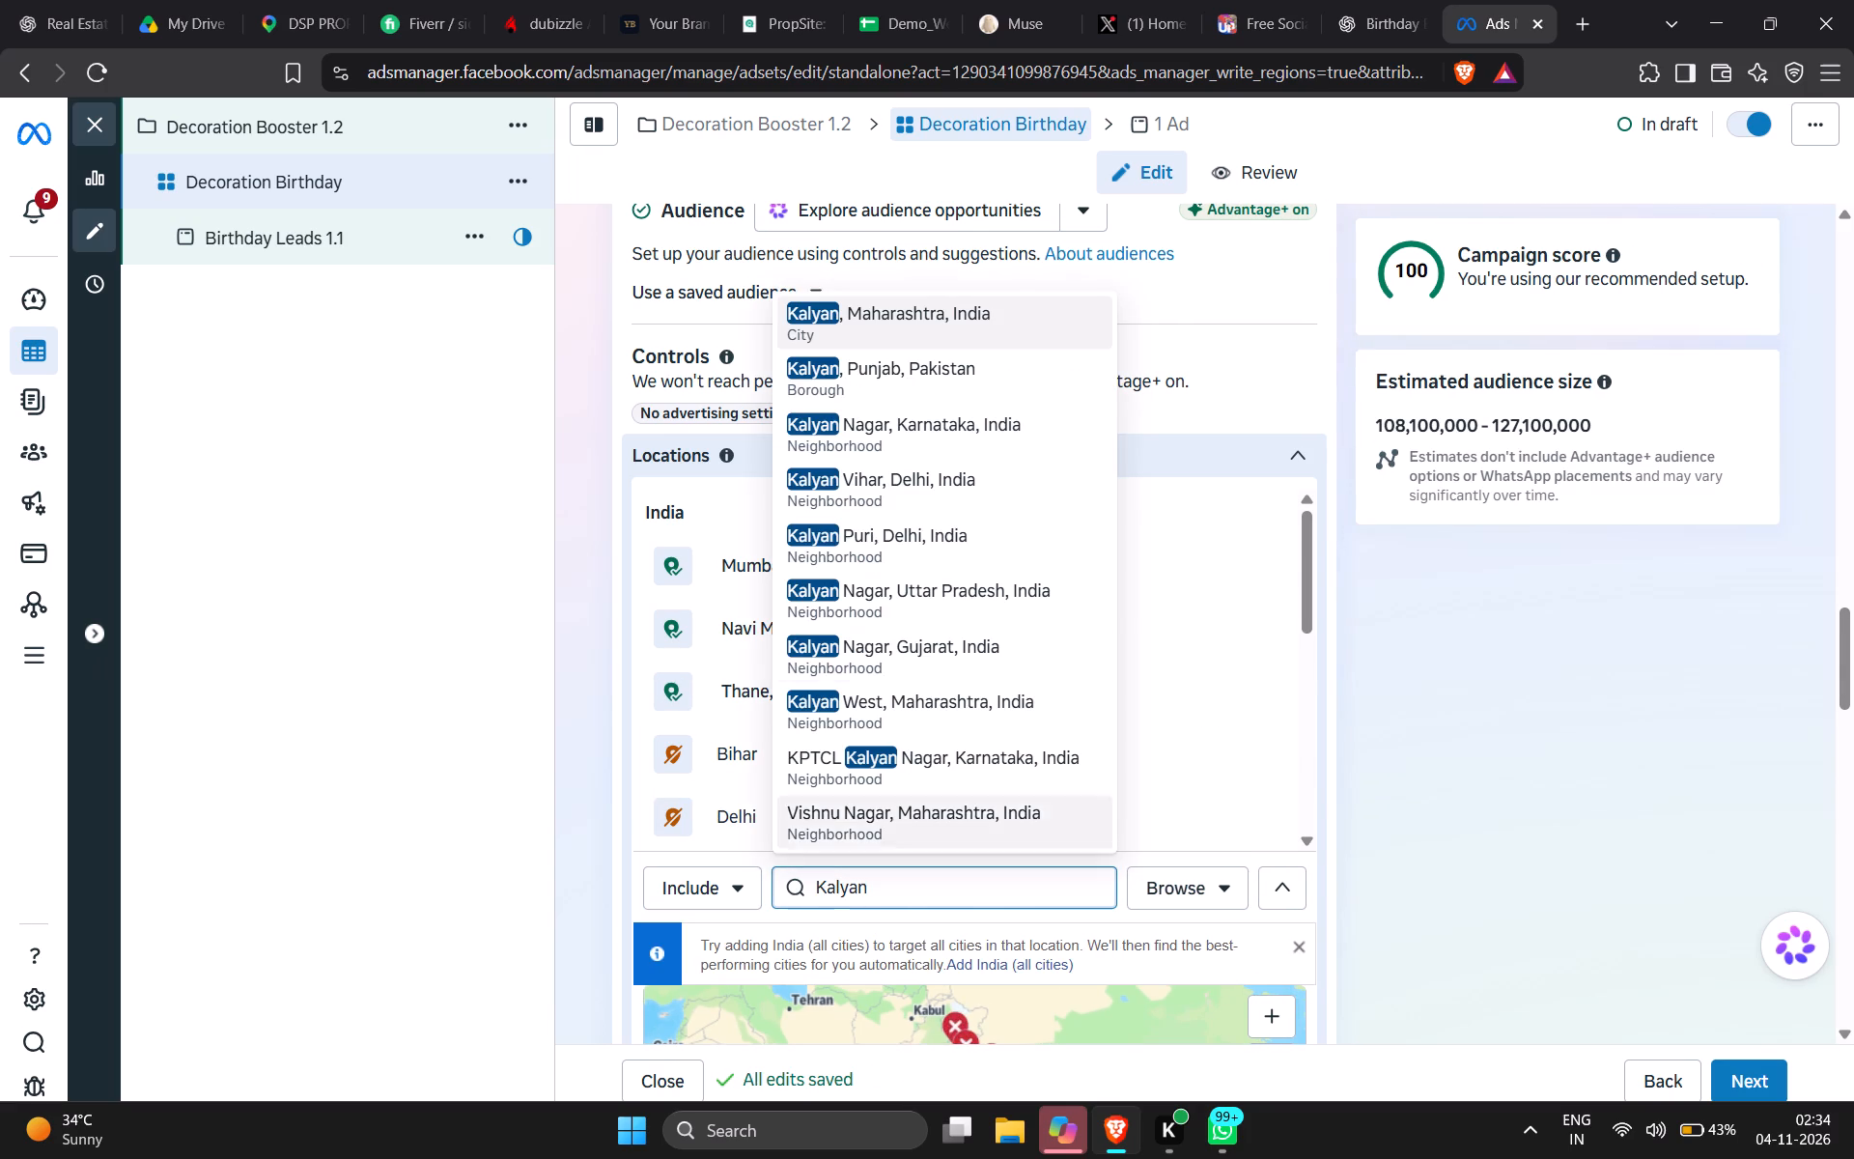
{"action": "left_click", "coordinate": [845, 319]}
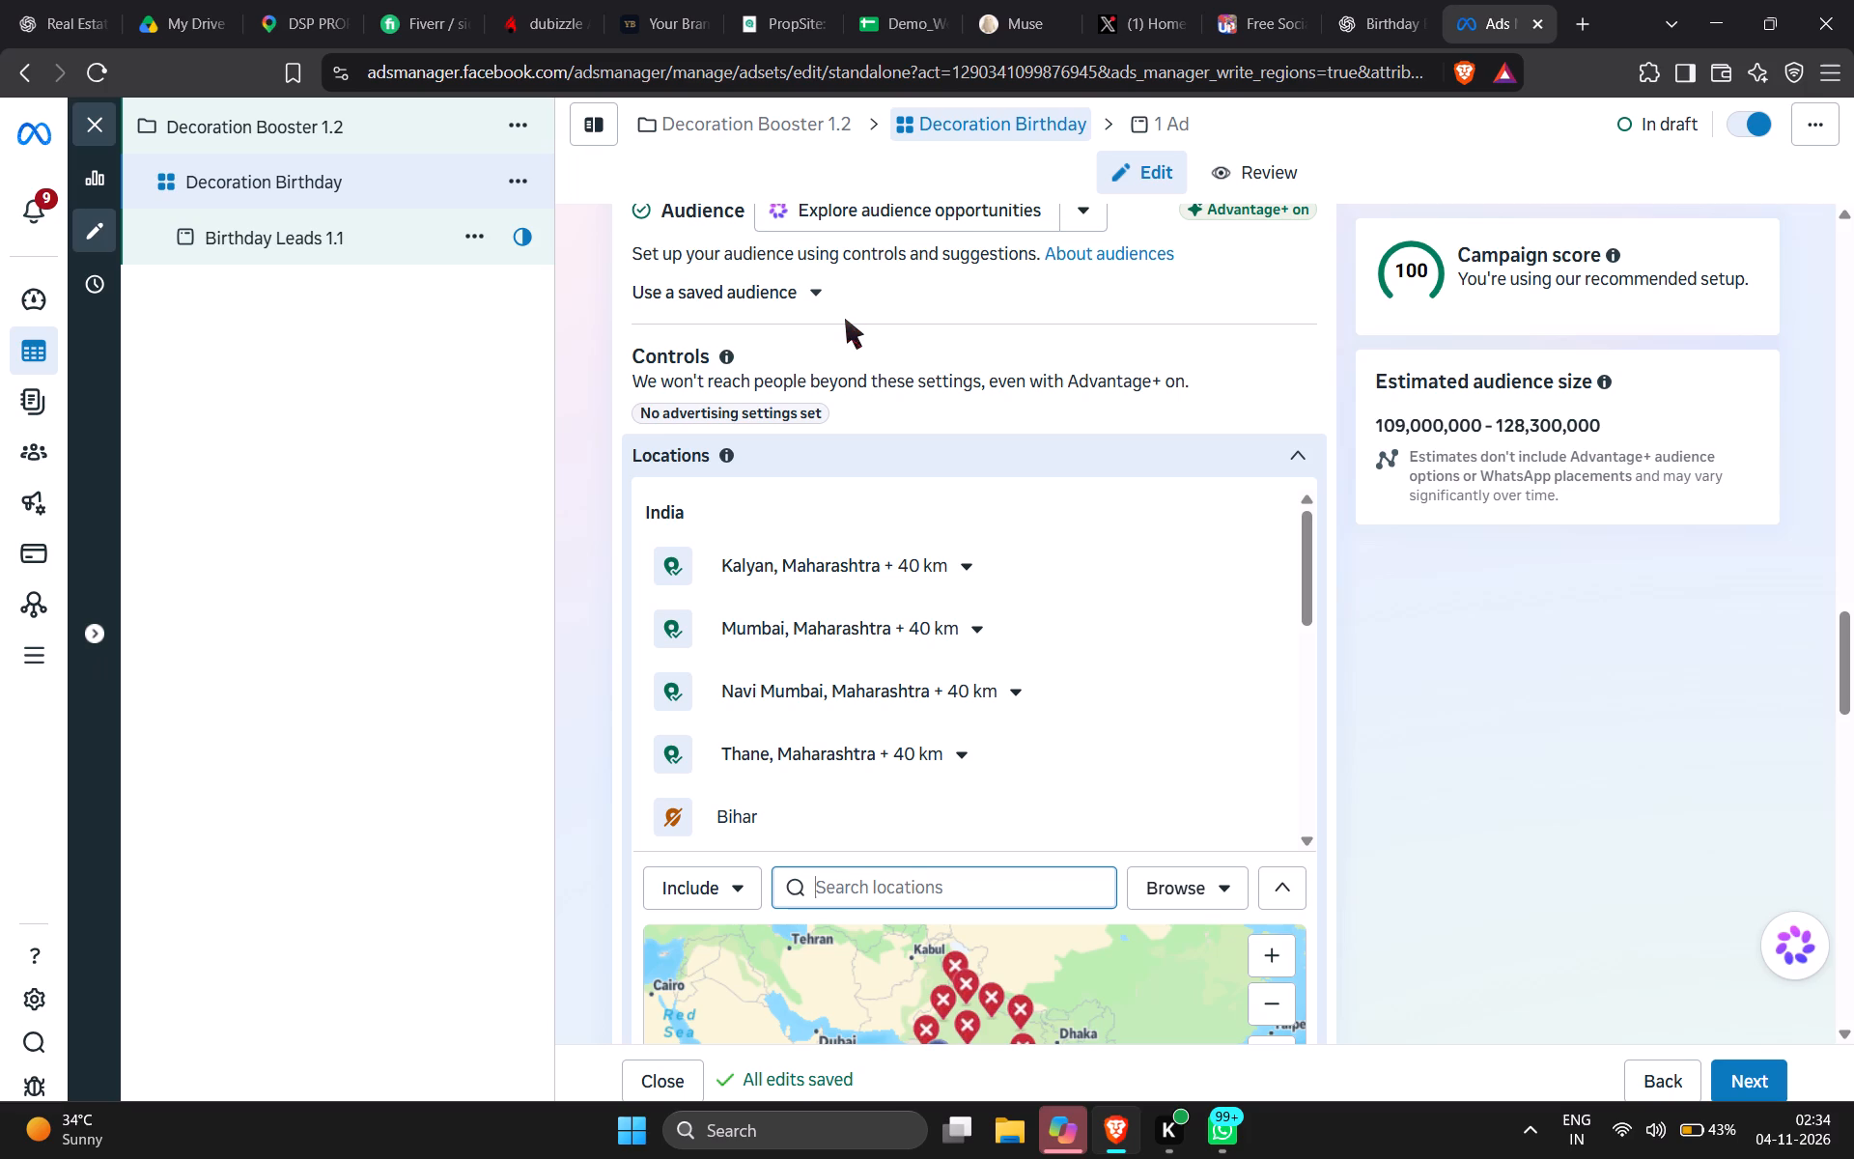
{"action": "scroll", "coordinate": [943, 629], "scroll_direction": "down", "scroll_amount": 4}
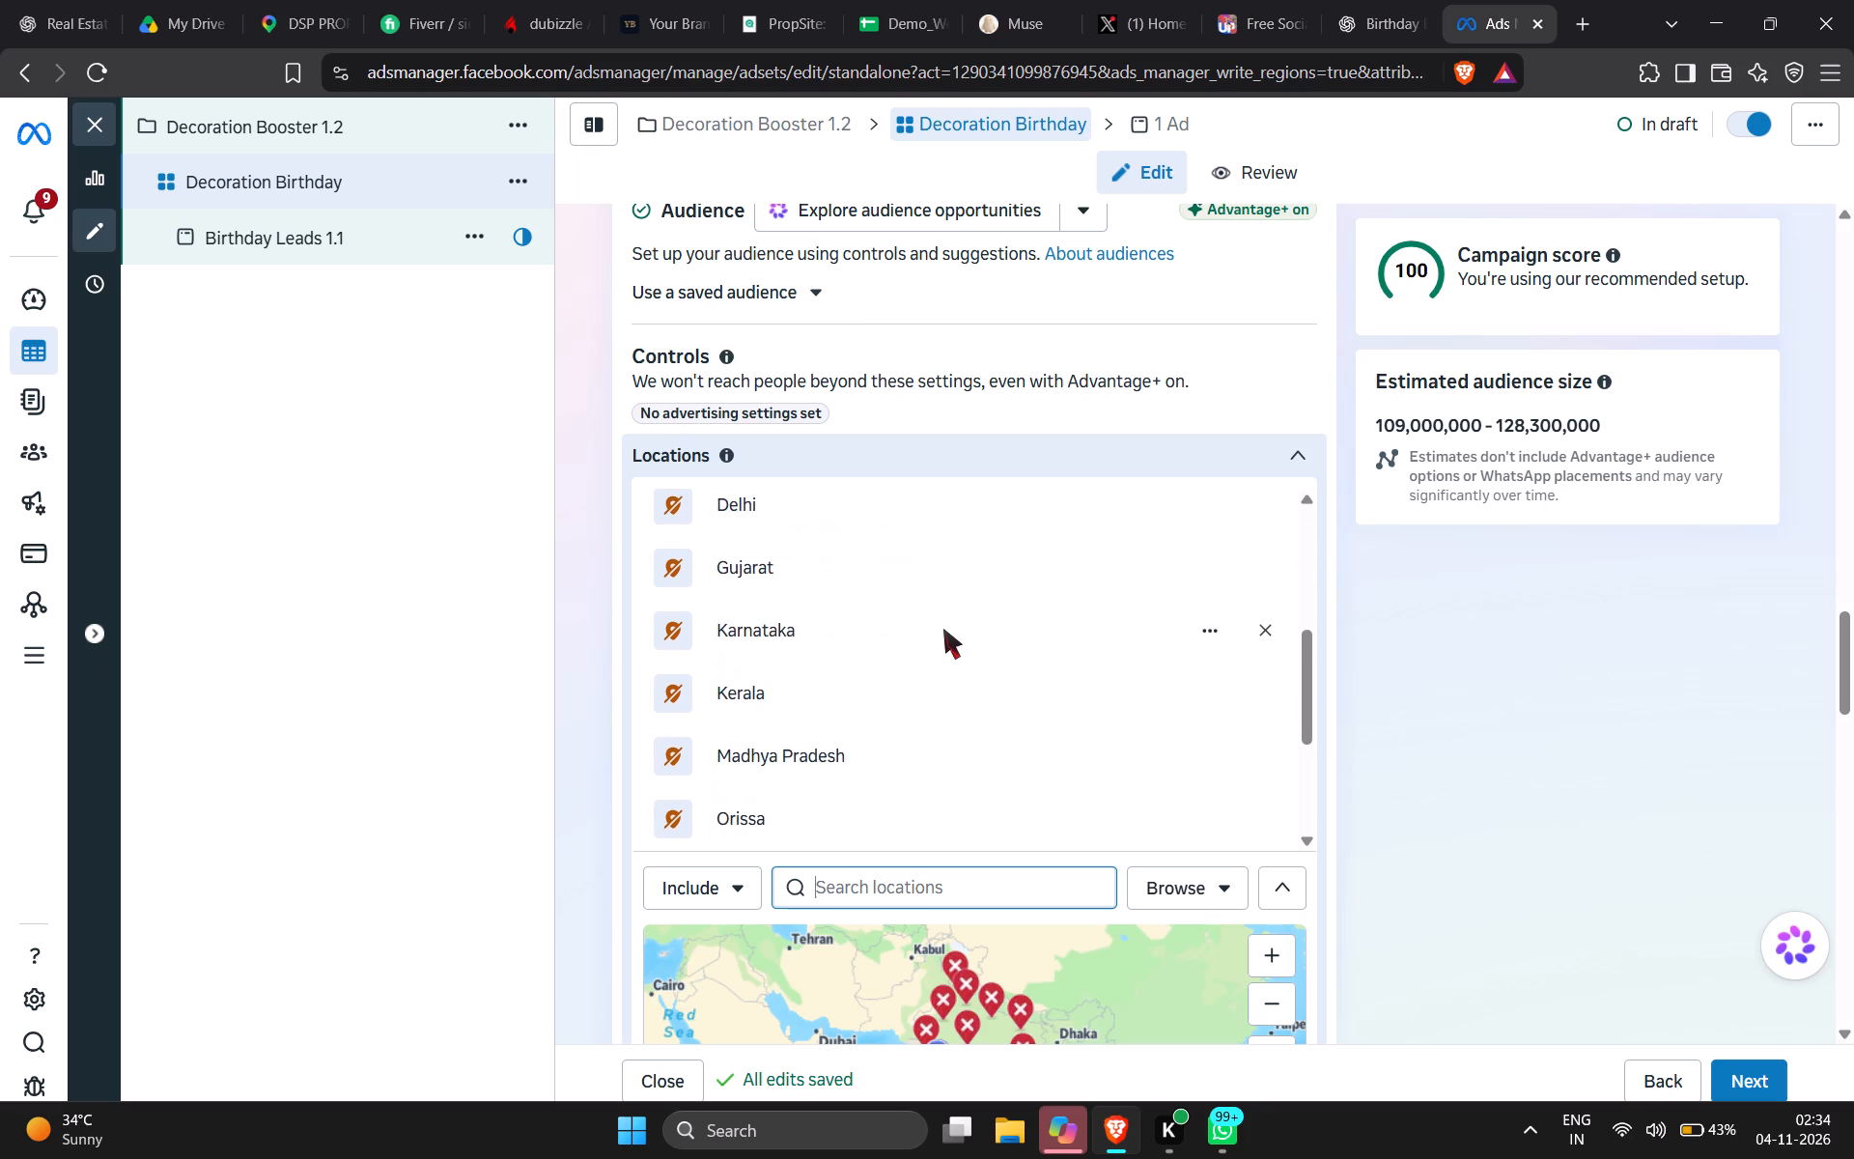
Set the radius around Kalyan, Maharashtra, to 17 km in the ad set's included locations.
{"action": "scroll", "coordinate": [943, 629], "scroll_direction": "down", "scroll_amount": 4}
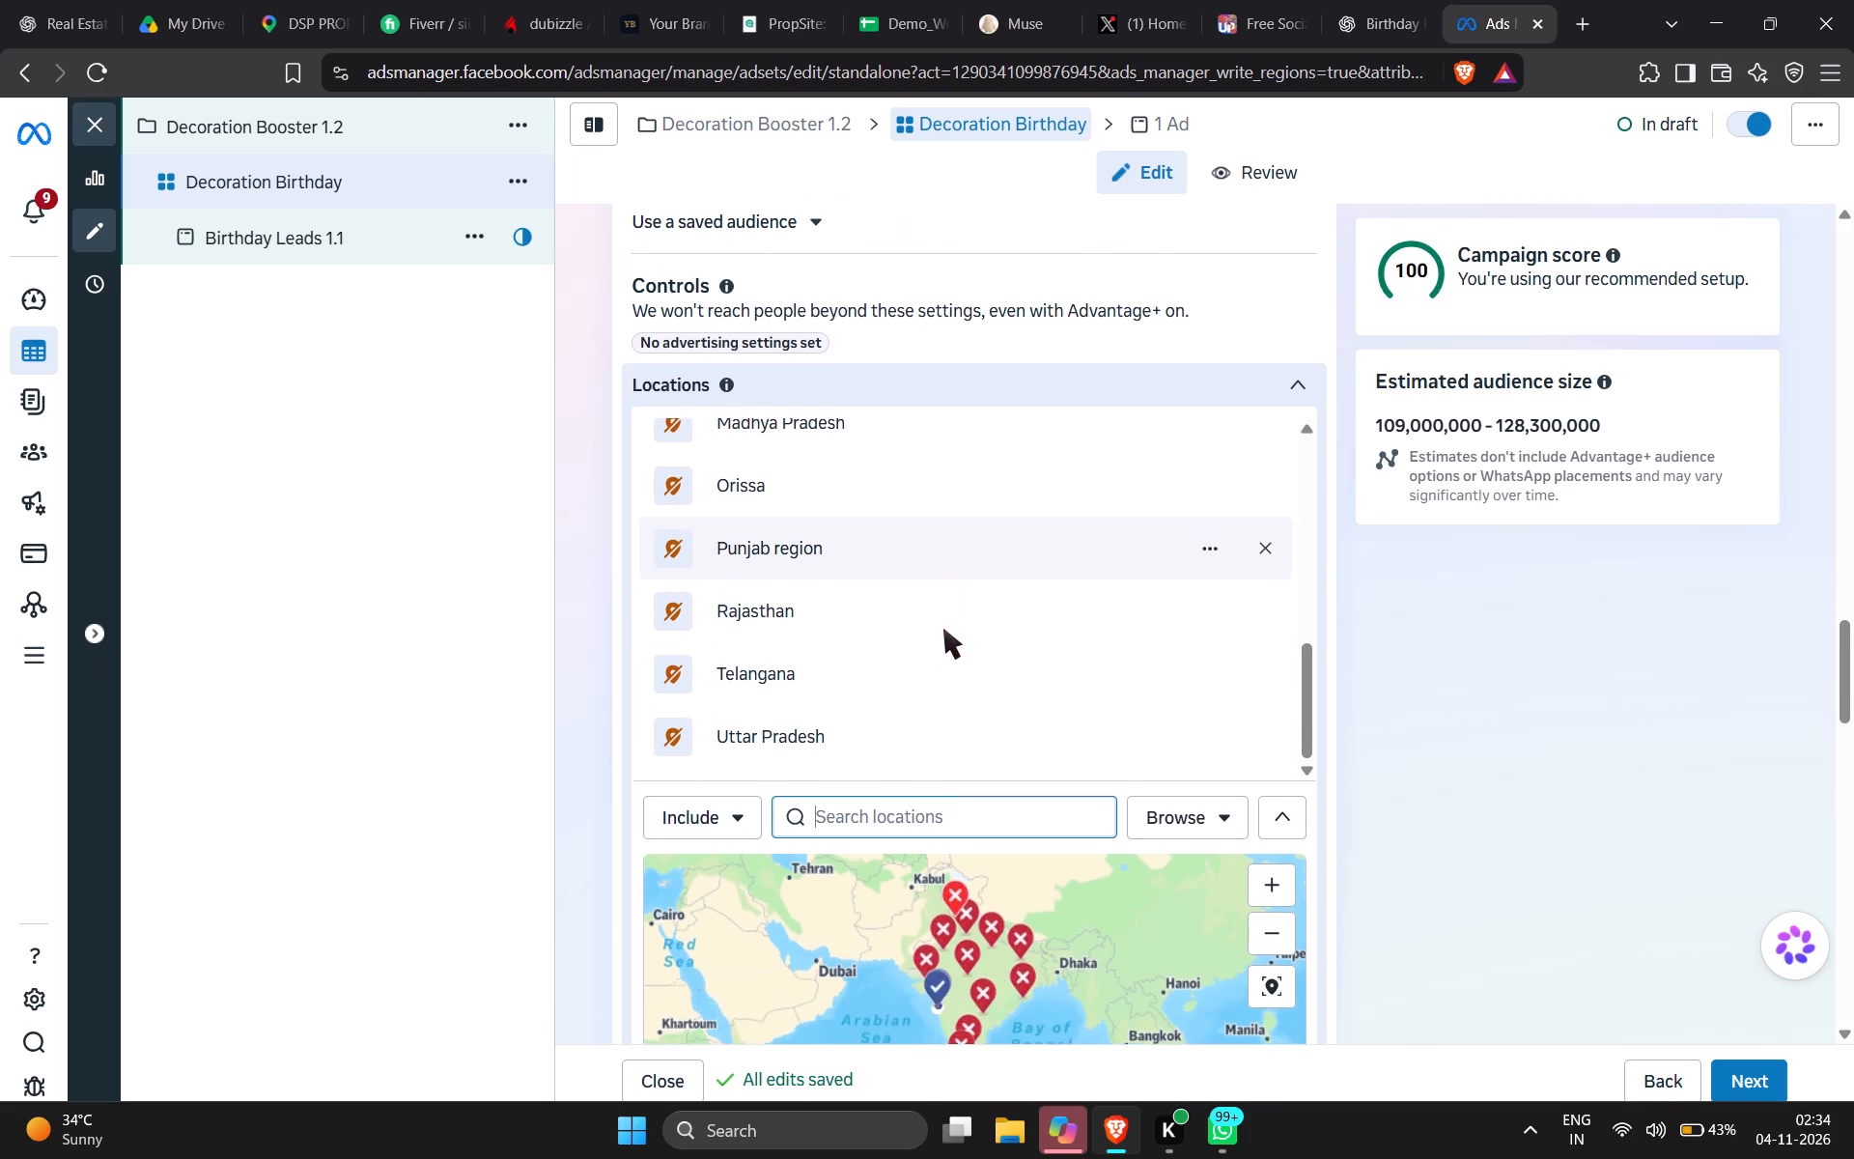
{"action": "scroll", "coordinate": [943, 629], "scroll_direction": "up", "scroll_amount": 3}
{"action": "scroll", "coordinate": [943, 629], "scroll_direction": "down", "scroll_amount": 2}
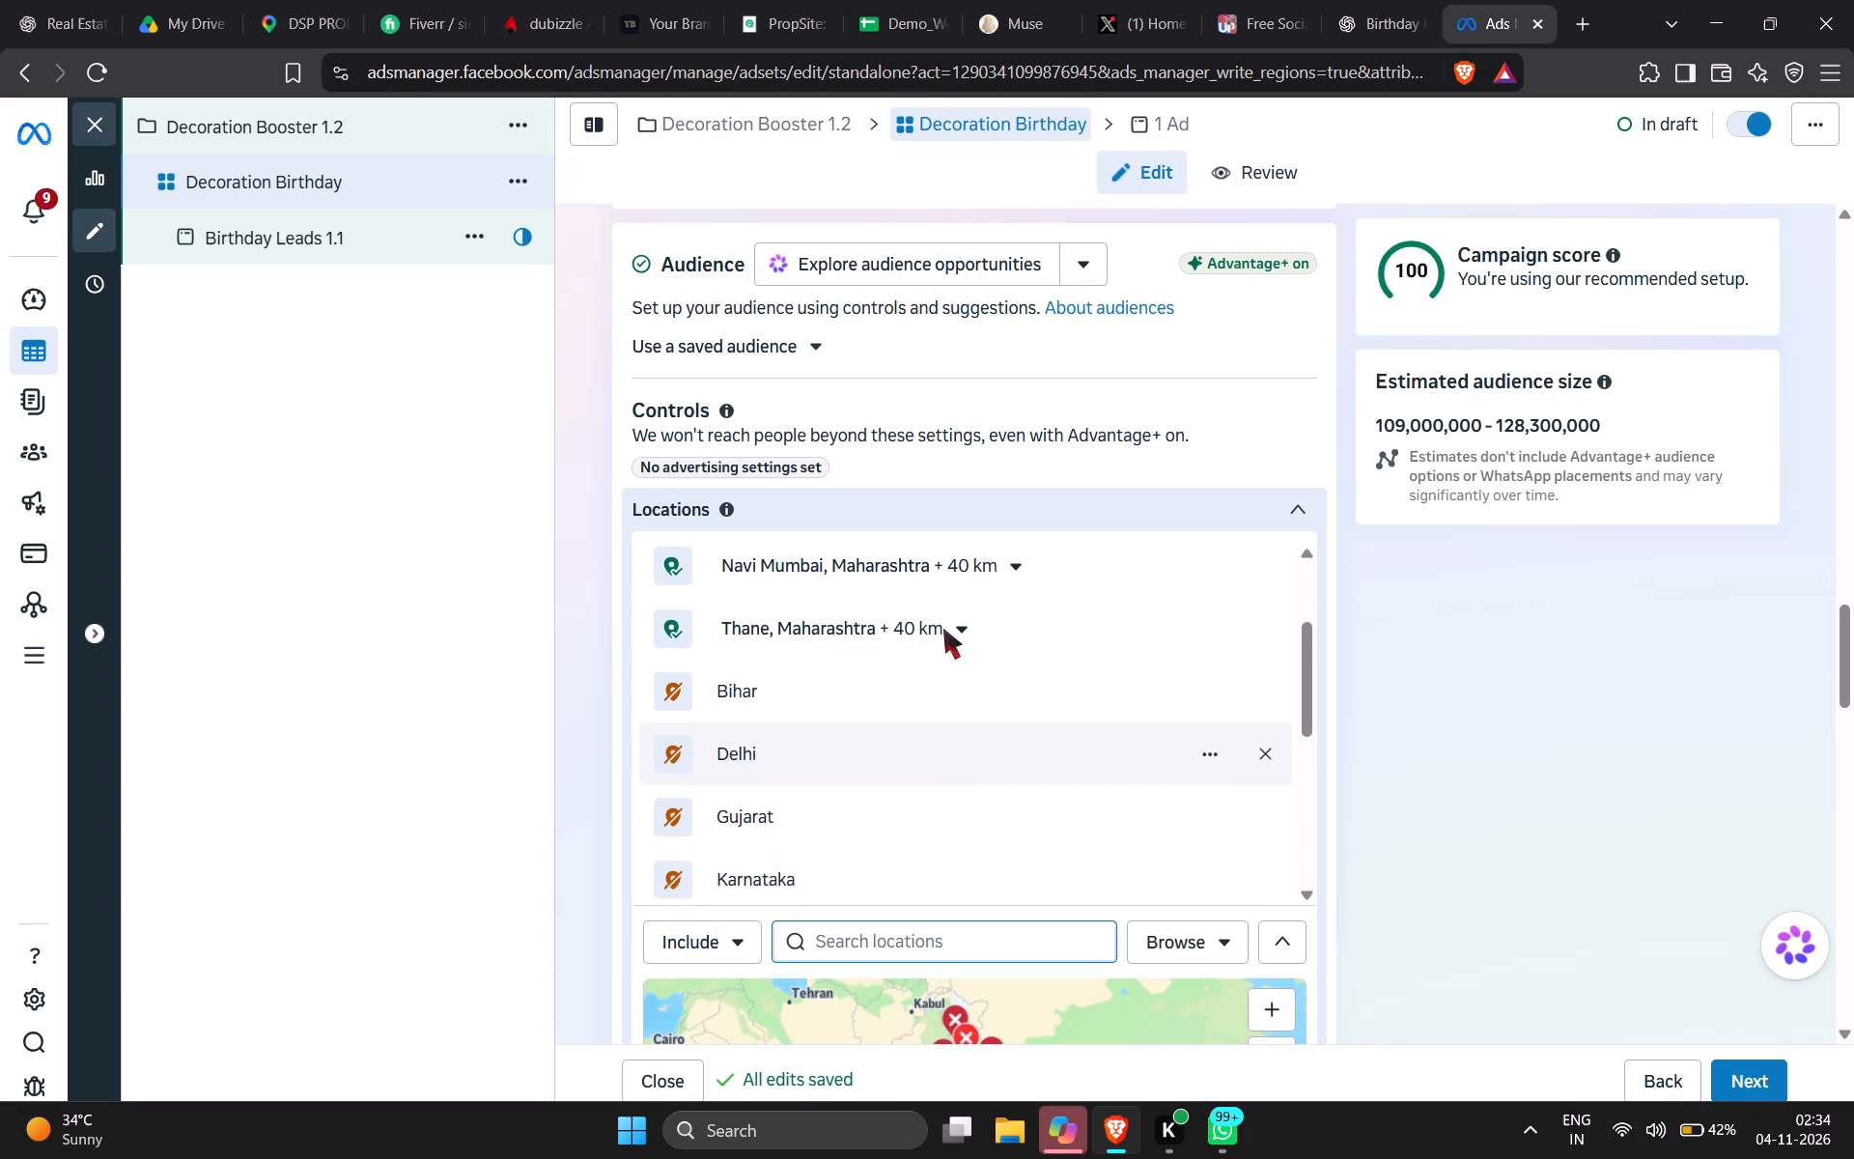
{"action": "scroll", "coordinate": [943, 629], "scroll_direction": "down", "scroll_amount": 3}
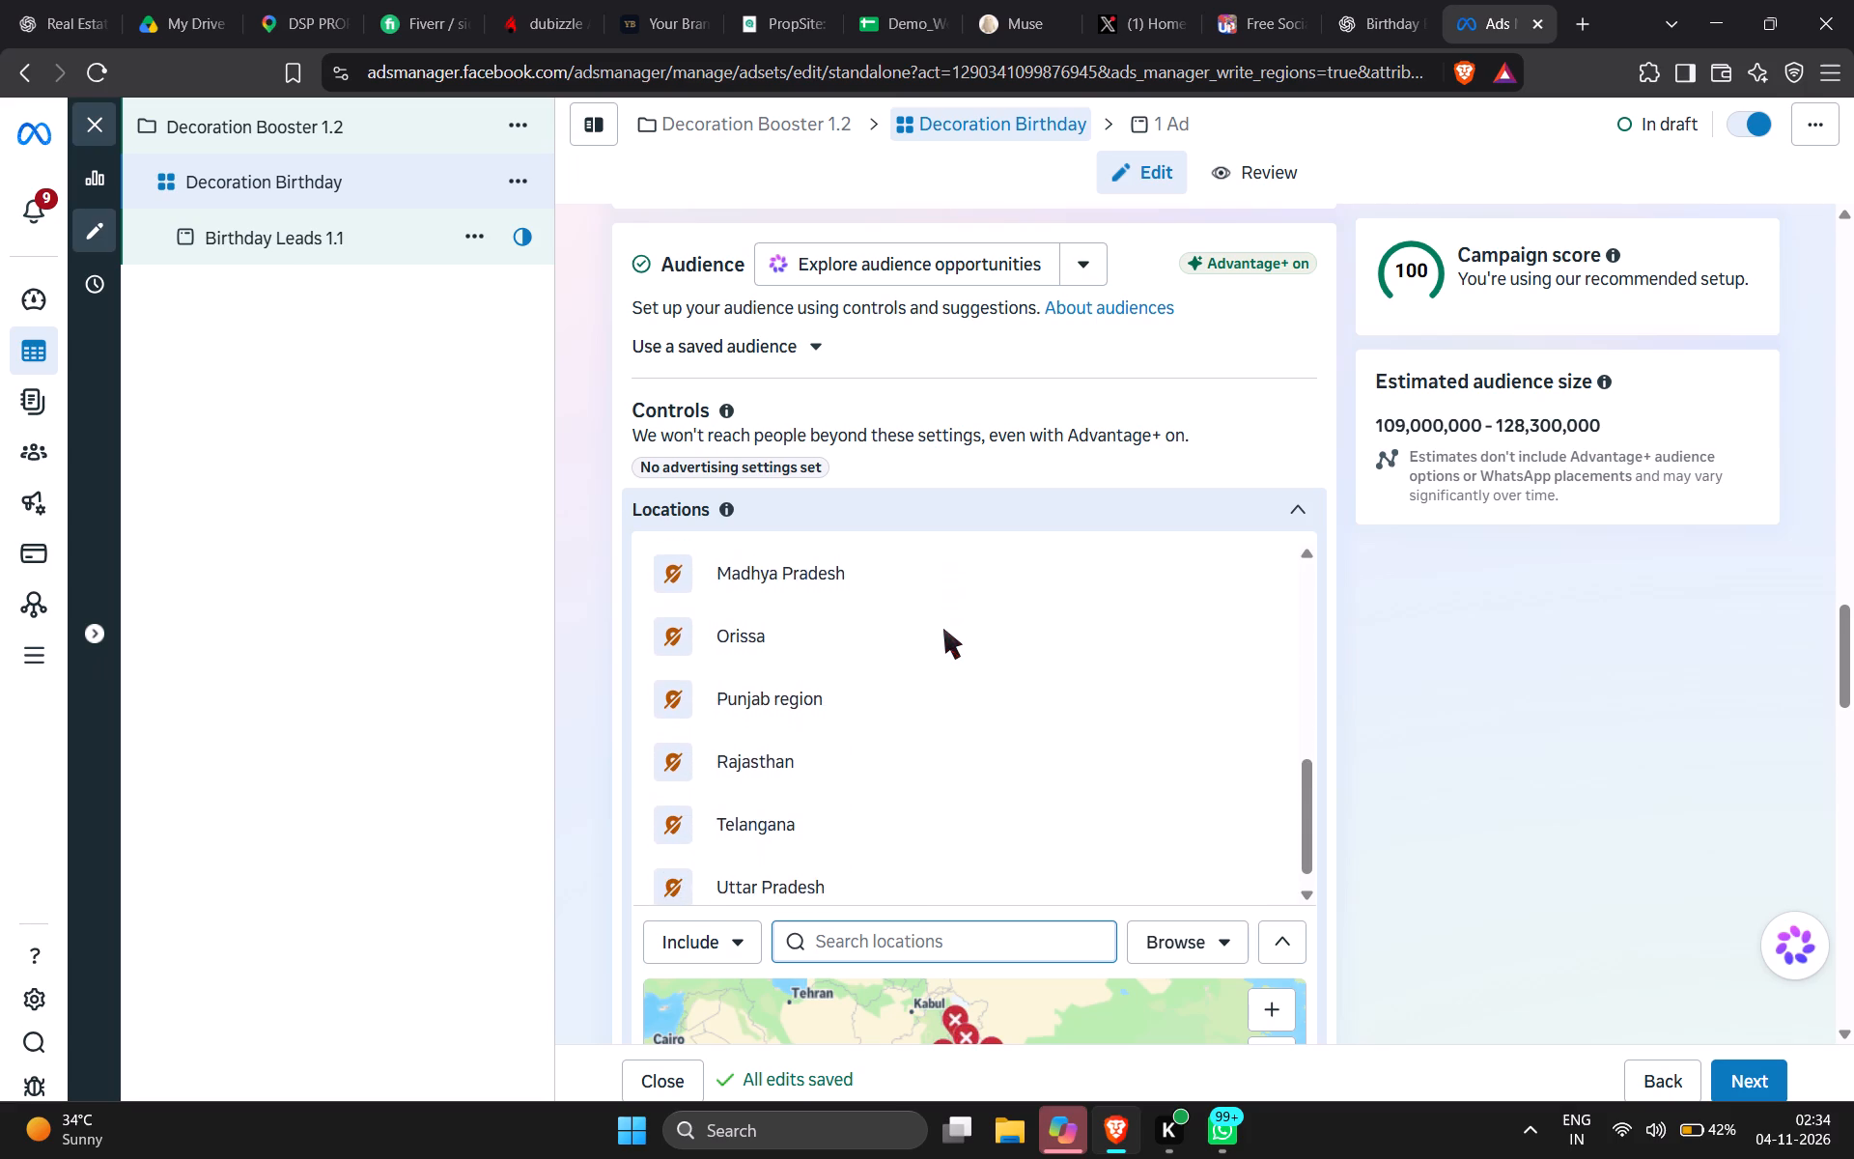
{"action": "scroll", "coordinate": [943, 629], "scroll_direction": "down", "scroll_amount": 1}
{"action": "scroll", "coordinate": [943, 629], "scroll_direction": "up", "scroll_amount": 7}
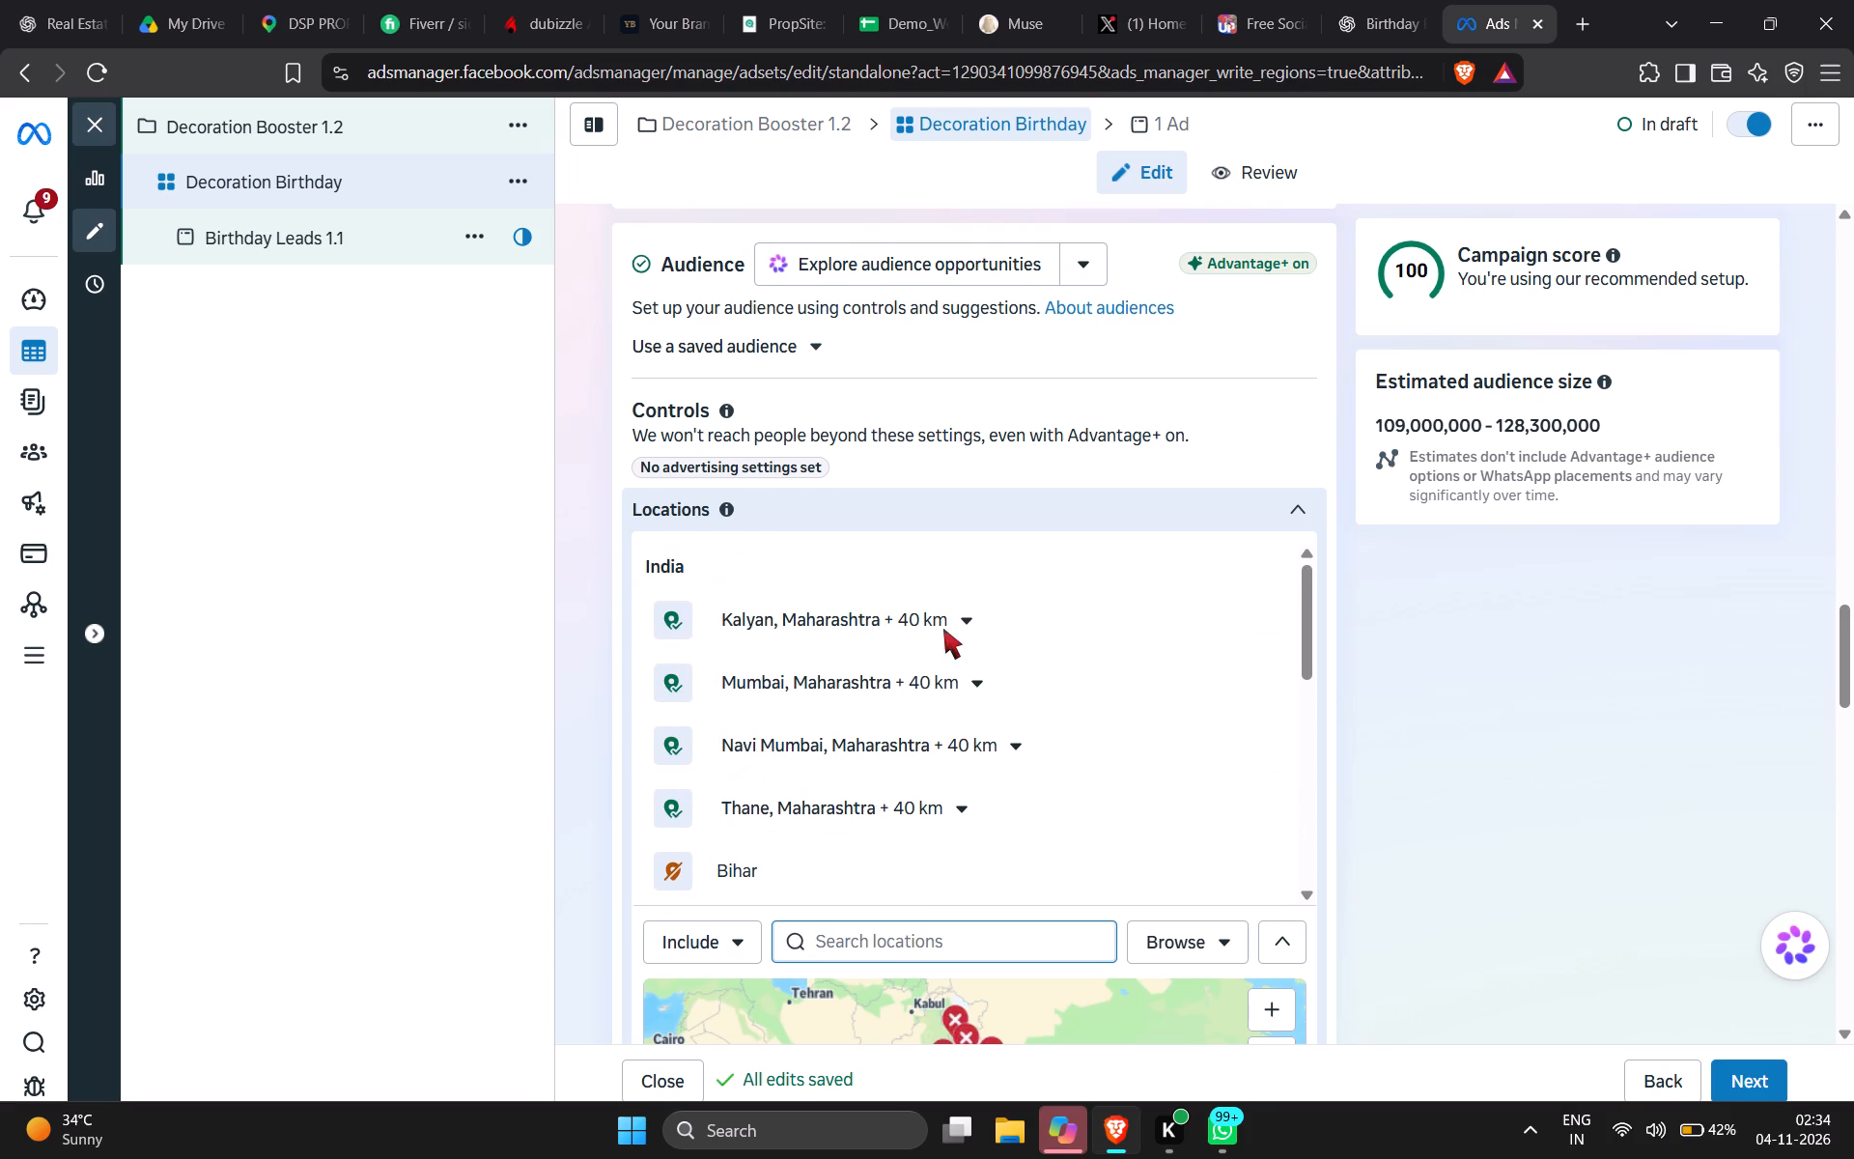
{"action": "left_click", "coordinate": [960, 630]}
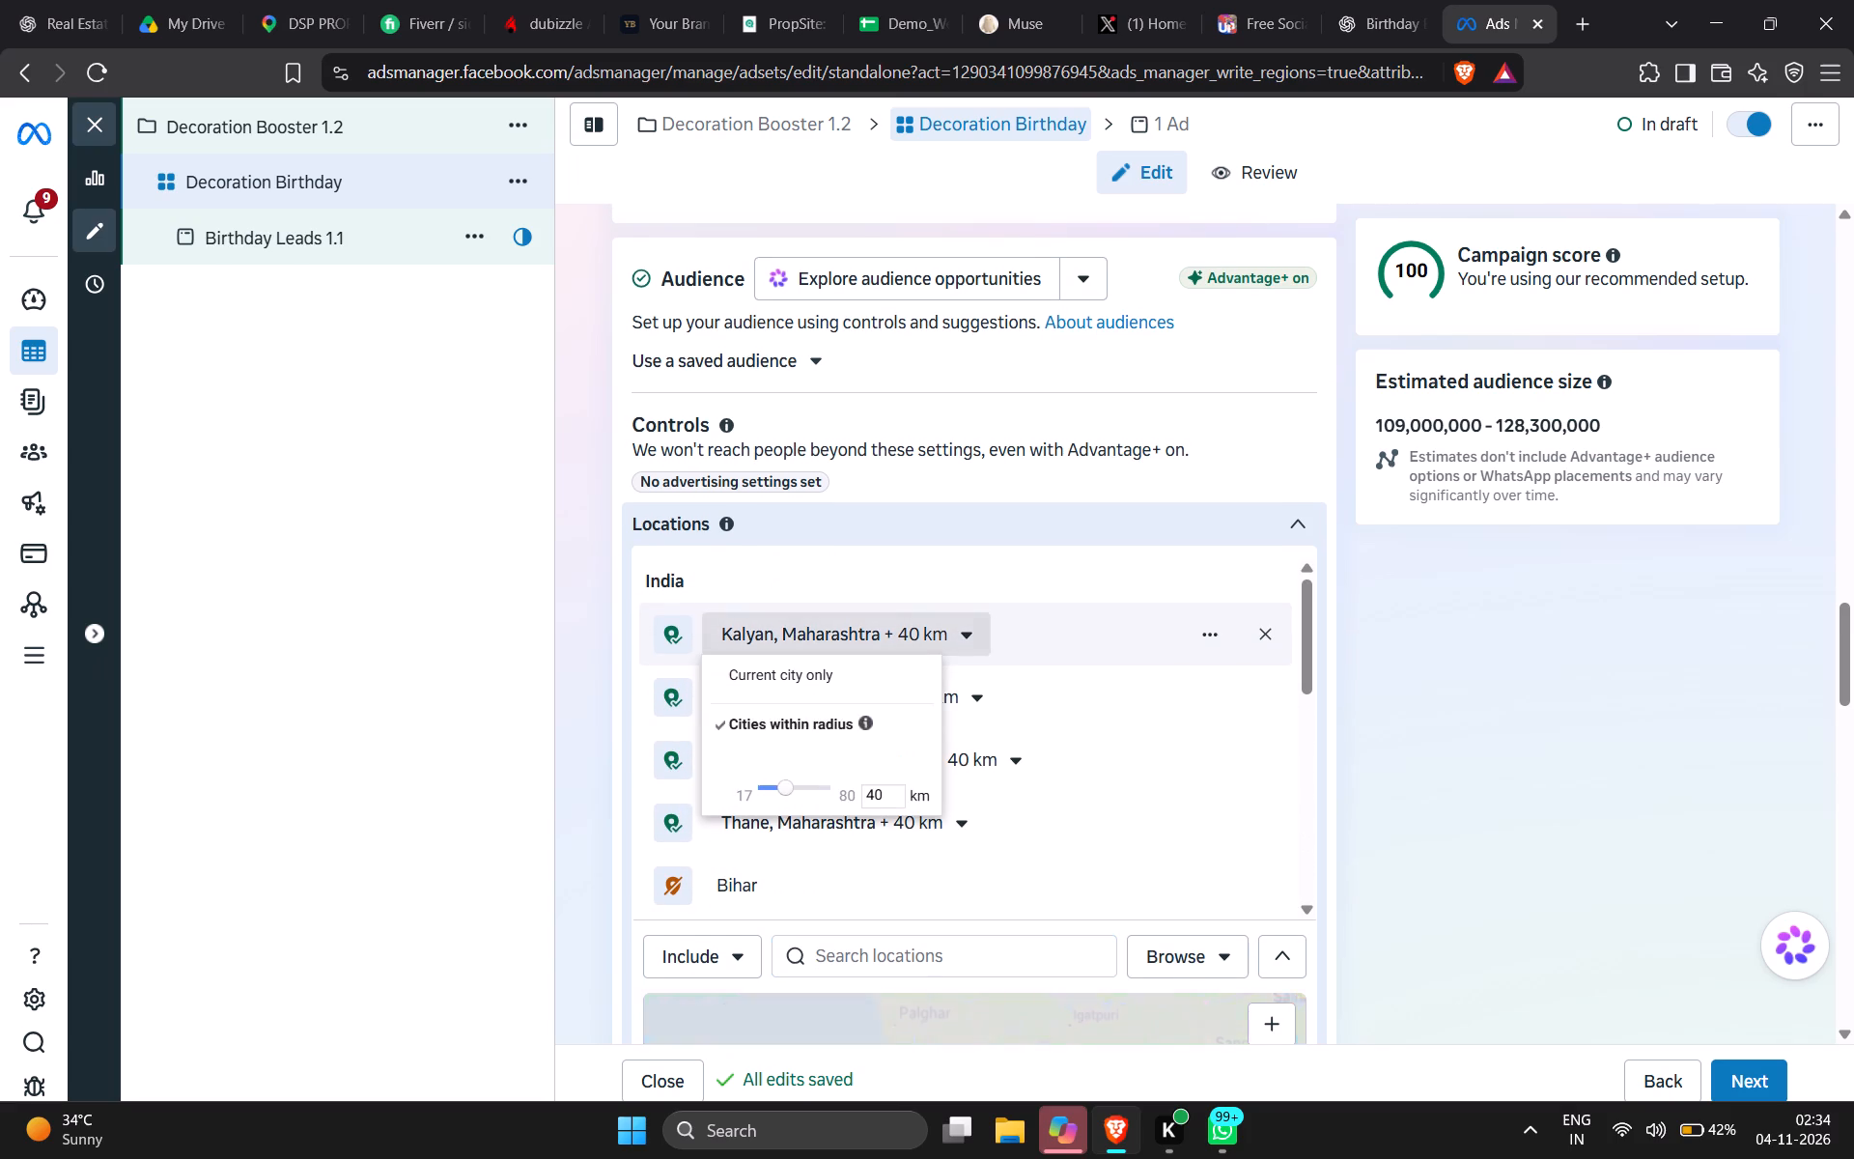
{"action": "left_click", "coordinate": [890, 796]}
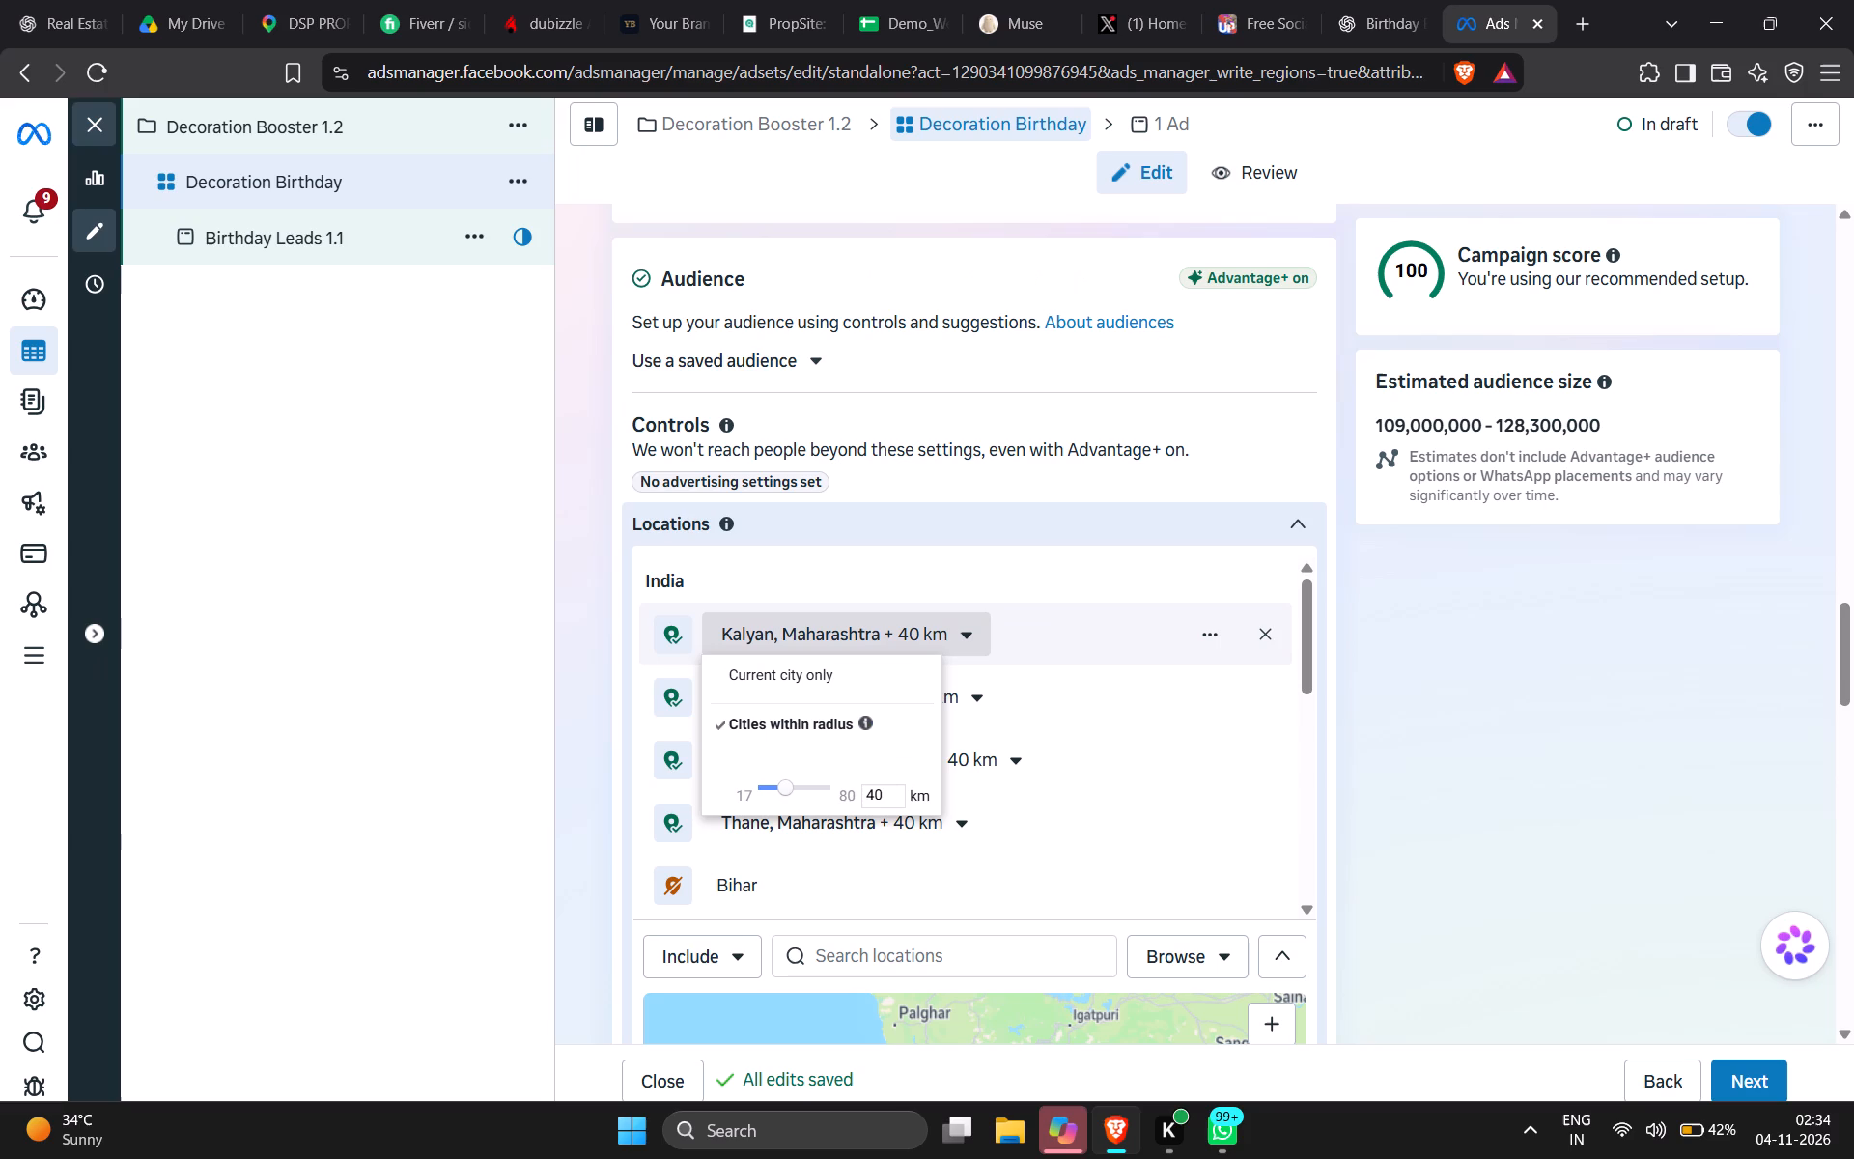
{"action": "key", "text": "BackSpace"}
{"action": "key", "text": "BackSpace"}
{"action": "key", "text": "BackSpace"}
{"action": "type", "text": "17"}
{"action": "key", "text": "Return"}
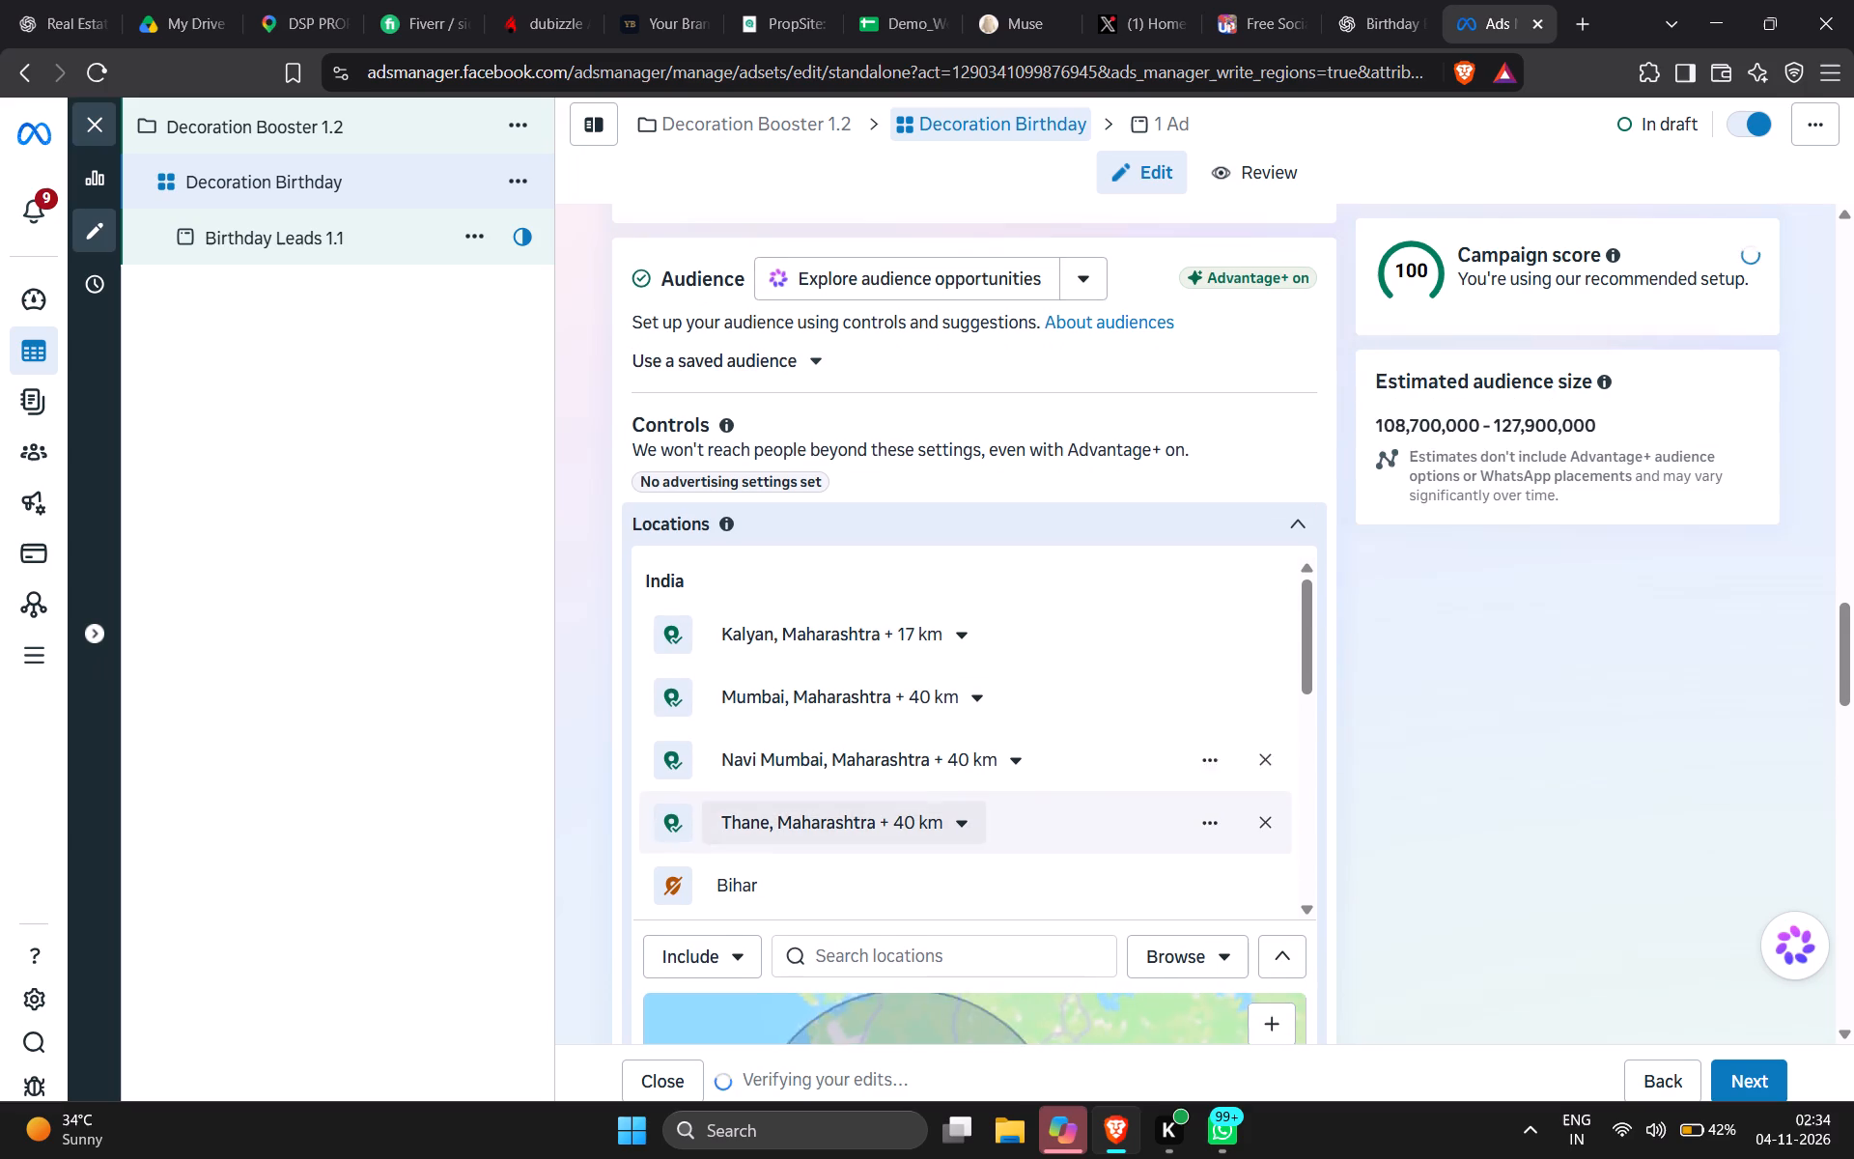
Reduce the radius around Mumbai, Navi Mumbai and Thane to 17 km each.
{"action": "left_click", "coordinate": [977, 696]}
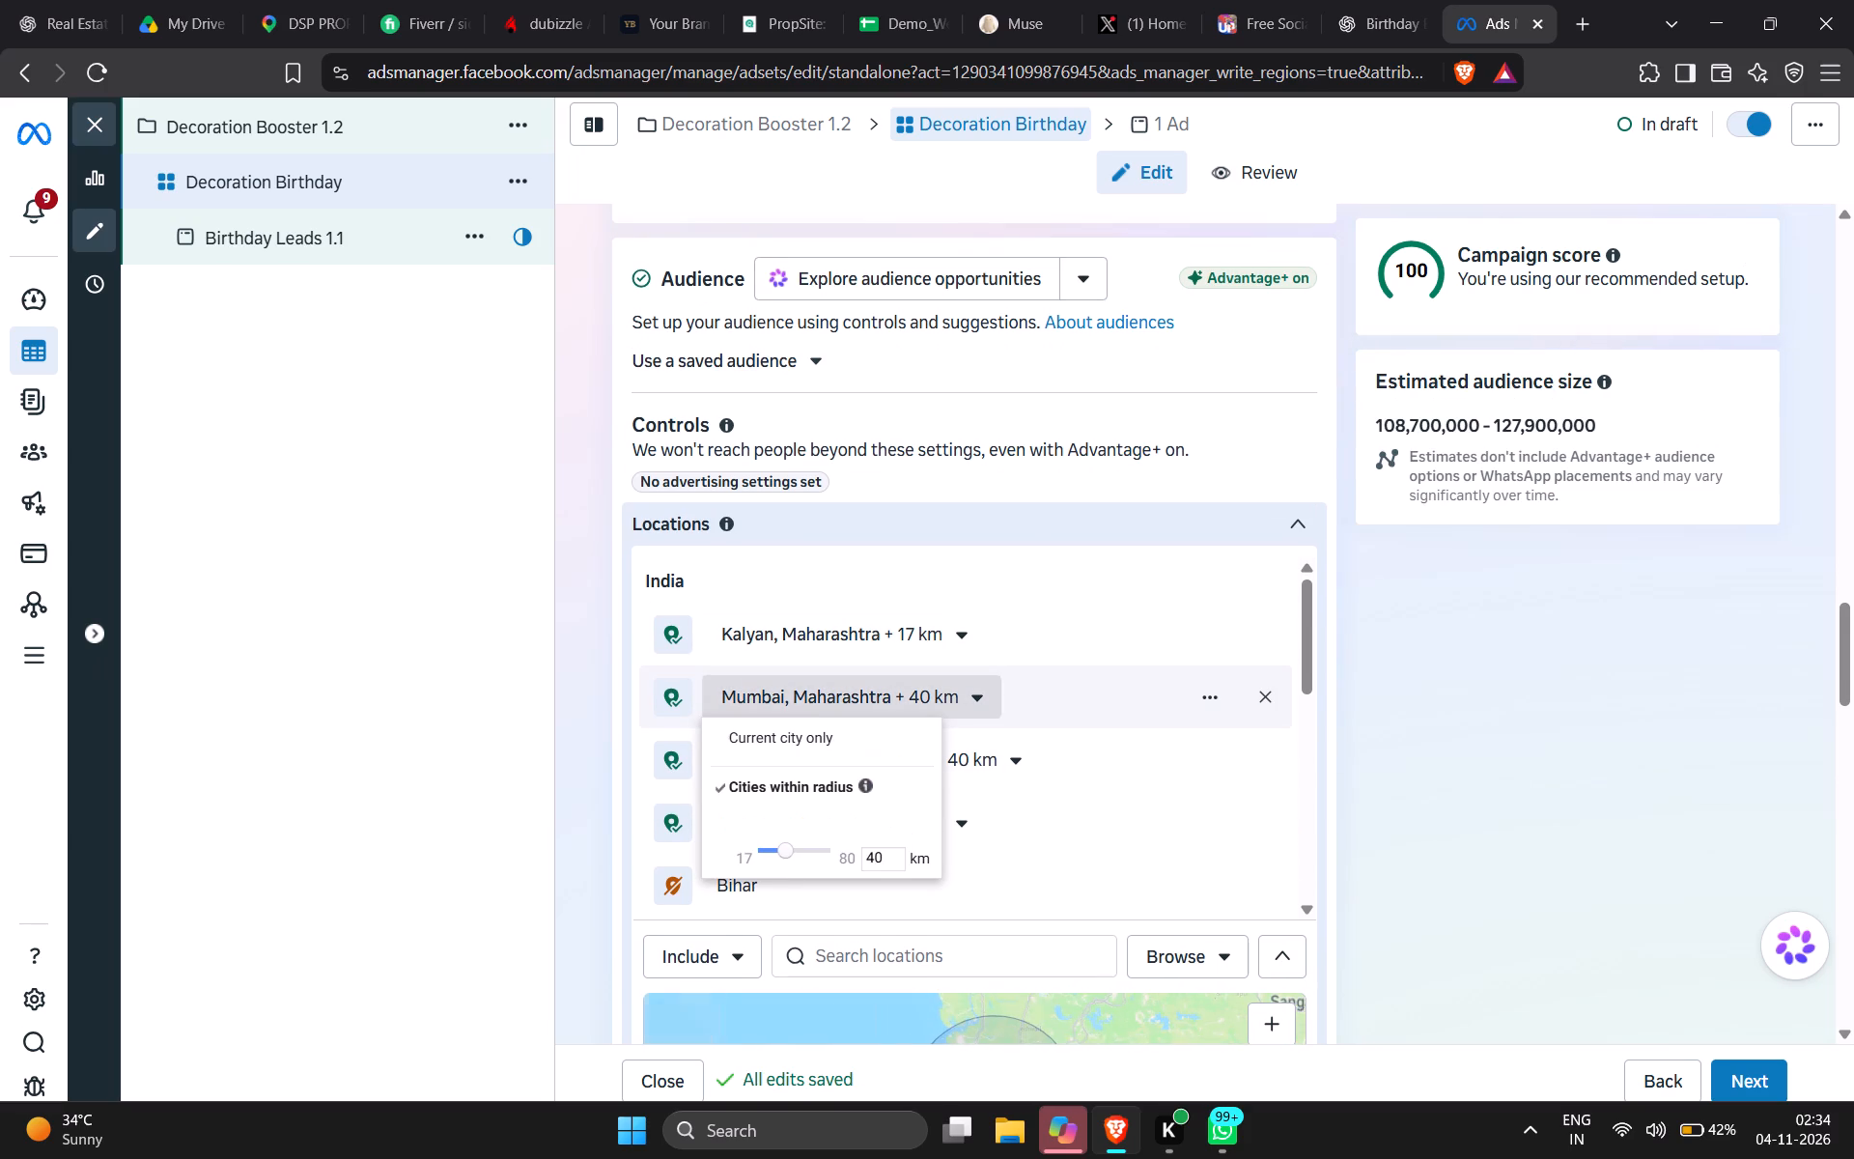
{"action": "left_click_drag", "start_coordinate": [787, 854], "coordinate": [691, 860]}
{"action": "left_click", "coordinate": [1023, 759]}
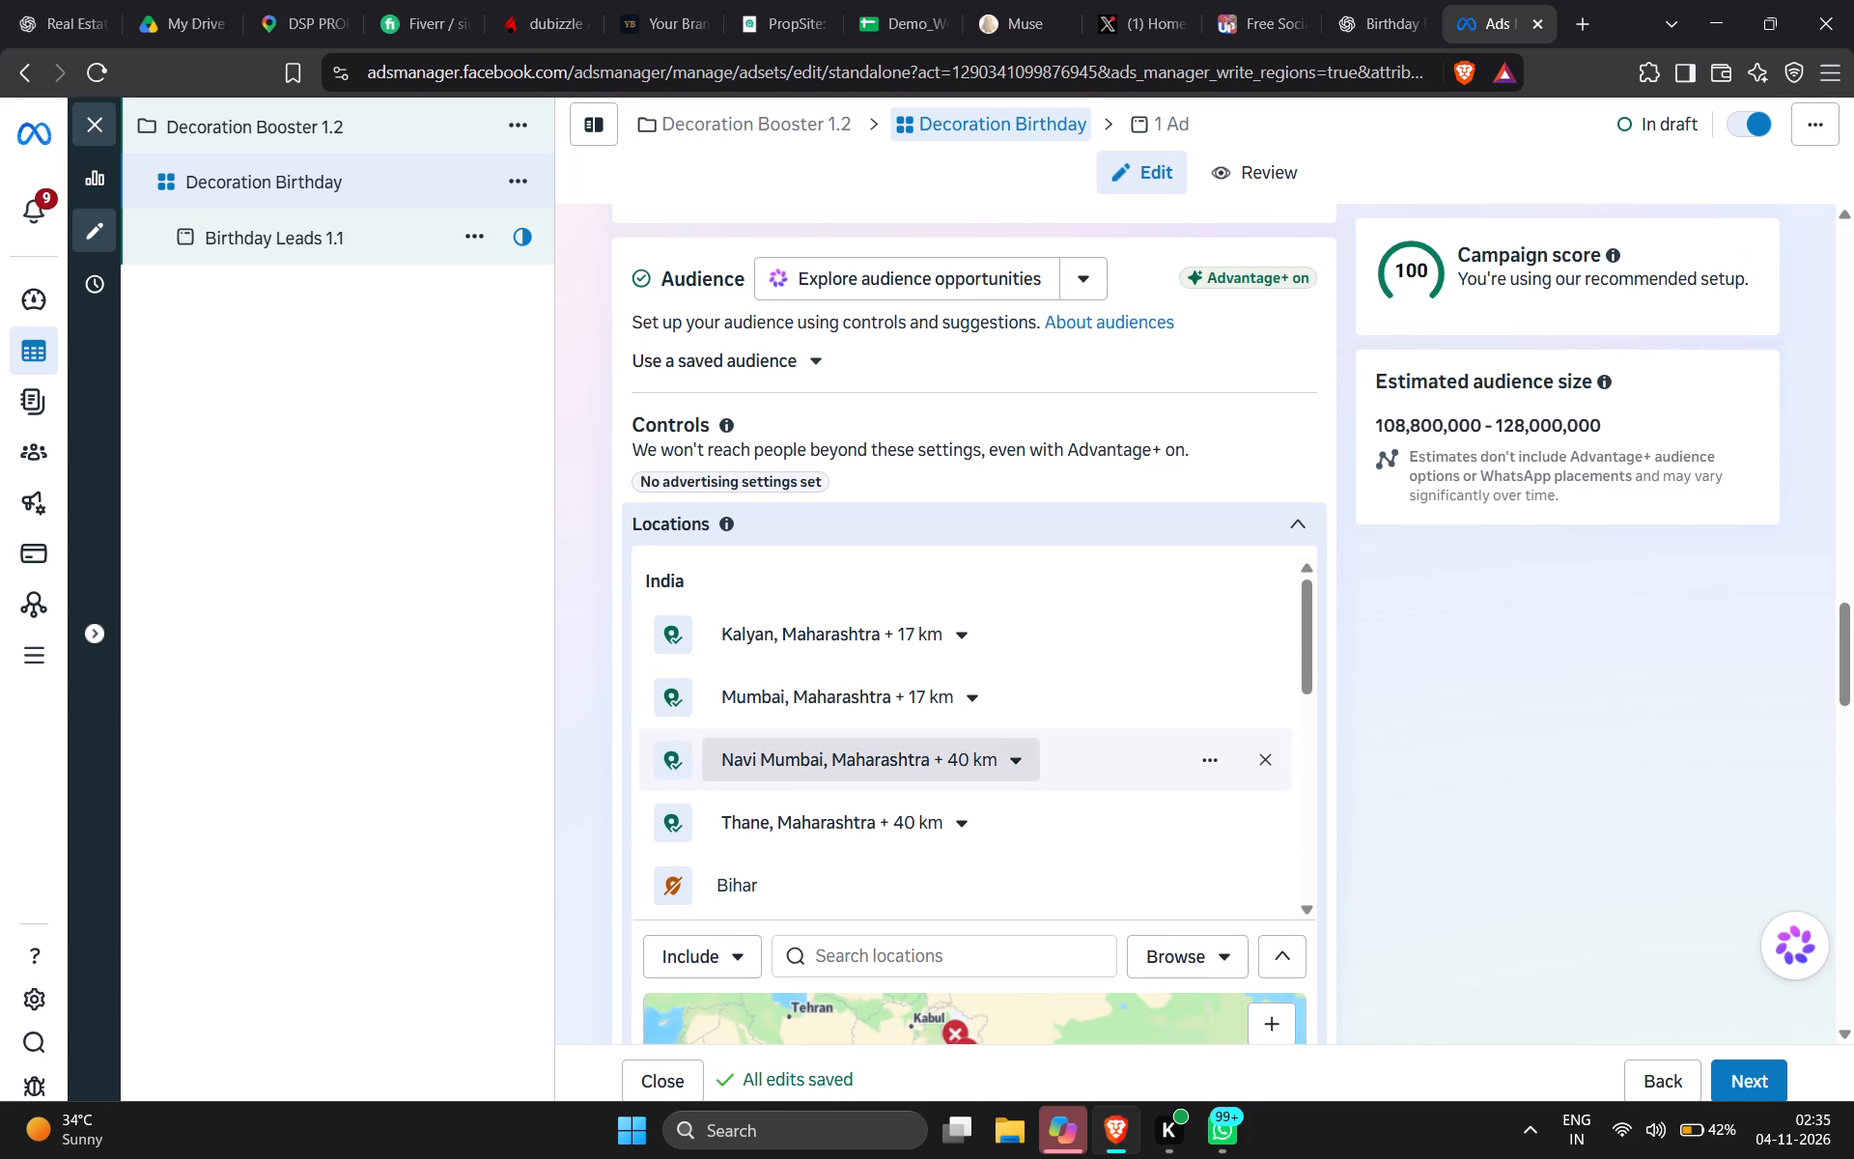
{"action": "left_click_drag", "start_coordinate": [788, 917], "coordinate": [722, 925]}
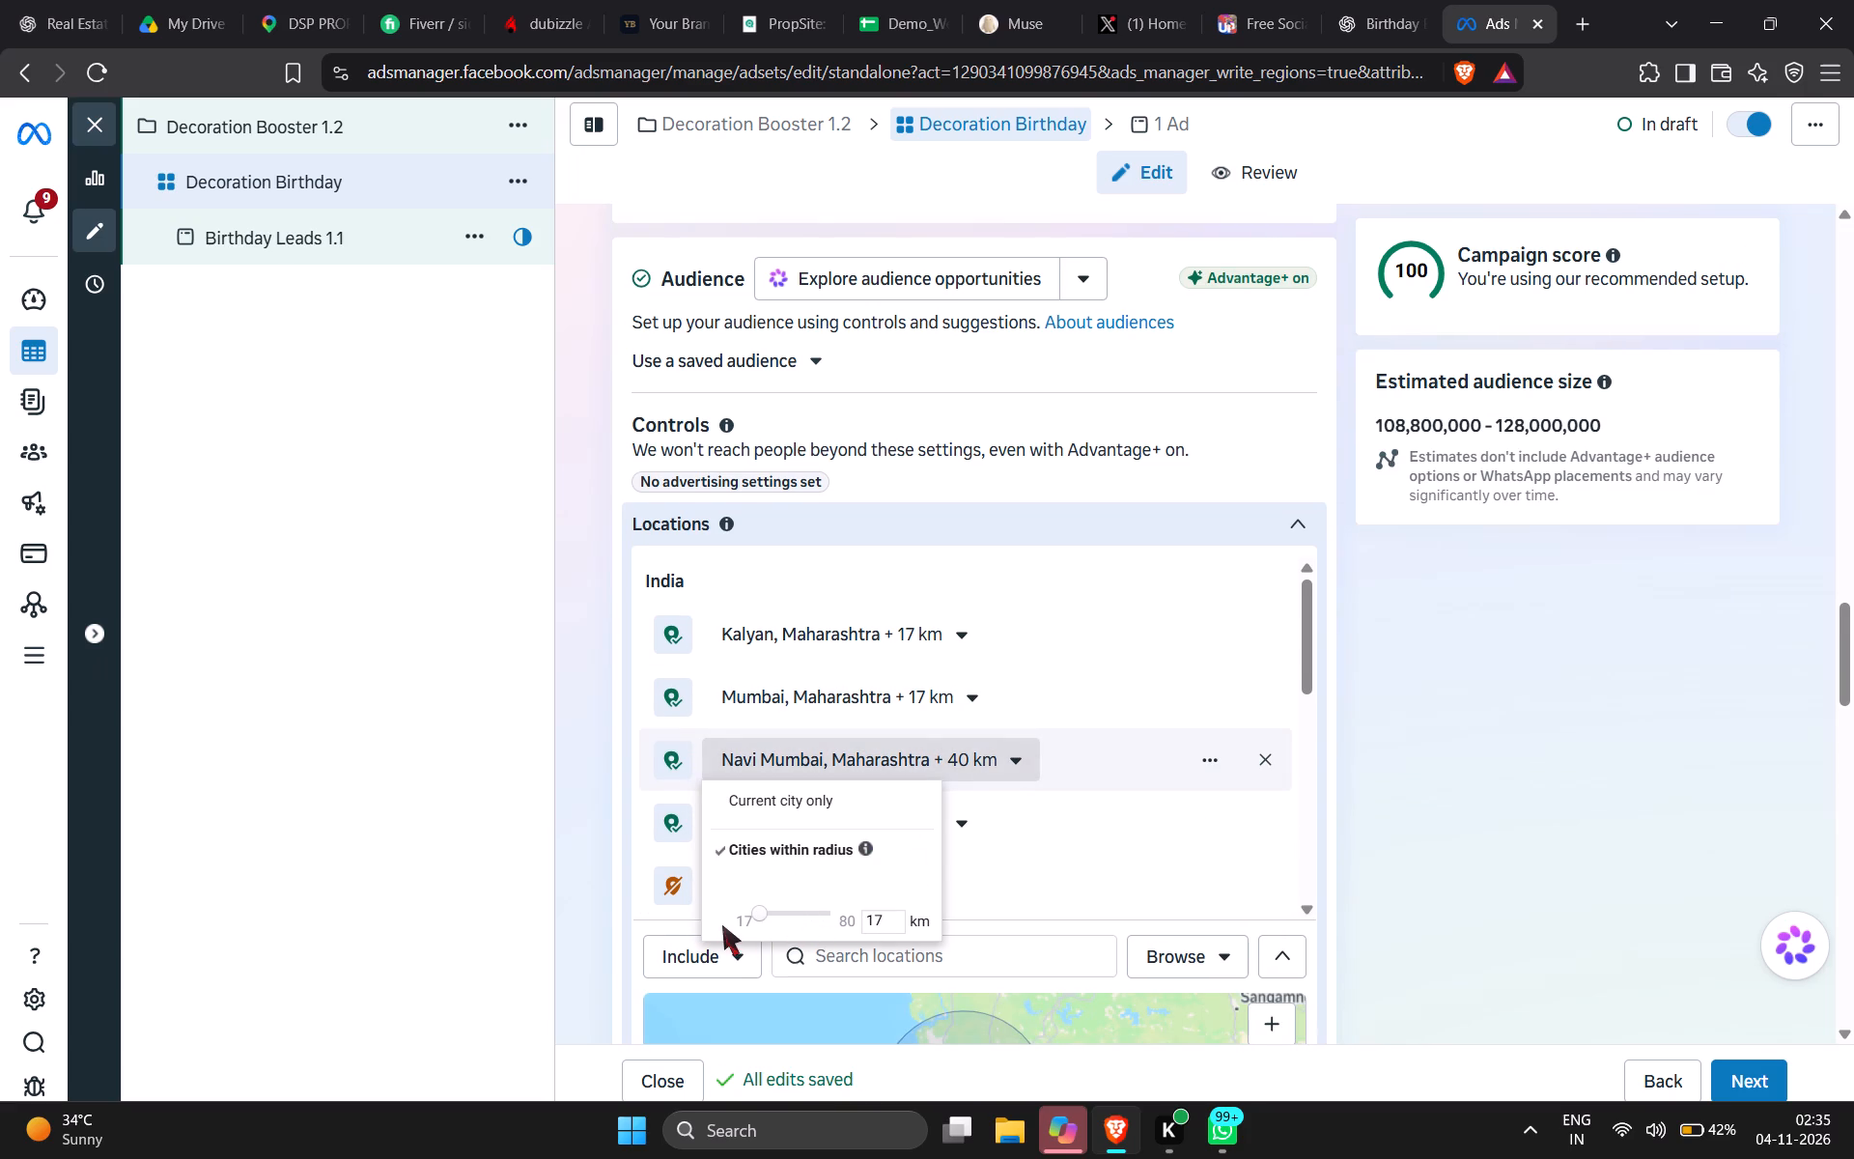
{"action": "left_click_drag", "start_coordinate": [722, 925], "coordinate": [719, 924]}
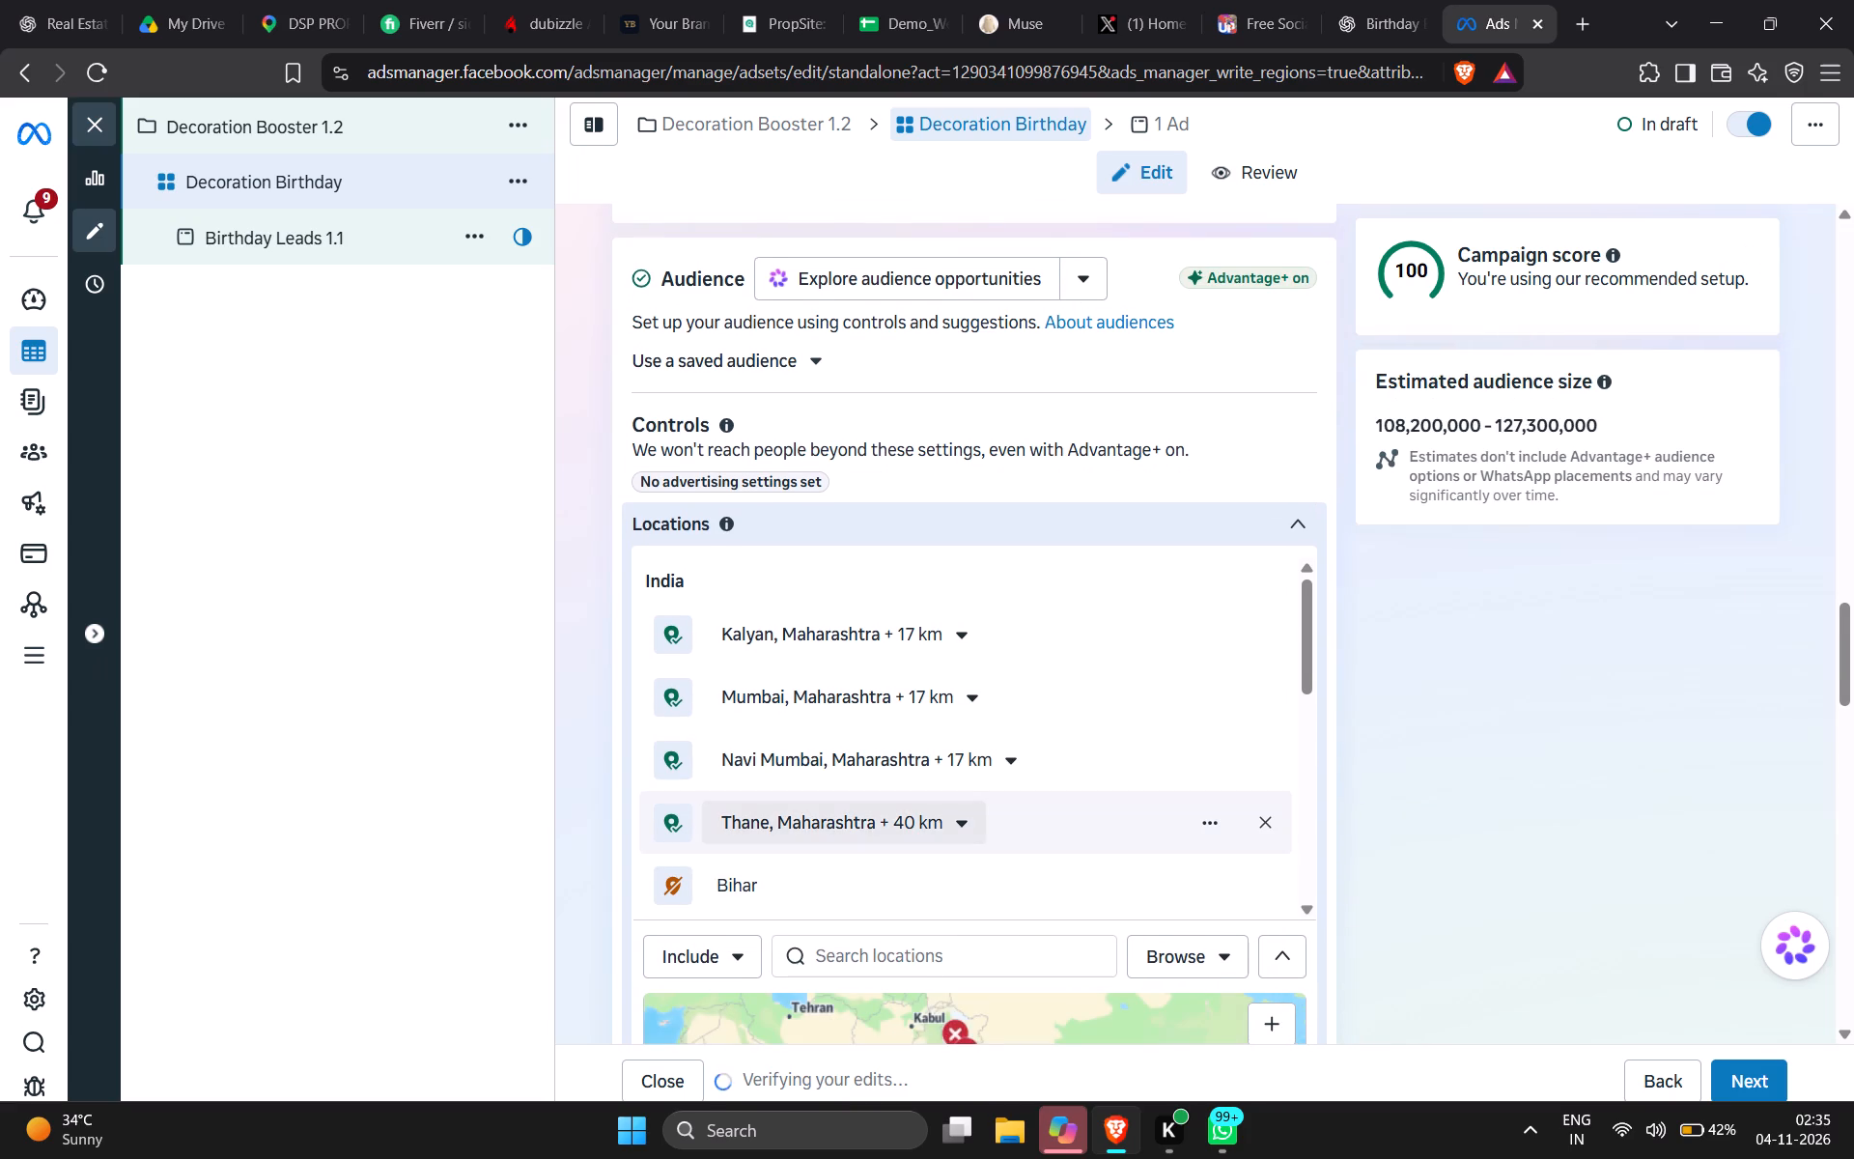
{"action": "left_click", "coordinate": [961, 824]}
{"action": "left_click_drag", "start_coordinate": [786, 976], "coordinate": [604, 993]}
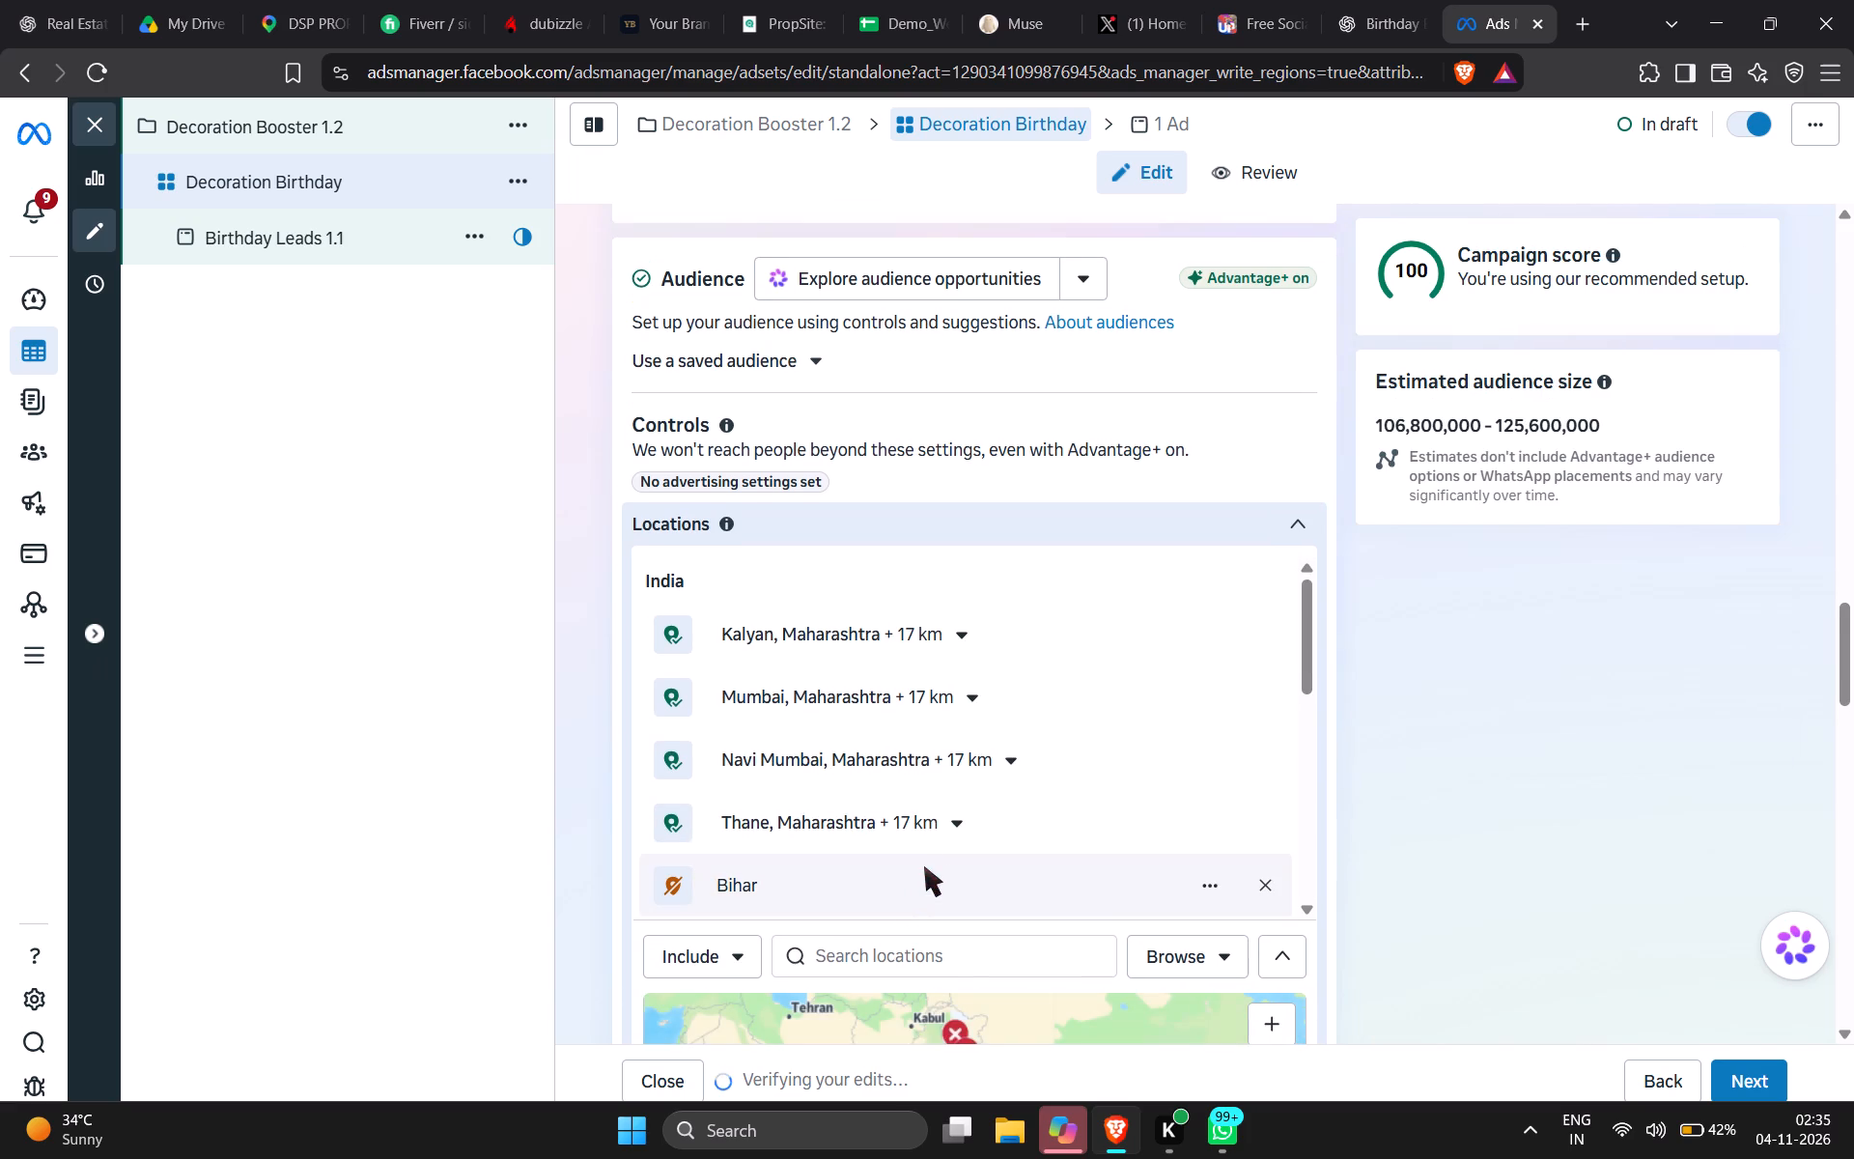
Include Seawoods in the ad set's audience locations.
{"action": "left_click", "coordinate": [913, 950]}
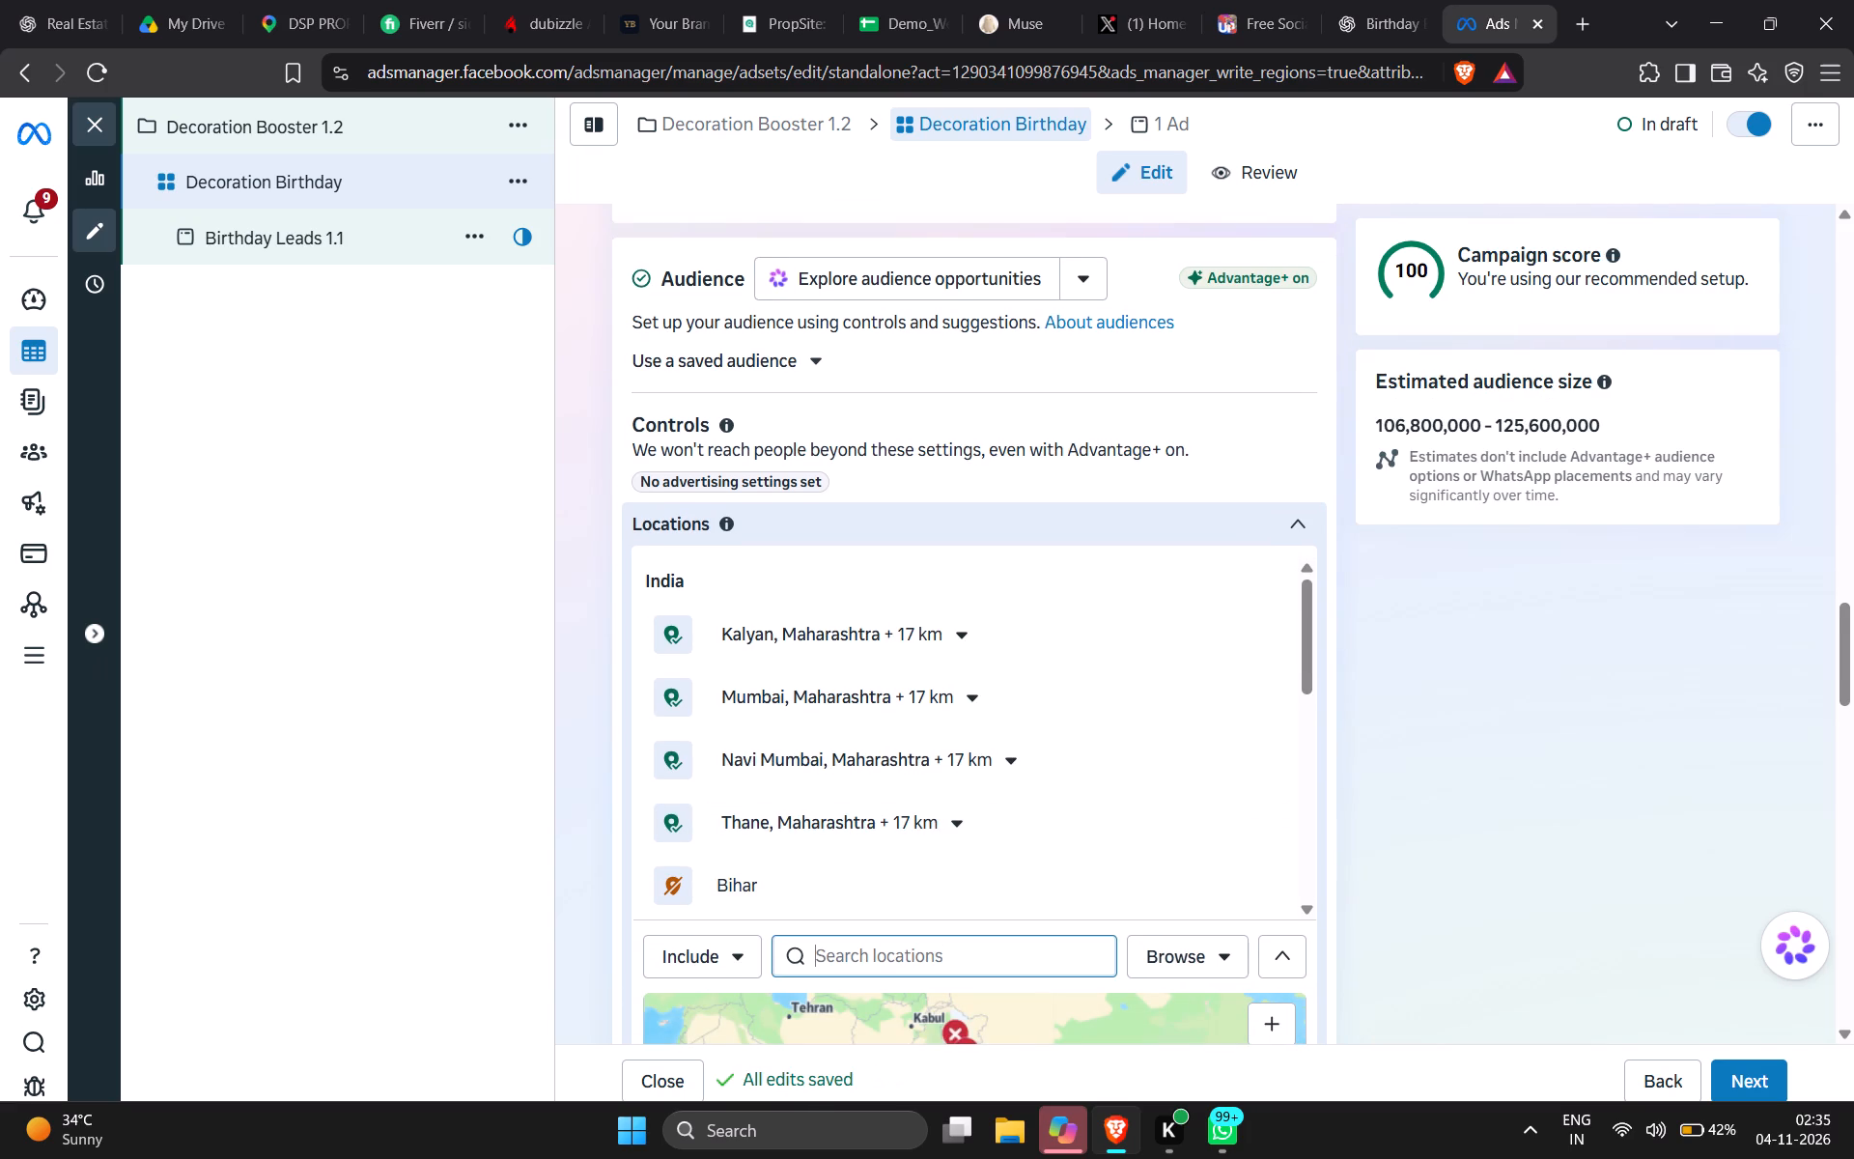
{"action": "type", "text": "seawoods"}
{"action": "left_click", "coordinate": [987, 396]}
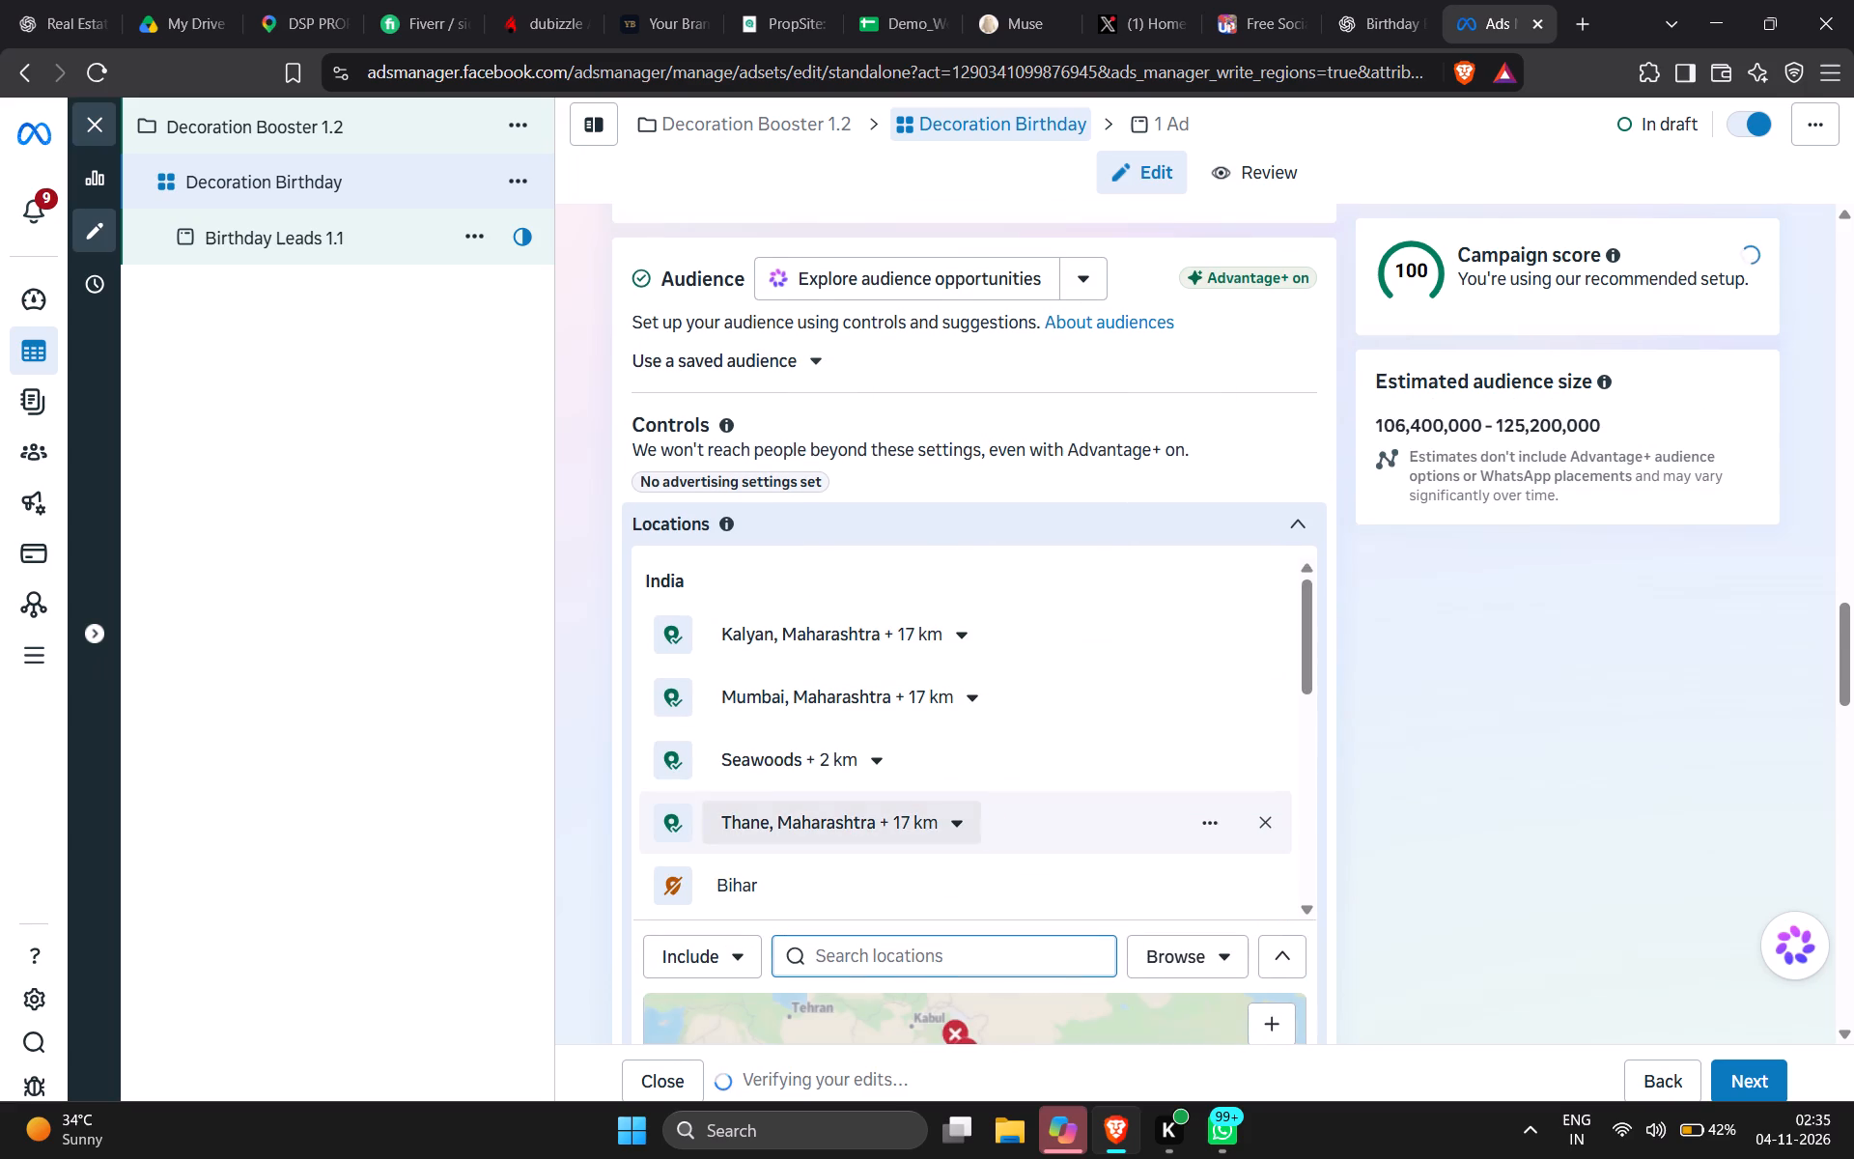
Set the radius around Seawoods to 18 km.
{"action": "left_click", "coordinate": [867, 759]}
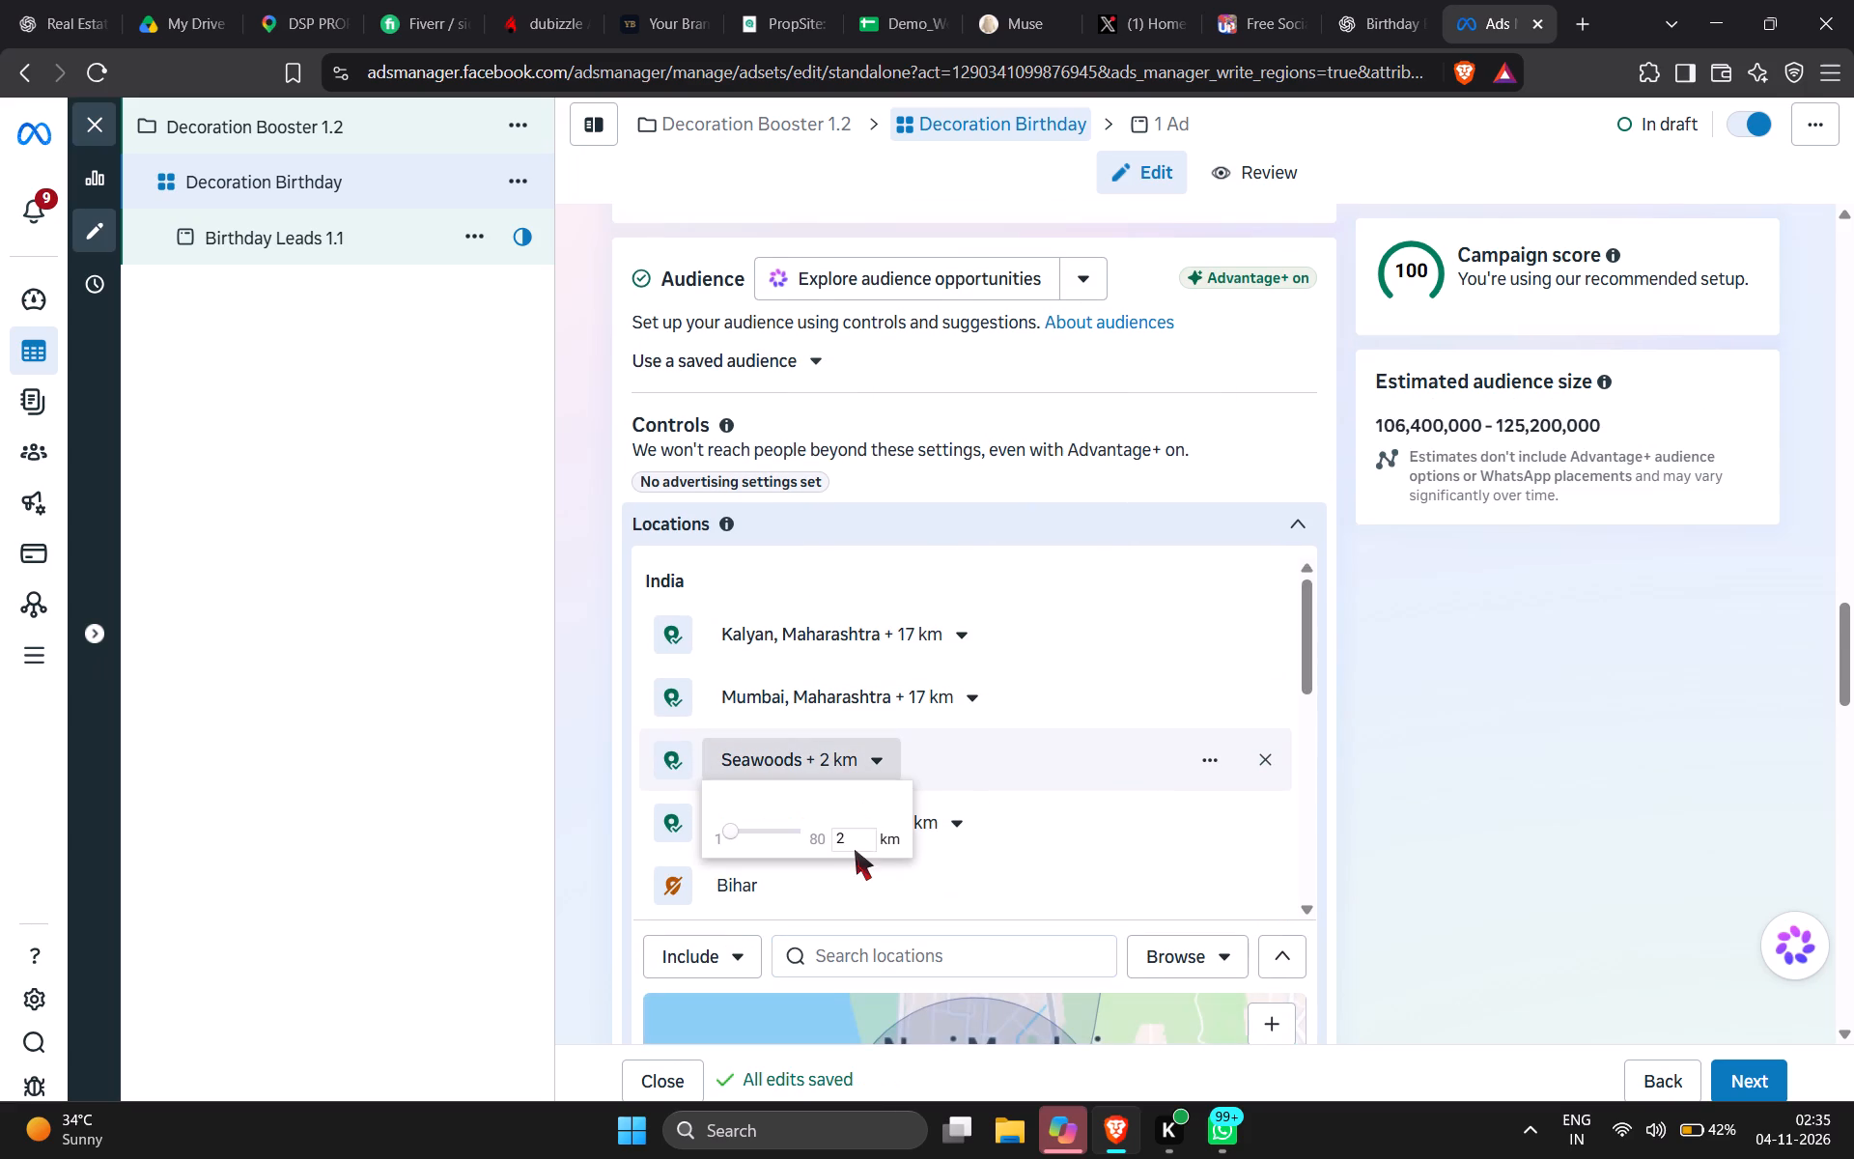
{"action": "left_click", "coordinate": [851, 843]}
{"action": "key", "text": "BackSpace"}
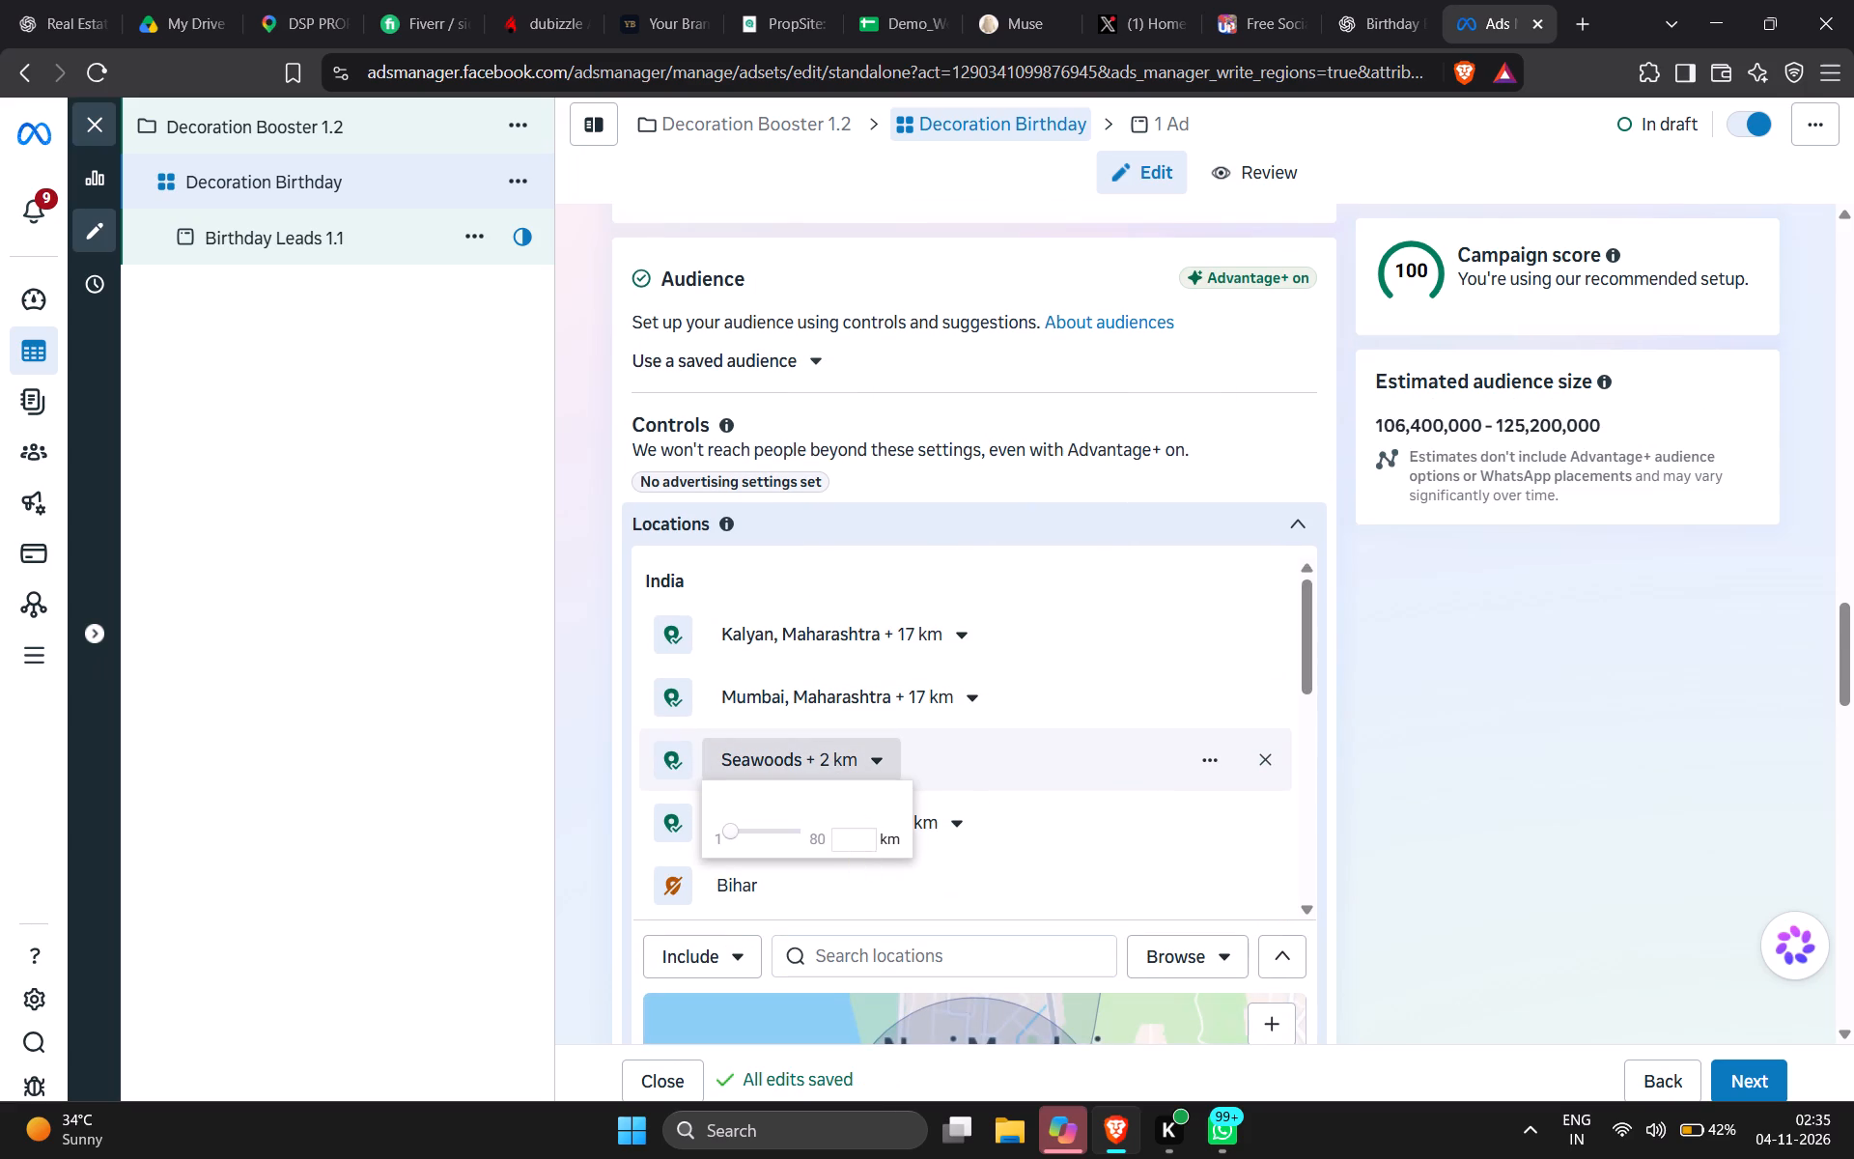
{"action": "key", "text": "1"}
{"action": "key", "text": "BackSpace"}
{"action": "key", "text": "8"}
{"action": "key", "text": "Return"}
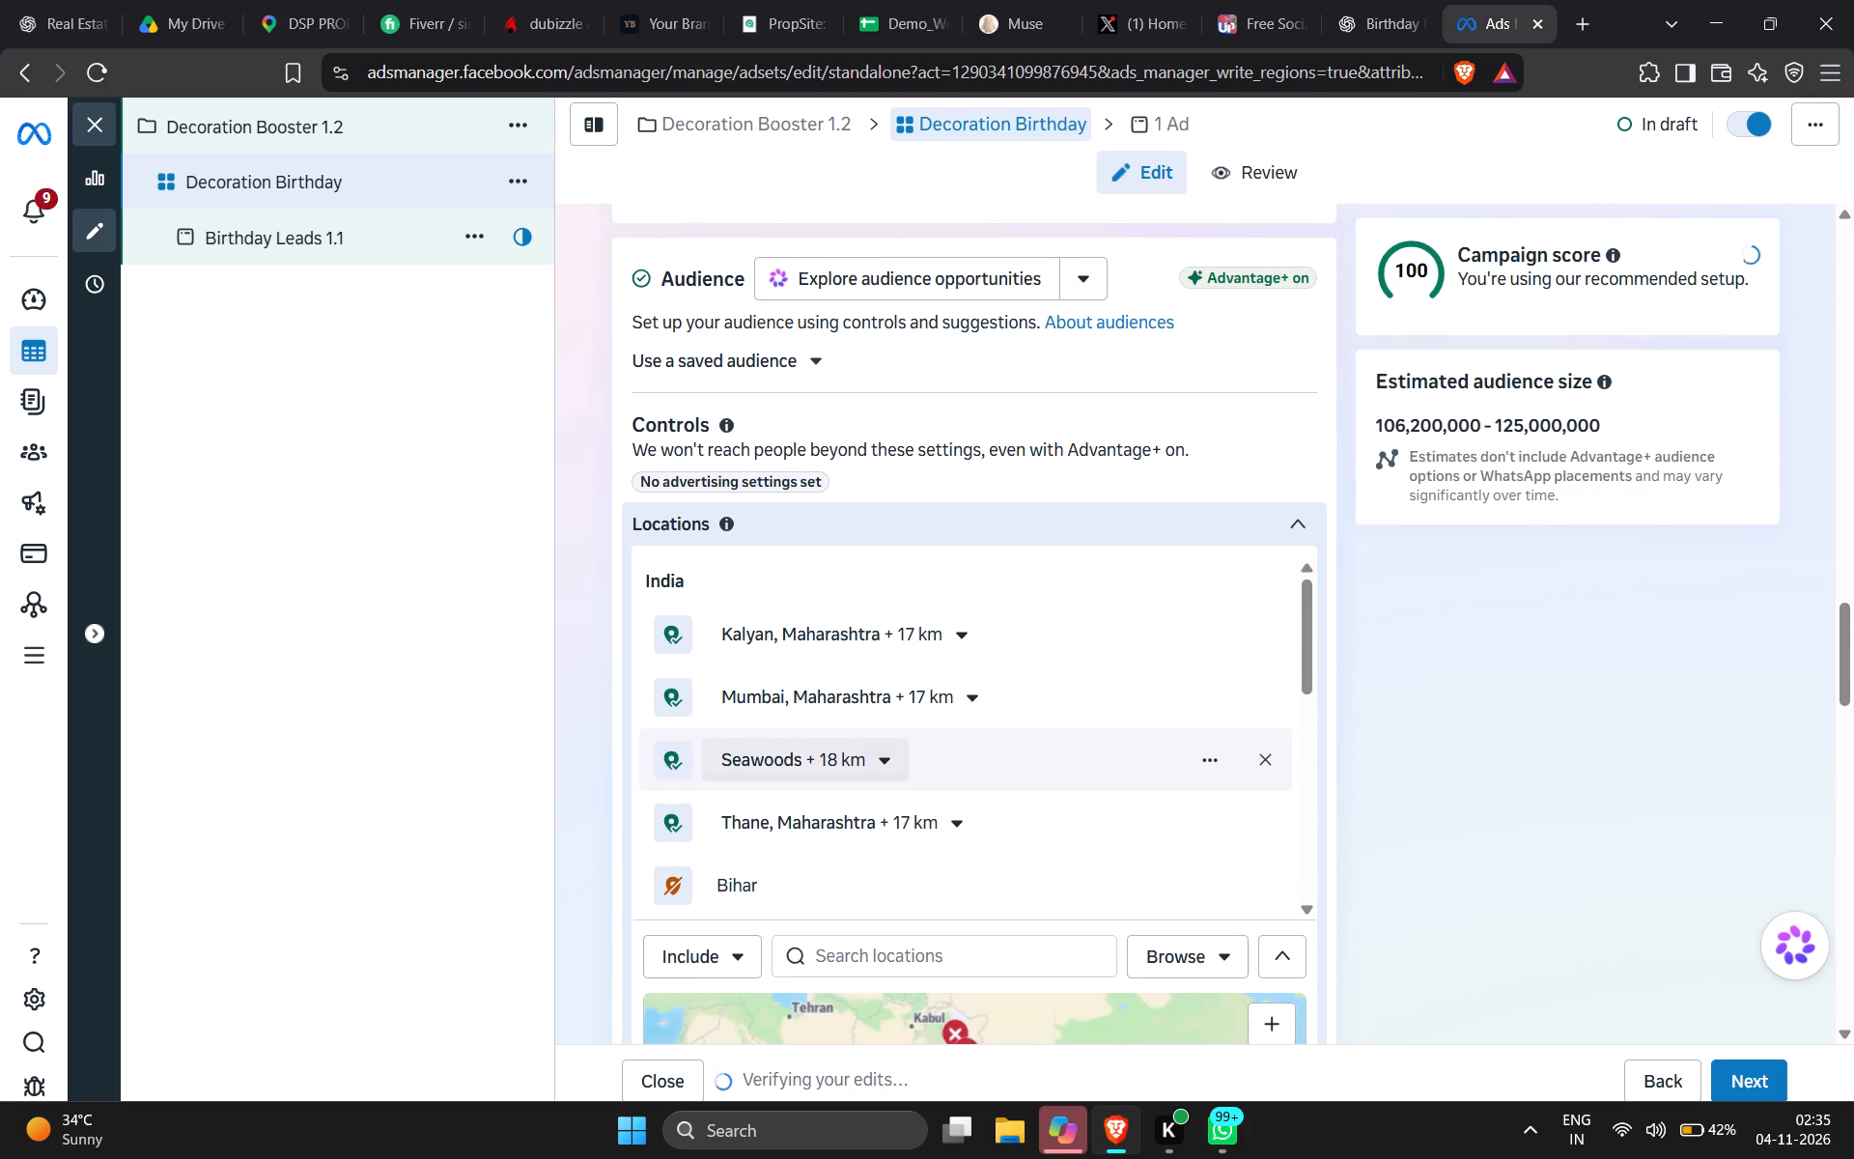
Set the radius around Seawoods to 5 km.
{"action": "left_click", "coordinate": [880, 765]}
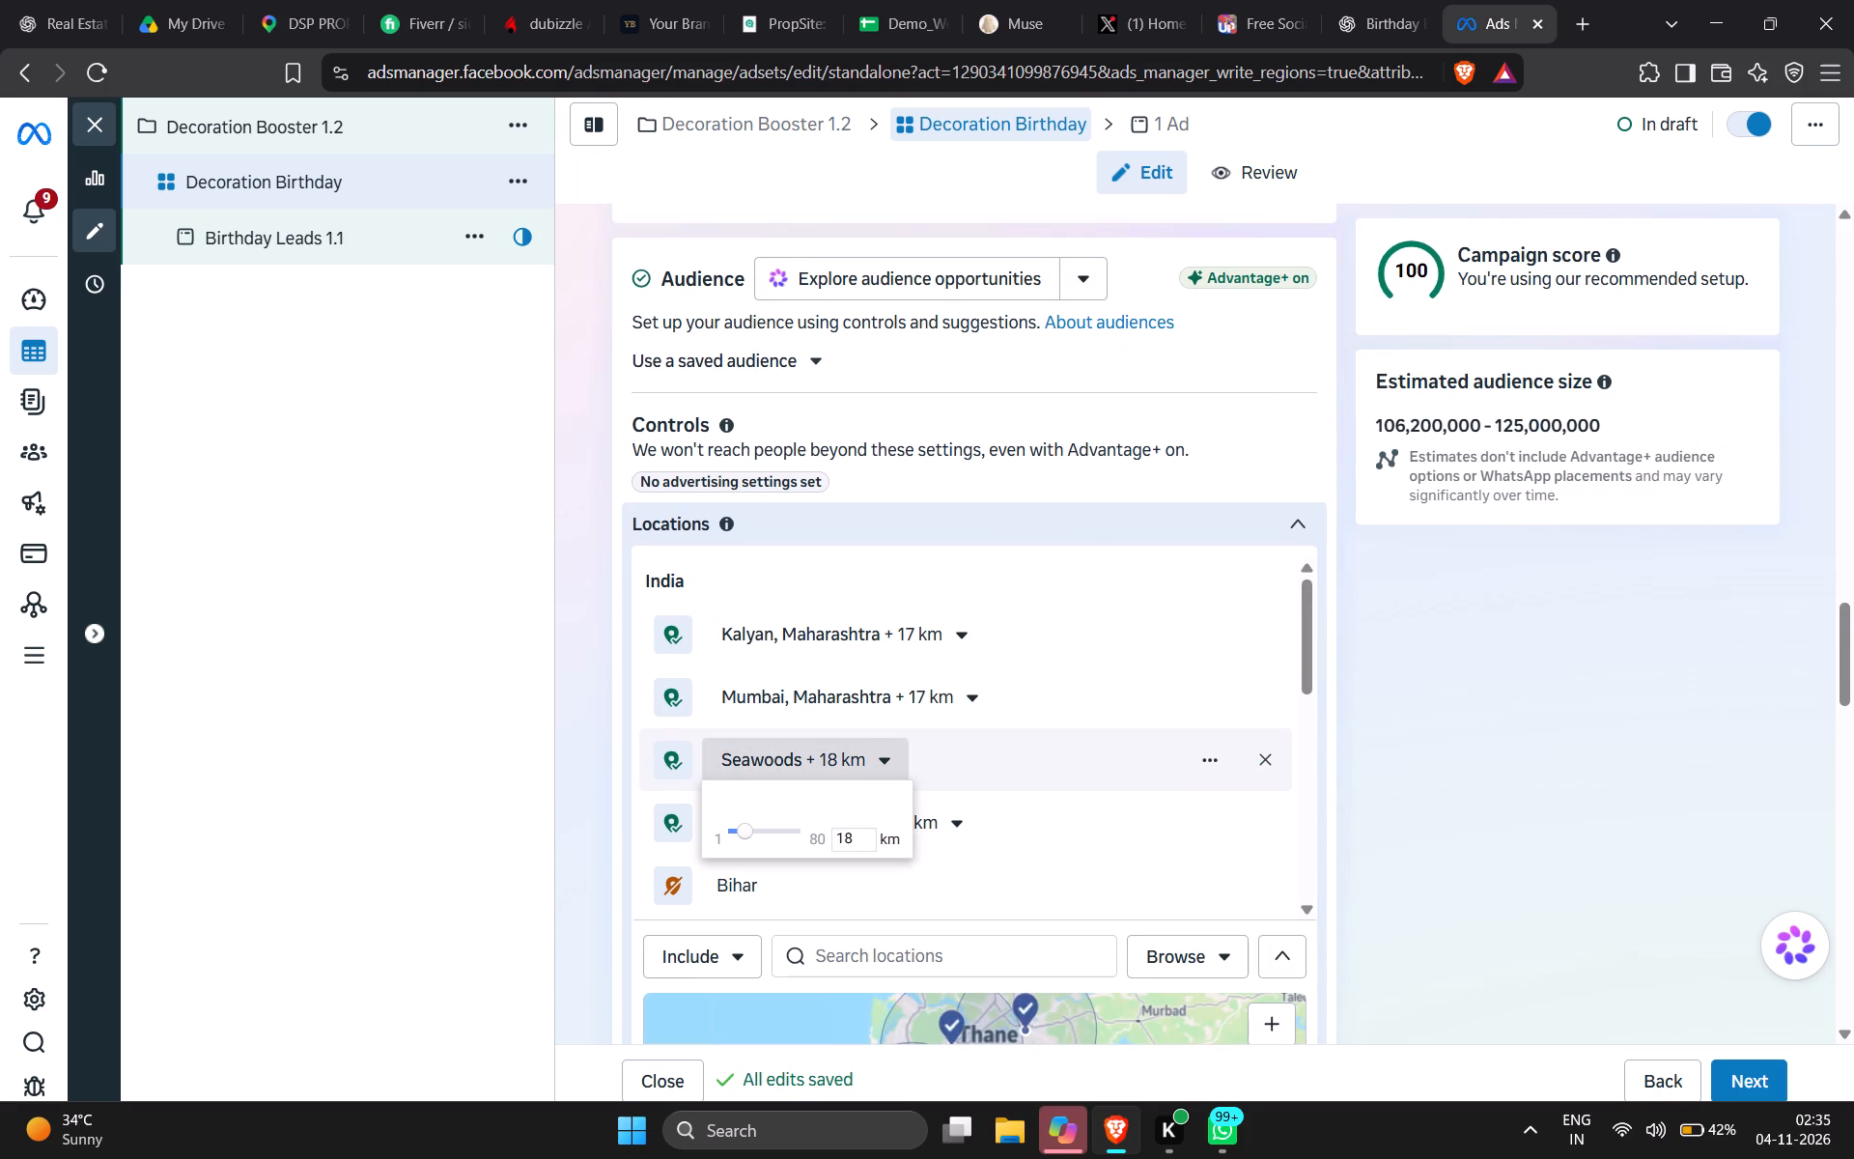
{"action": "left_click", "coordinate": [863, 834]}
{"action": "key", "text": "BackSpace"}
{"action": "key", "text": "BackSpace"}
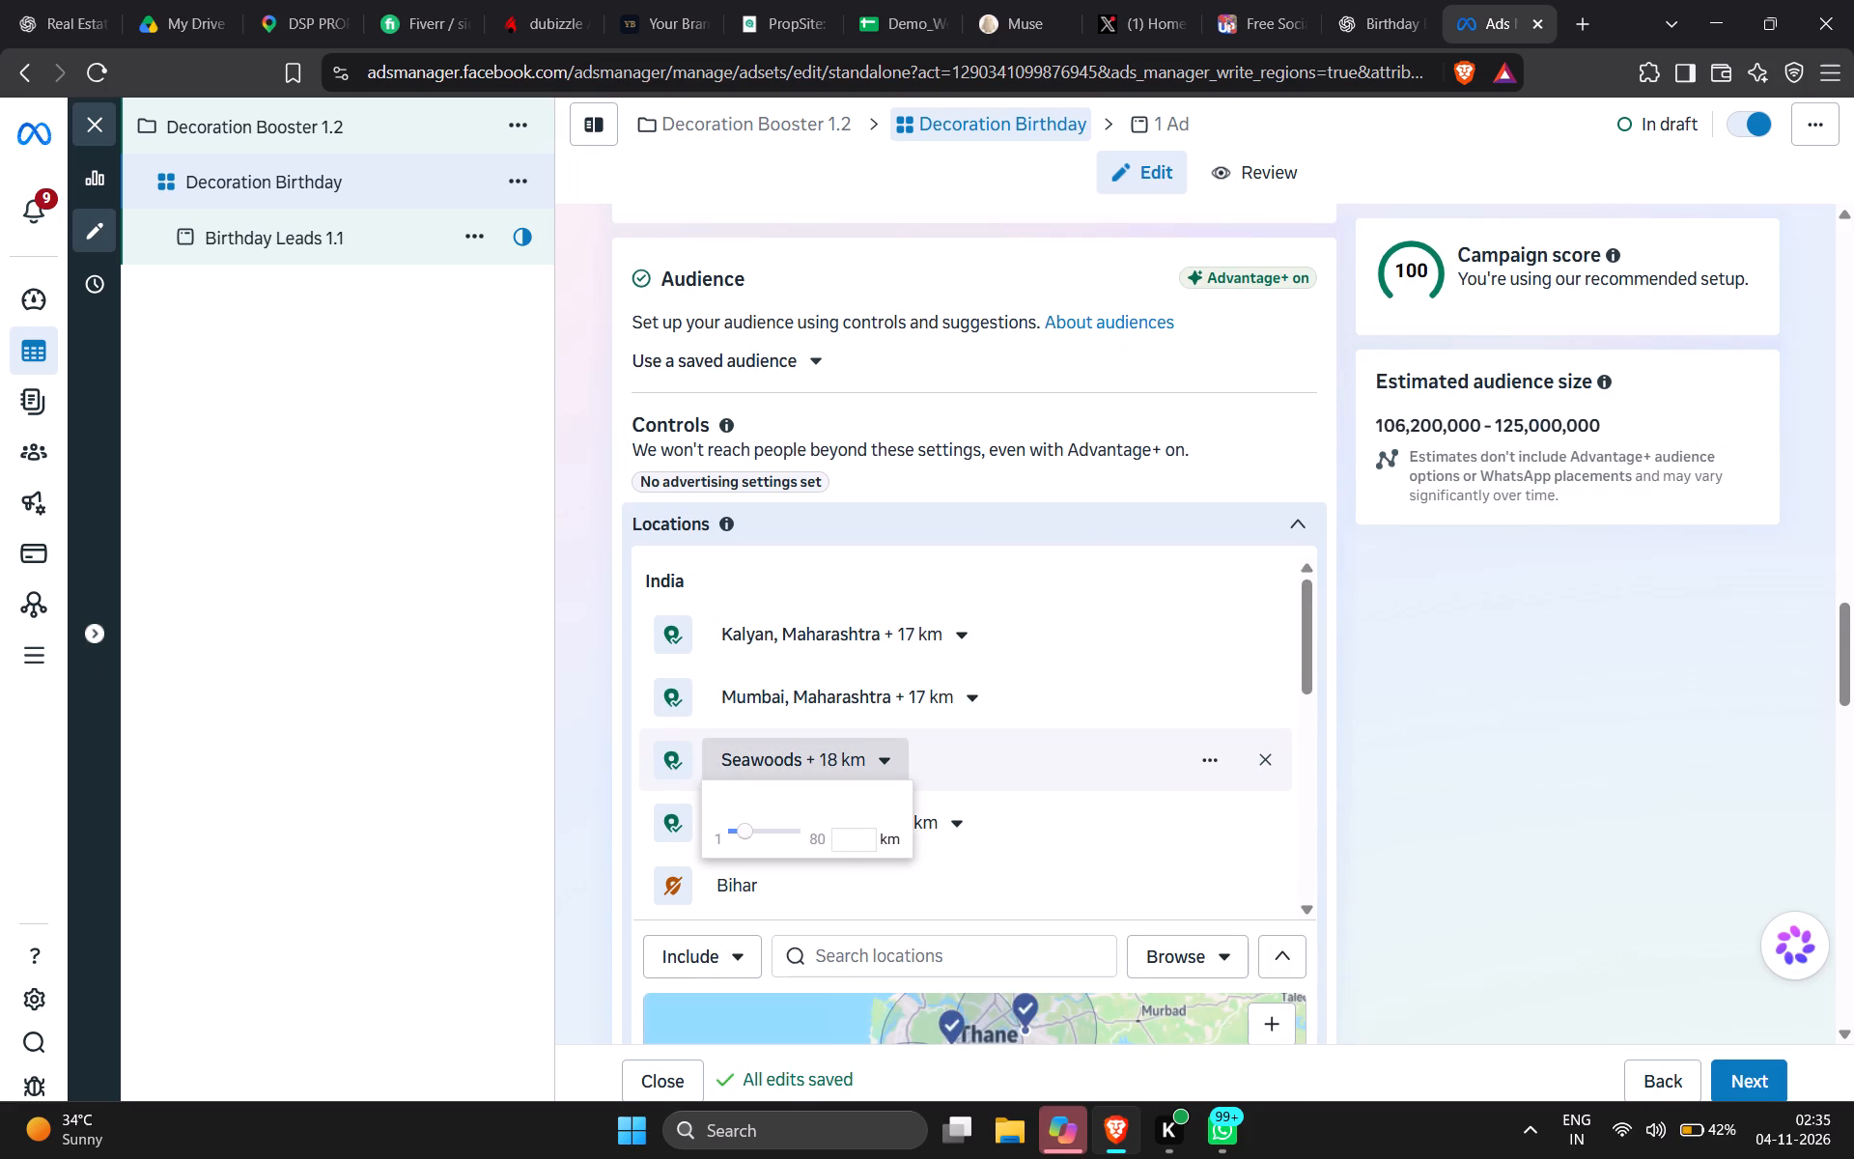
{"action": "key", "text": "5"}
{"action": "key", "text": "Return"}
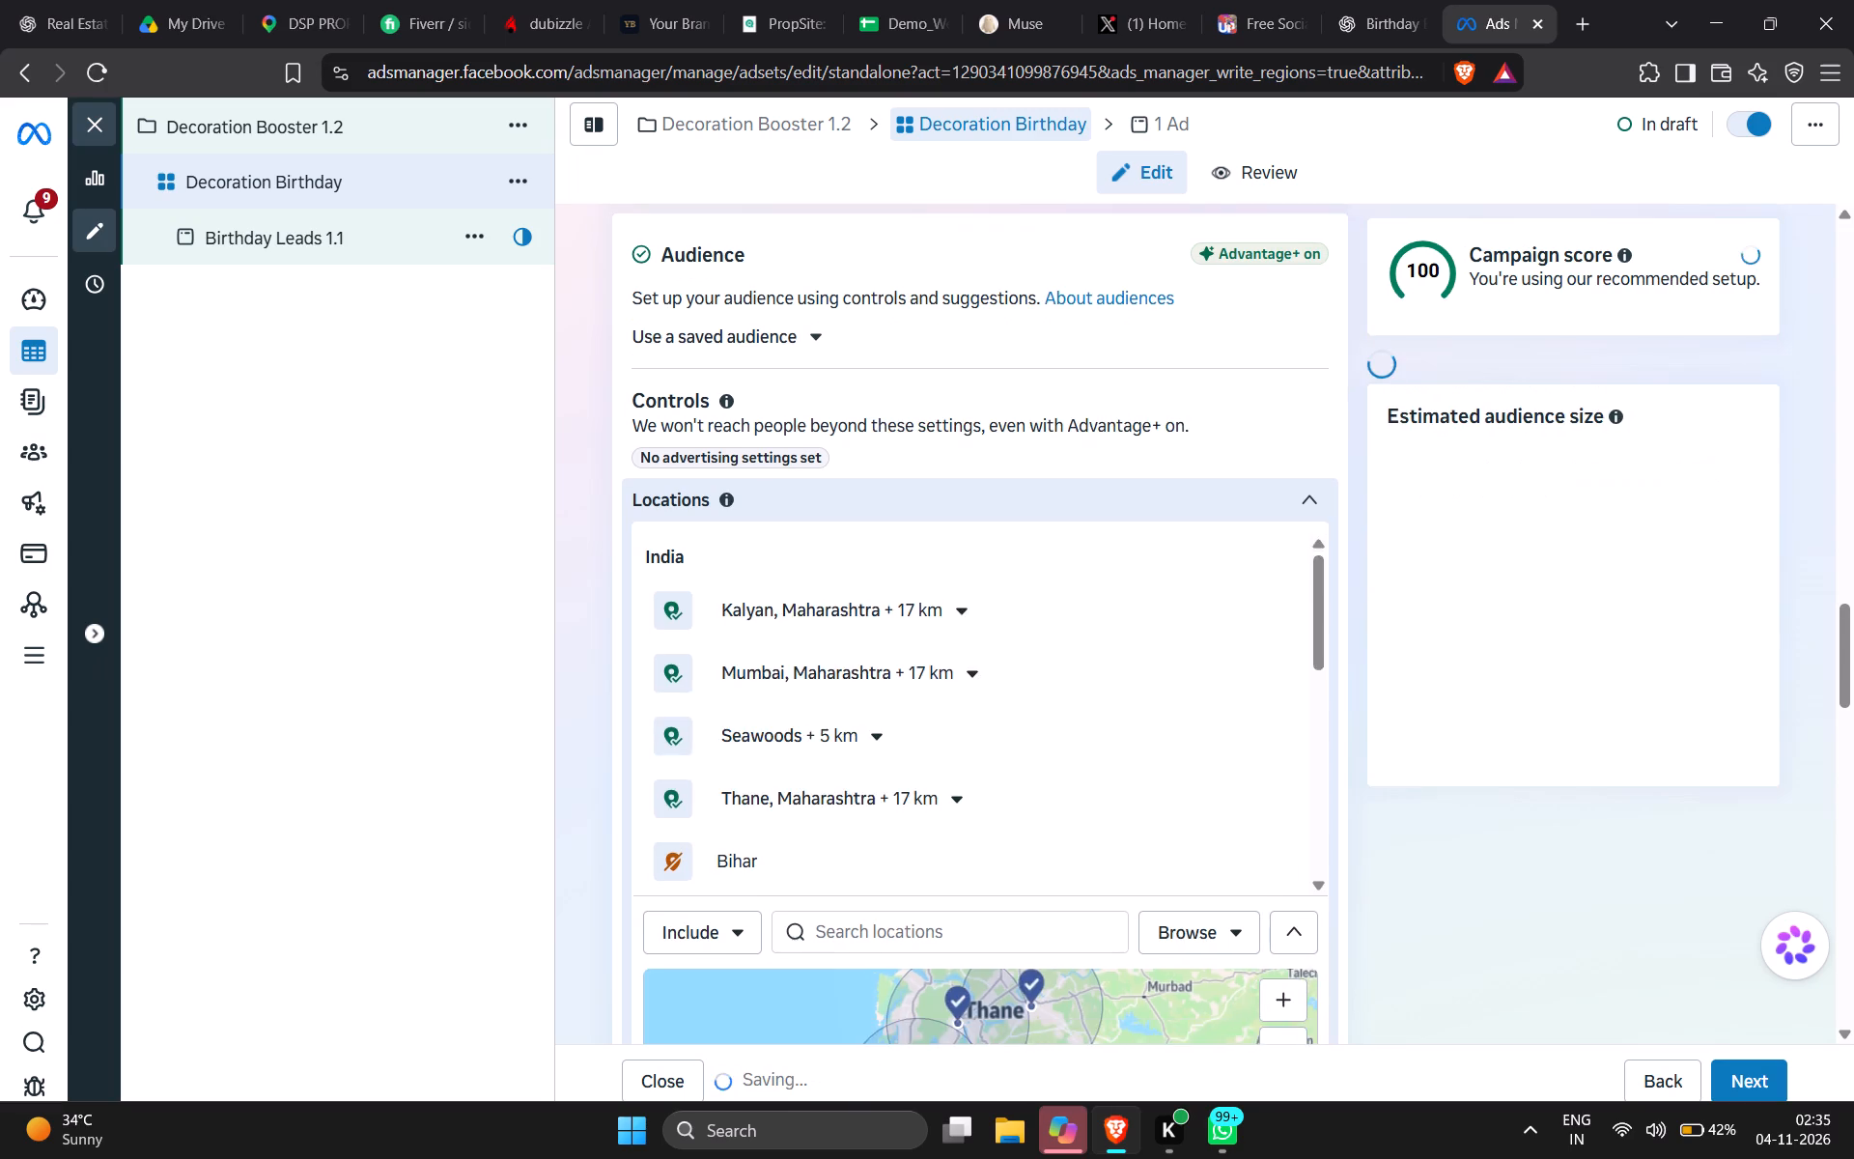
Include the Mulund West and Mulund East locations in the ad set's audience.
{"action": "left_click", "coordinate": [891, 954]}
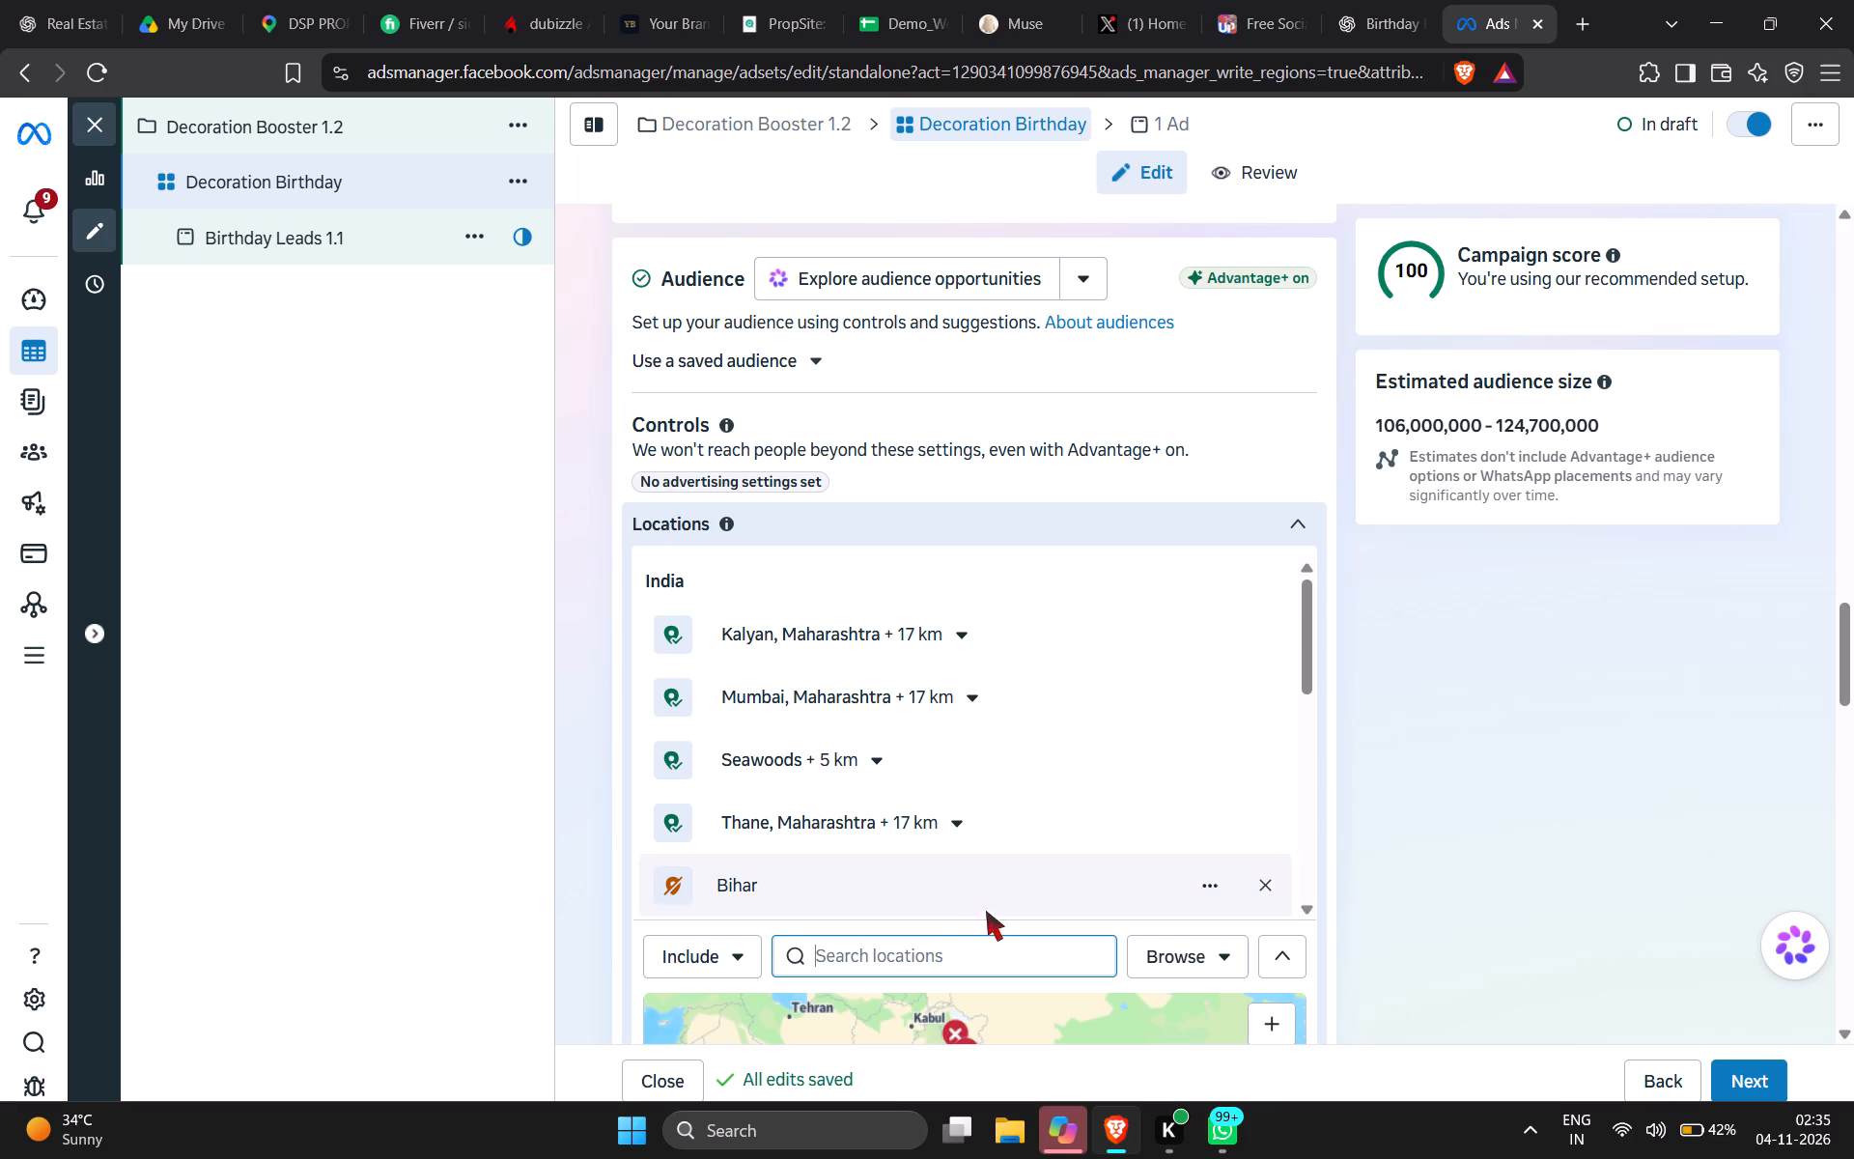
{"action": "left_click", "coordinate": [960, 948]}
{"action": "type", "text": "mulund"}
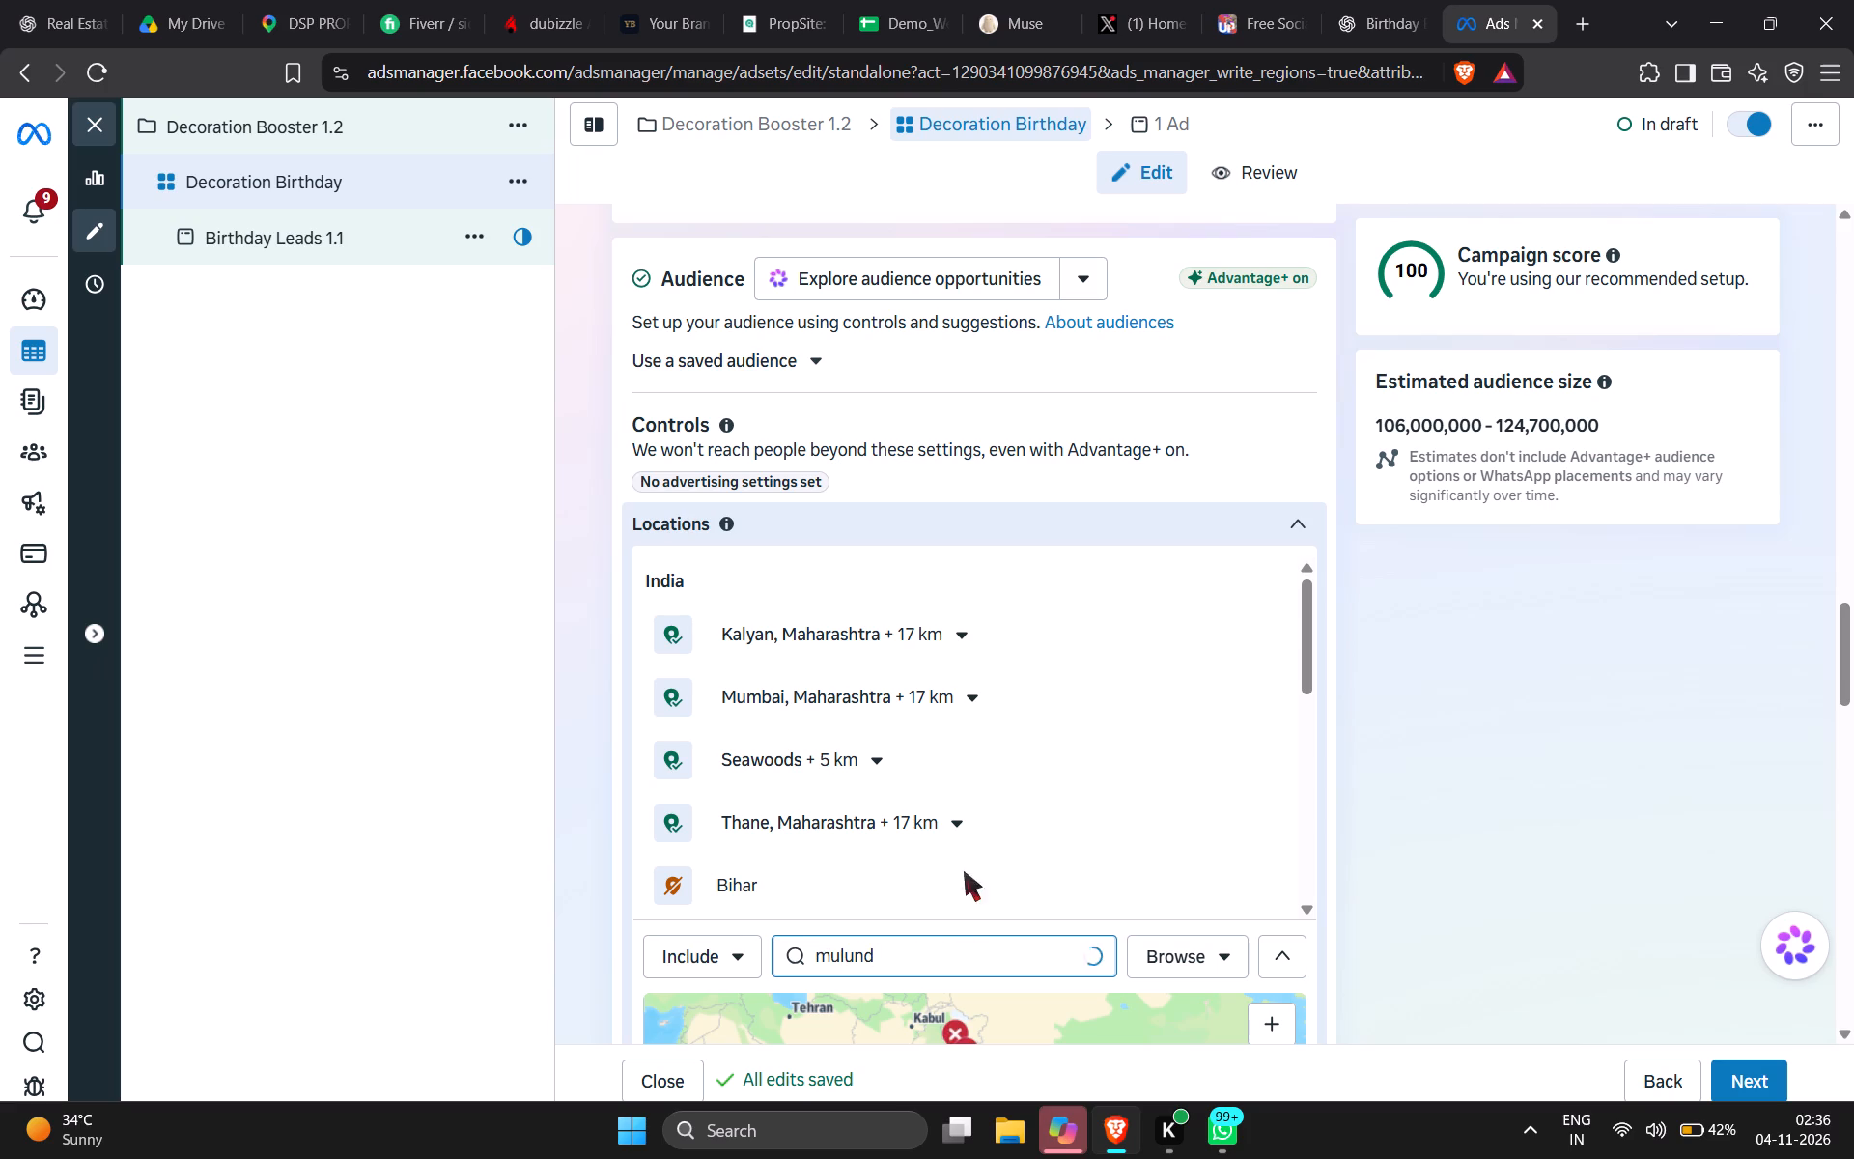
{"action": "left_click", "coordinate": [915, 400]}
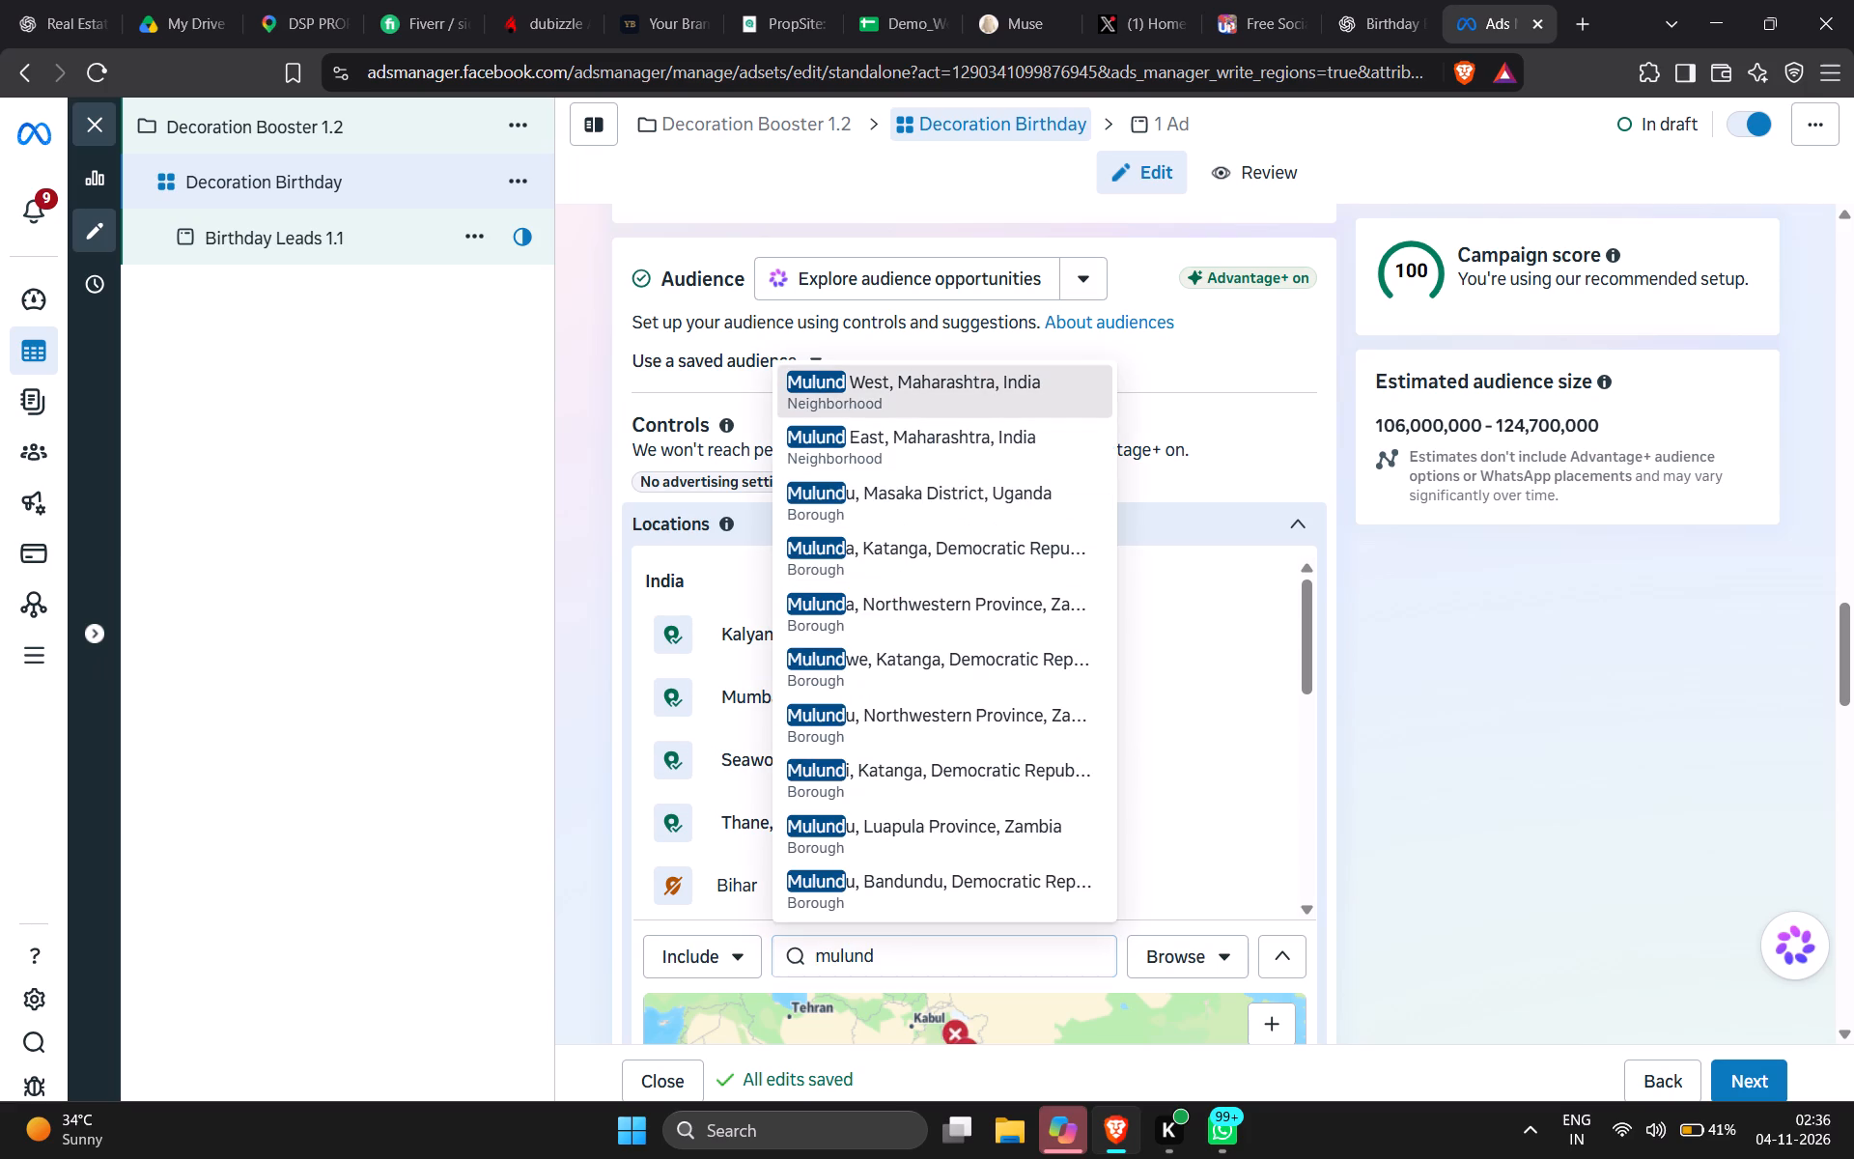
{"action": "left_click", "coordinate": [935, 954]}
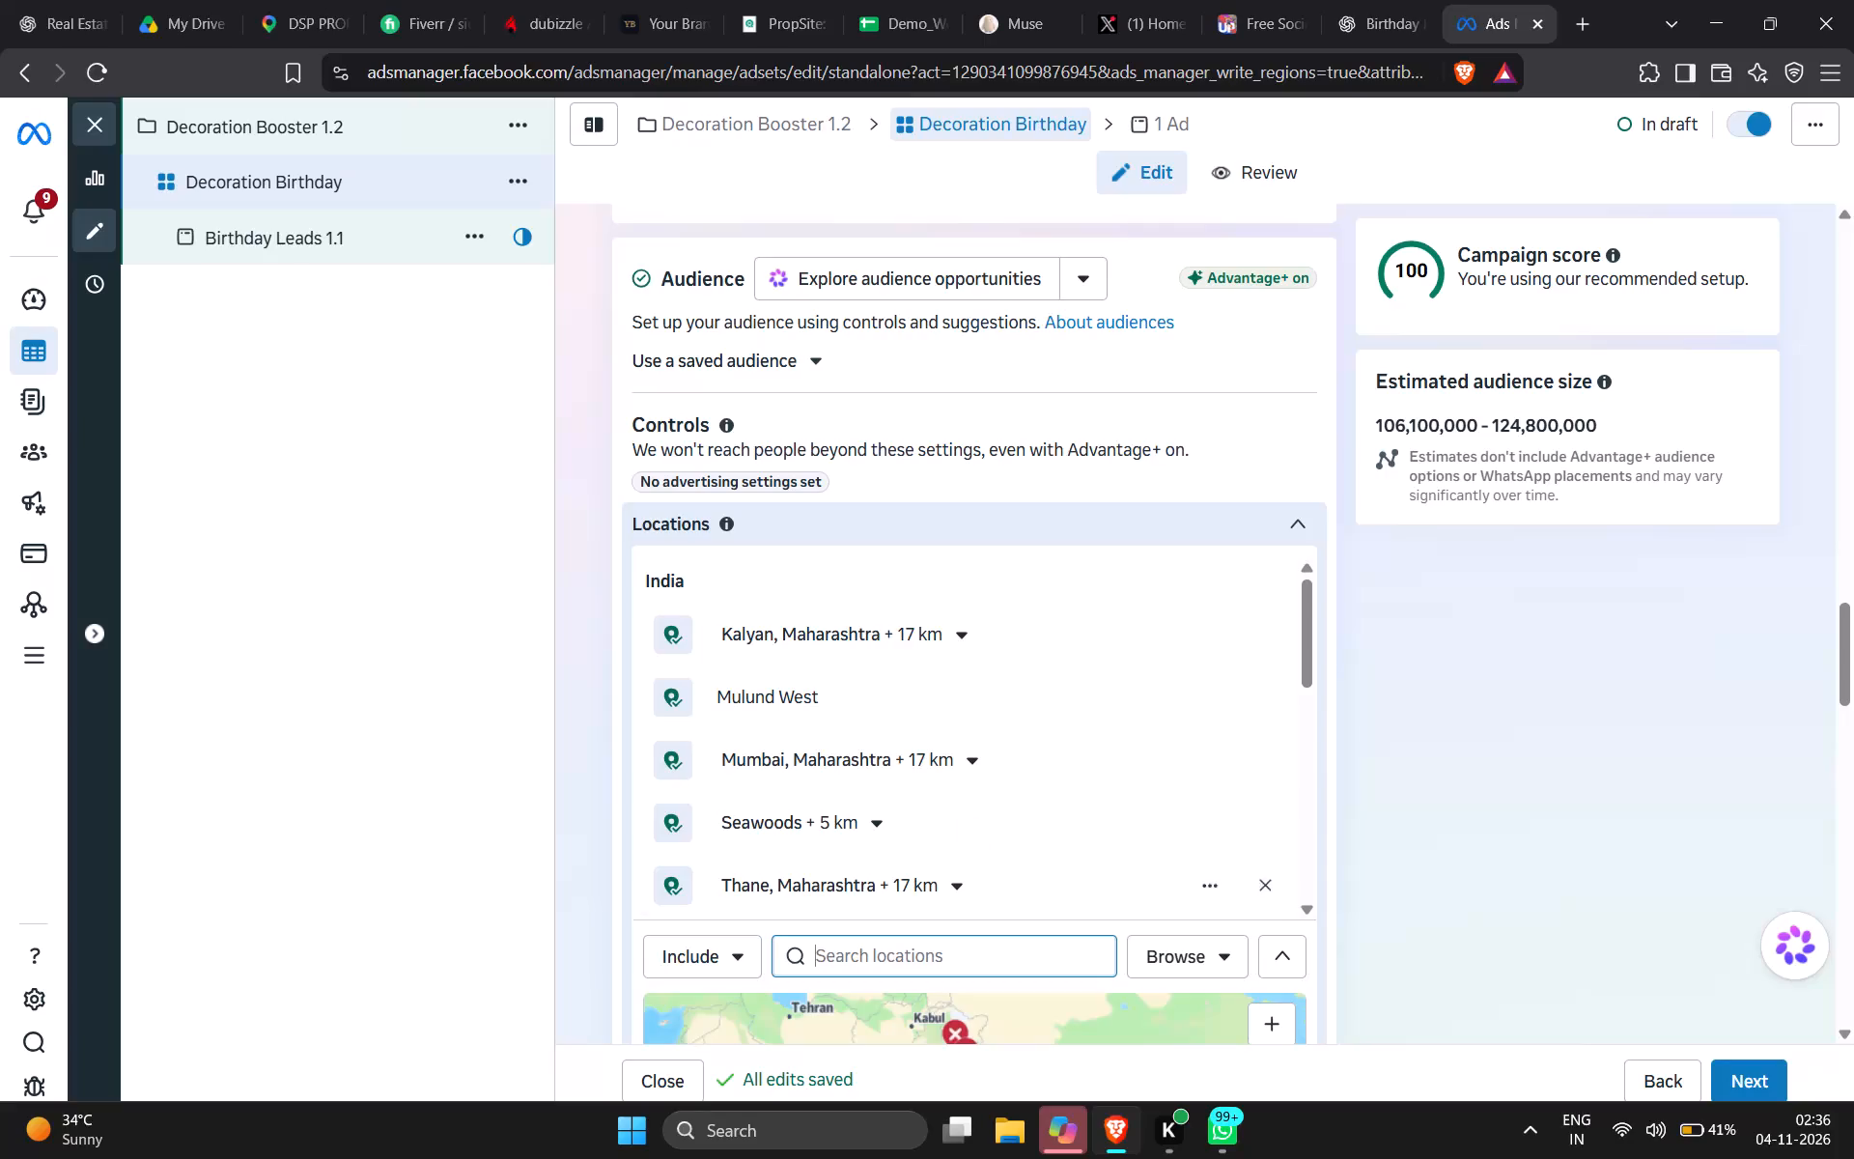
{"action": "left_click", "coordinate": [942, 958]}
{"action": "type", "text": "mulund"}
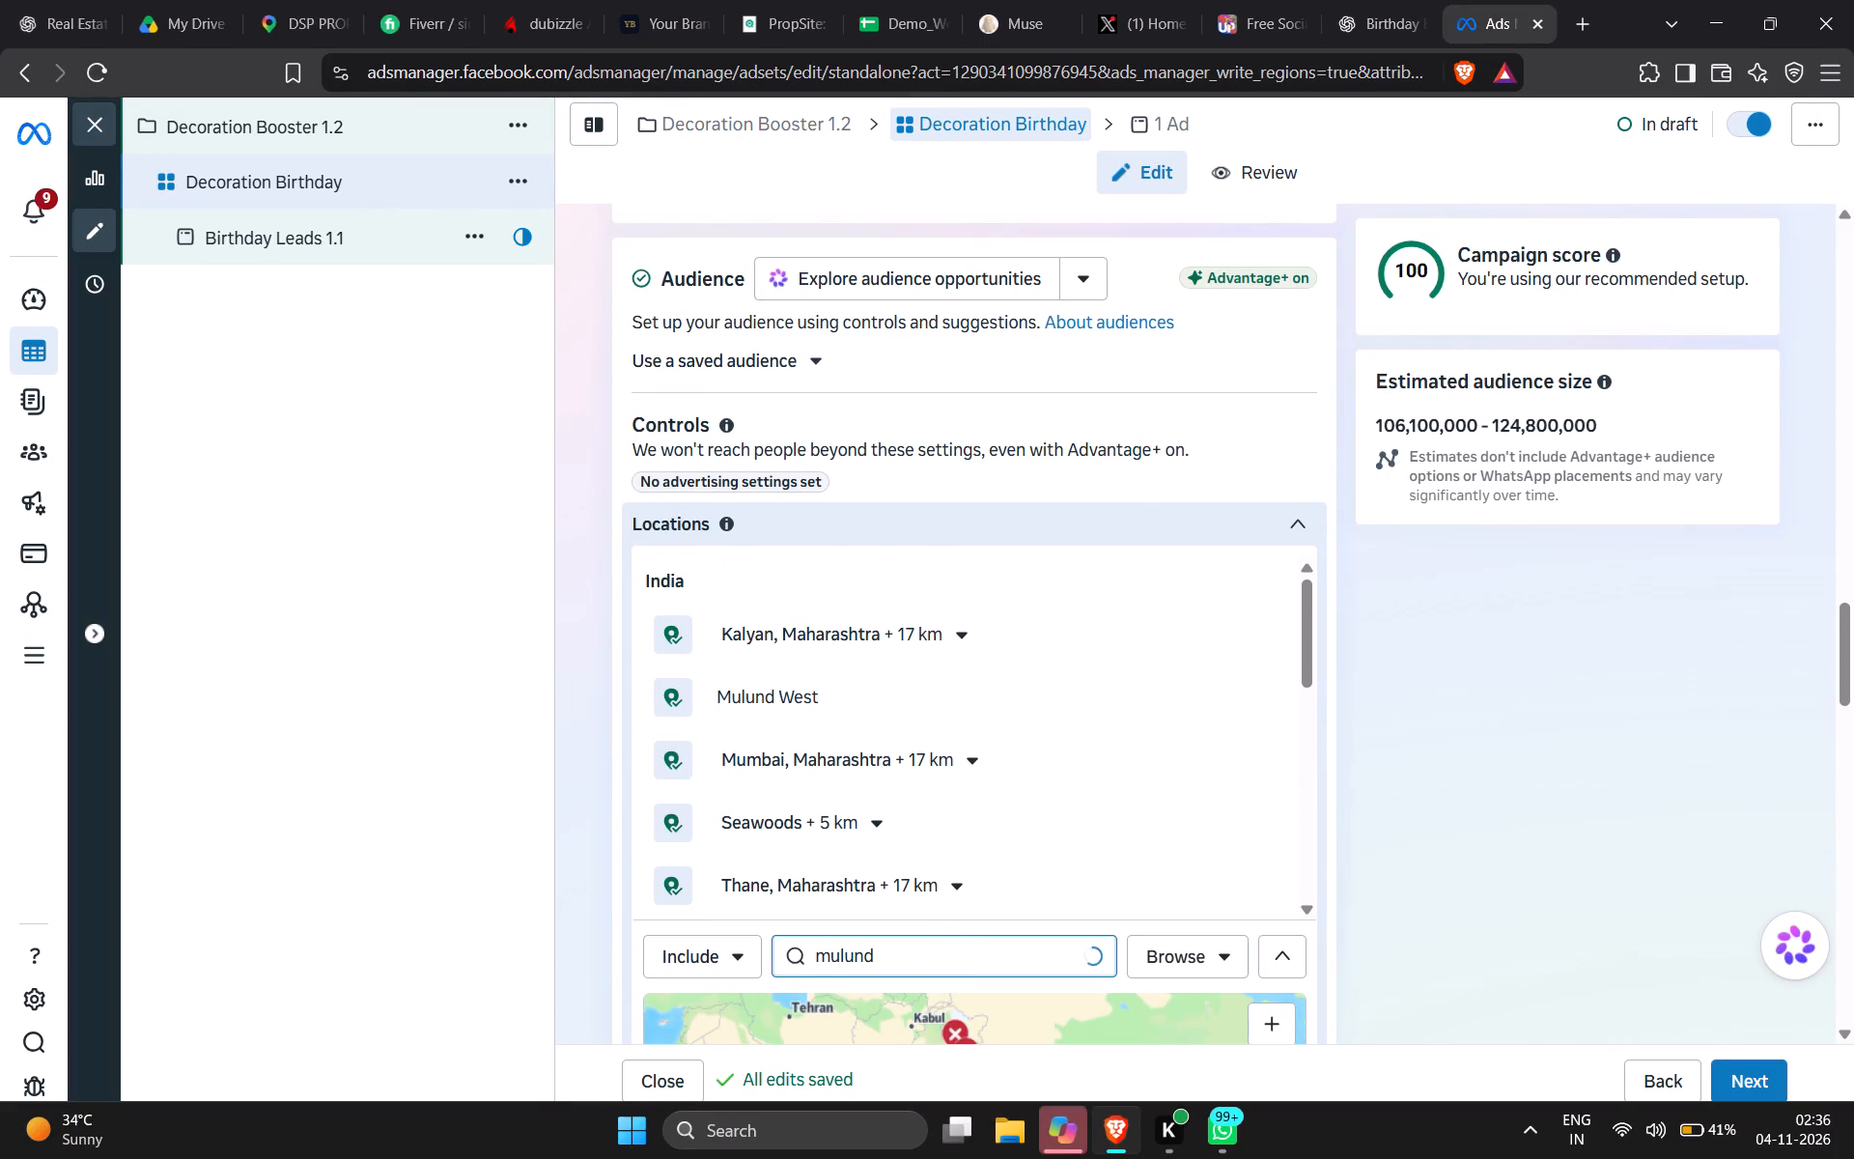
{"action": "left_click", "coordinate": [923, 438]}
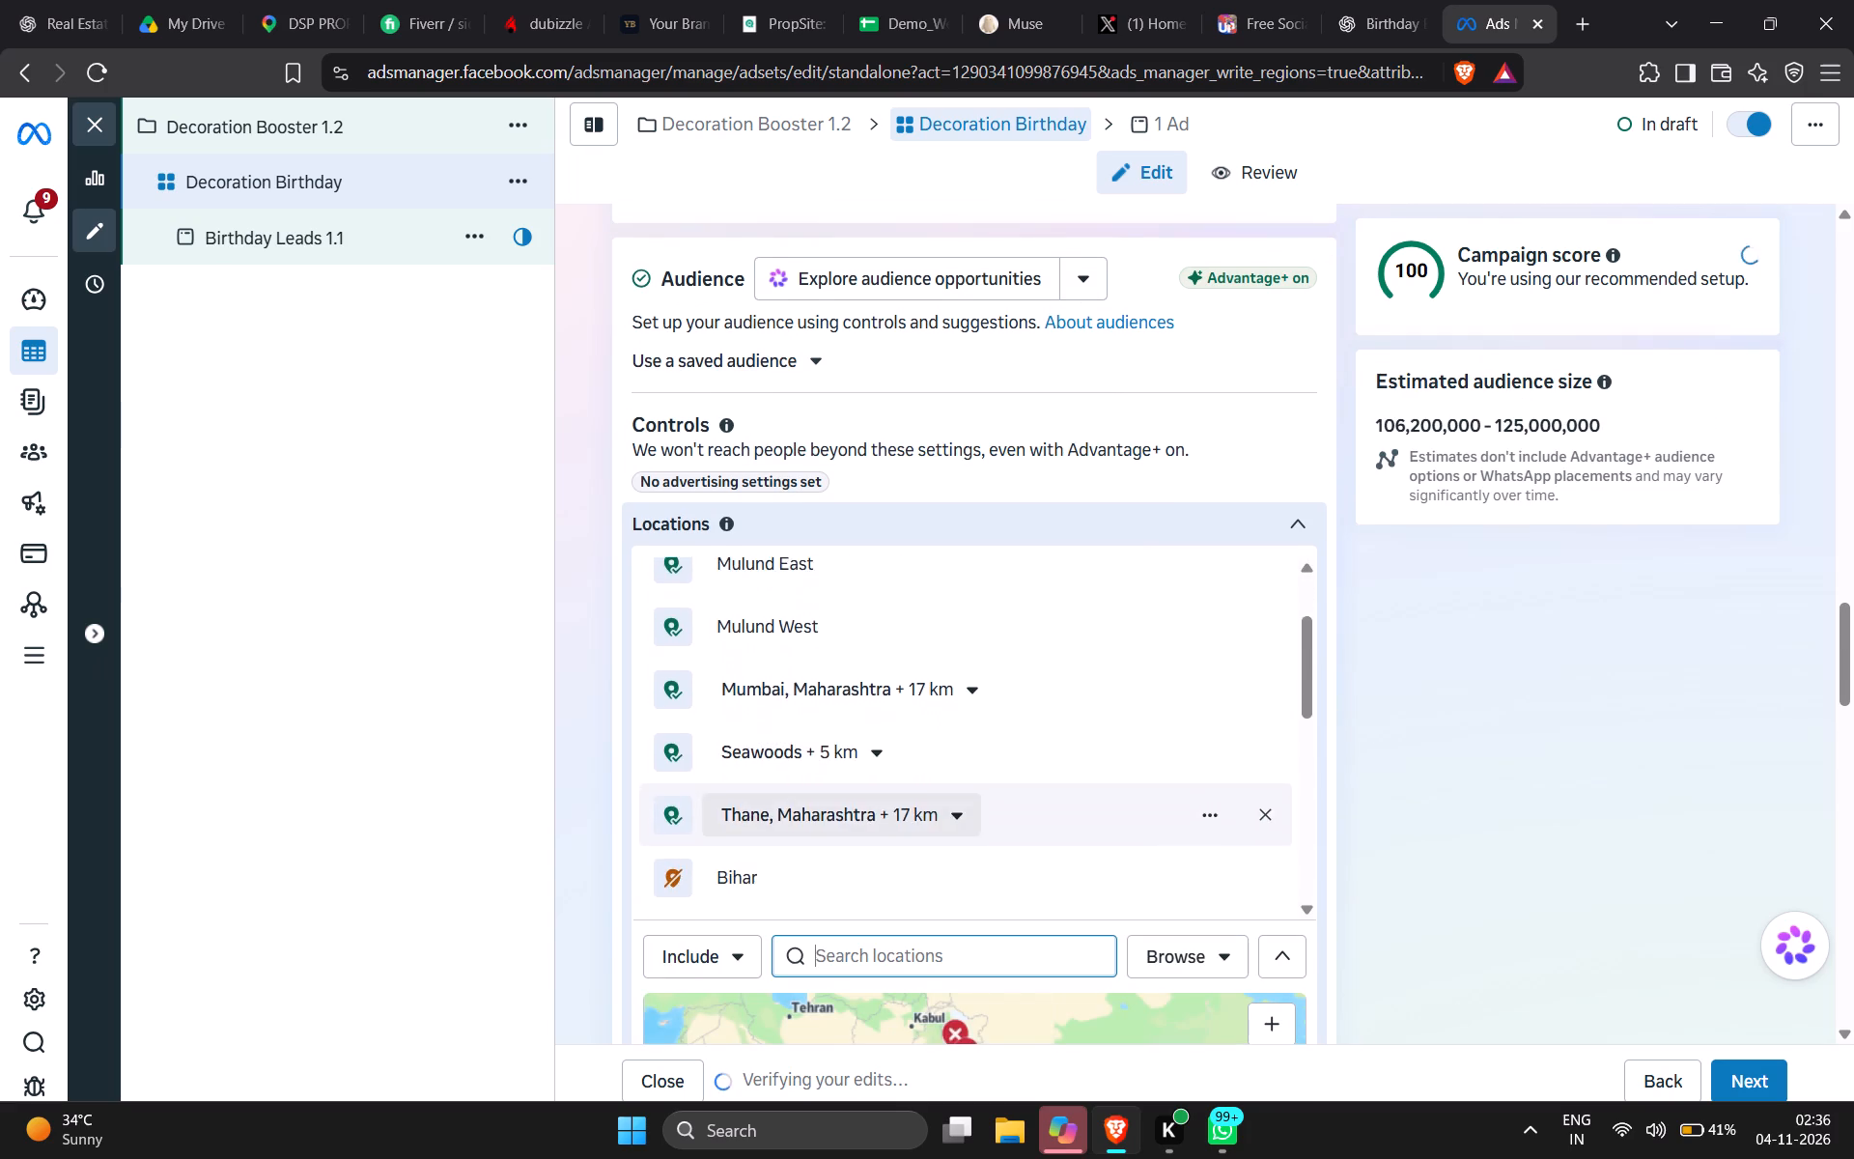
Include the neighborhood Dadar East, Maharashtra, in the ad set's audience locations.
{"action": "left_click", "coordinate": [891, 954]}
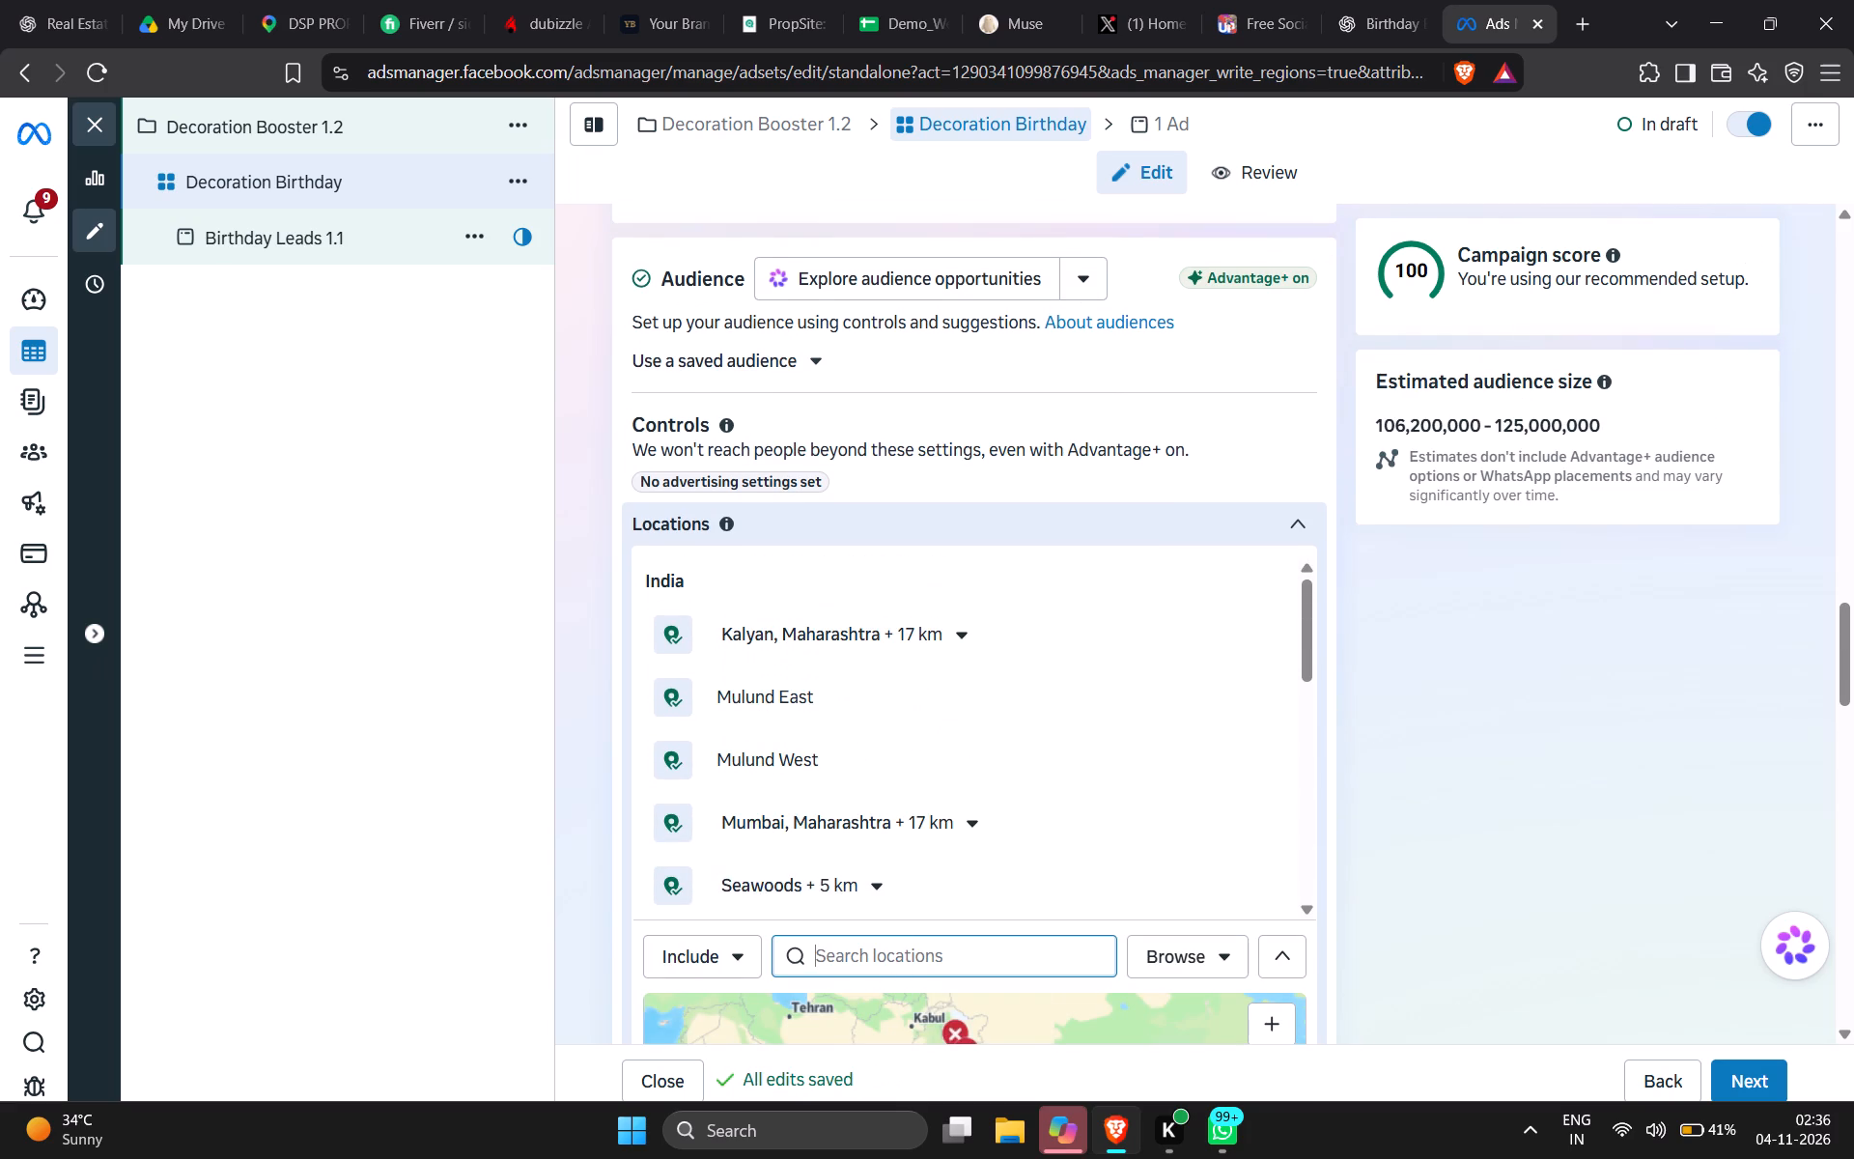
{"action": "type", "text": "dadar"}
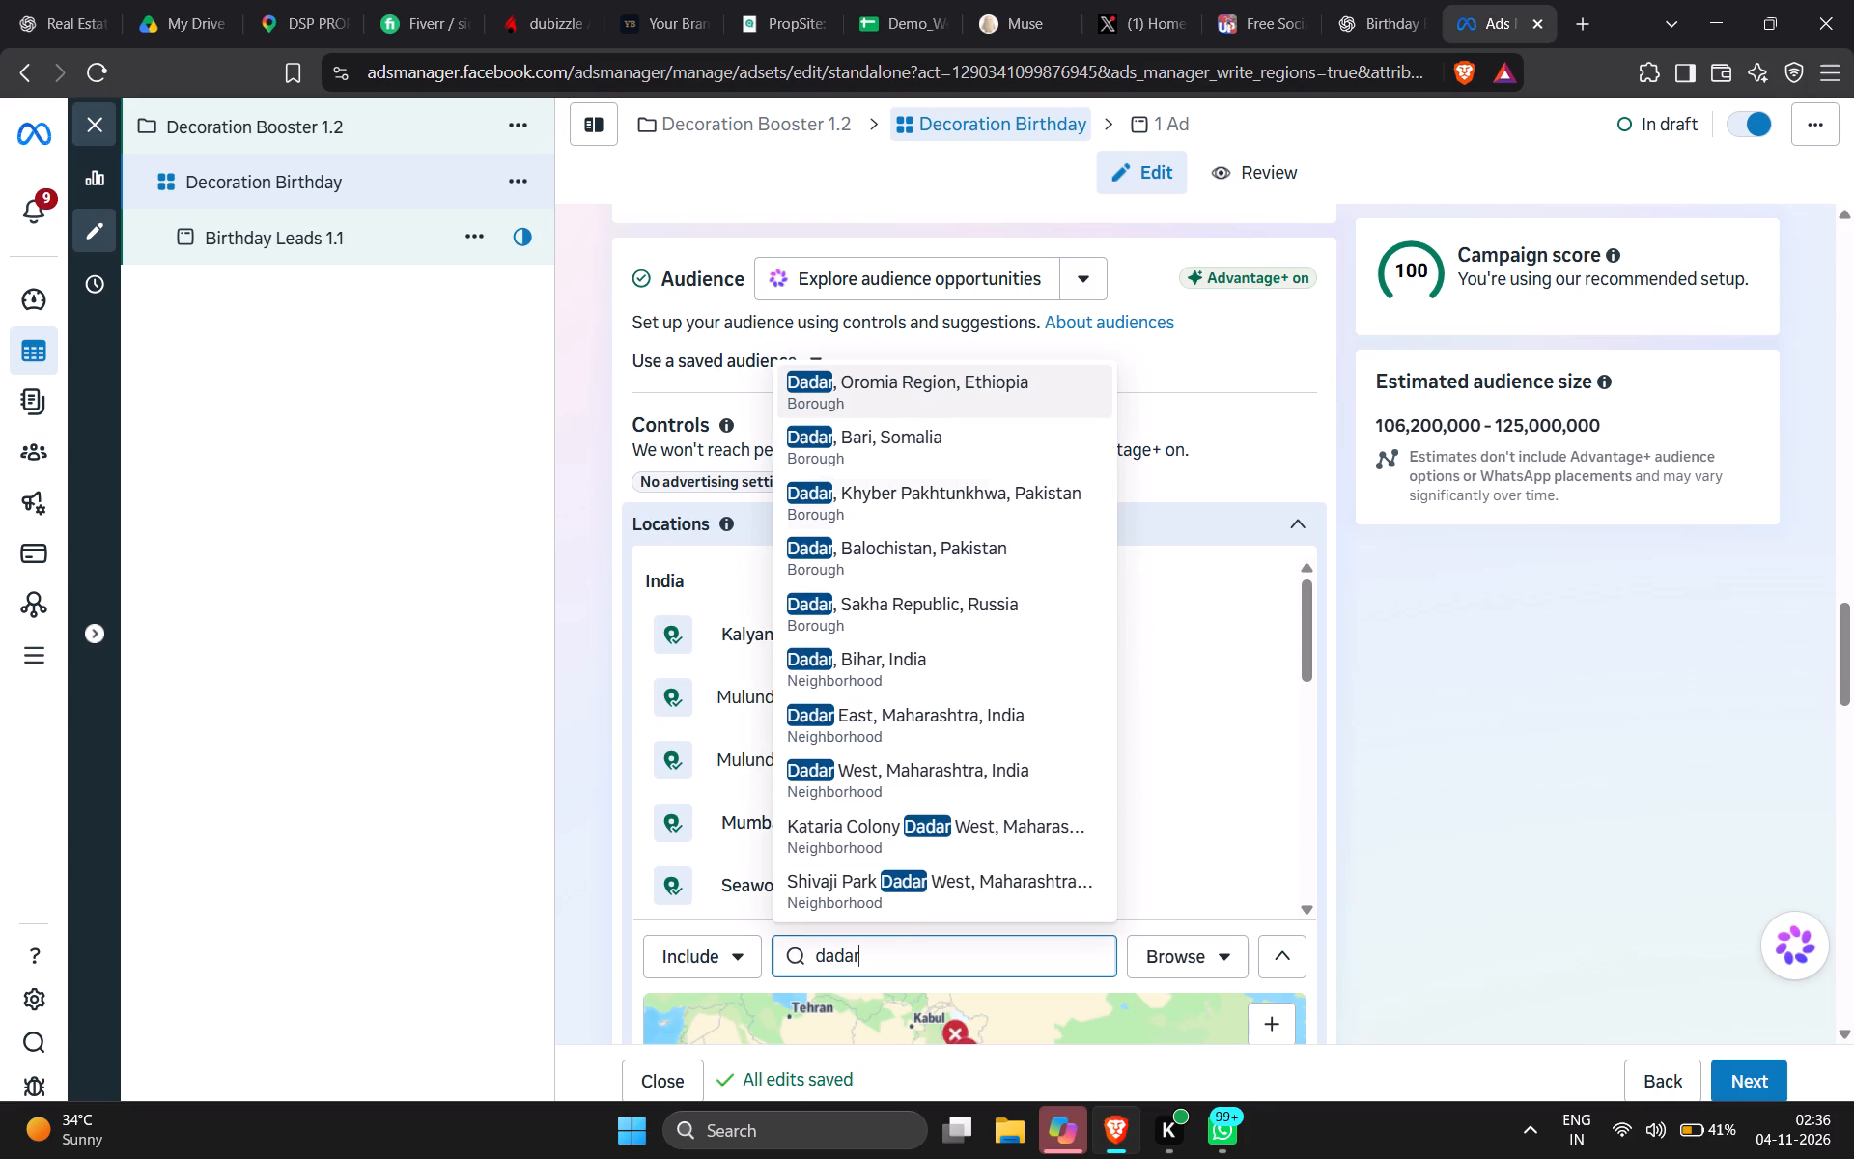
{"action": "left_click", "coordinate": [919, 746]}
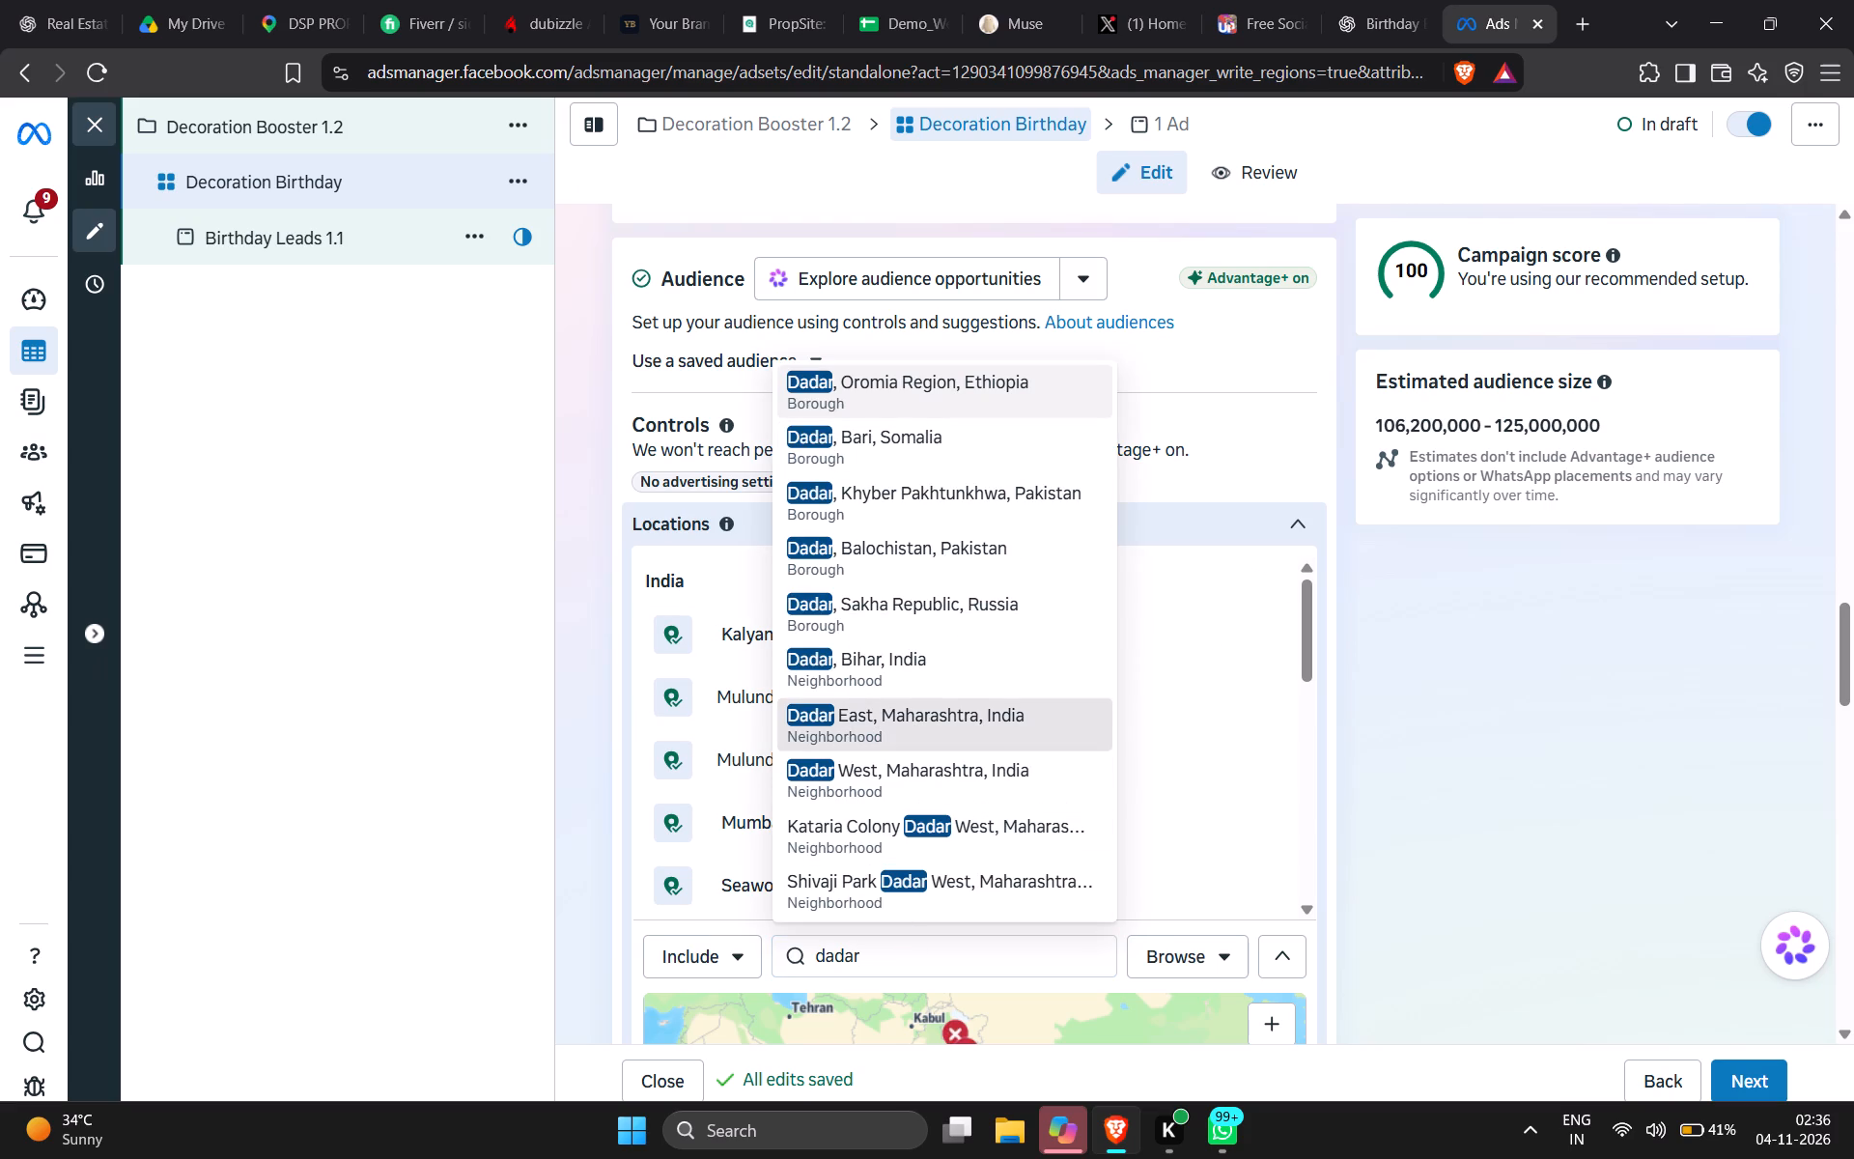
Include the neighborhood Dadar West, Maharashtra, in the ad set's audience locations.
{"action": "left_click", "coordinate": [915, 954]}
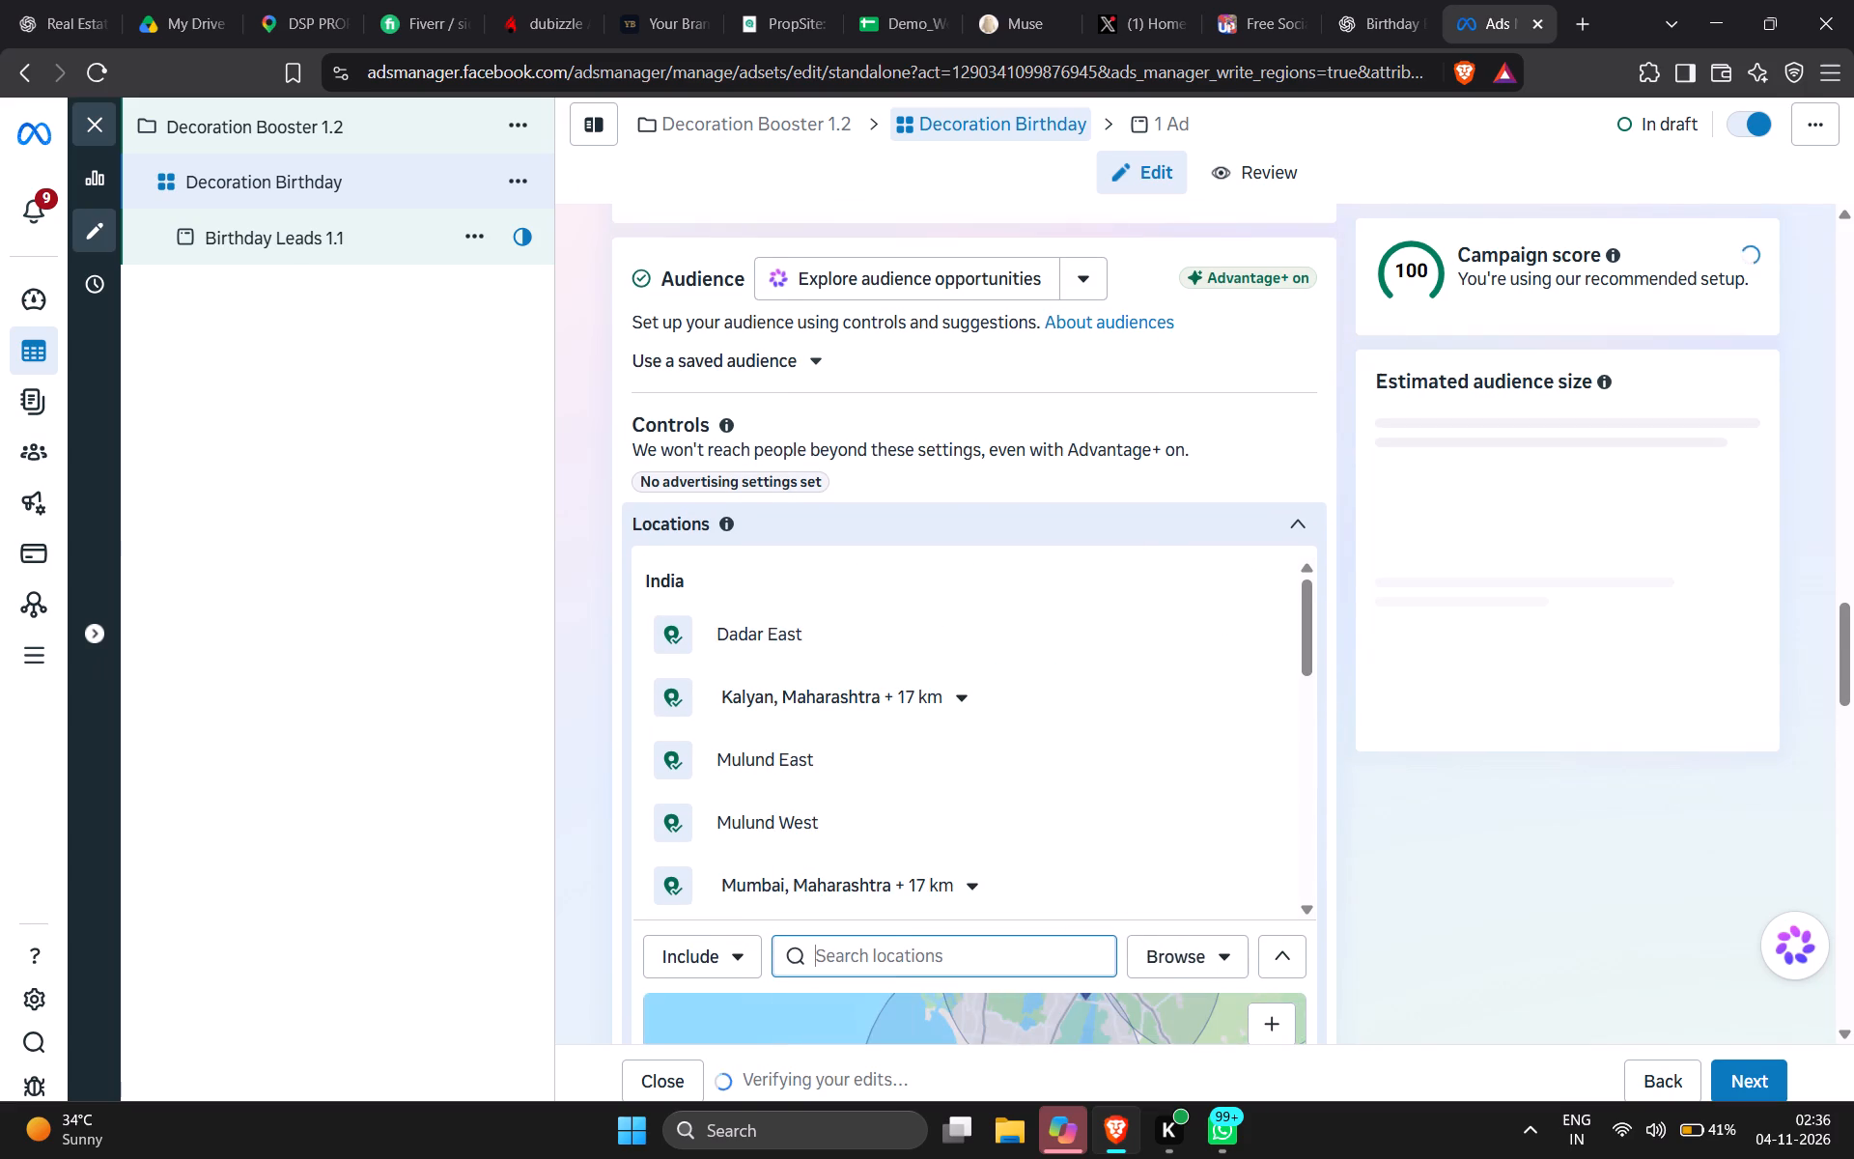
{"action": "type", "text": "dadar"}
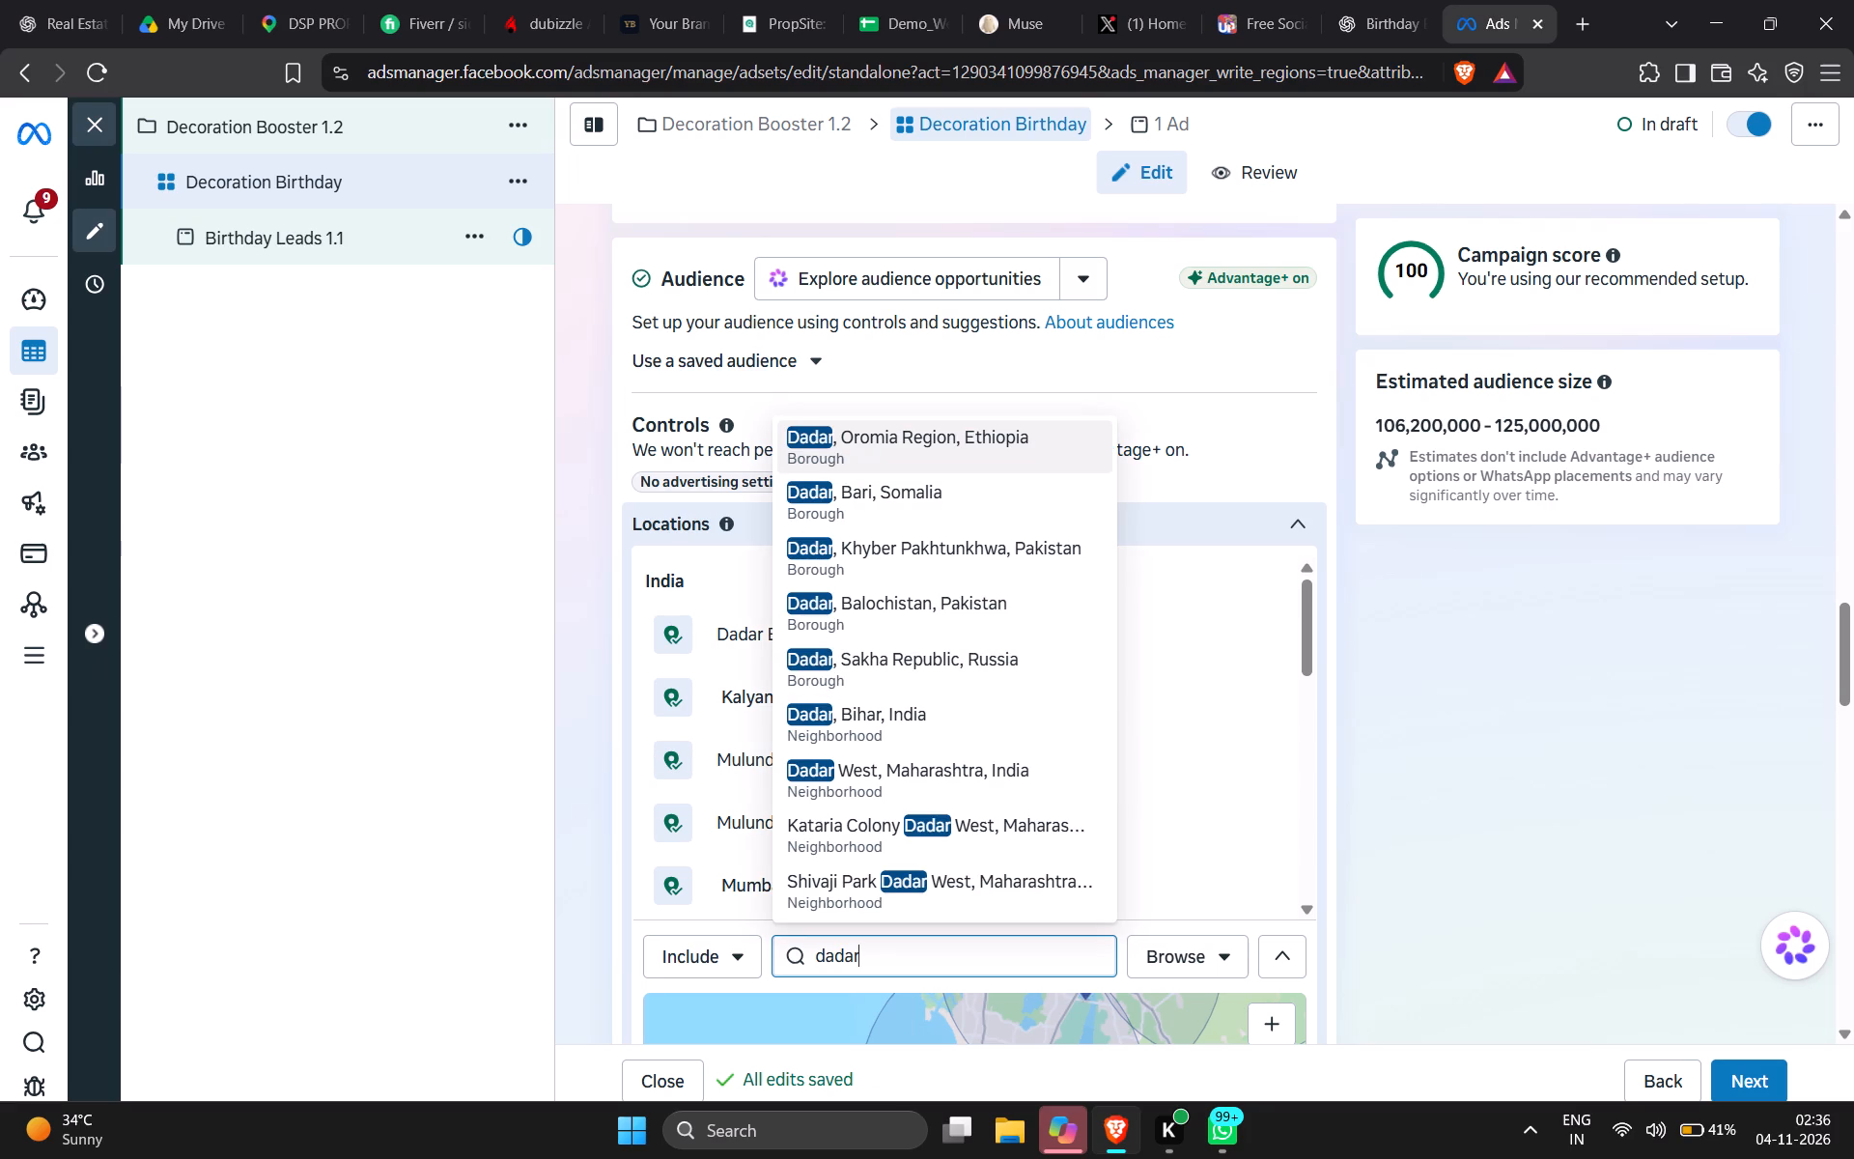
{"action": "scroll", "coordinate": [951, 523], "scroll_direction": "down", "scroll_amount": 1}
{"action": "left_click", "coordinate": [923, 775]}
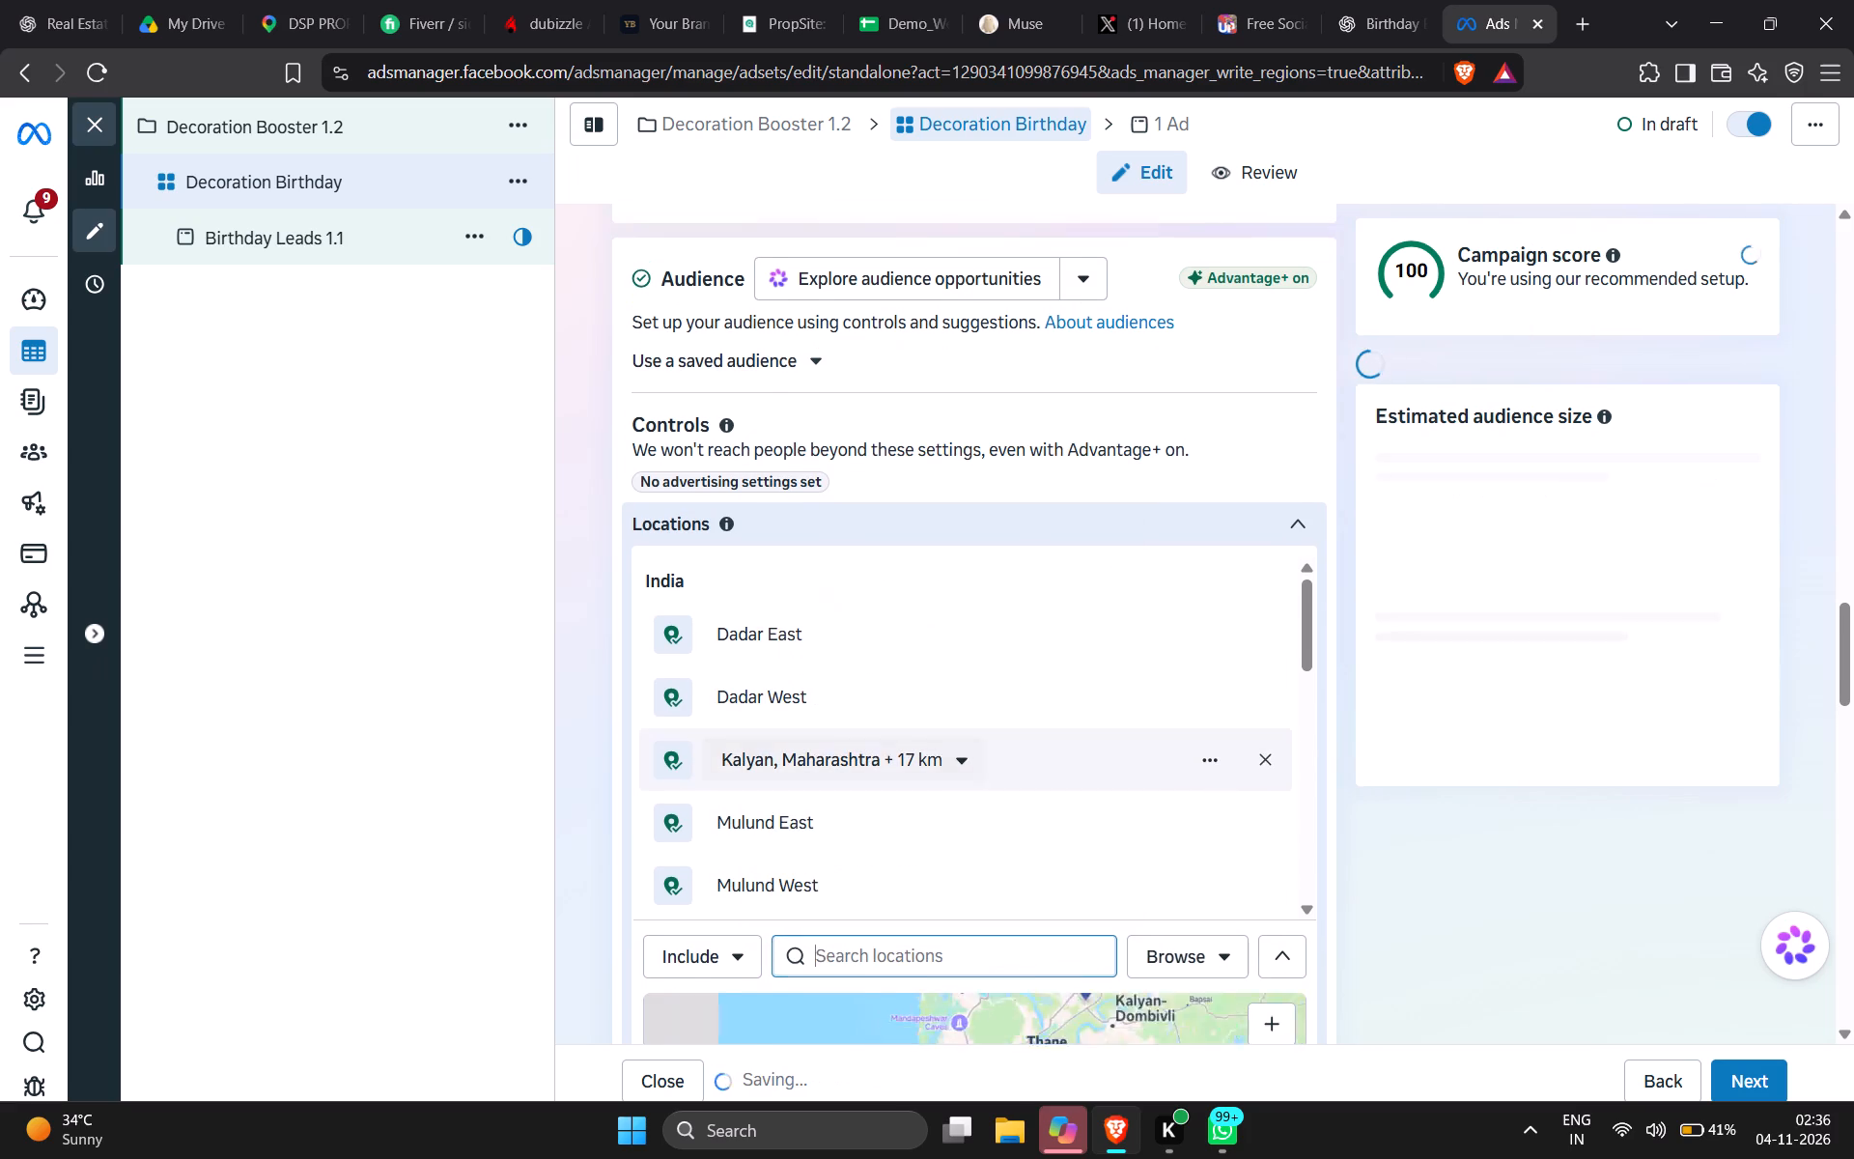
Include the neighborhood Andheri East, Maharashtra, in the ad set's audience locations.
{"action": "scroll", "coordinate": [902, 785], "scroll_direction": "down", "scroll_amount": 3}
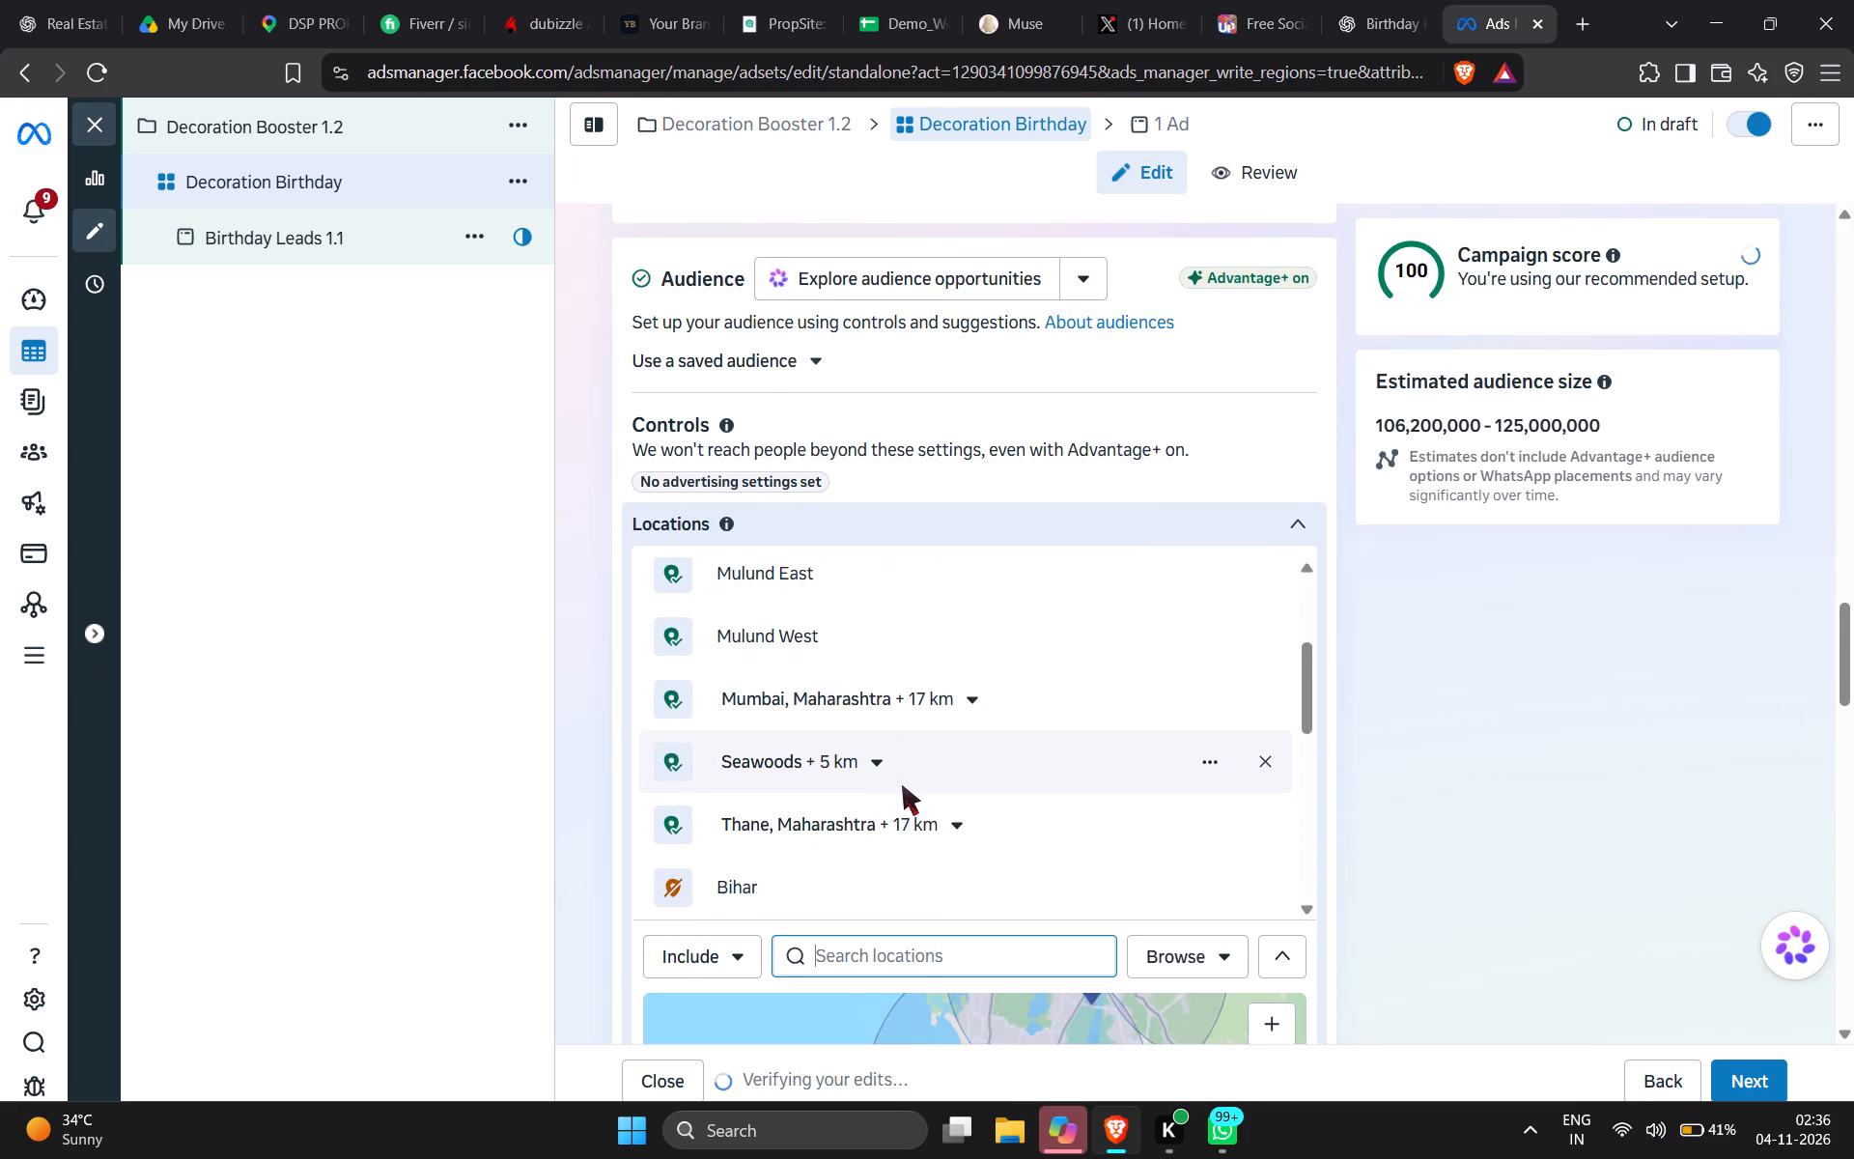
{"action": "scroll", "coordinate": [902, 785], "scroll_direction": "down", "scroll_amount": 3}
{"action": "scroll", "coordinate": [902, 785], "scroll_direction": "up", "scroll_amount": 2}
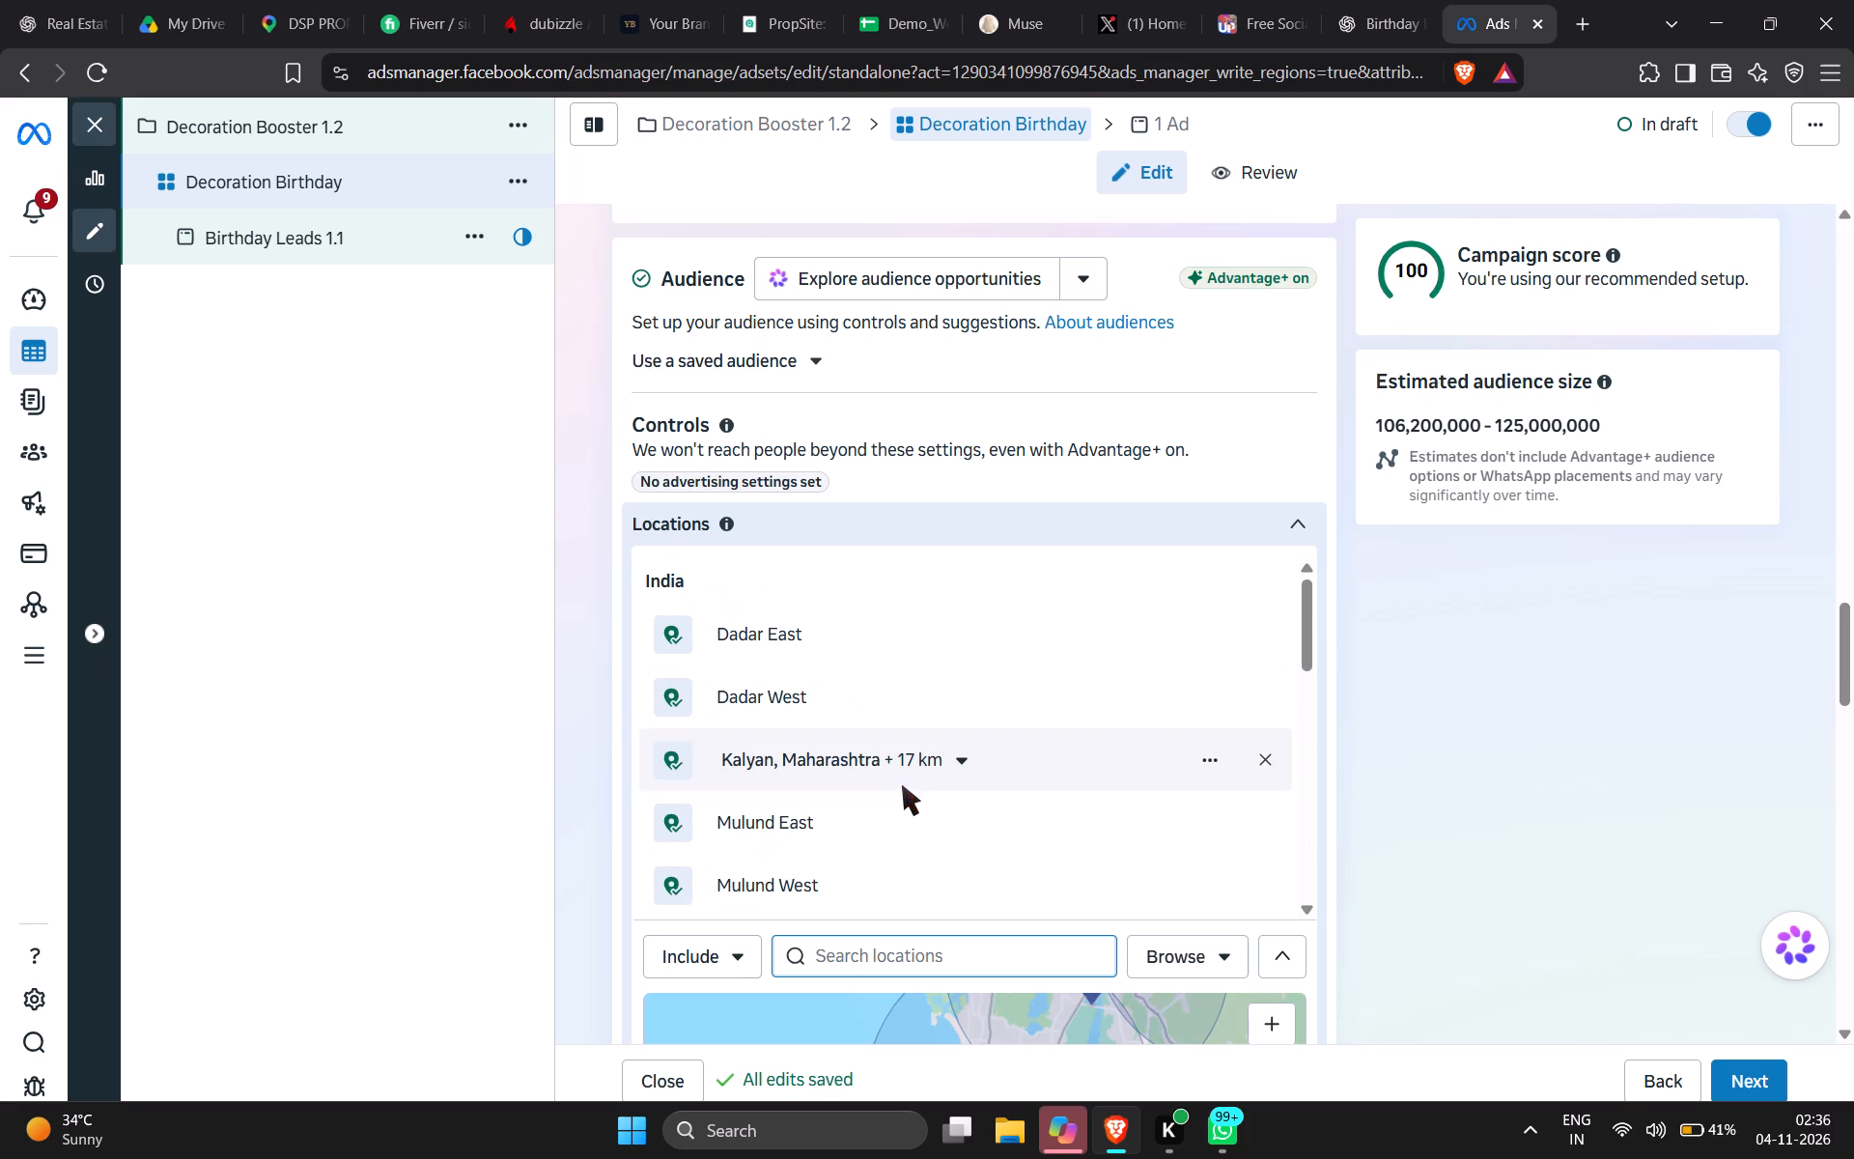
{"action": "left_click", "coordinate": [933, 949]}
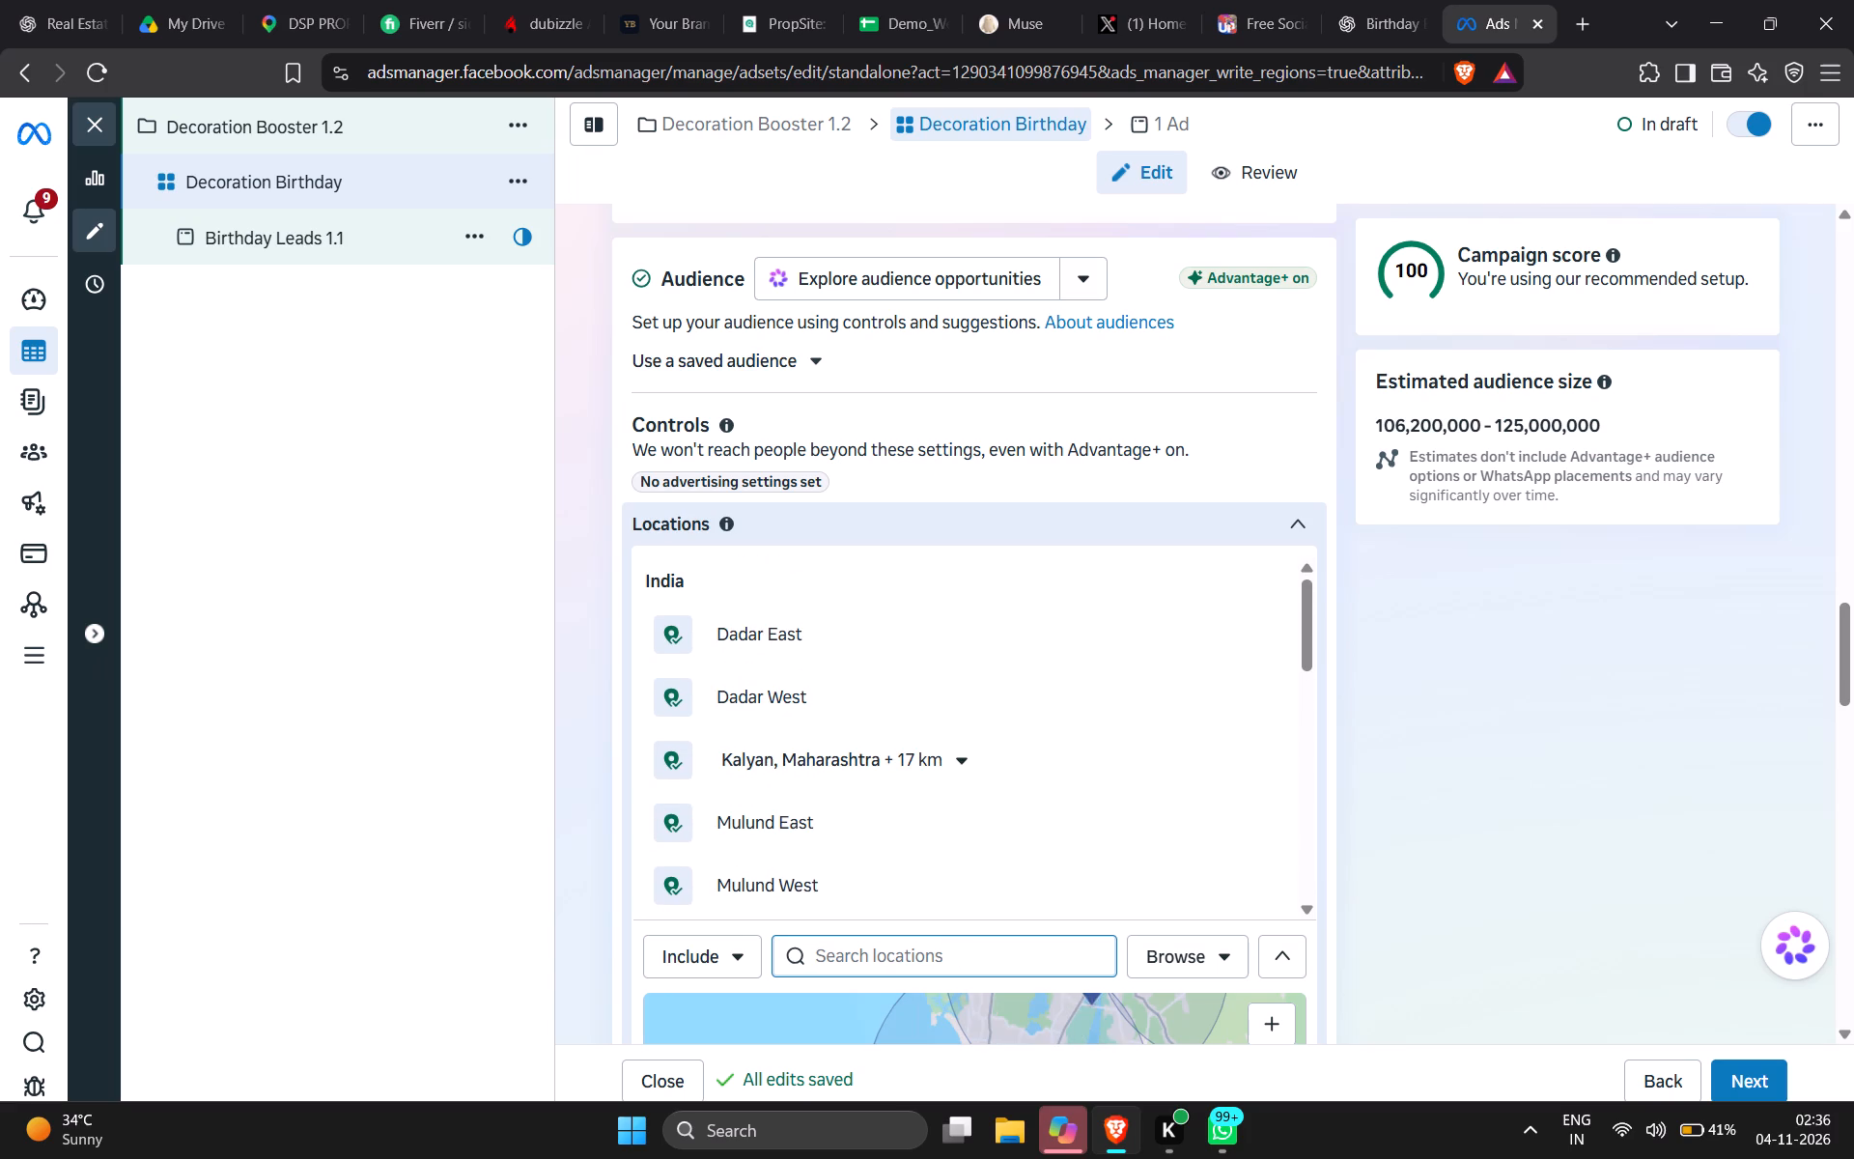
{"action": "left_click", "coordinate": [945, 953]}
{"action": "type", "text": "andher8"}
{"action": "key", "text": "BackSpace"}
{"action": "key", "text": "i"}
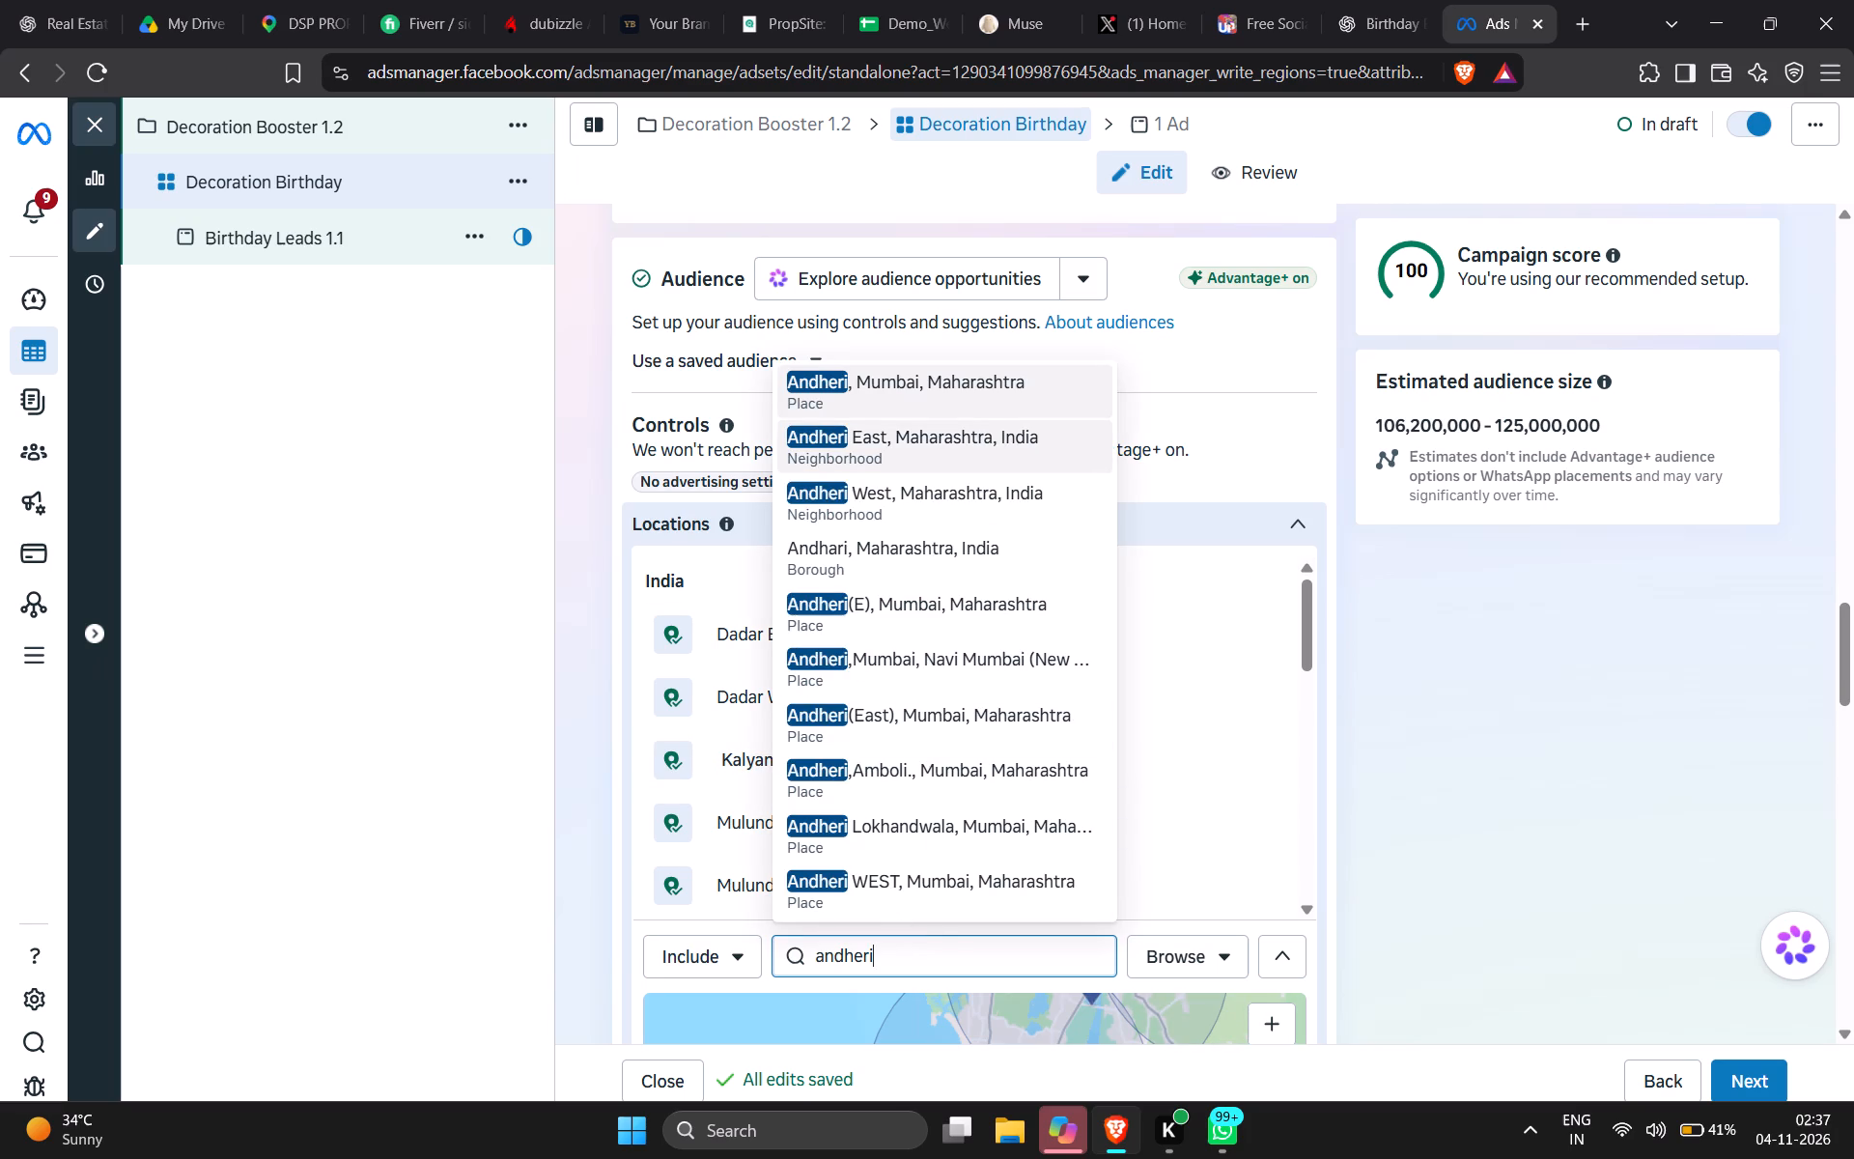
{"action": "left_click", "coordinate": [909, 449]}
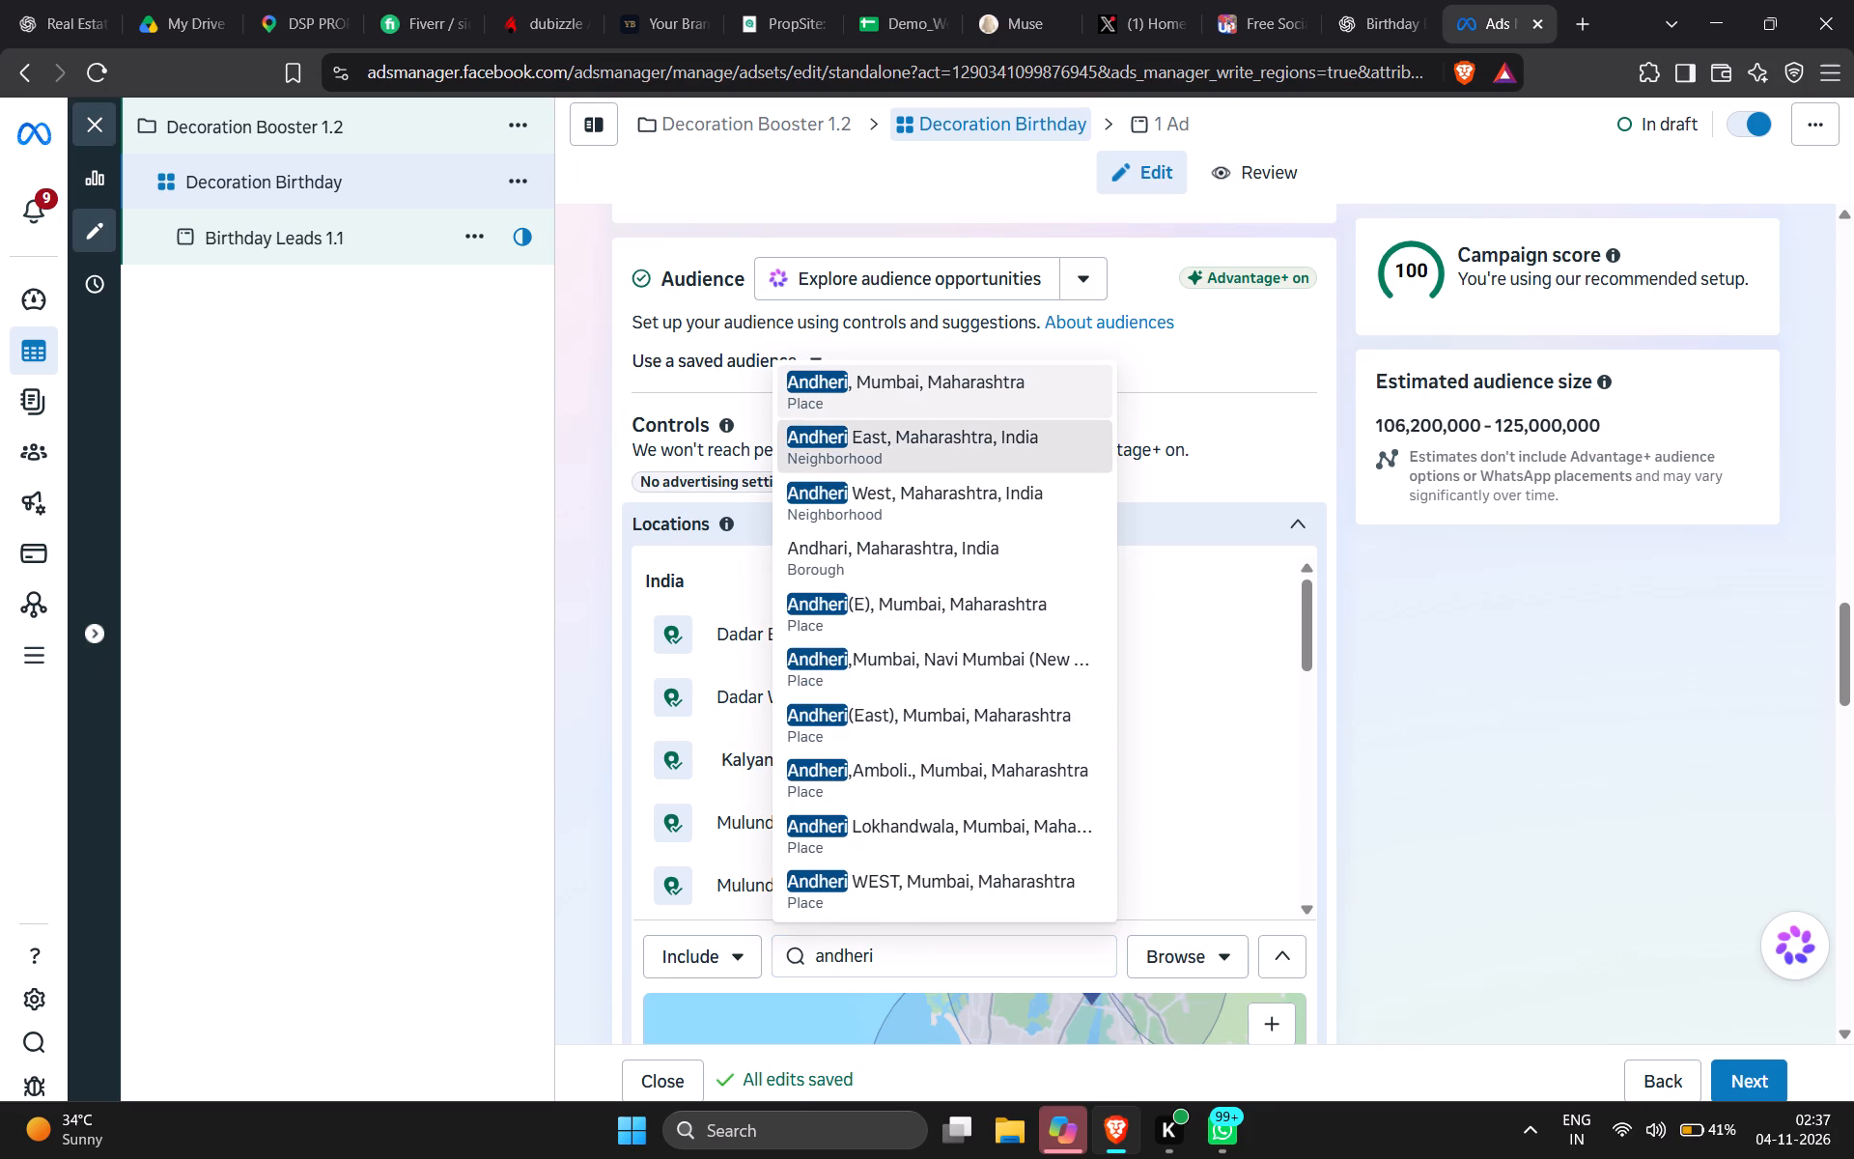
Include the neighborhood Andheri West, Maharashtra, in the ad set's audience locations.
{"action": "scroll", "coordinate": [860, 727], "scroll_direction": "up", "scroll_amount": 1}
{"action": "left_click", "coordinate": [940, 999]}
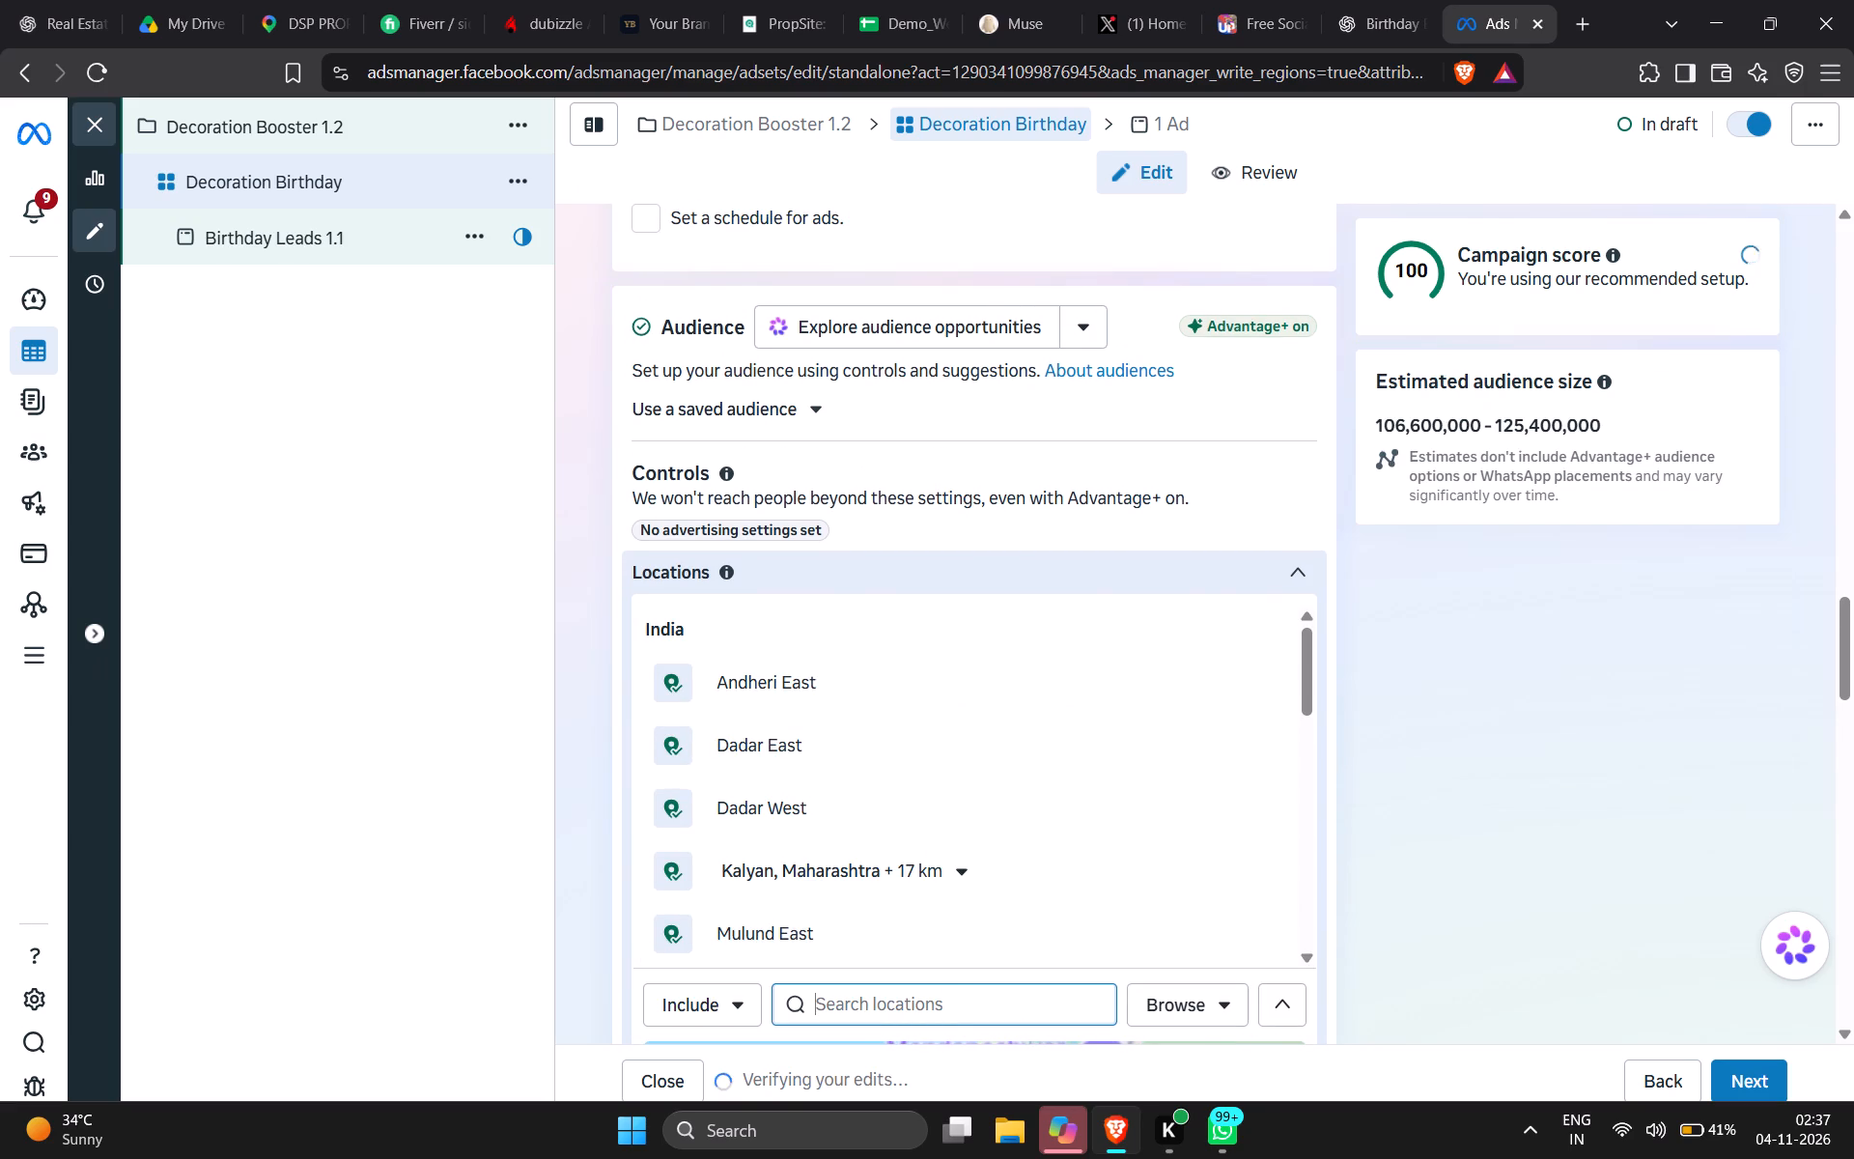
{"action": "key", "text": "a"}
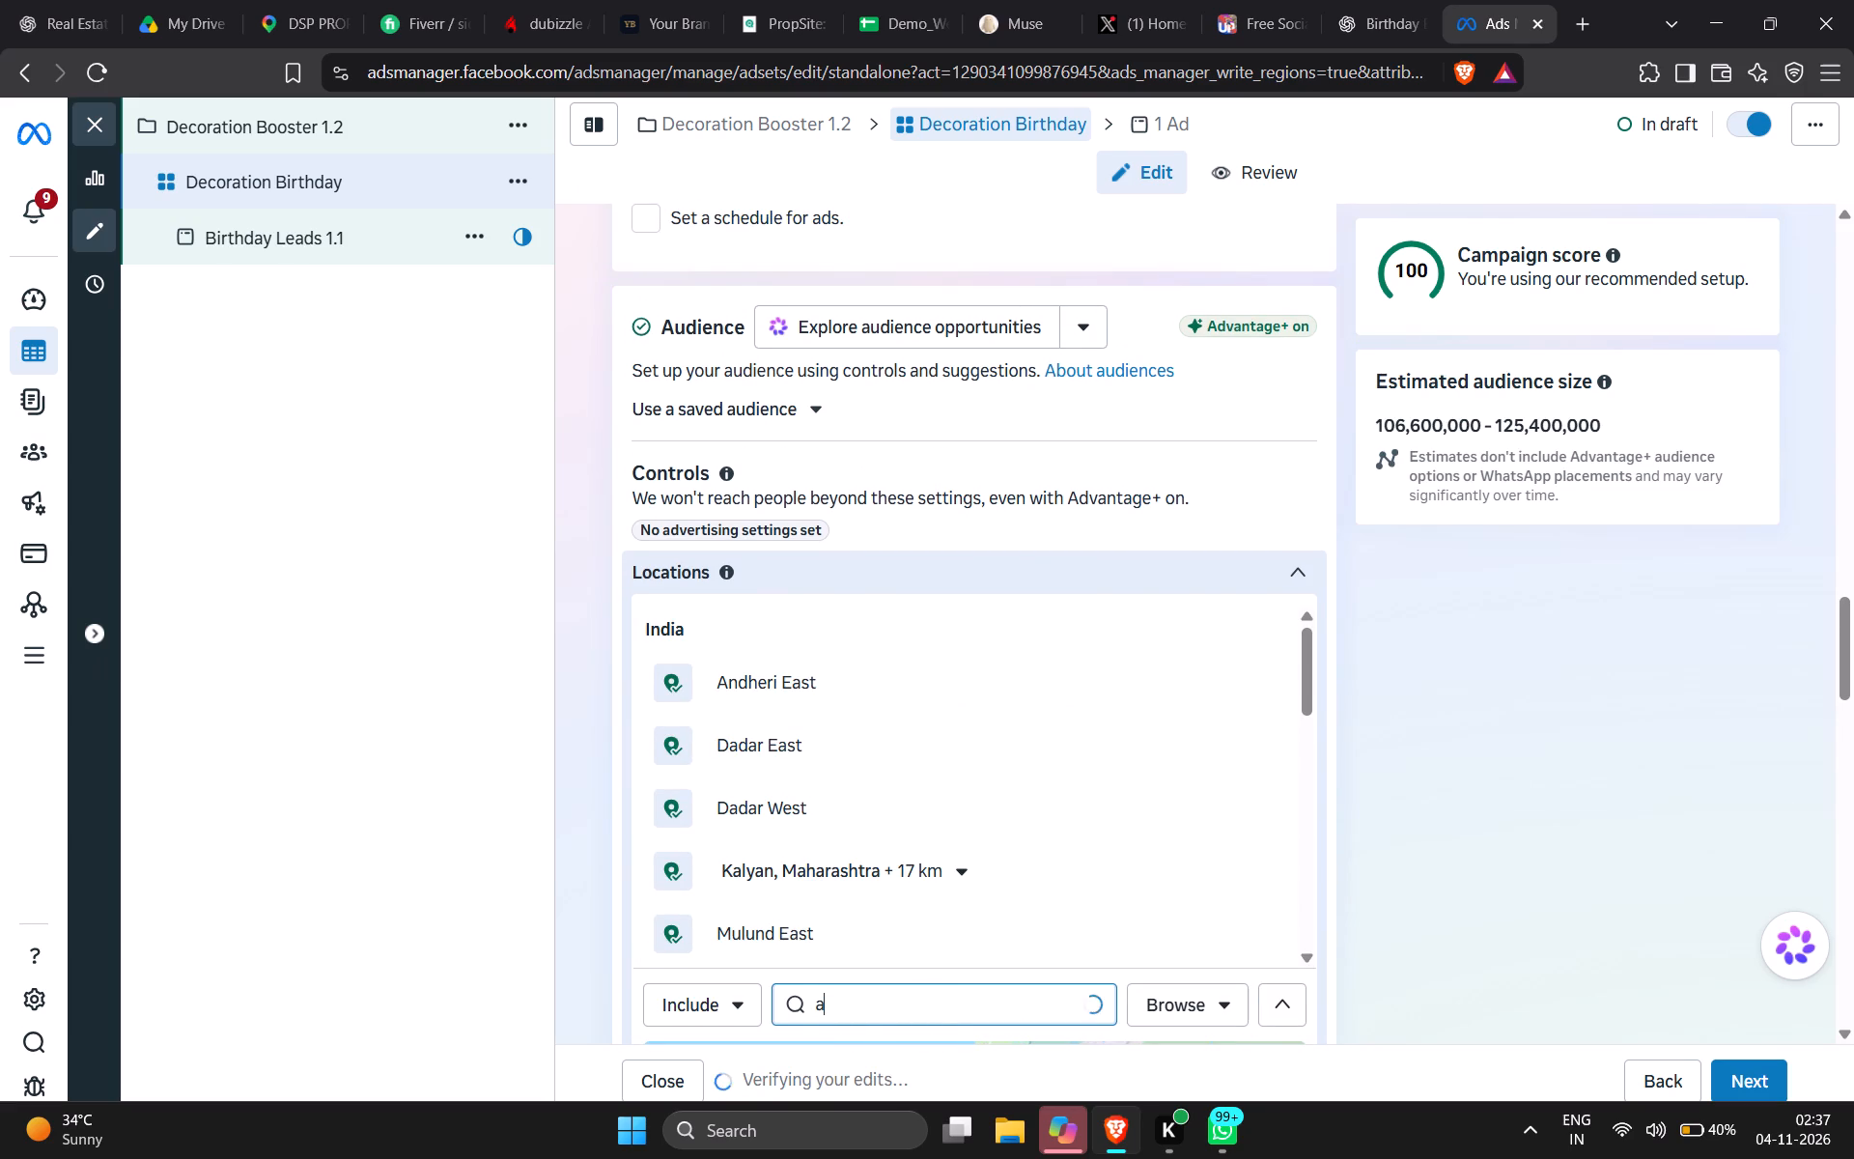
{"action": "key", "text": "BackSpace"}
{"action": "type", "text": "andheri"}
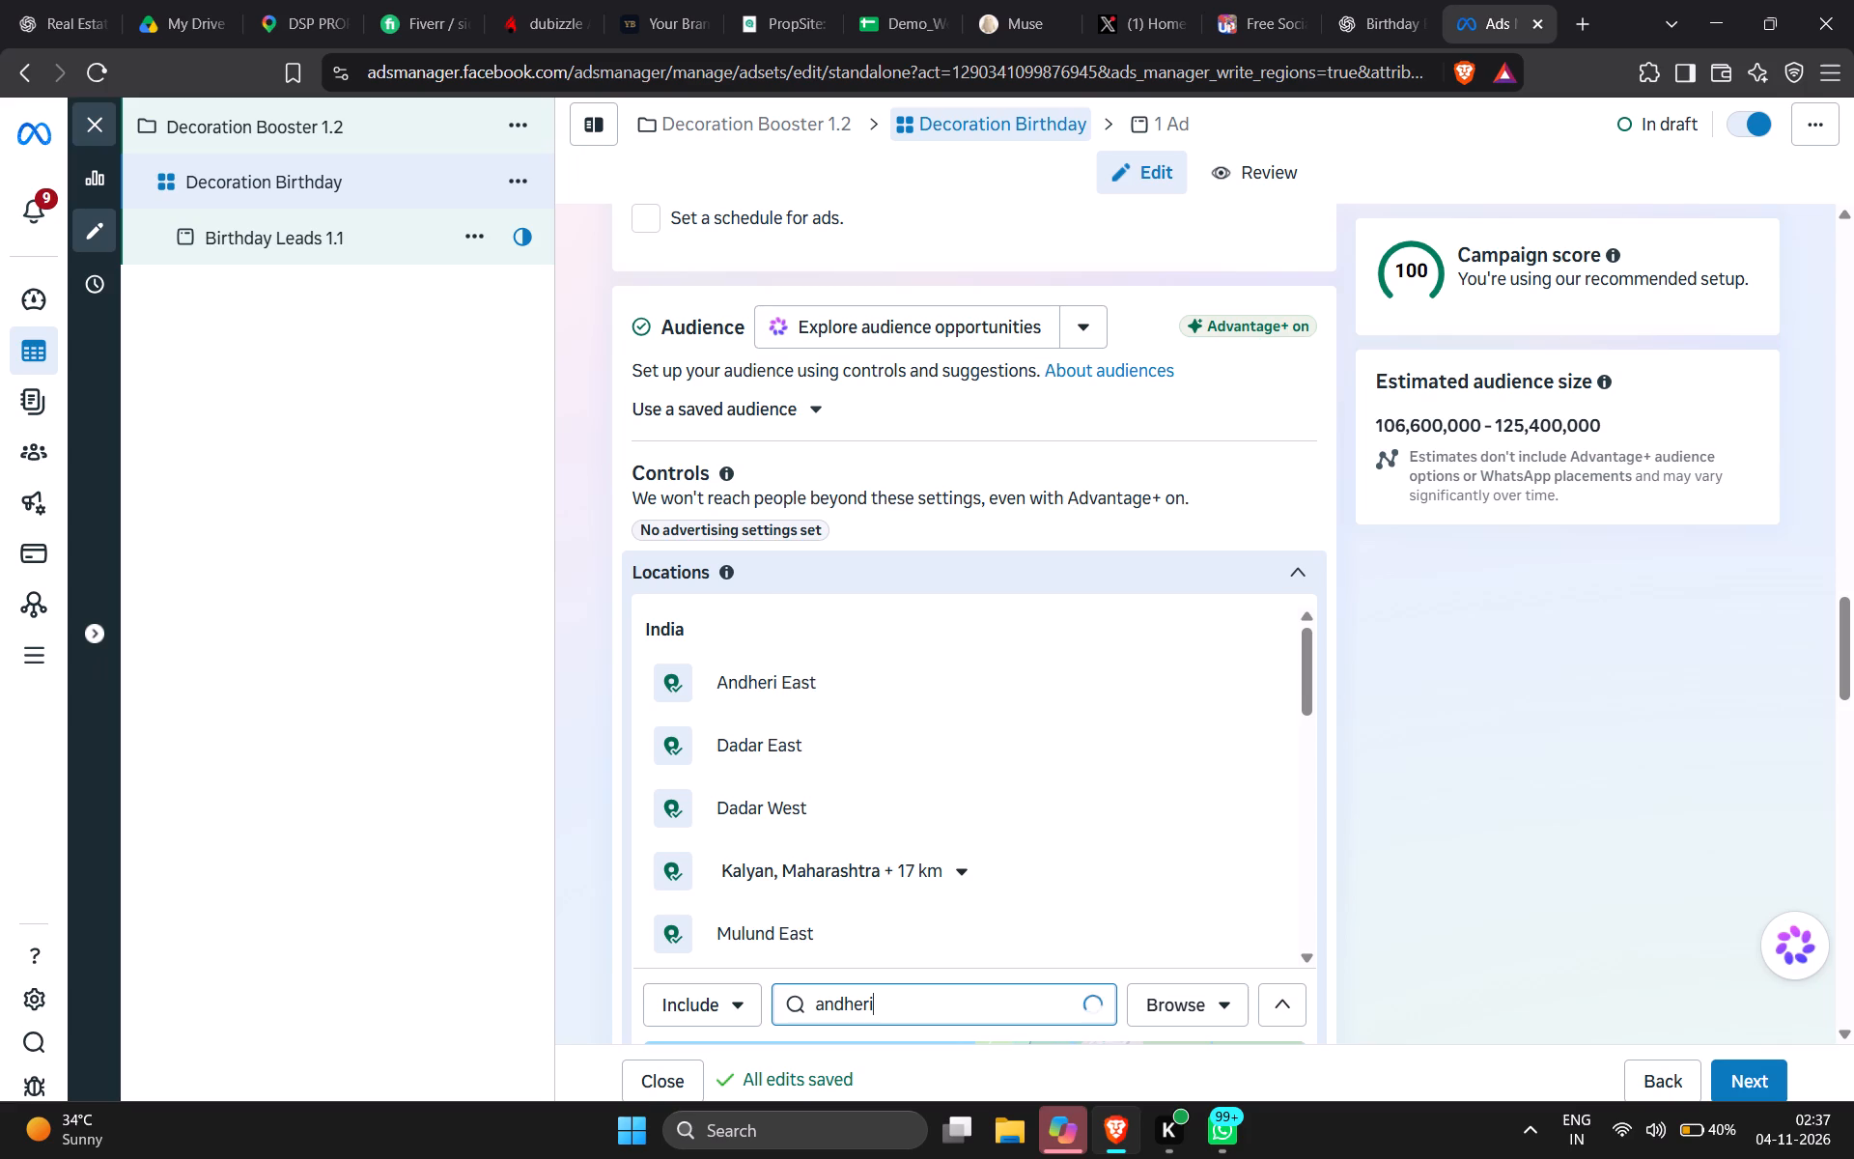
{"action": "left_click", "coordinate": [905, 552]}
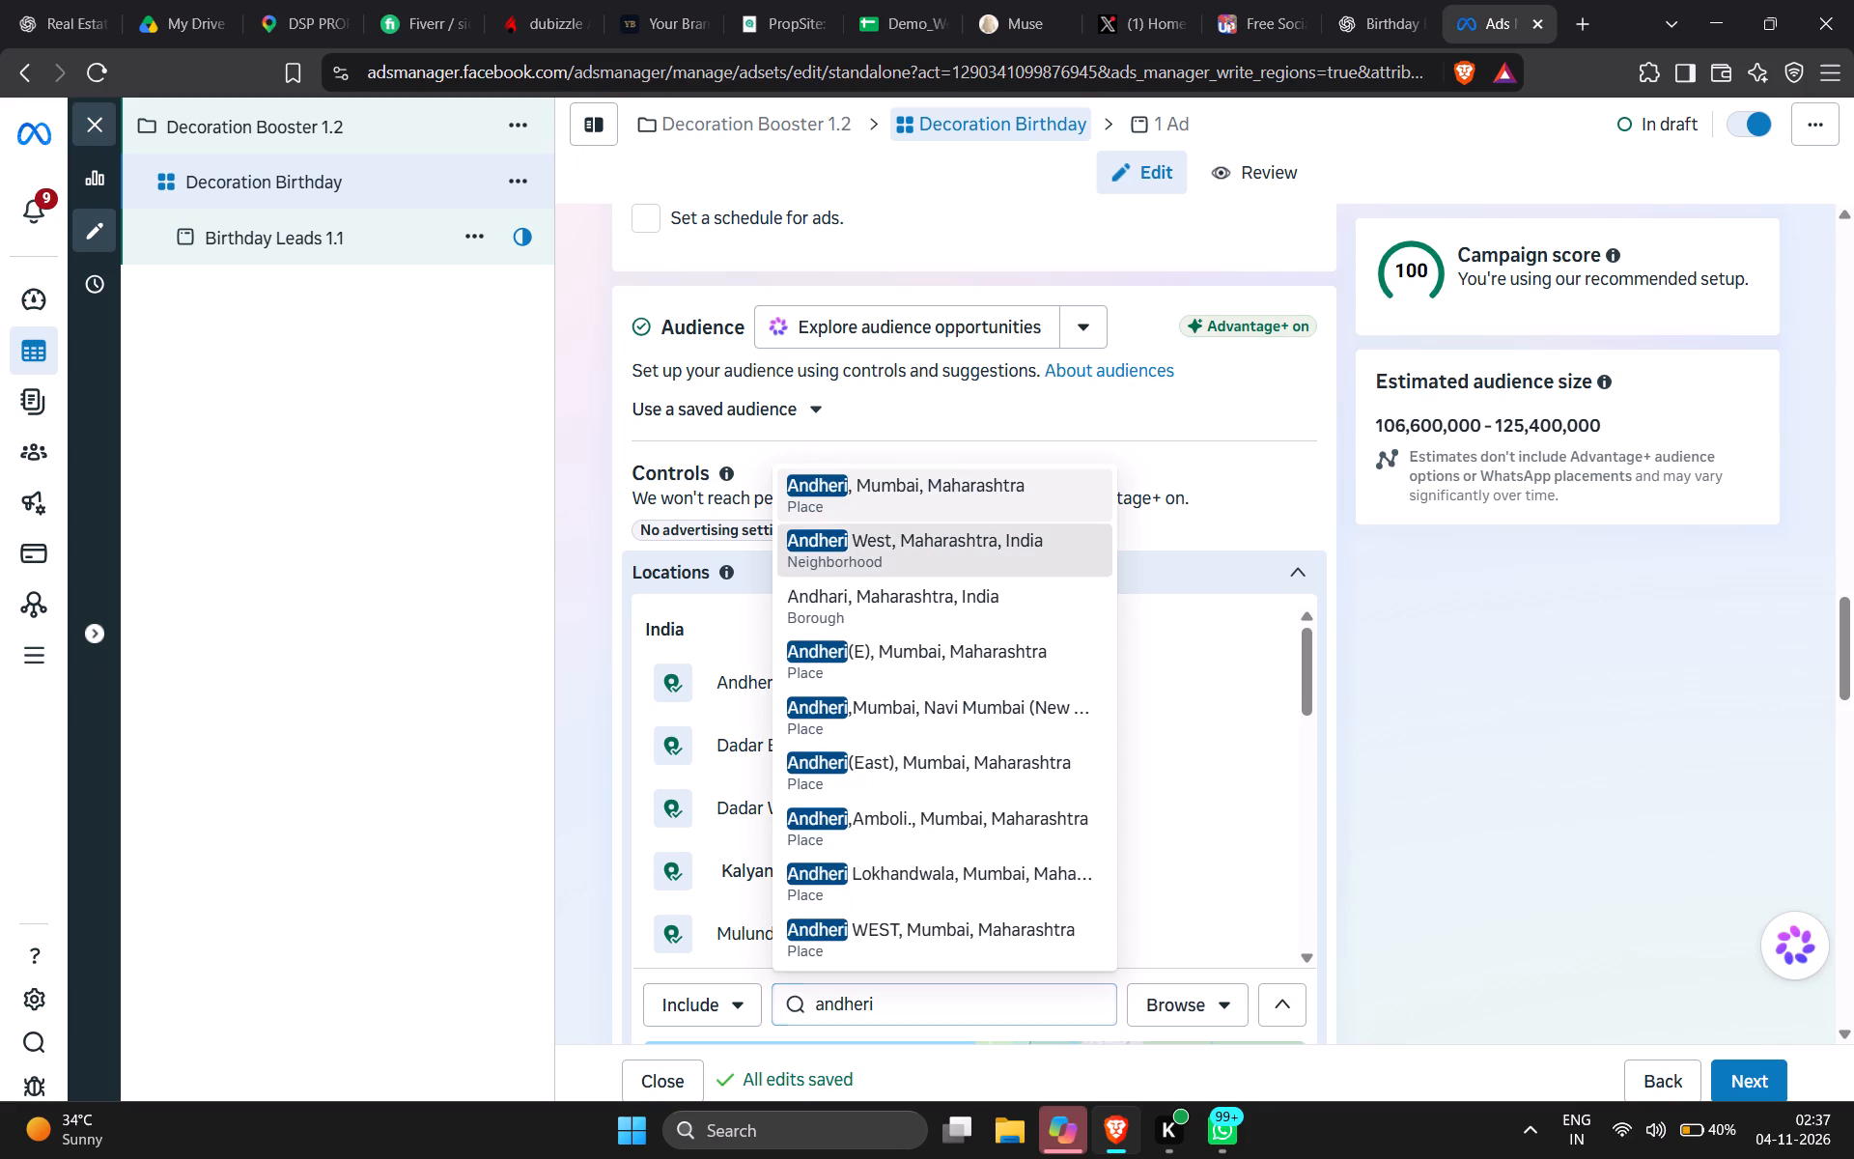
Include the city Dombivli, Maharashtra, in the ad set's audience locations.
{"action": "scroll", "coordinate": [937, 828], "scroll_direction": "down", "scroll_amount": 1}
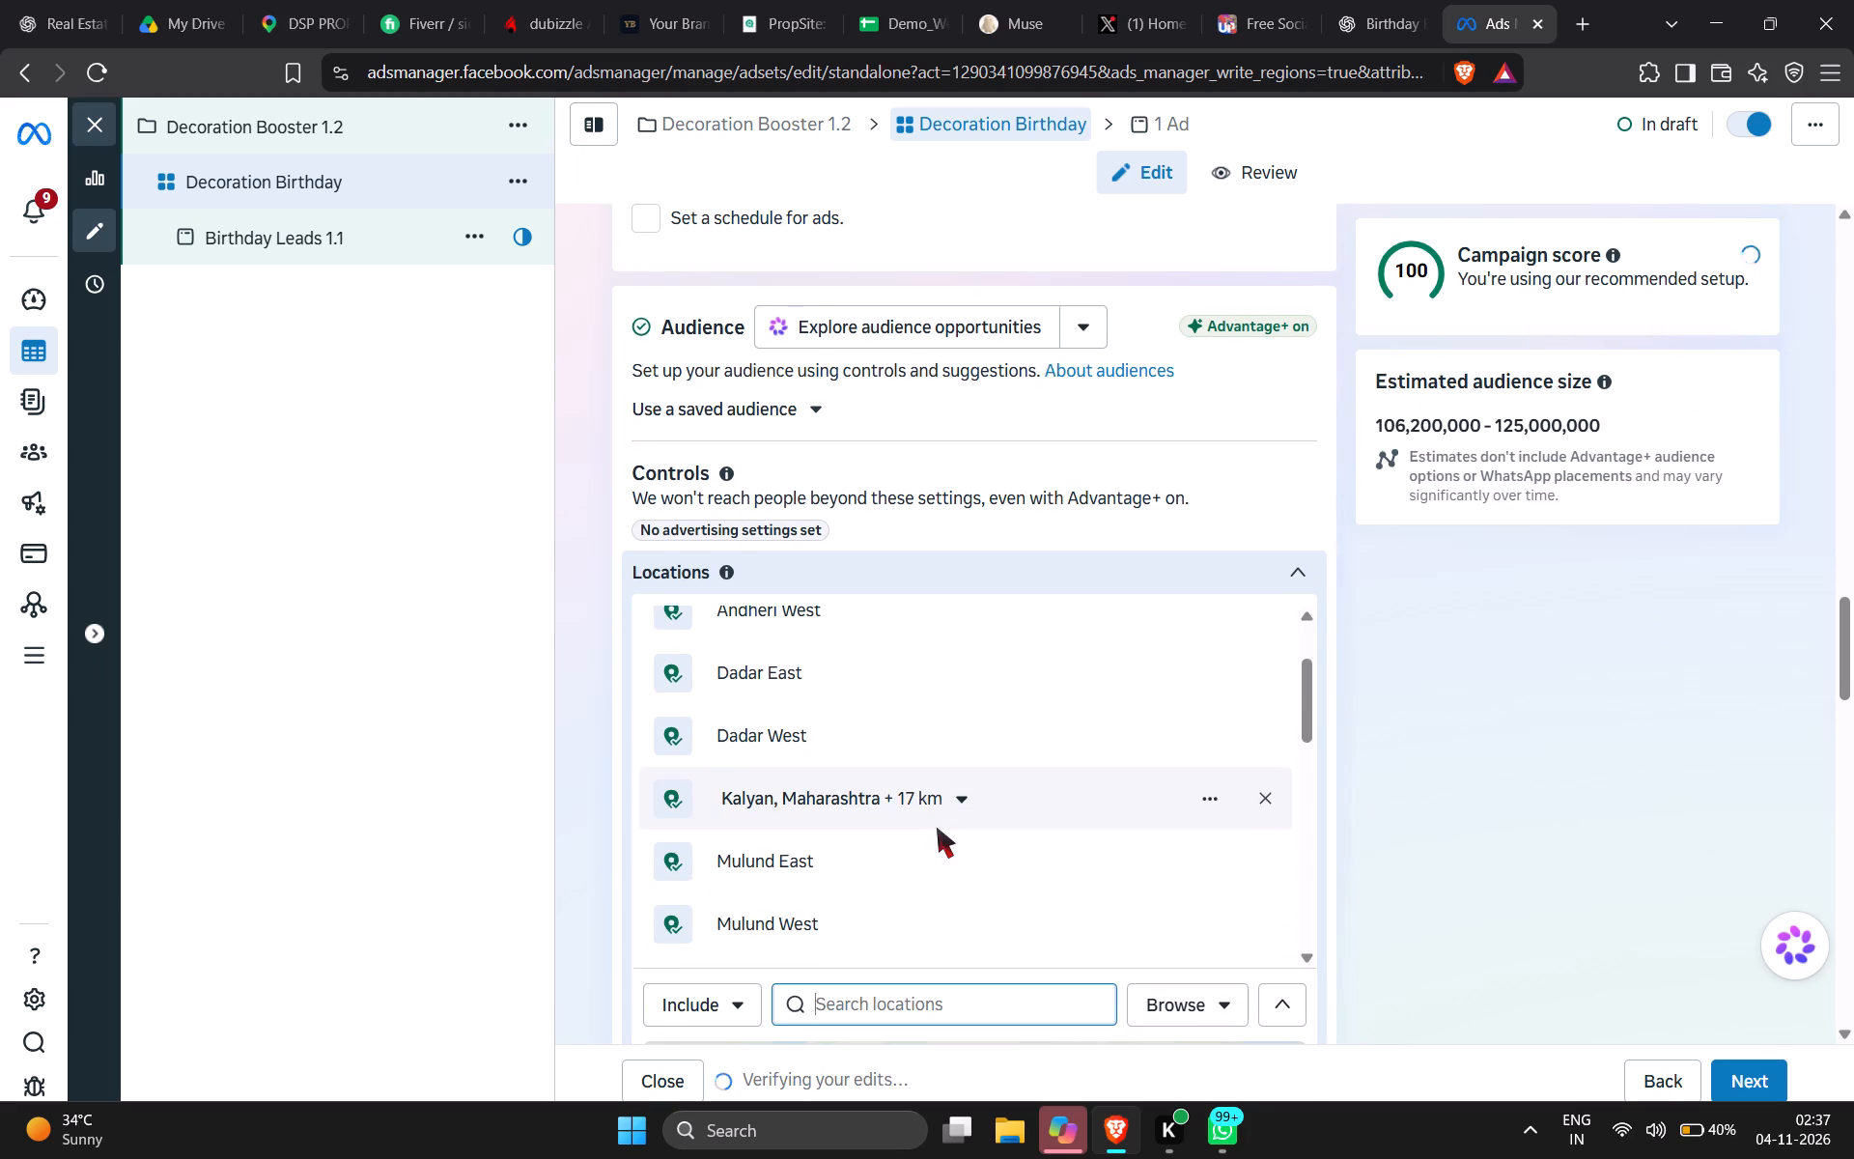
{"action": "scroll", "coordinate": [926, 903], "scroll_direction": "down", "scroll_amount": 4}
{"action": "scroll", "coordinate": [963, 880], "scroll_direction": "up", "scroll_amount": 1}
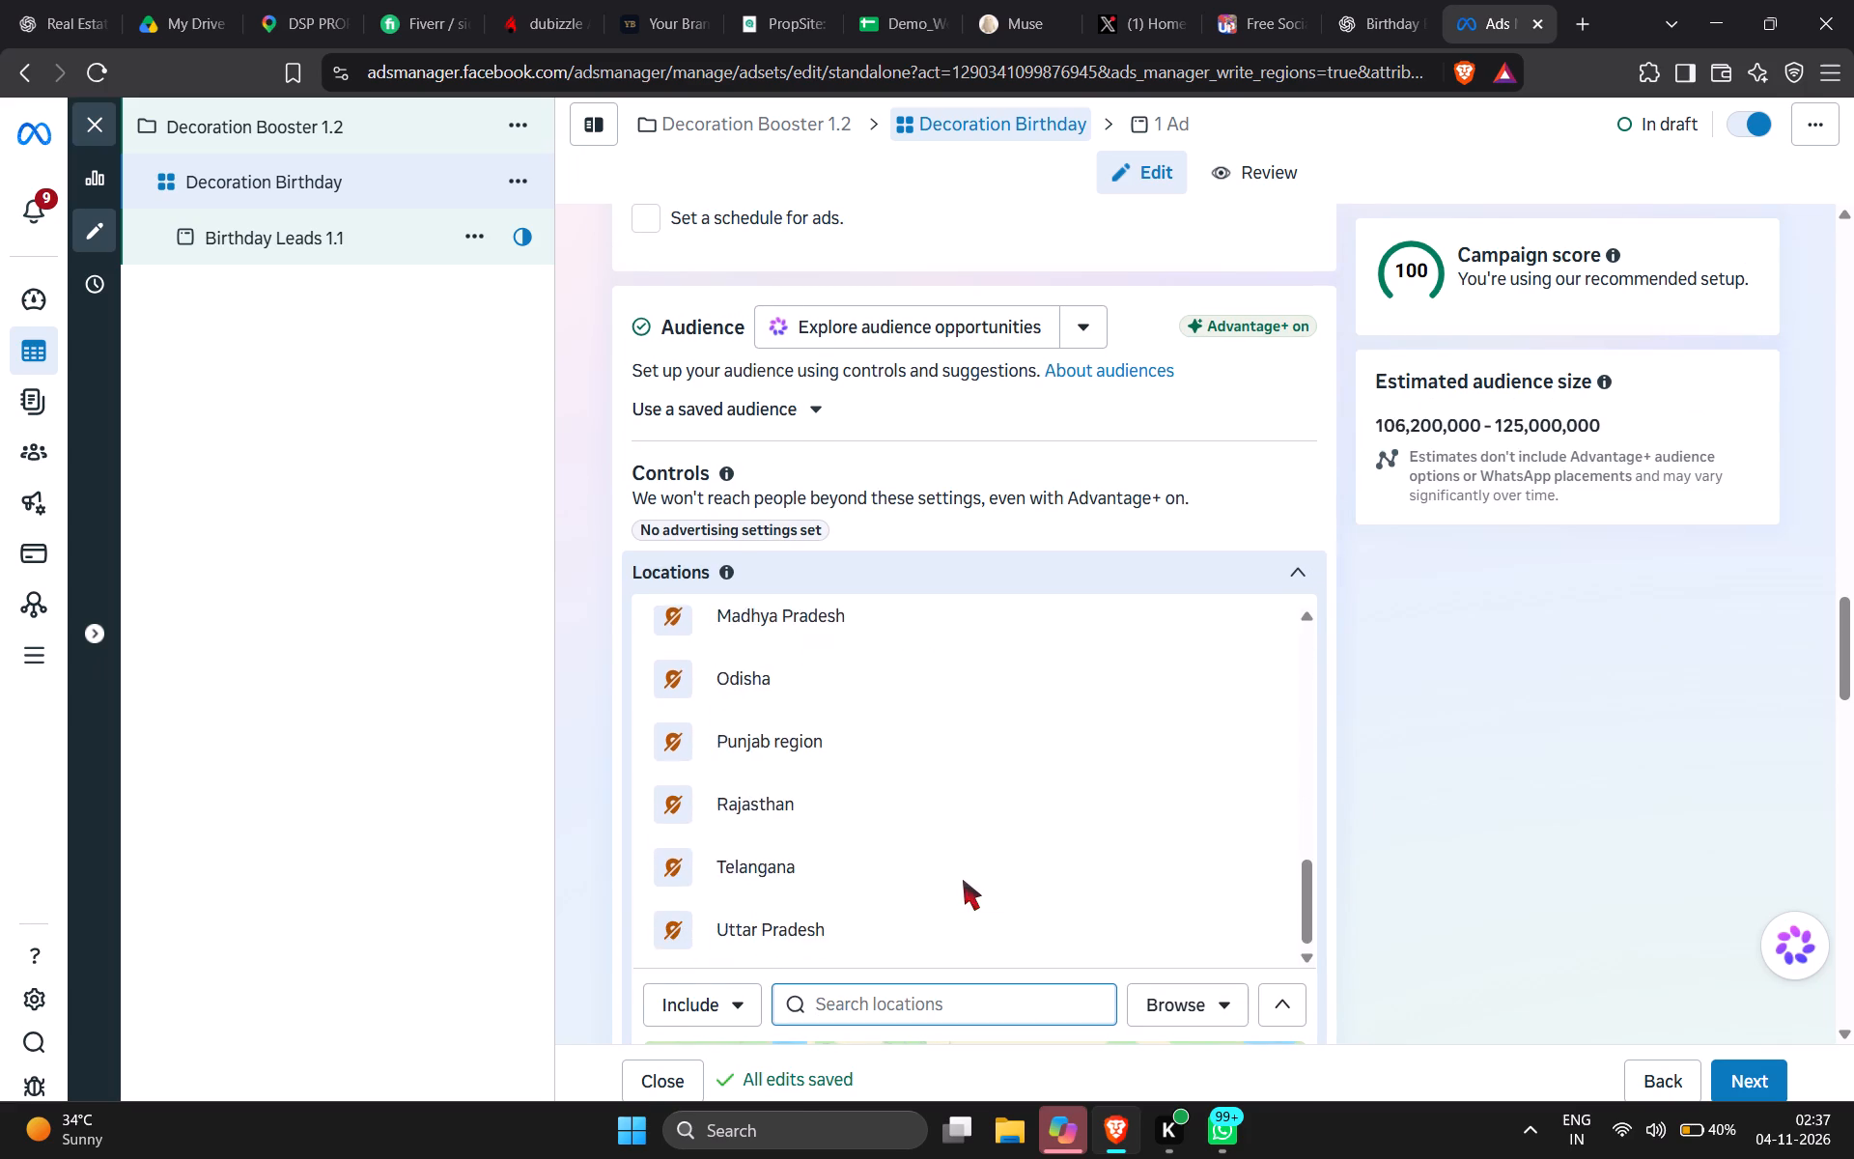
{"action": "scroll", "coordinate": [963, 880], "scroll_direction": "up", "scroll_amount": 1}
{"action": "left_click", "coordinate": [925, 1006]}
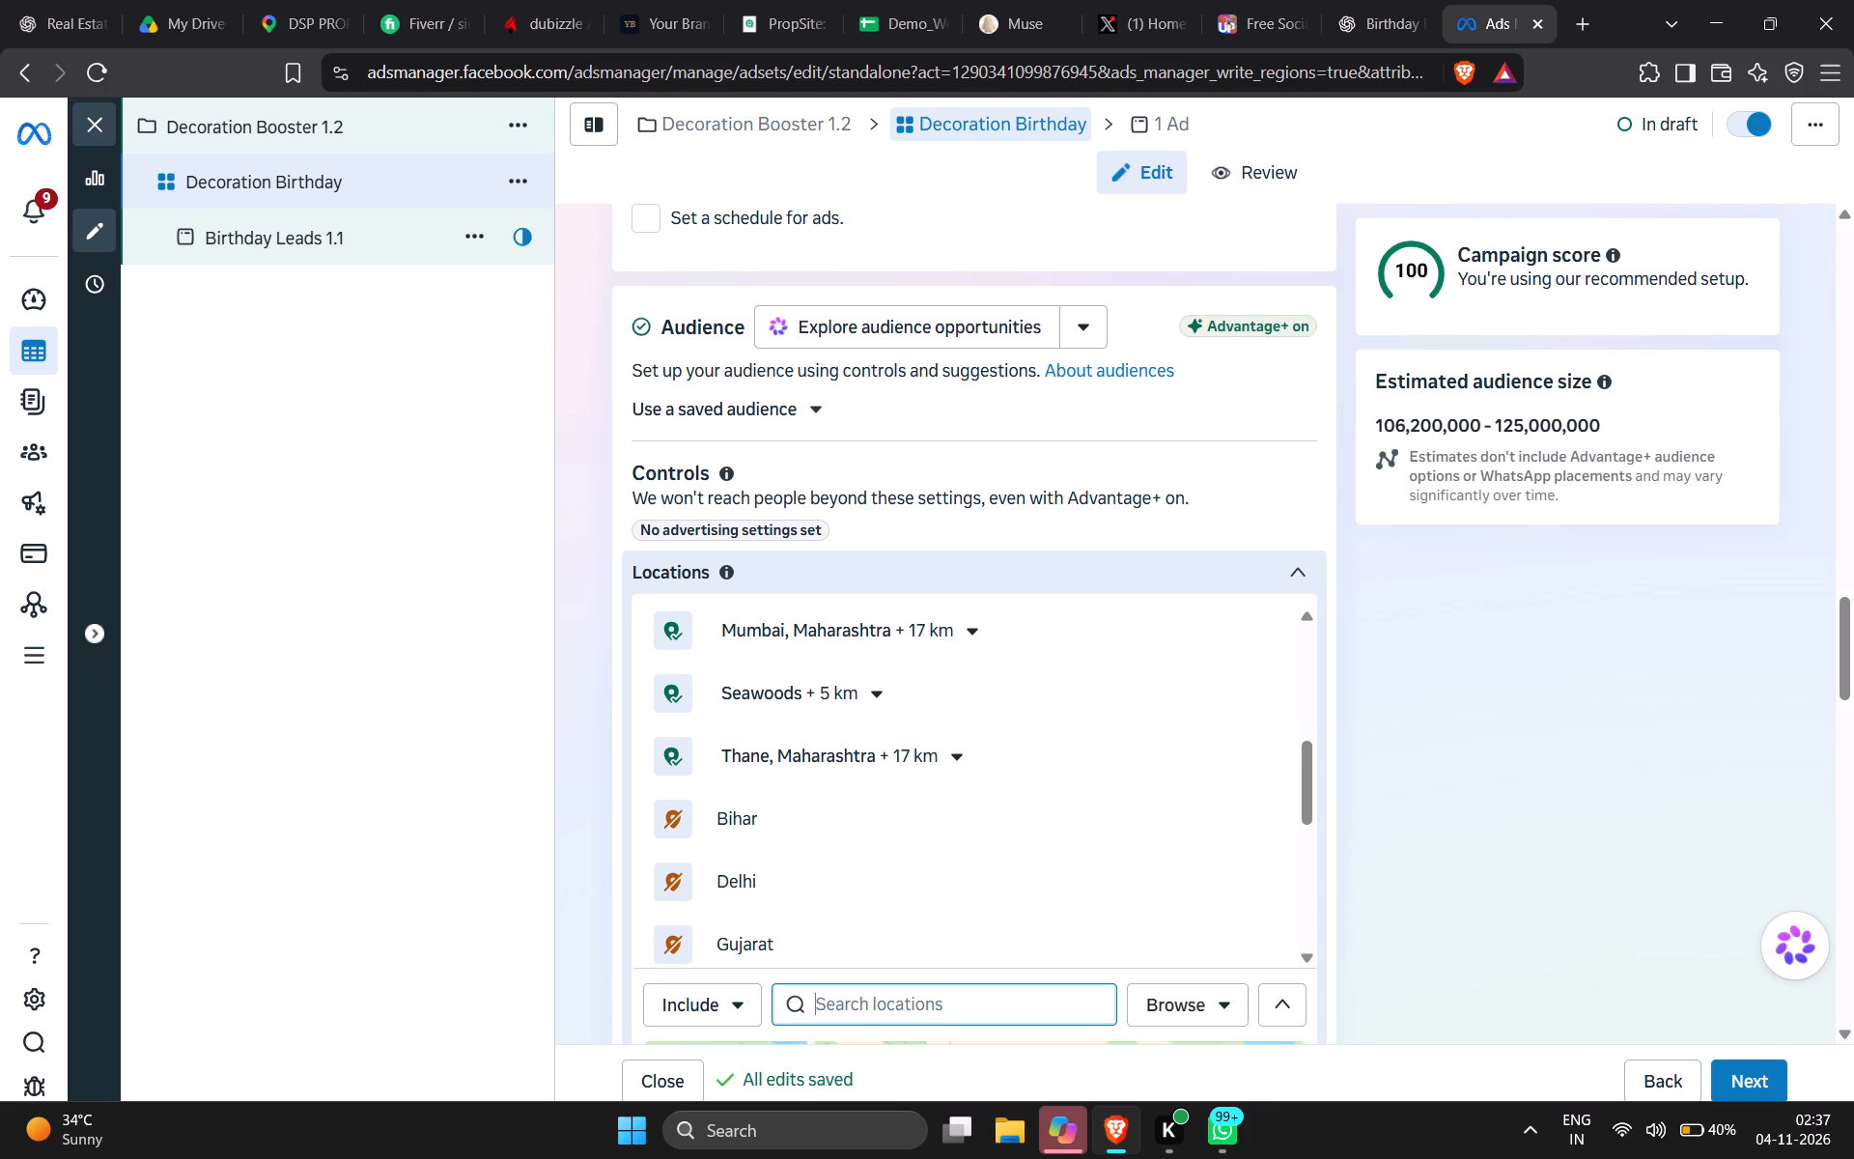
{"action": "scroll", "coordinate": [1008, 876], "scroll_direction": "down", "scroll_amount": 4}
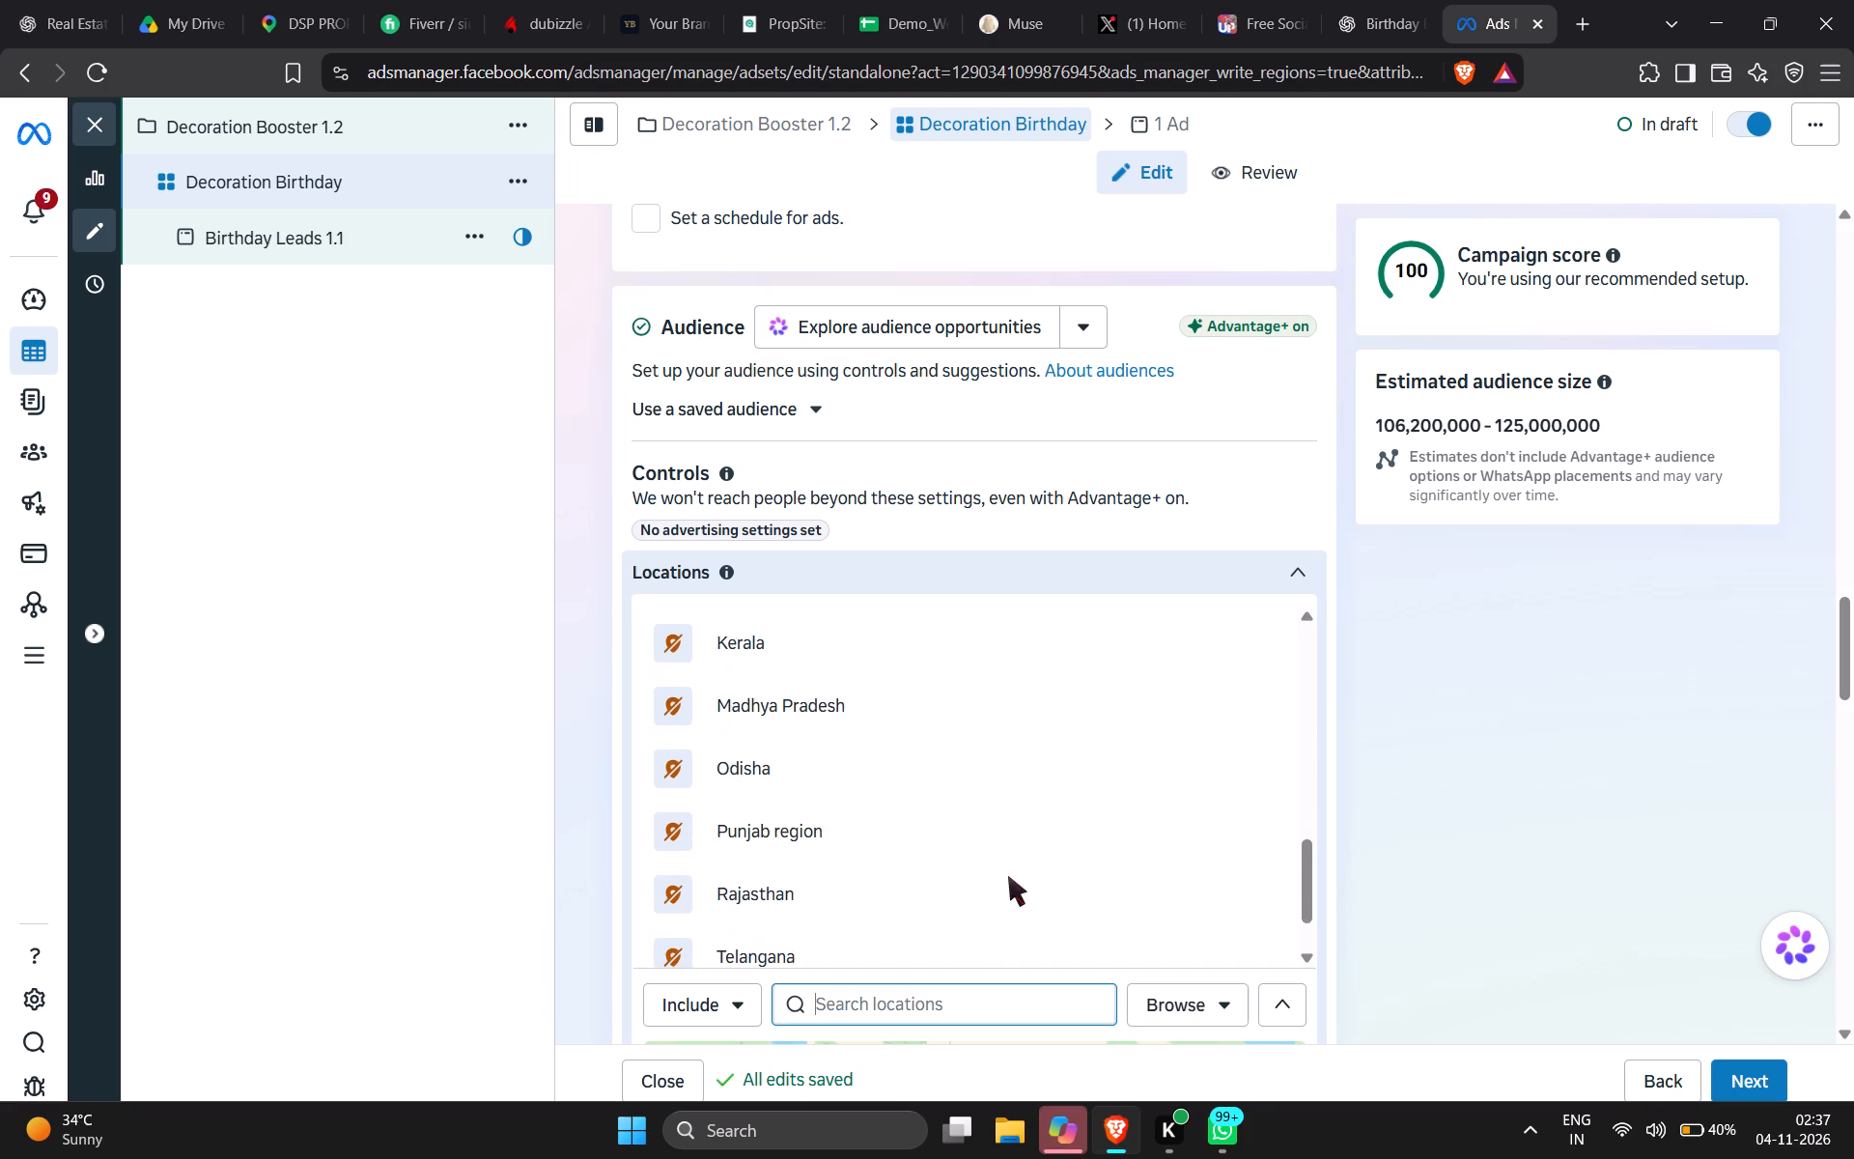
{"action": "scroll", "coordinate": [1008, 876], "scroll_direction": "right", "scroll_amount": 1}
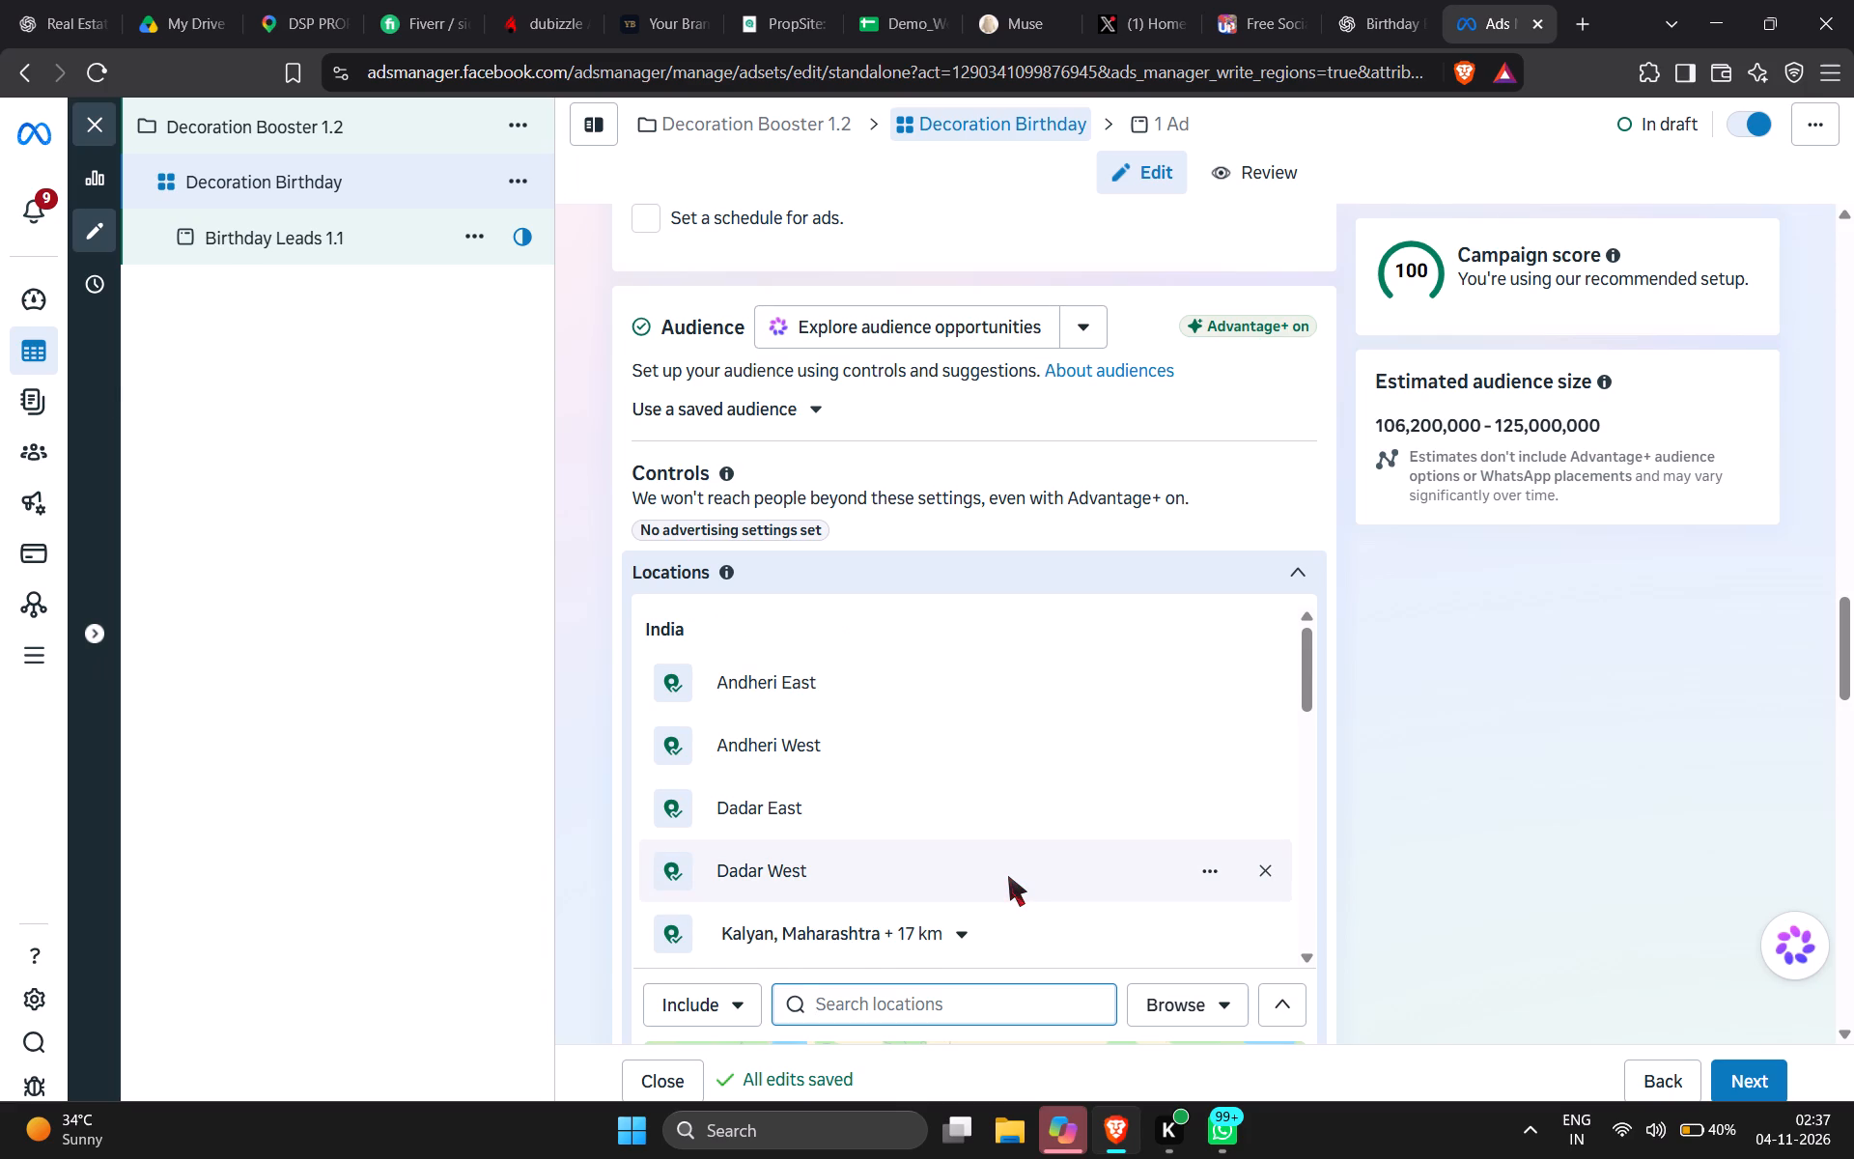
{"action": "scroll", "coordinate": [1008, 876], "scroll_direction": "down", "scroll_amount": 11}
{"action": "left_click", "coordinate": [956, 1000]}
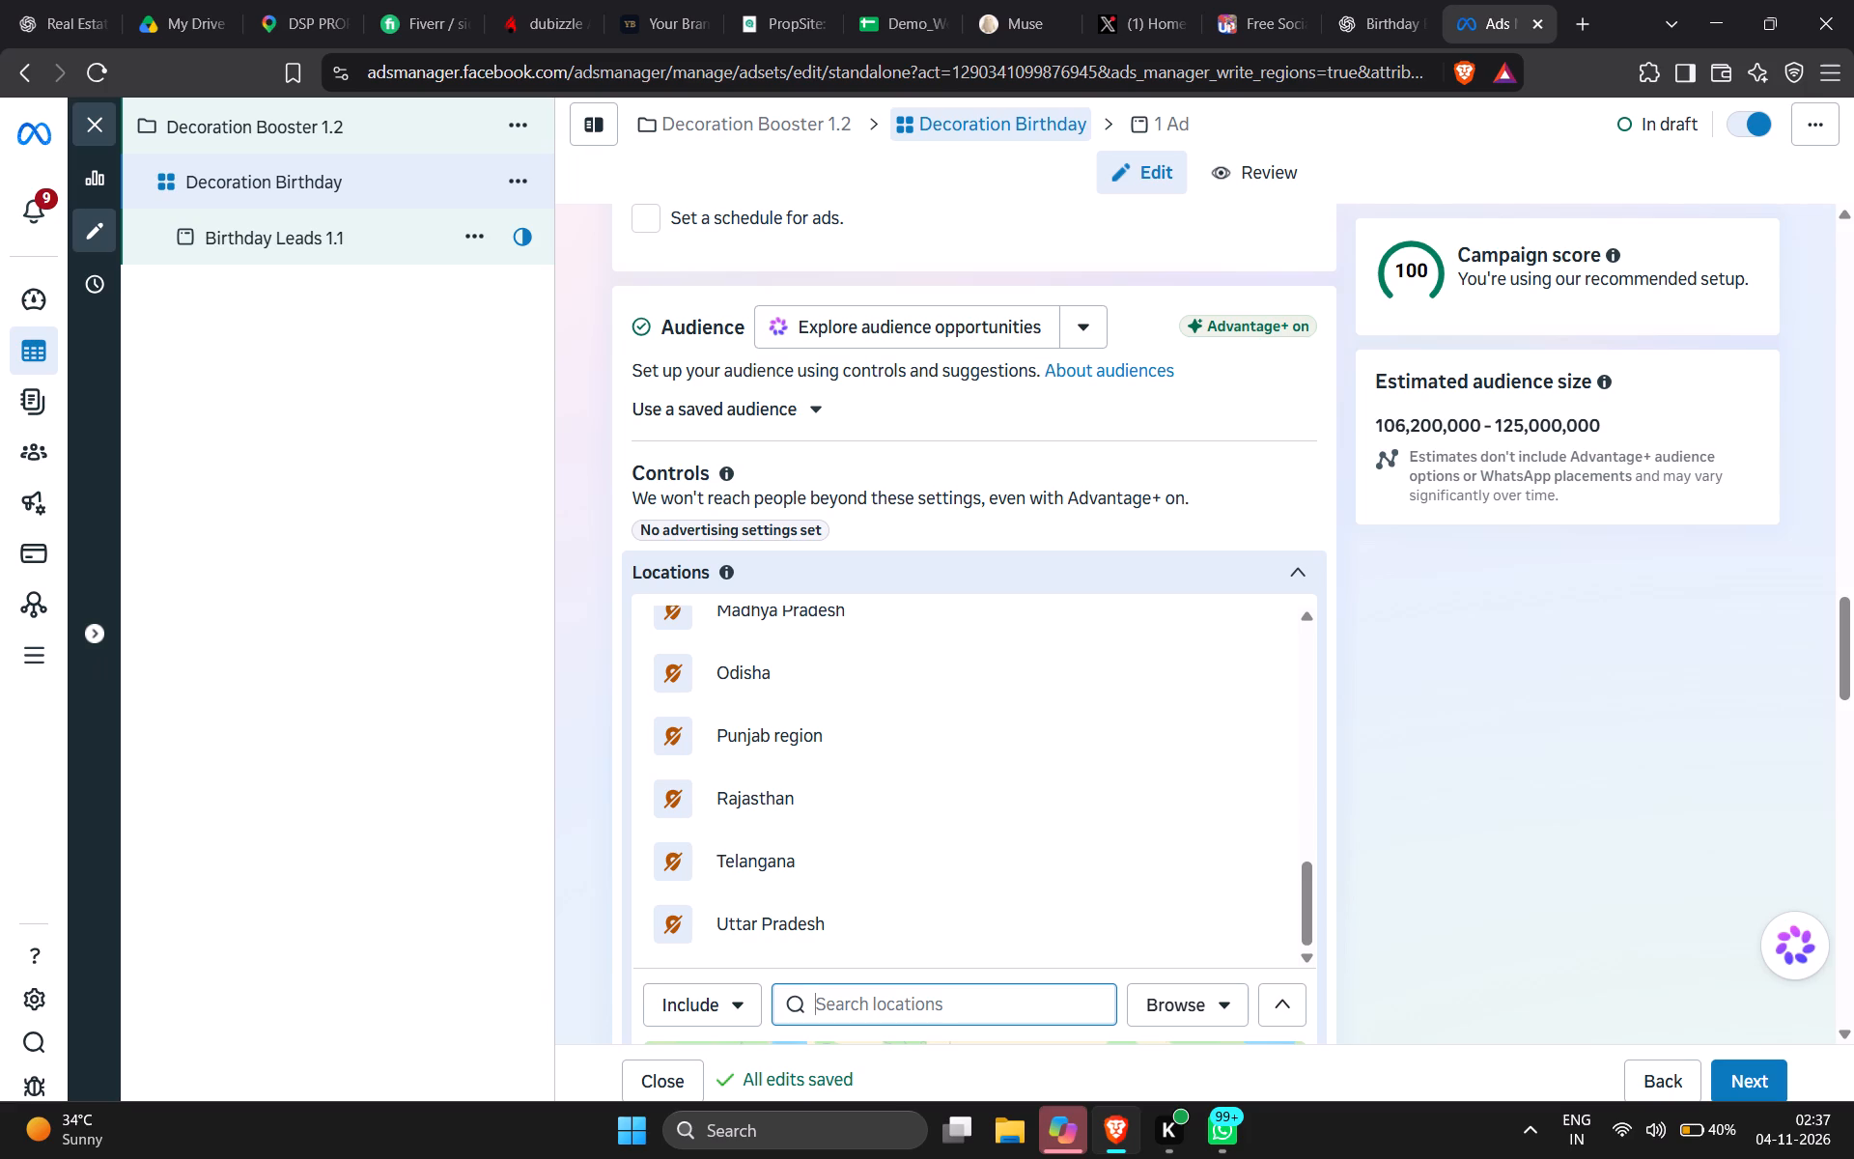
{"action": "type", "text": "dombi"}
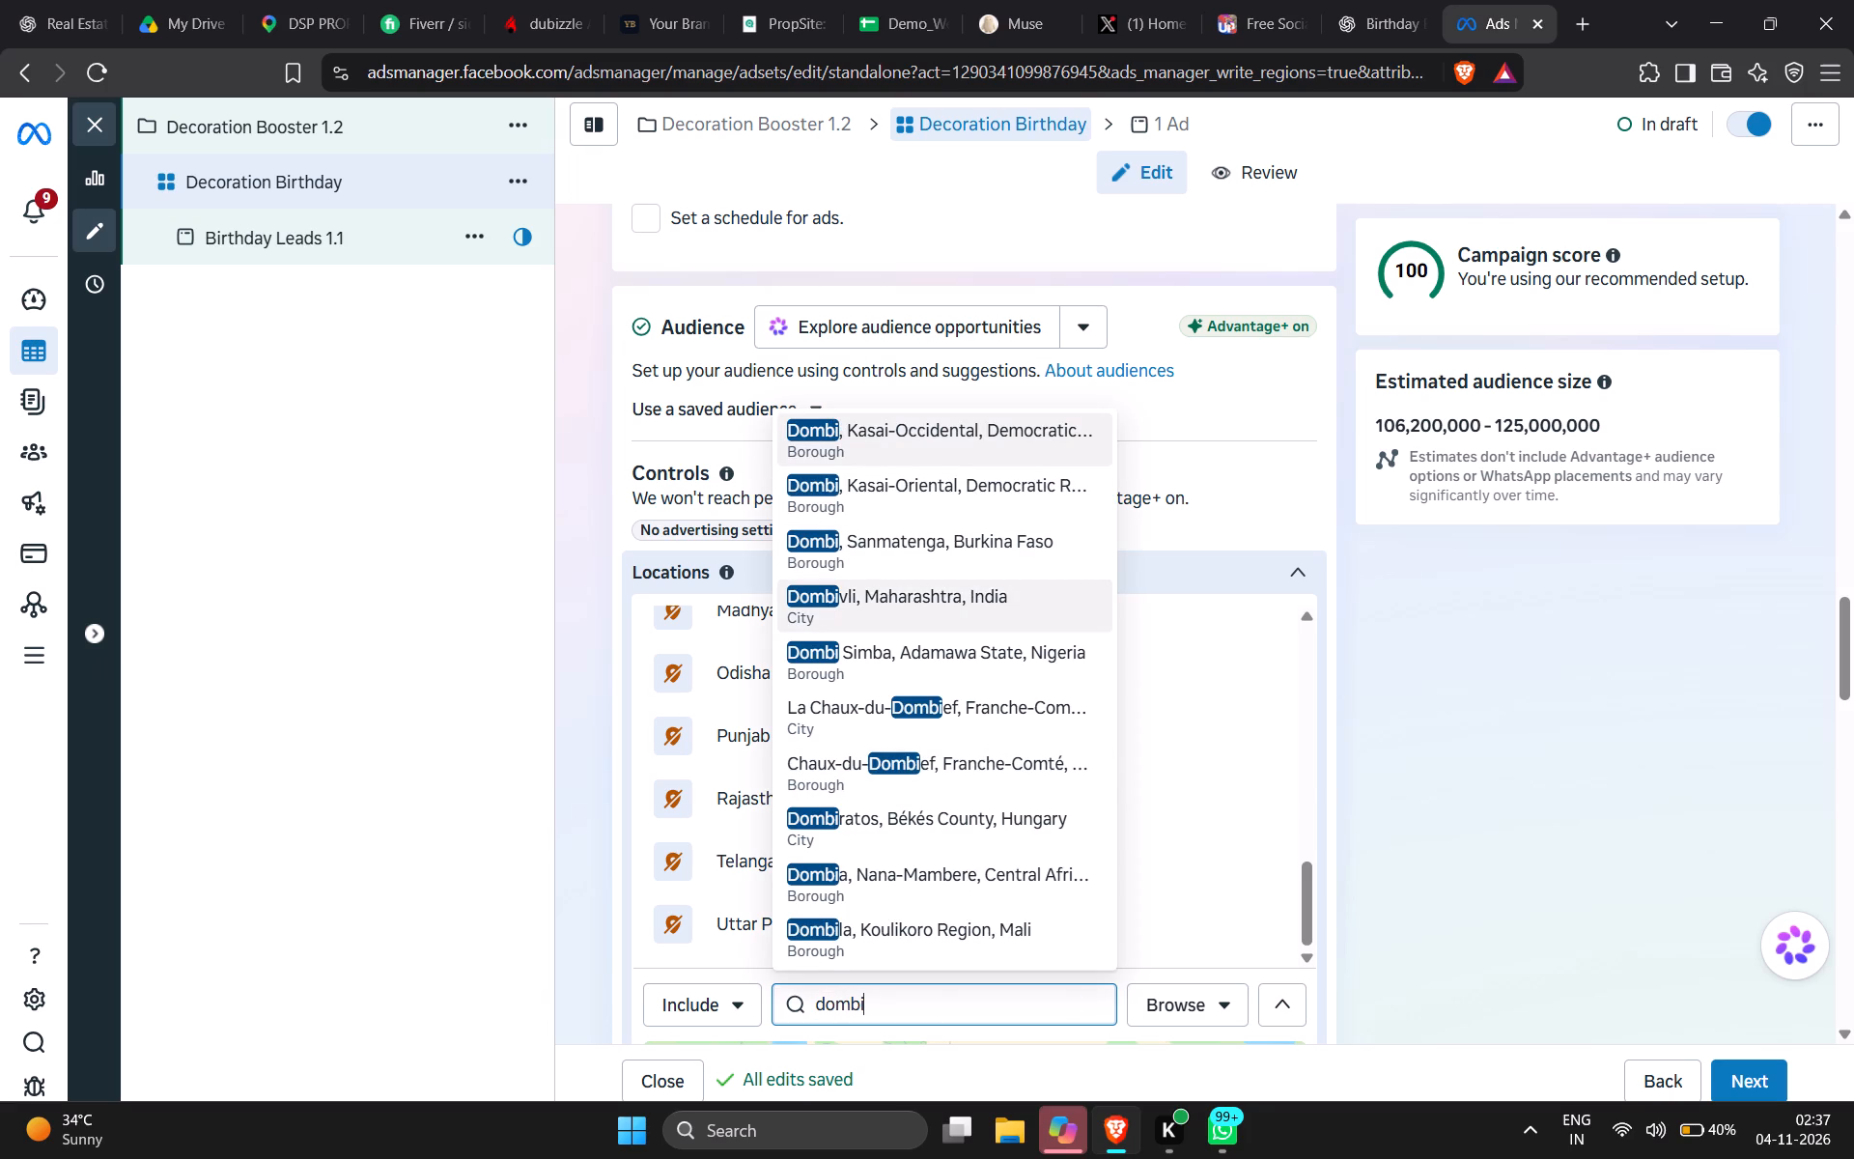
{"action": "left_click", "coordinate": [892, 614]}
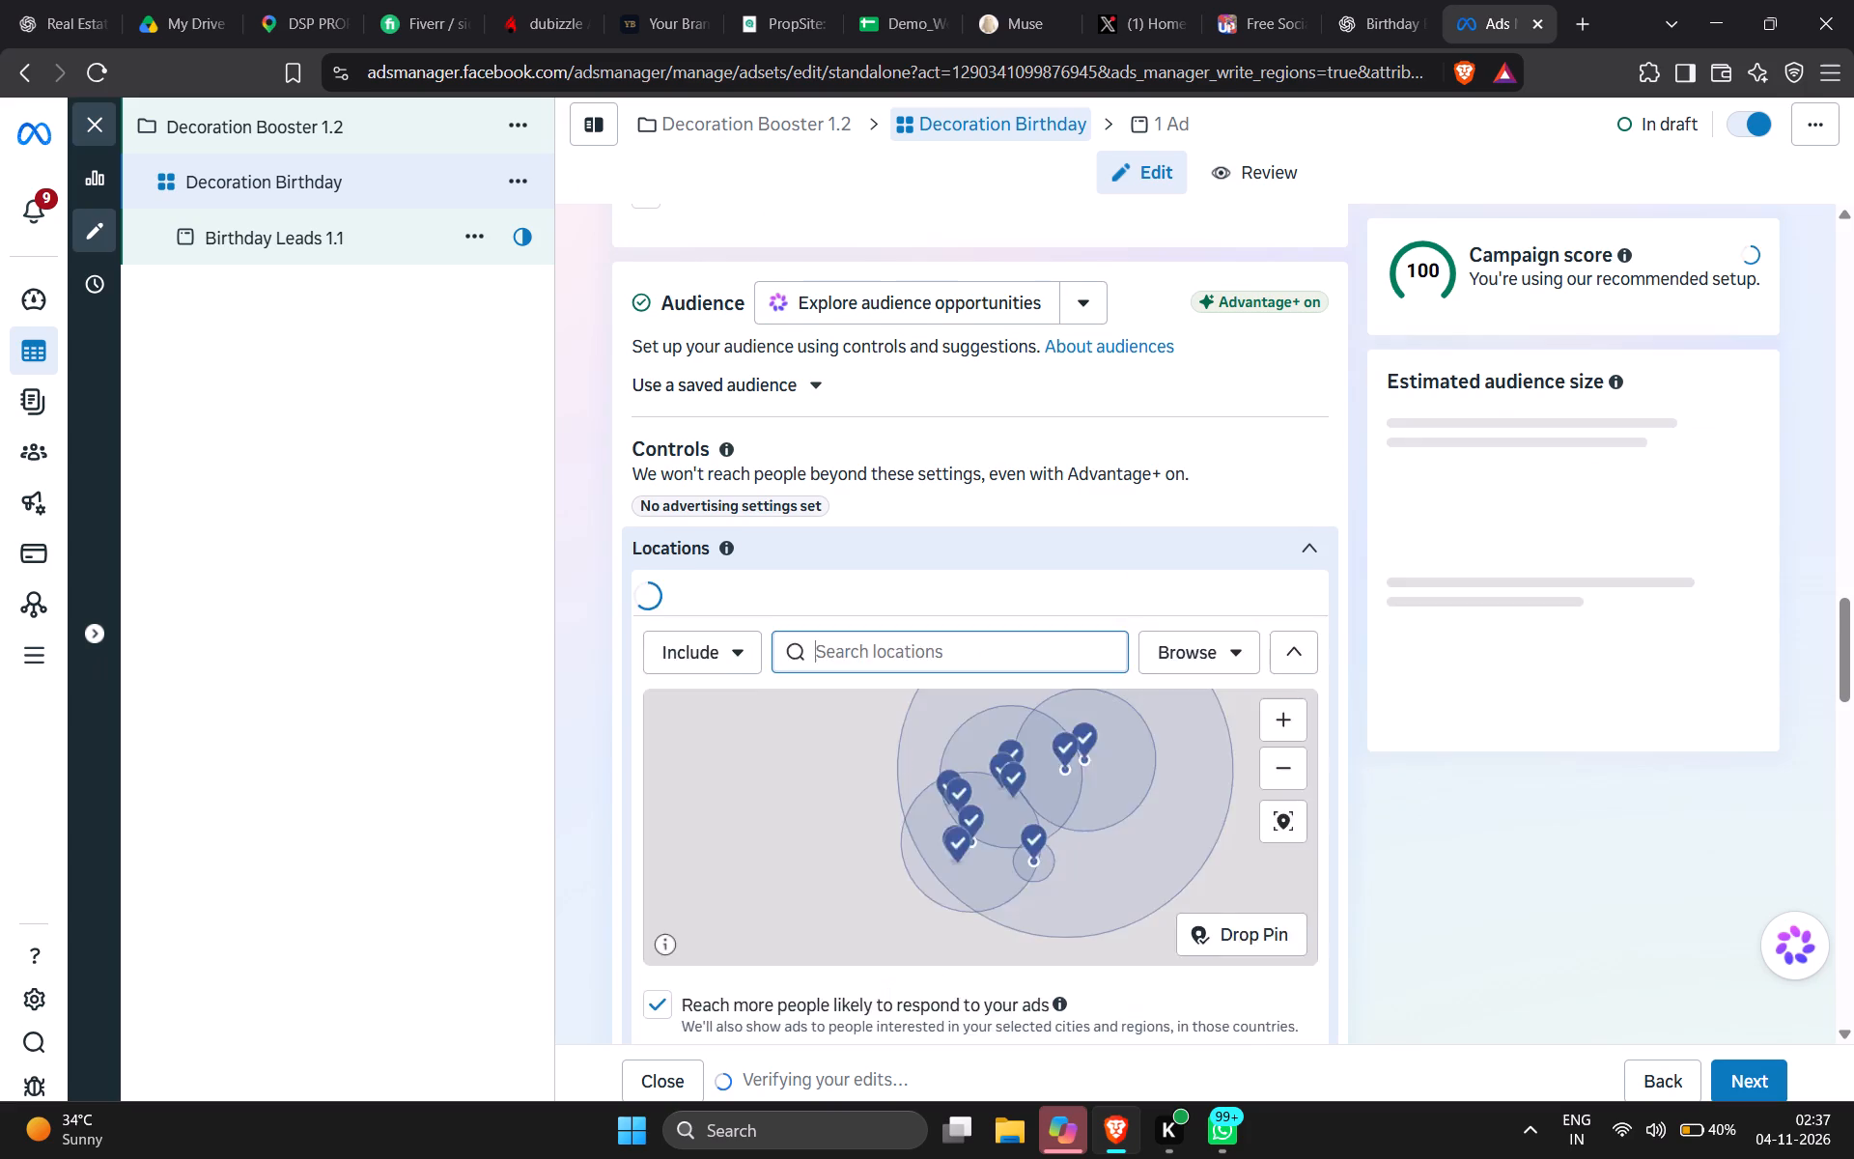
Limit the Dombivli, Maharashtra audience location to the current city only.
{"action": "scroll", "coordinate": [891, 740], "scroll_direction": "down", "scroll_amount": 2}
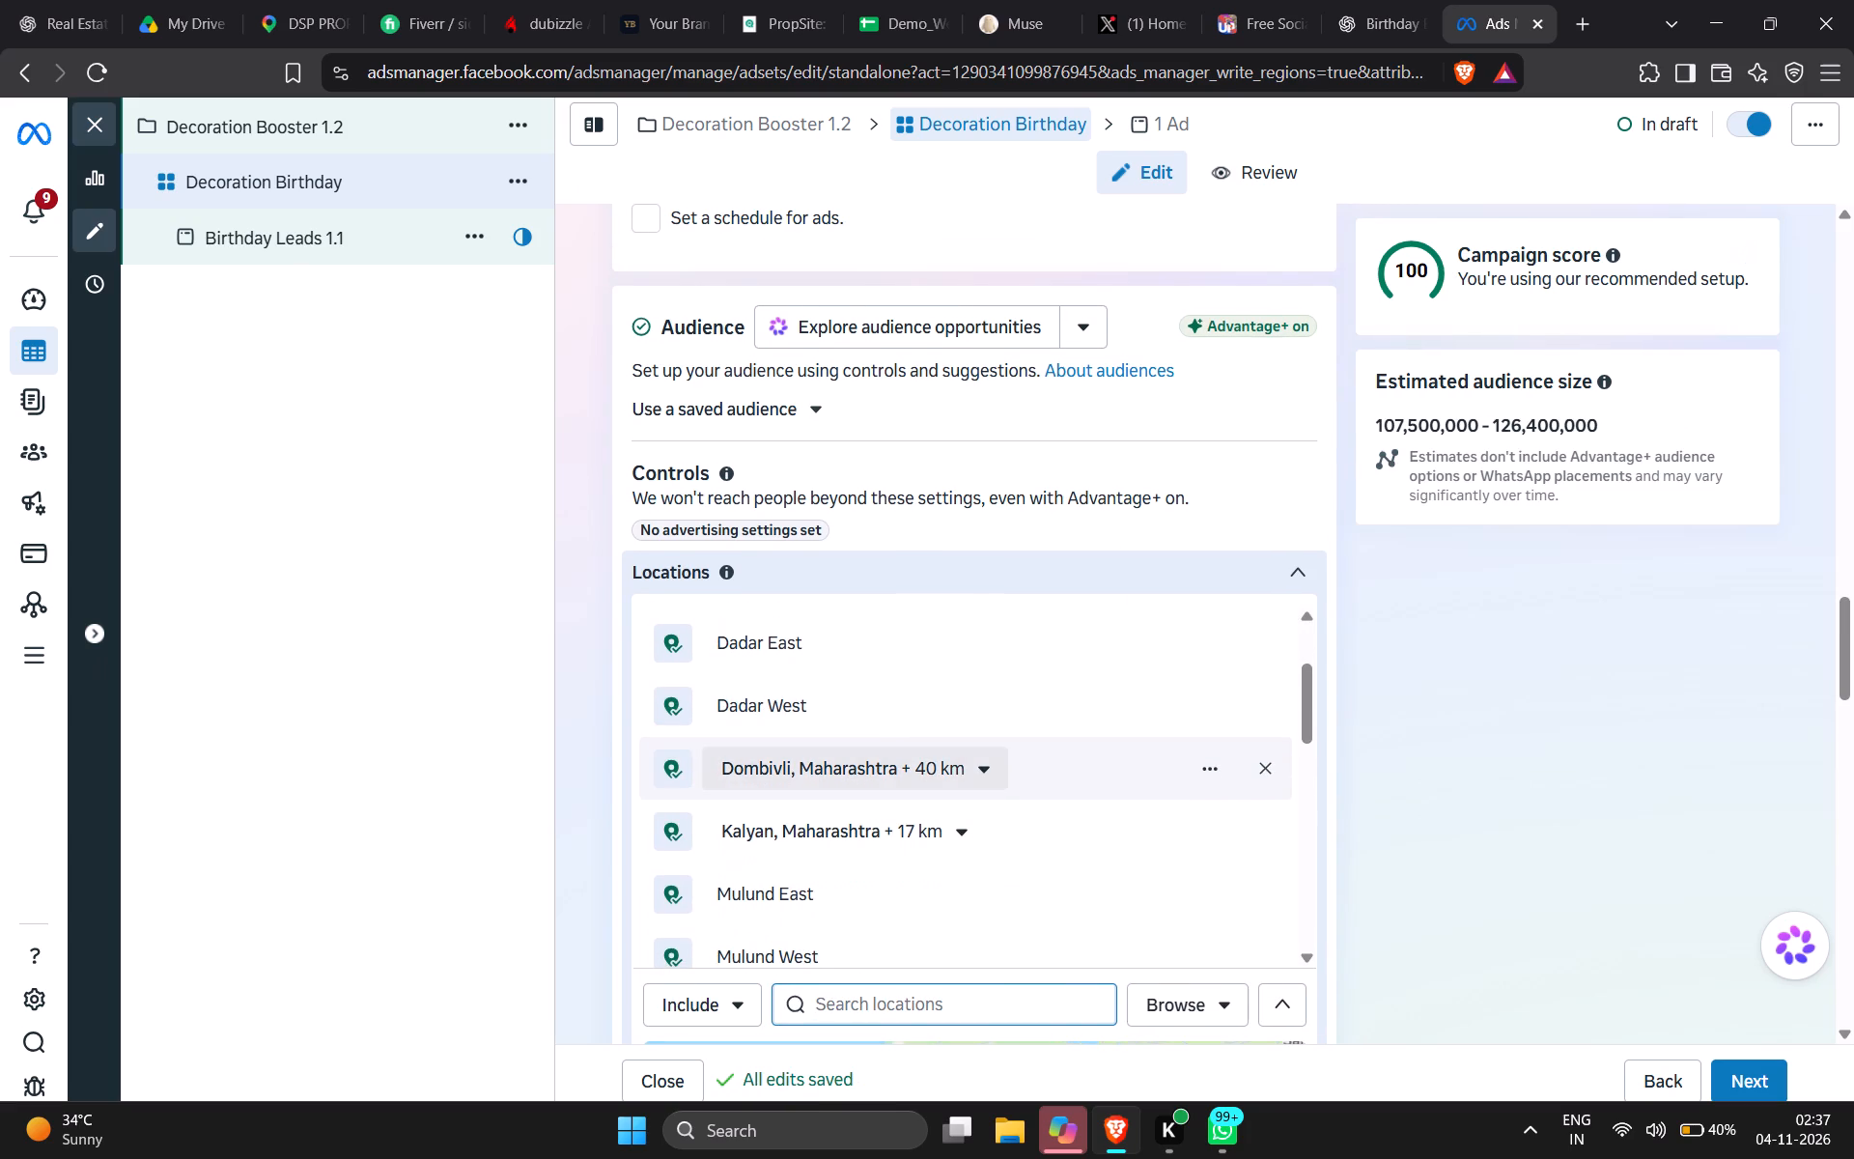
{"action": "left_click", "coordinate": [986, 767]}
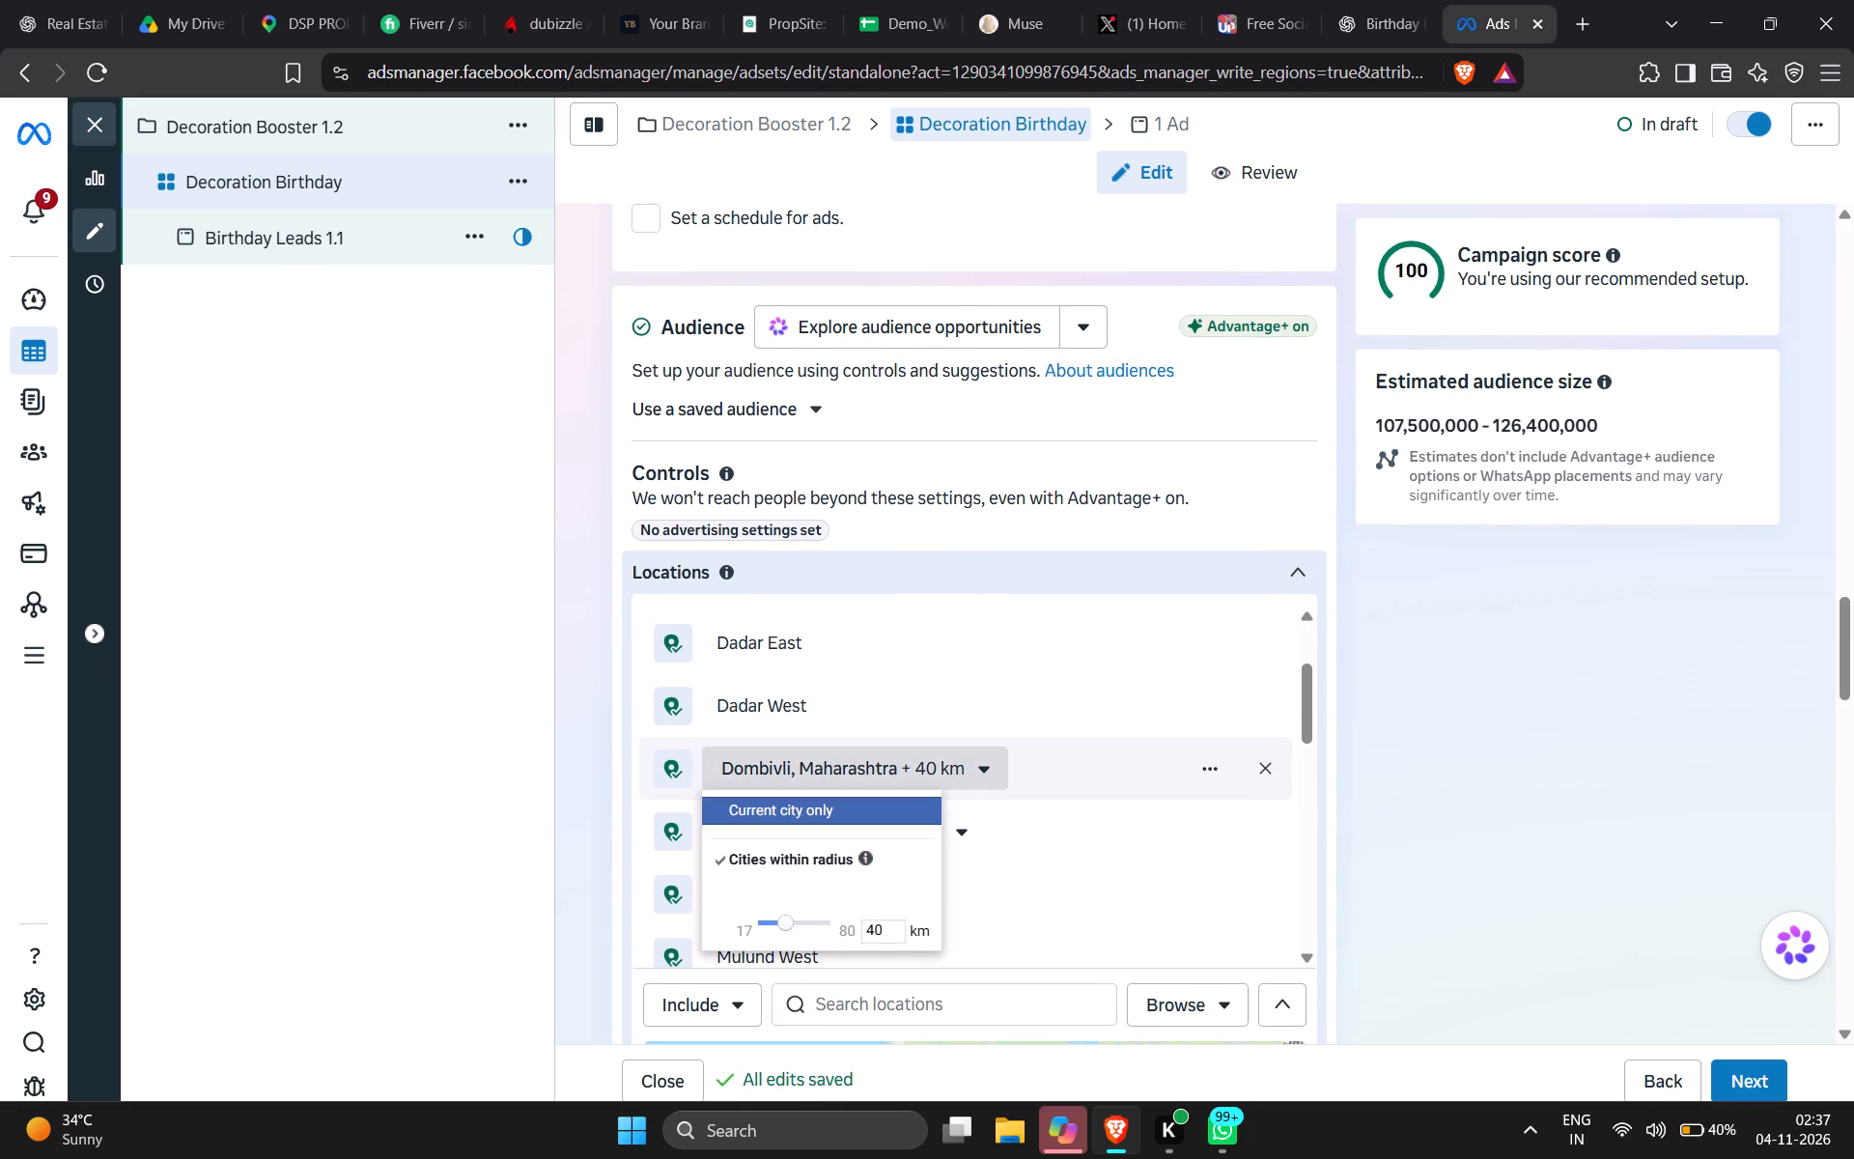
{"action": "left_click", "coordinate": [847, 816]}
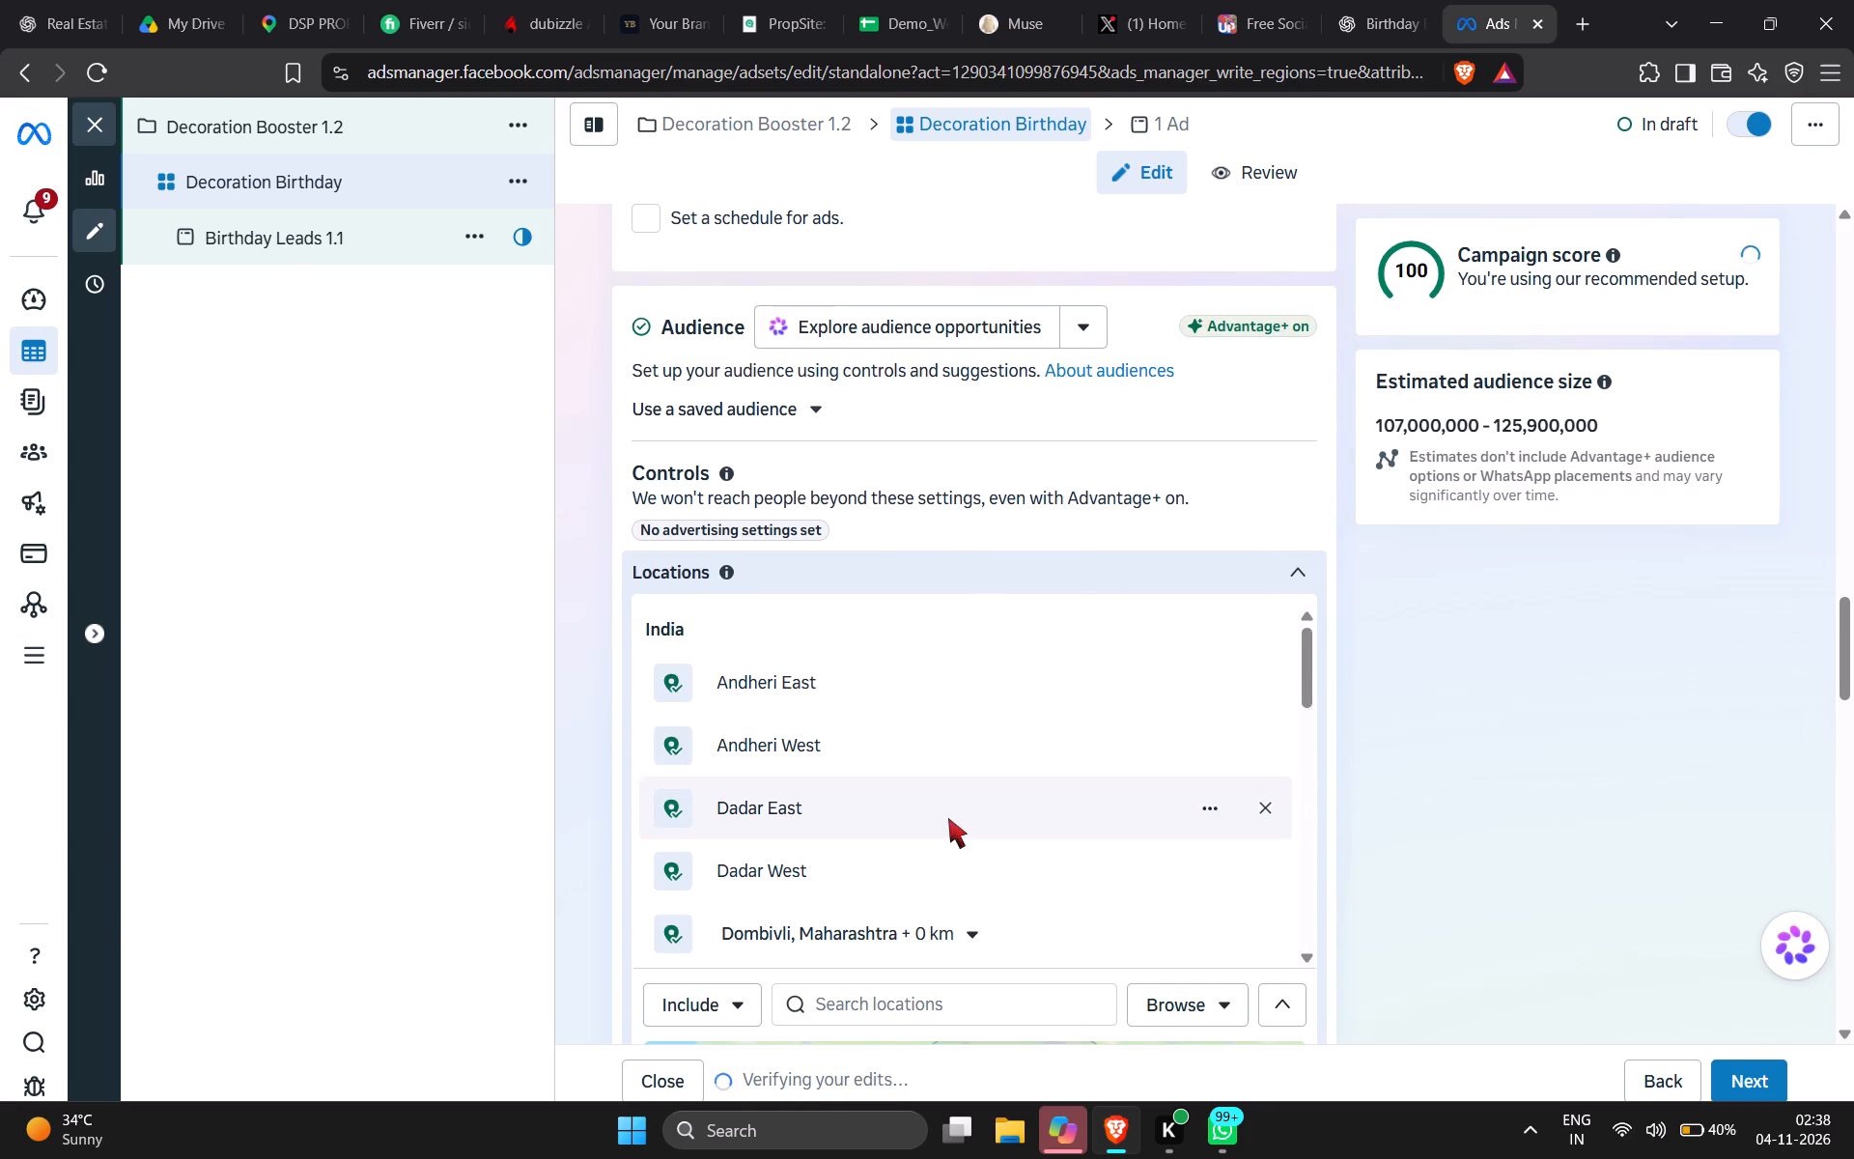
Review the Decoration Birthday ad set's locations, map coverage, budget, schedule and message destinations.
{"action": "scroll", "coordinate": [948, 818], "scroll_direction": "down", "scroll_amount": 3}
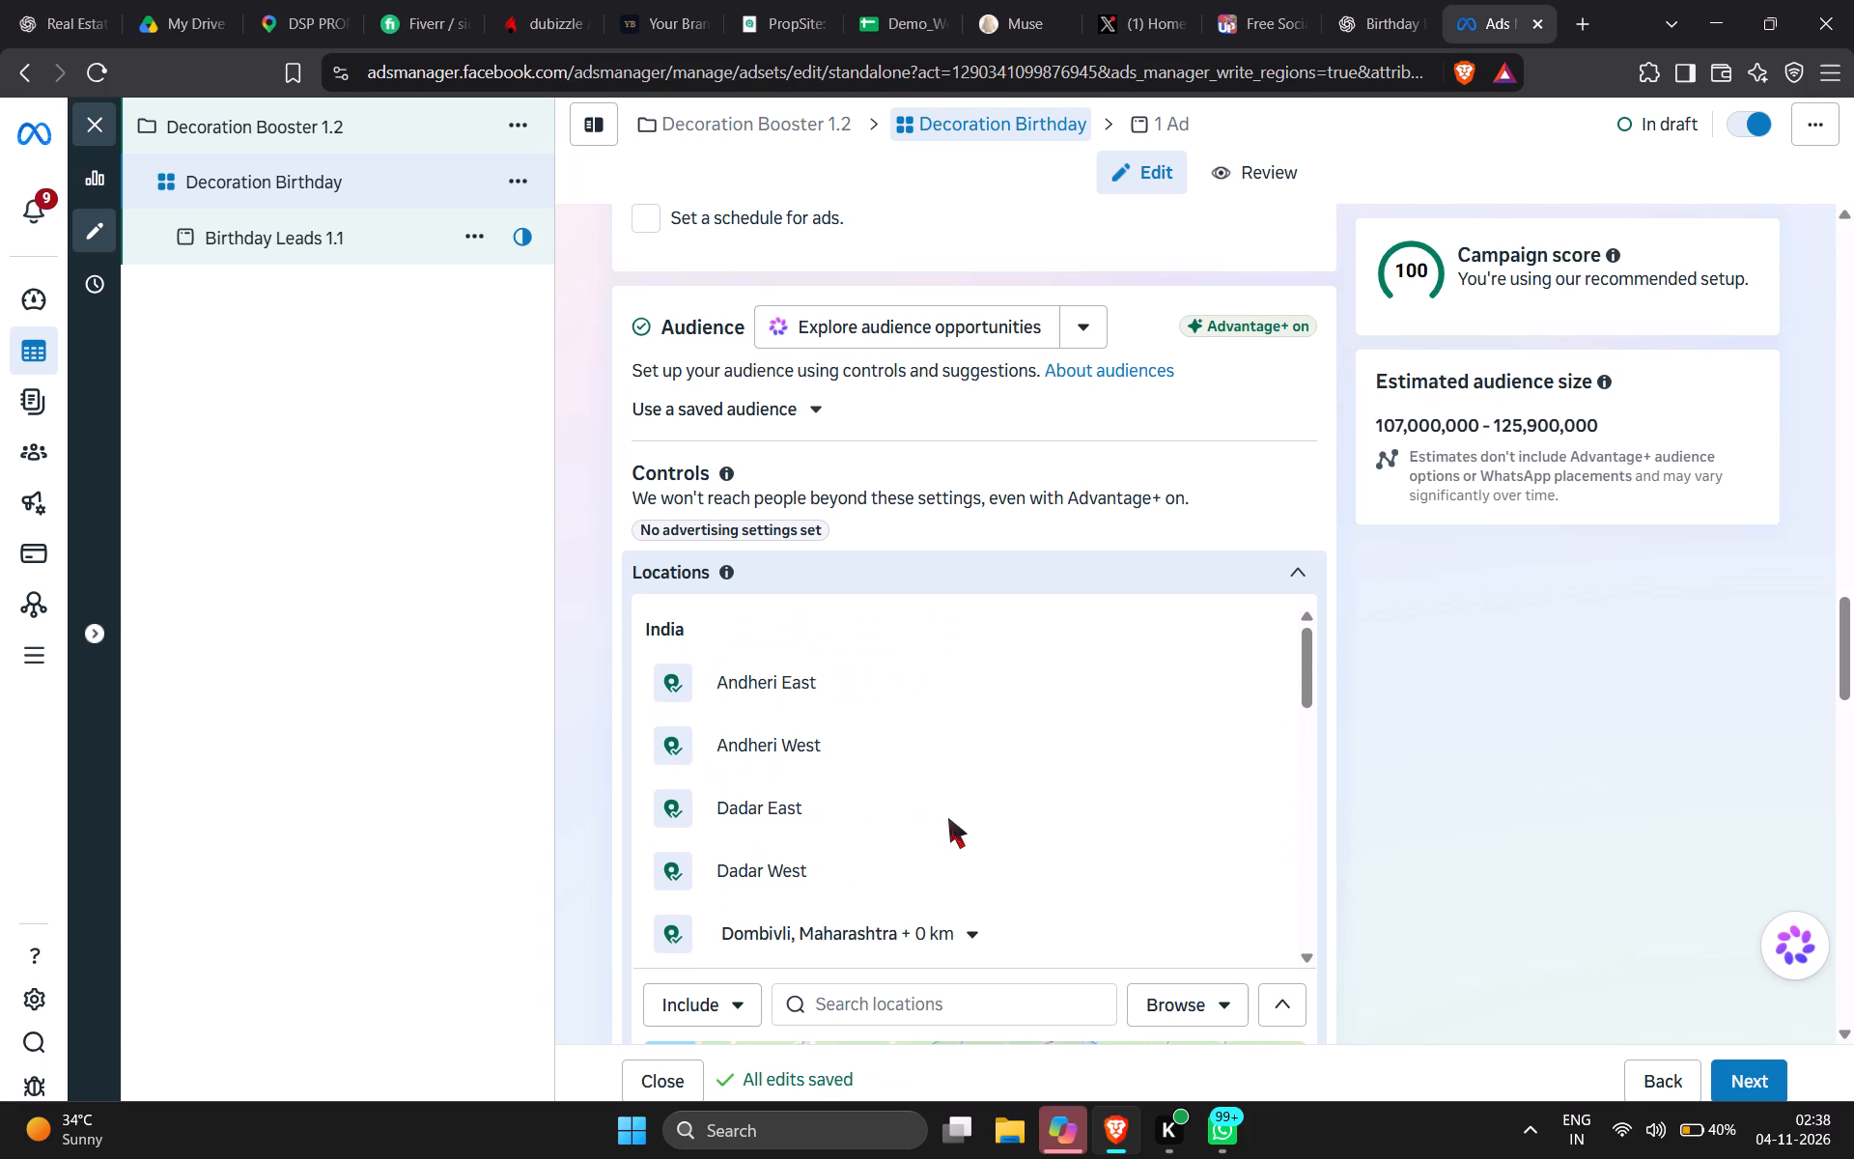
{"action": "left_click", "coordinate": [909, 1004]}
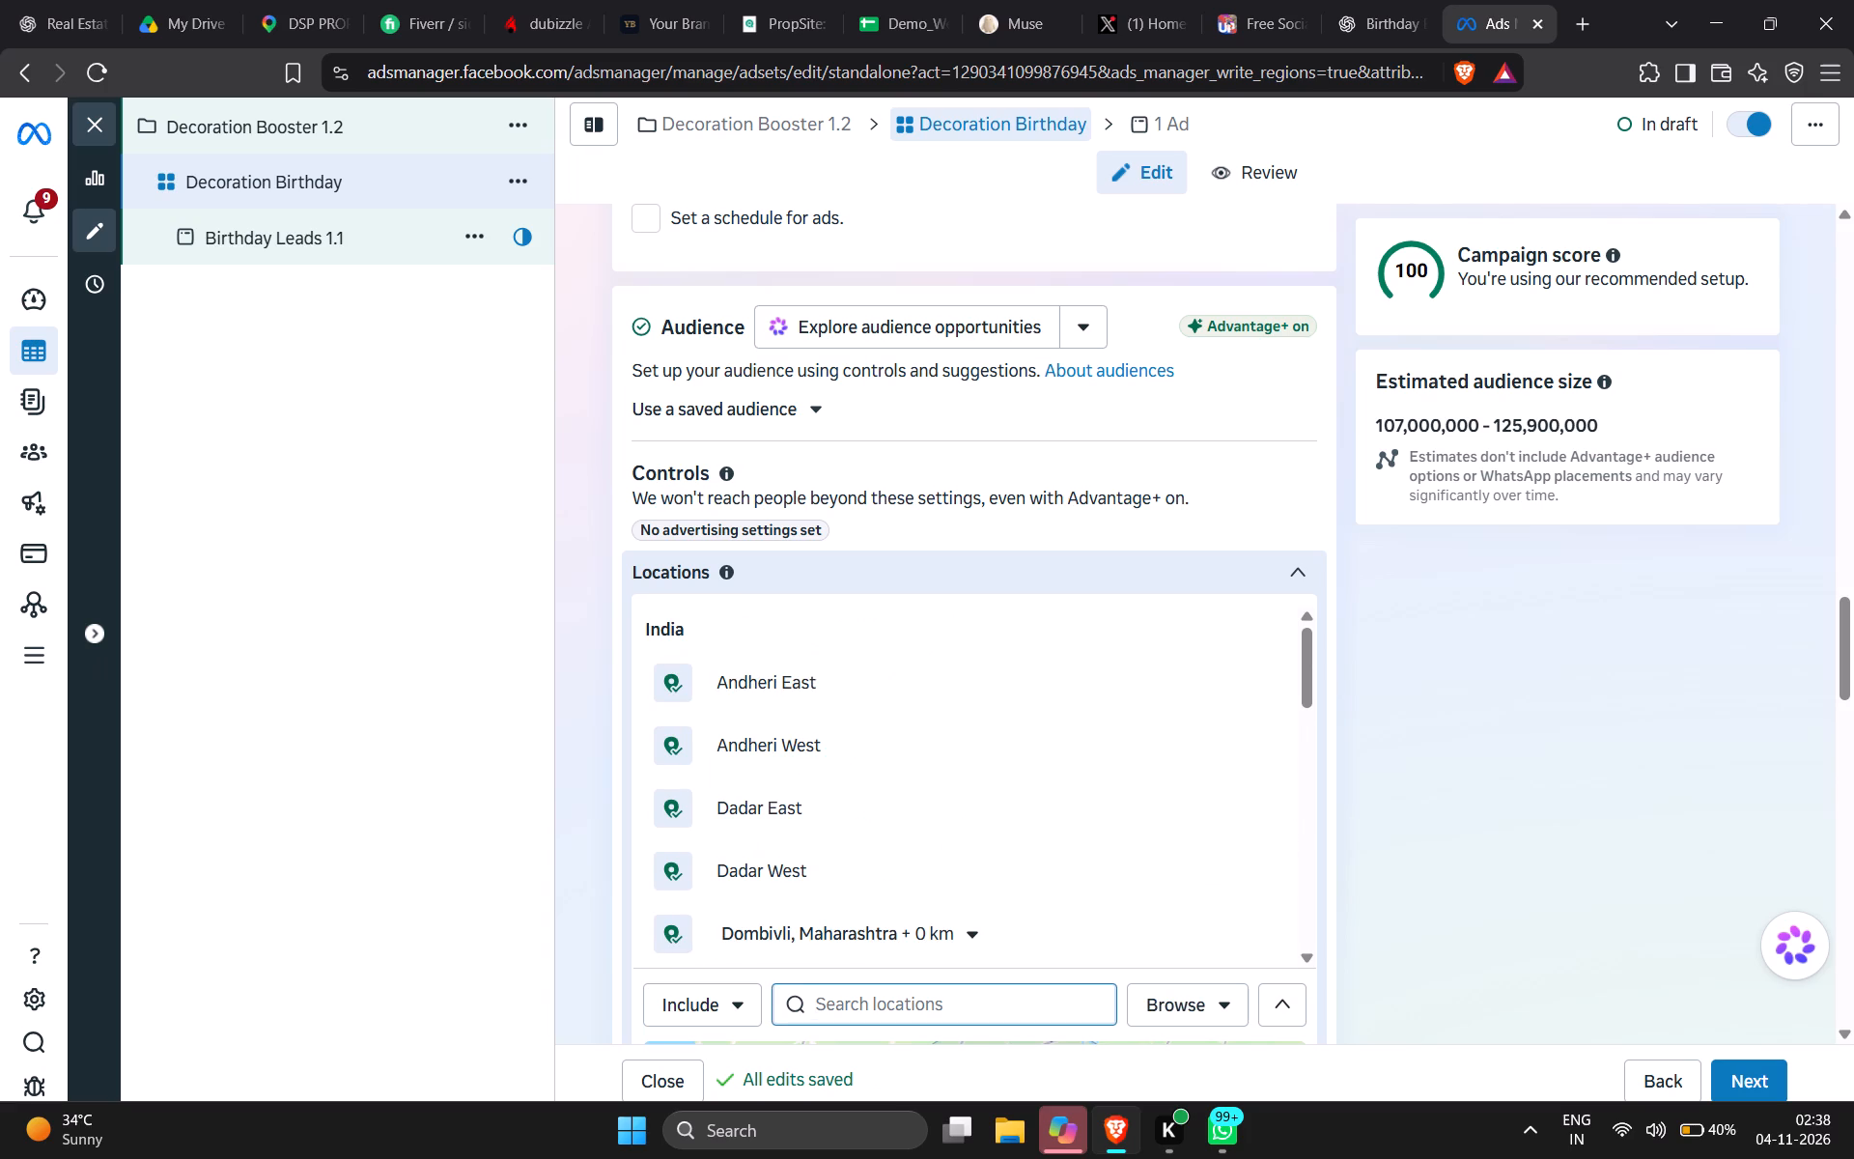
{"action": "scroll", "coordinate": [995, 828], "scroll_direction": "down", "scroll_amount": 6}
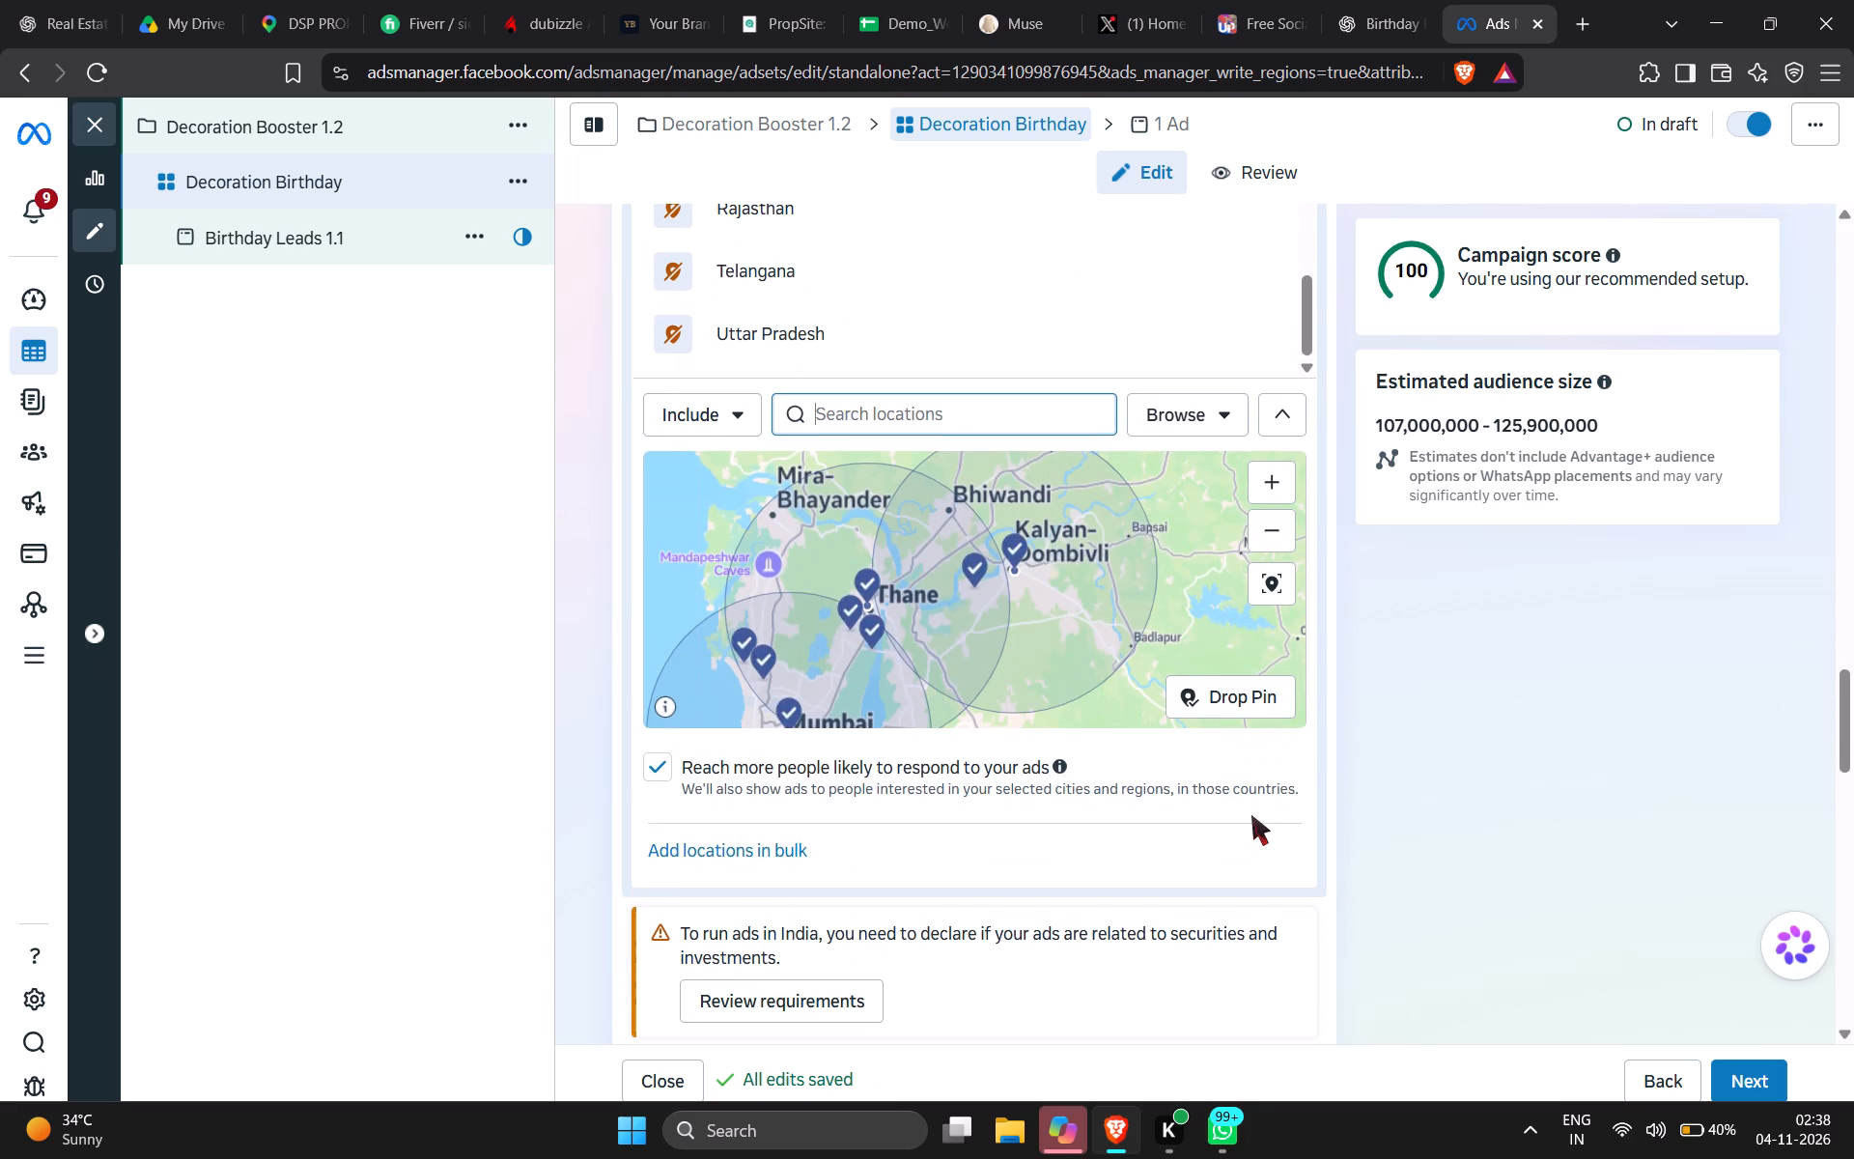
{"action": "scroll", "coordinate": [1177, 876], "scroll_direction": "up", "scroll_amount": 1}
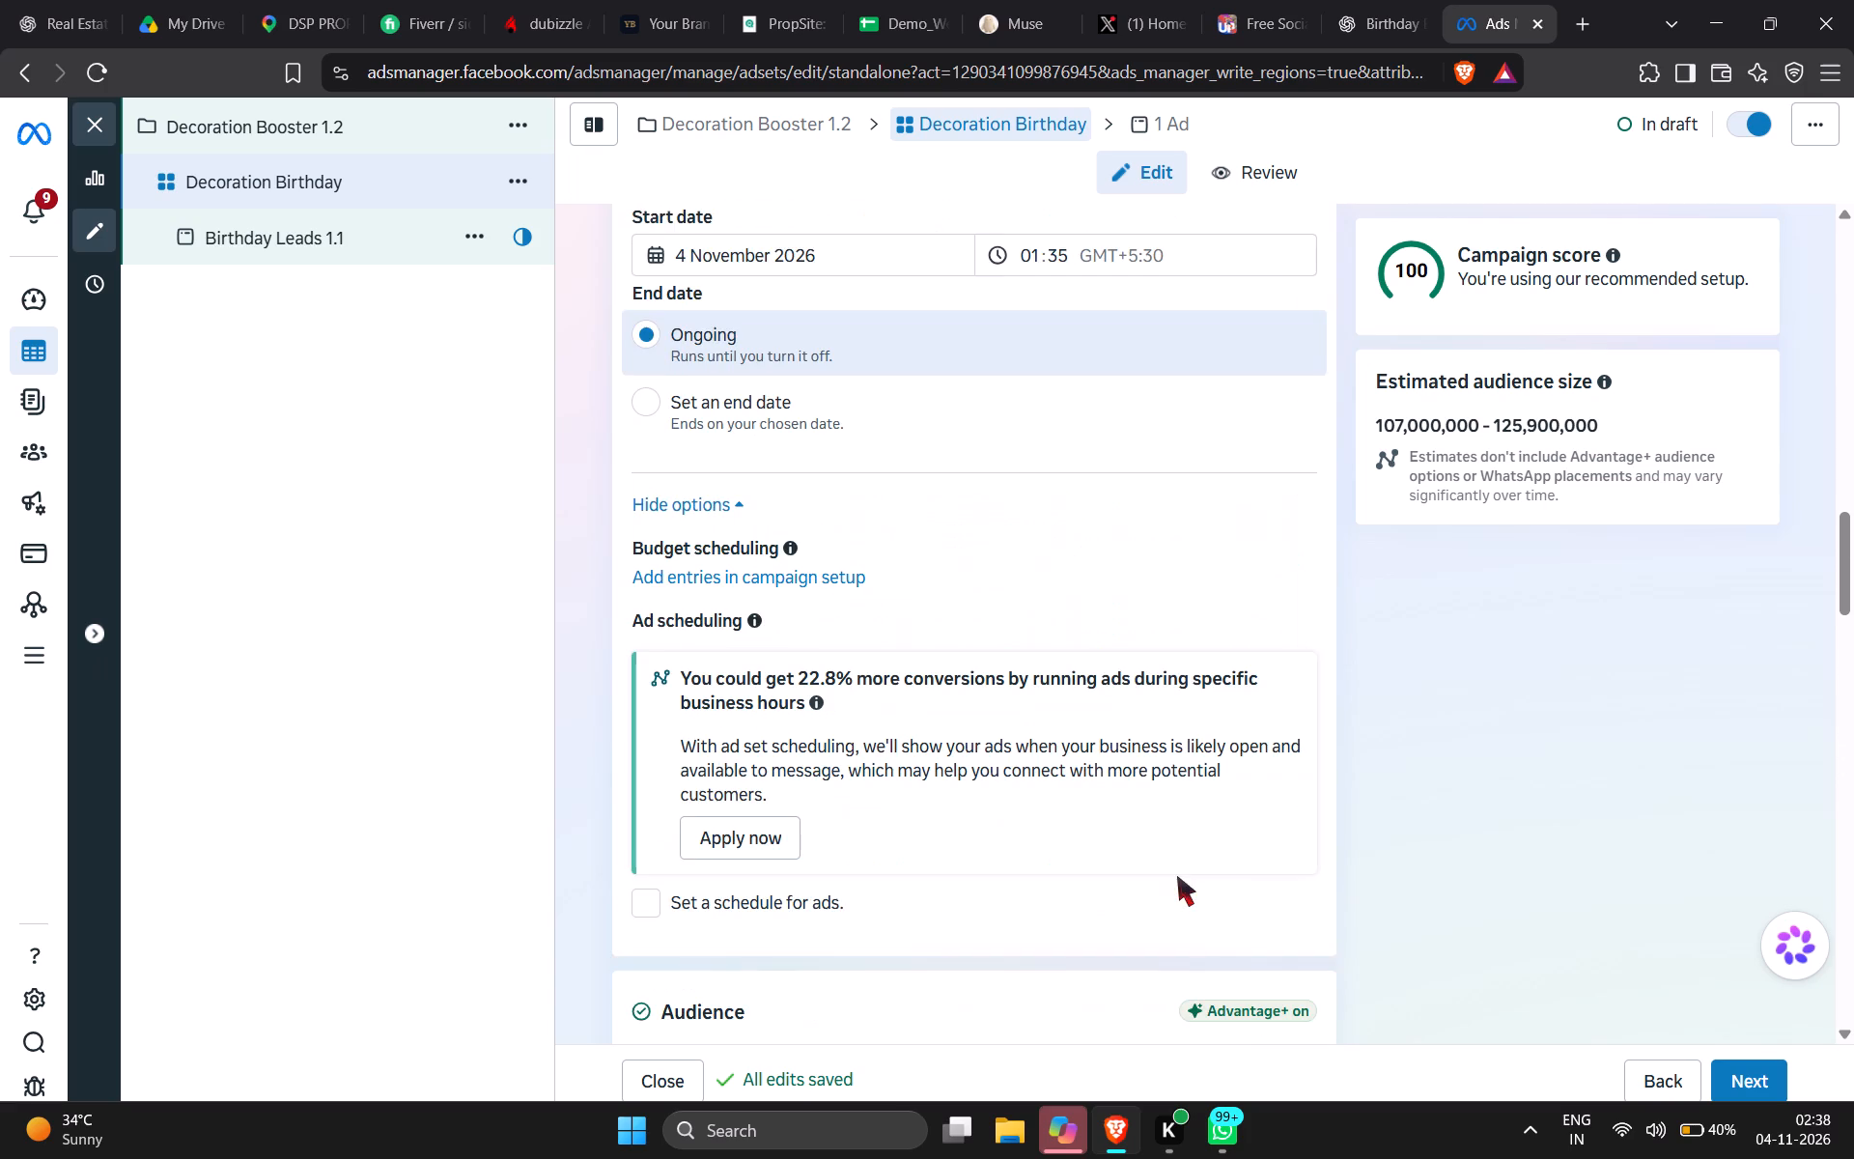
{"action": "scroll", "coordinate": [1177, 876], "scroll_direction": "up", "scroll_amount": 3}
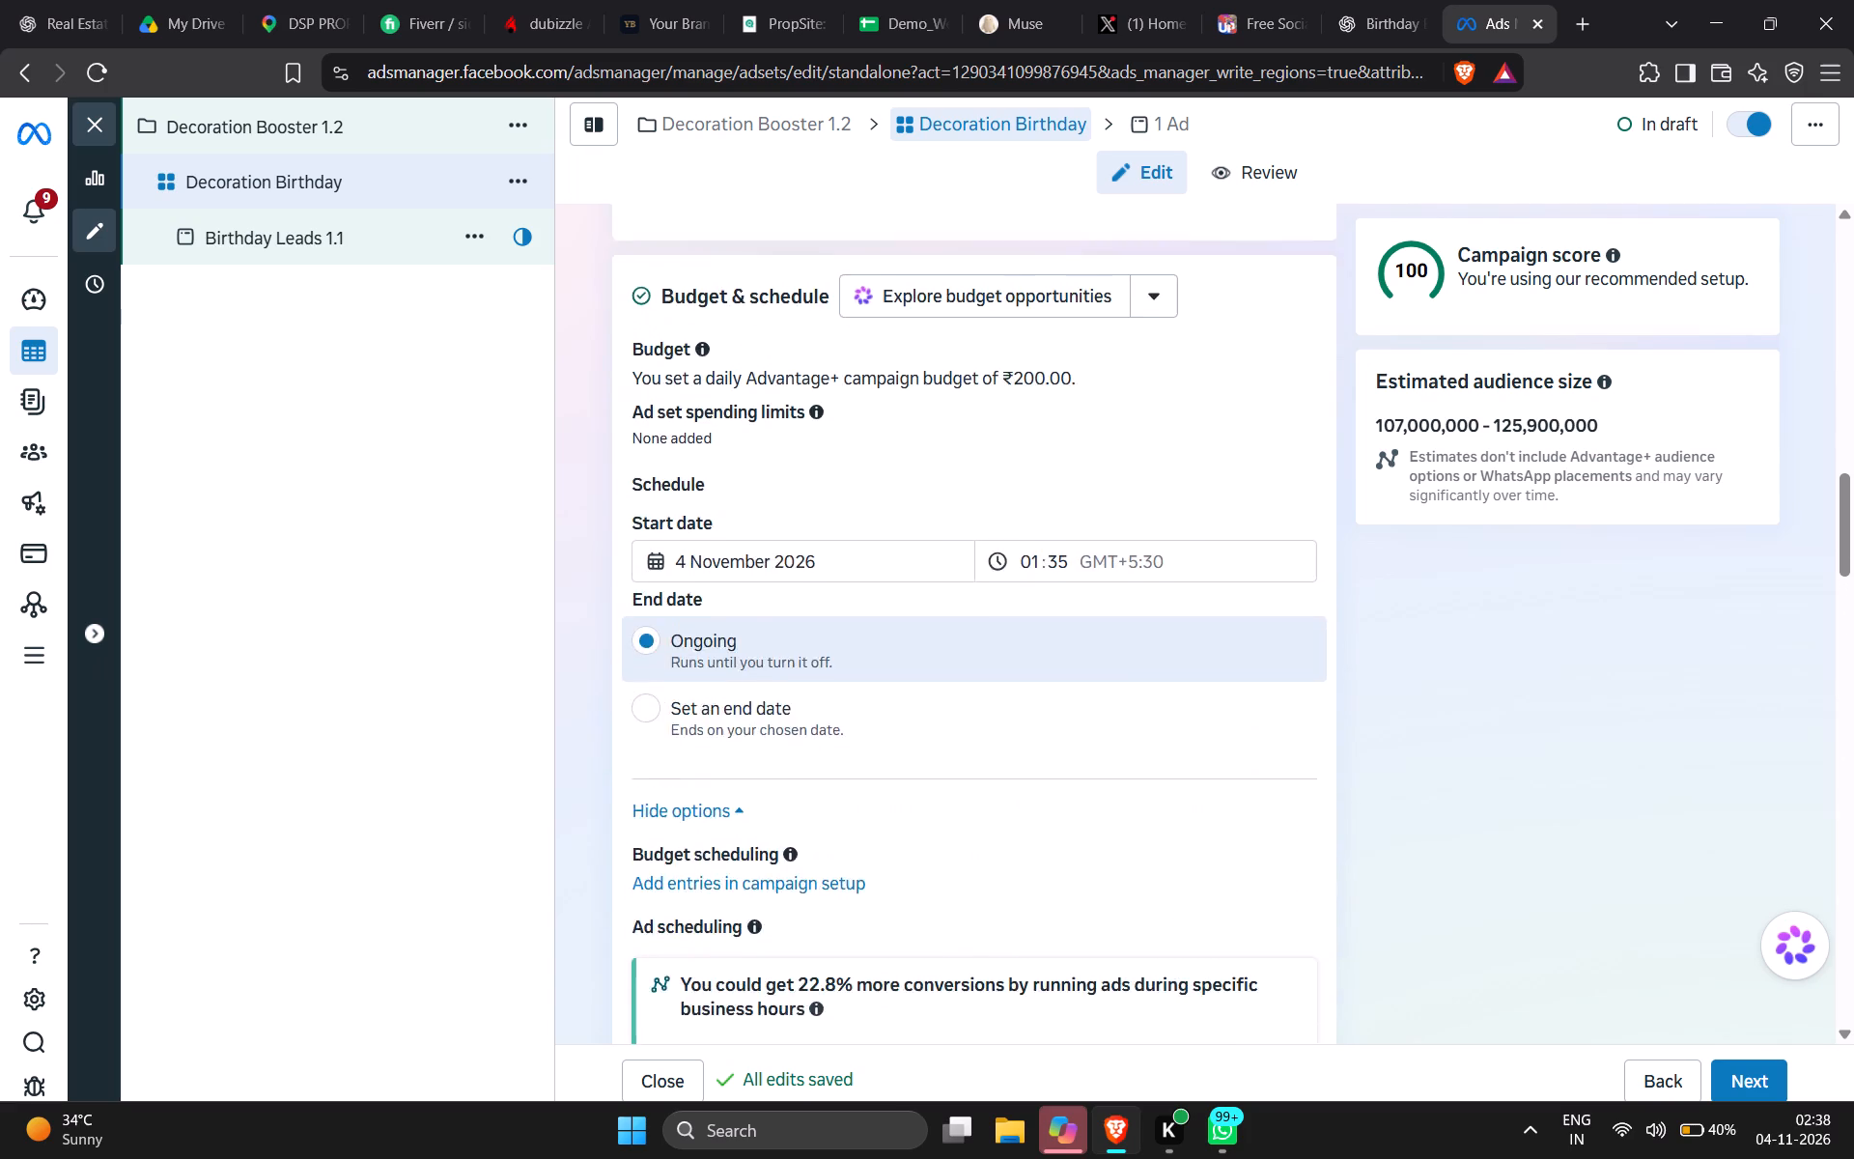
{"action": "scroll", "coordinate": [1177, 876], "scroll_direction": "up", "scroll_amount": 12}
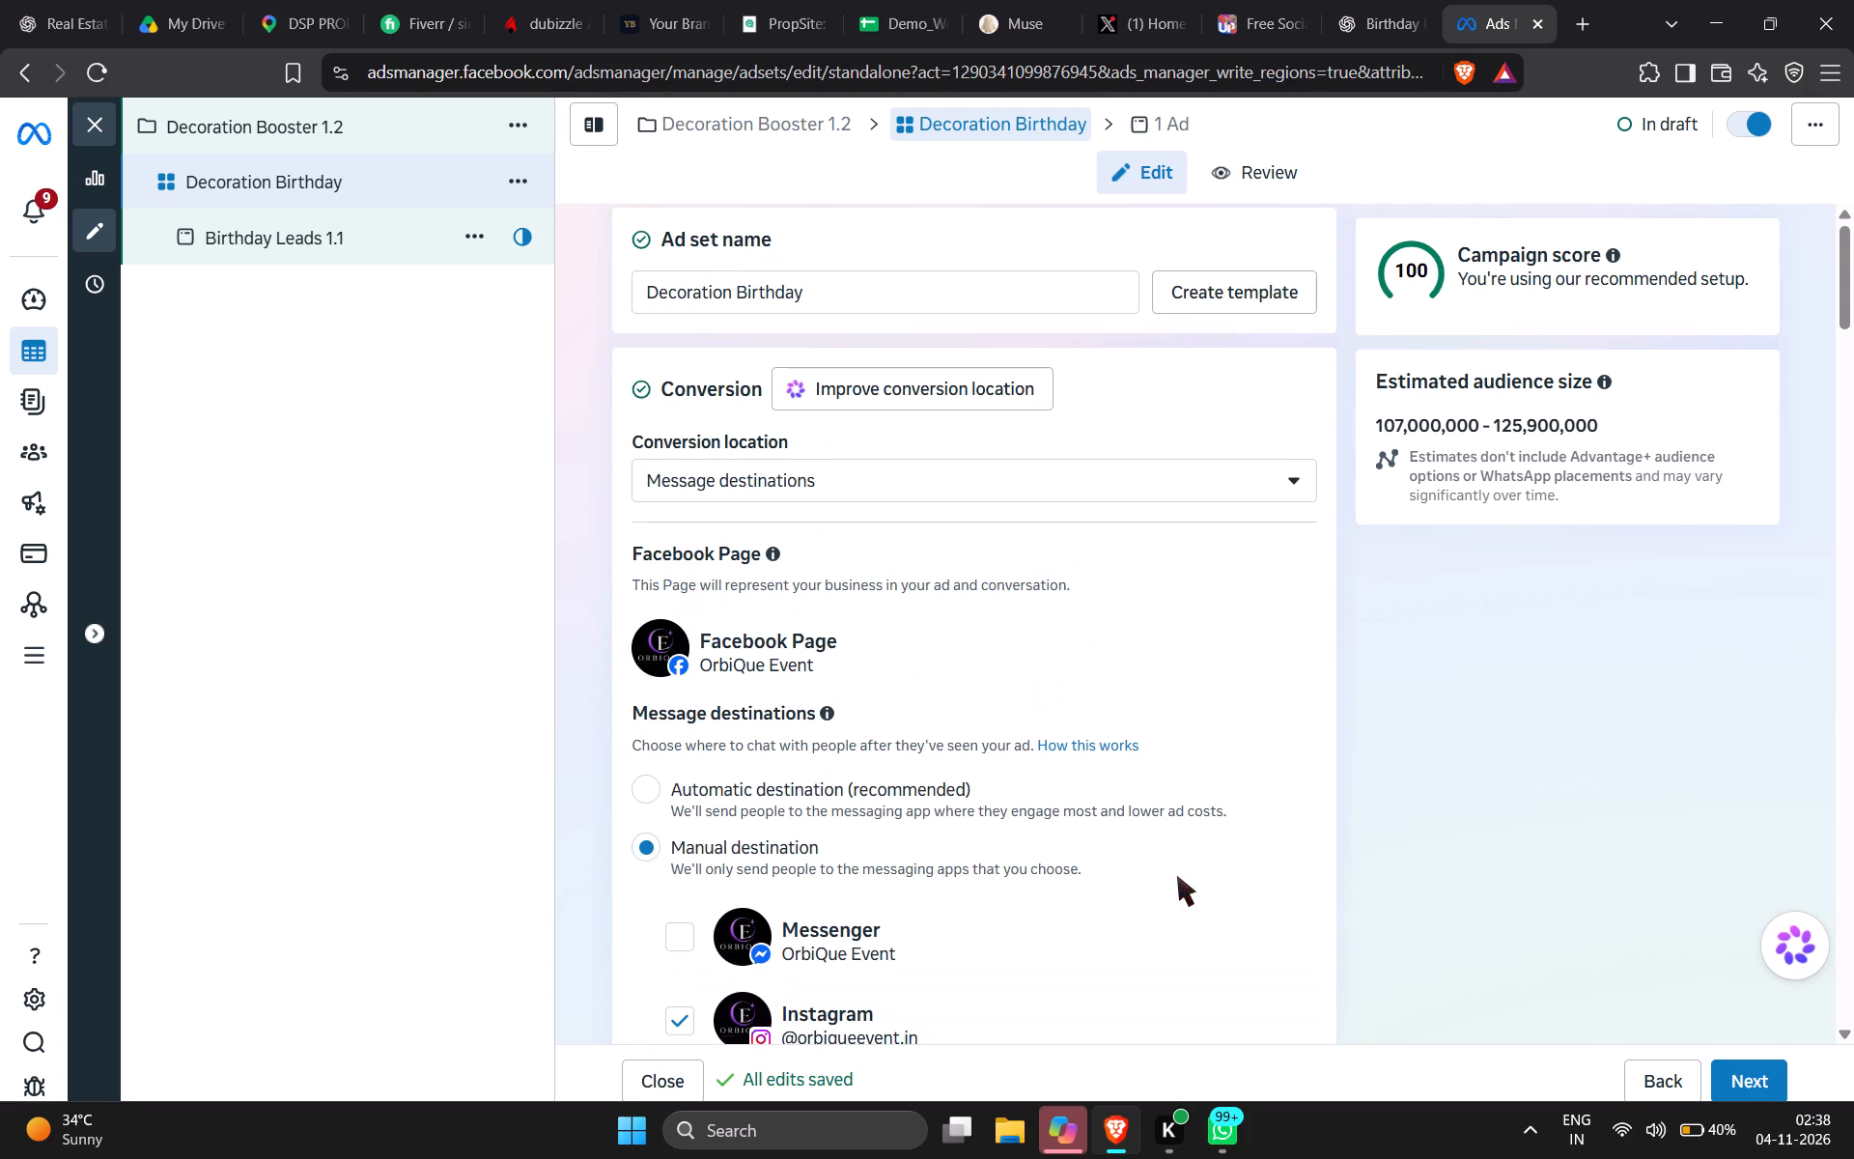
{"action": "scroll", "coordinate": [1112, 926], "scroll_direction": "down", "scroll_amount": 2}
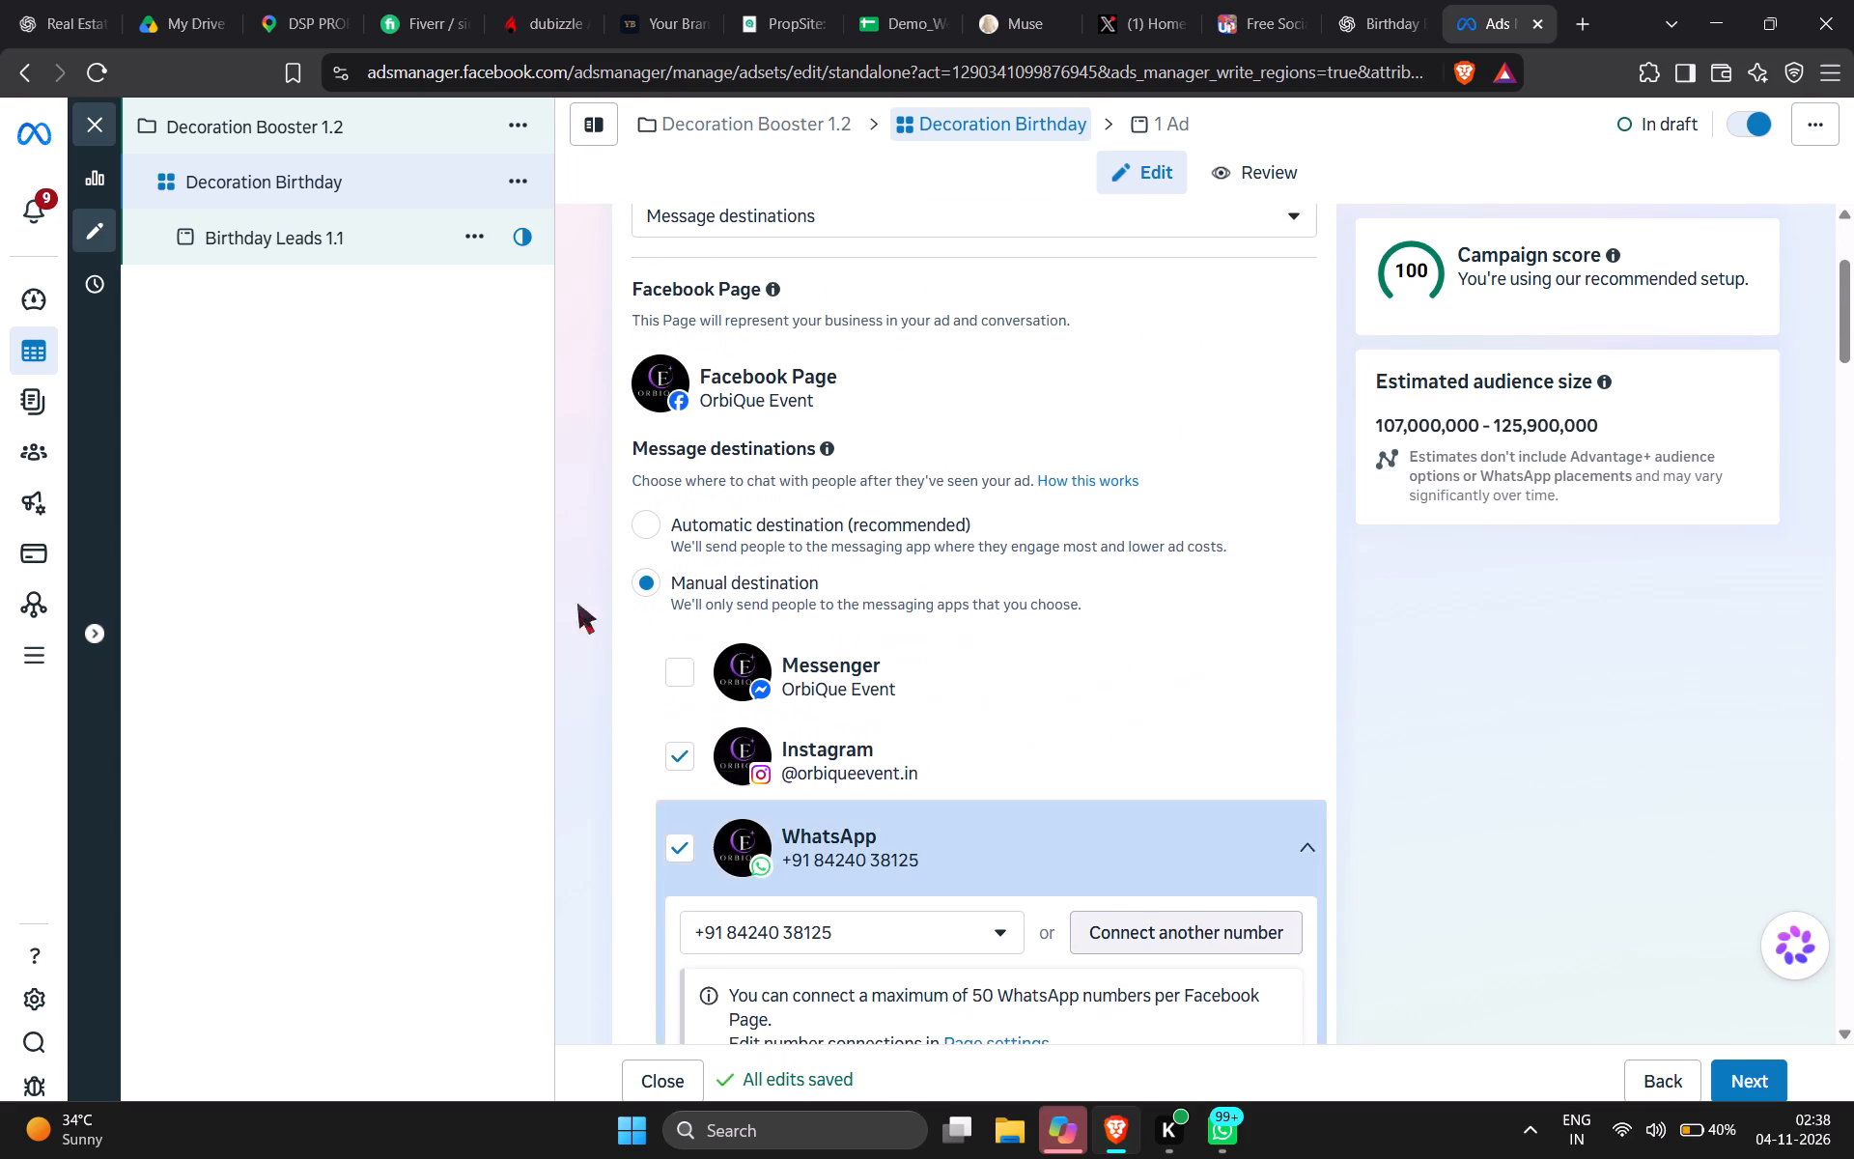
Review the Decoration Booster 1.2 campaign's objective, budget, scheduling, A/B test and special ad category settings.
{"action": "left_click", "coordinate": [426, 124]}
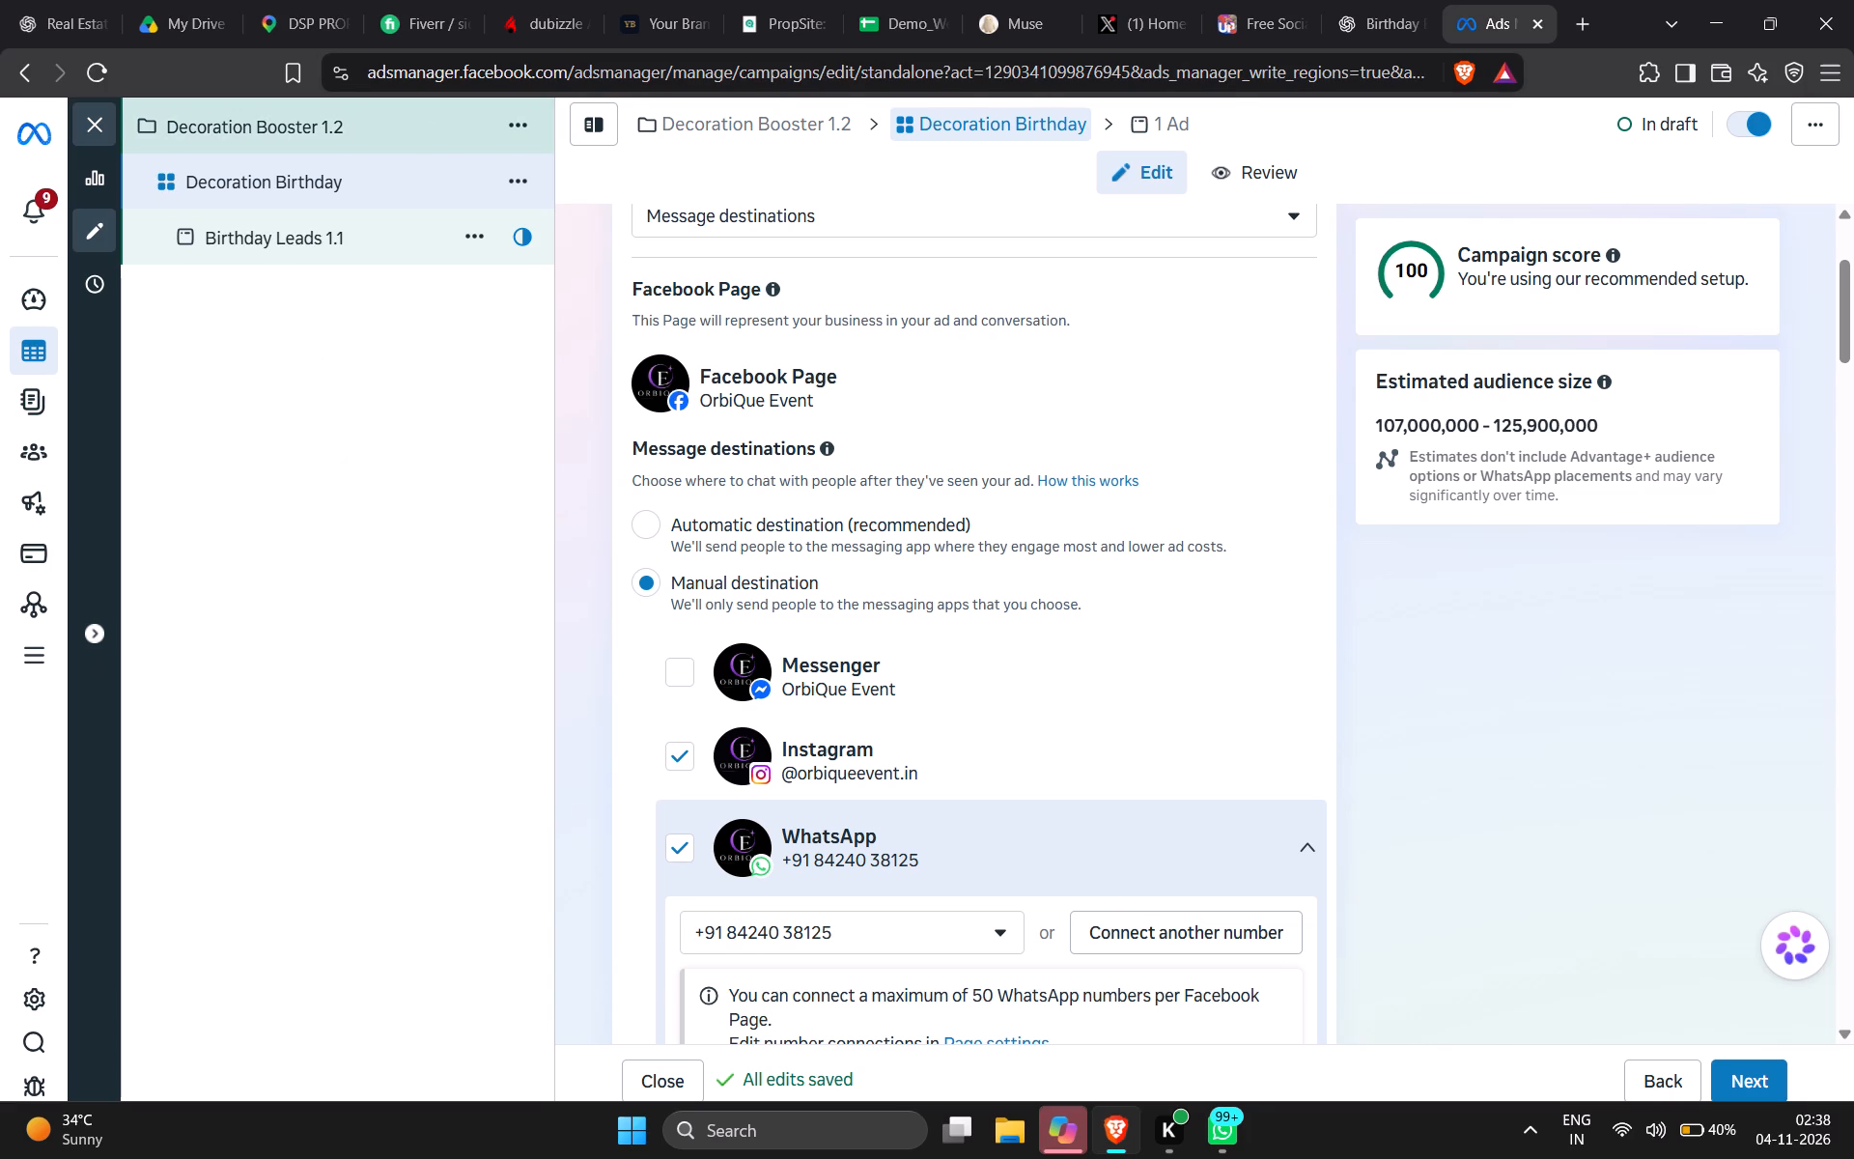
{"action": "scroll", "coordinate": [891, 399], "scroll_direction": "down", "scroll_amount": 2}
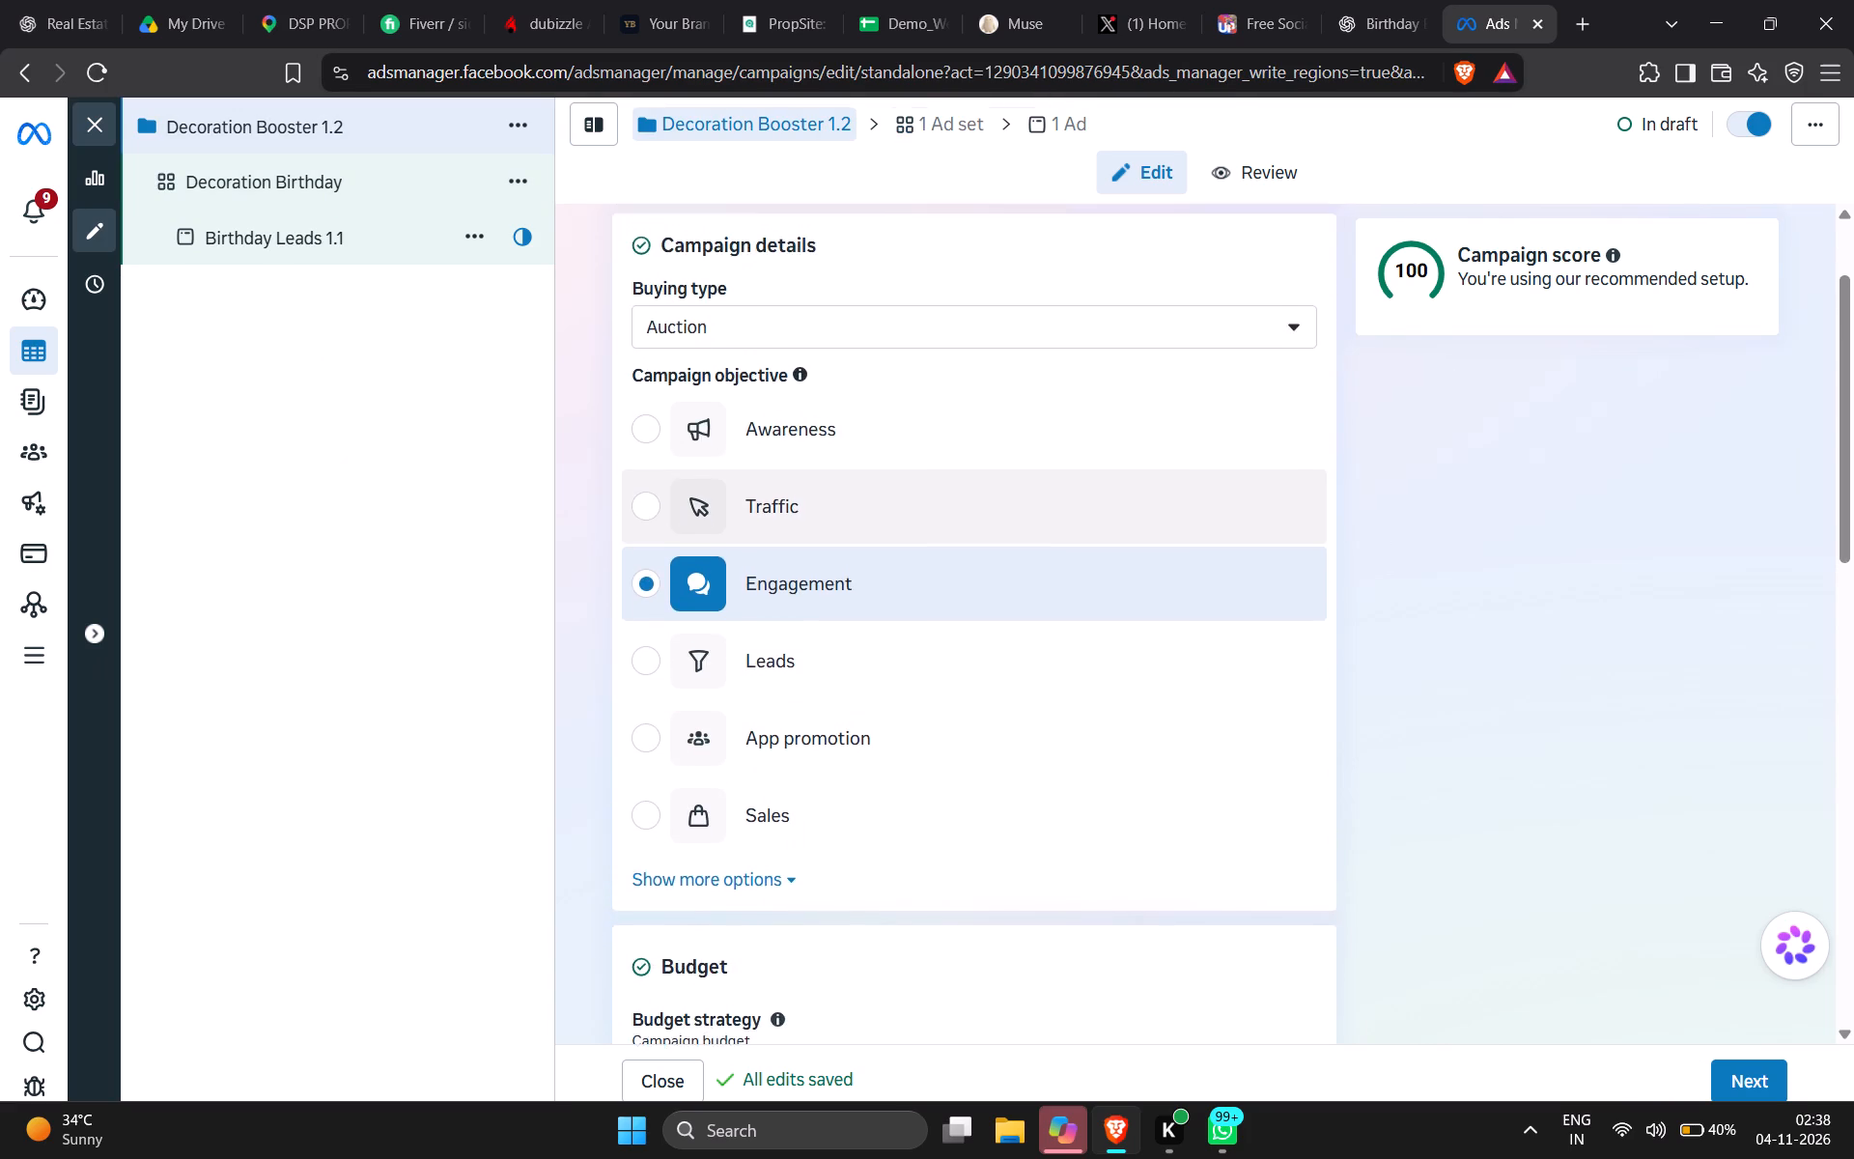
{"action": "scroll", "coordinate": [891, 399], "scroll_direction": "down", "scroll_amount": 6}
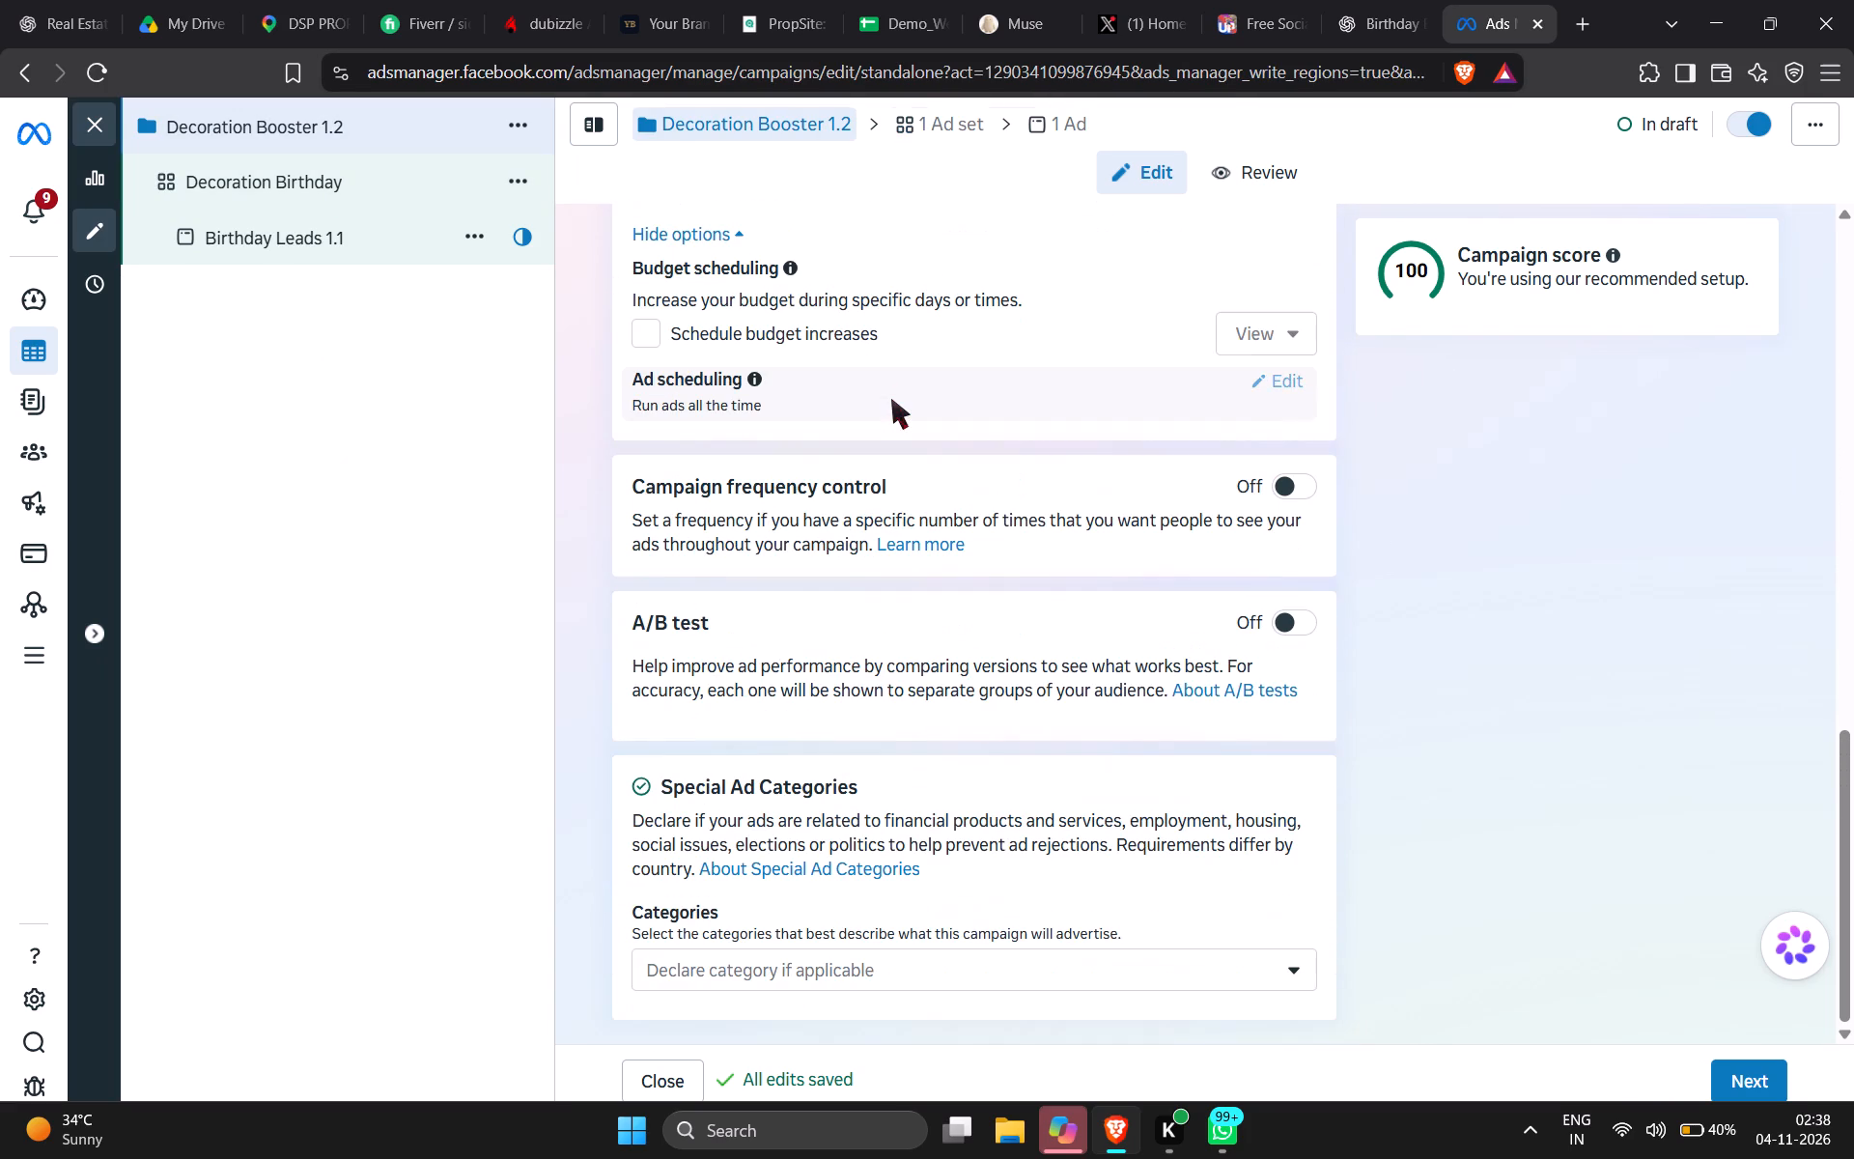
Return to the Decoration Birthday ad set and recheck its message destinations, performance goal, budget and schedule.
{"action": "left_click", "coordinate": [351, 183]}
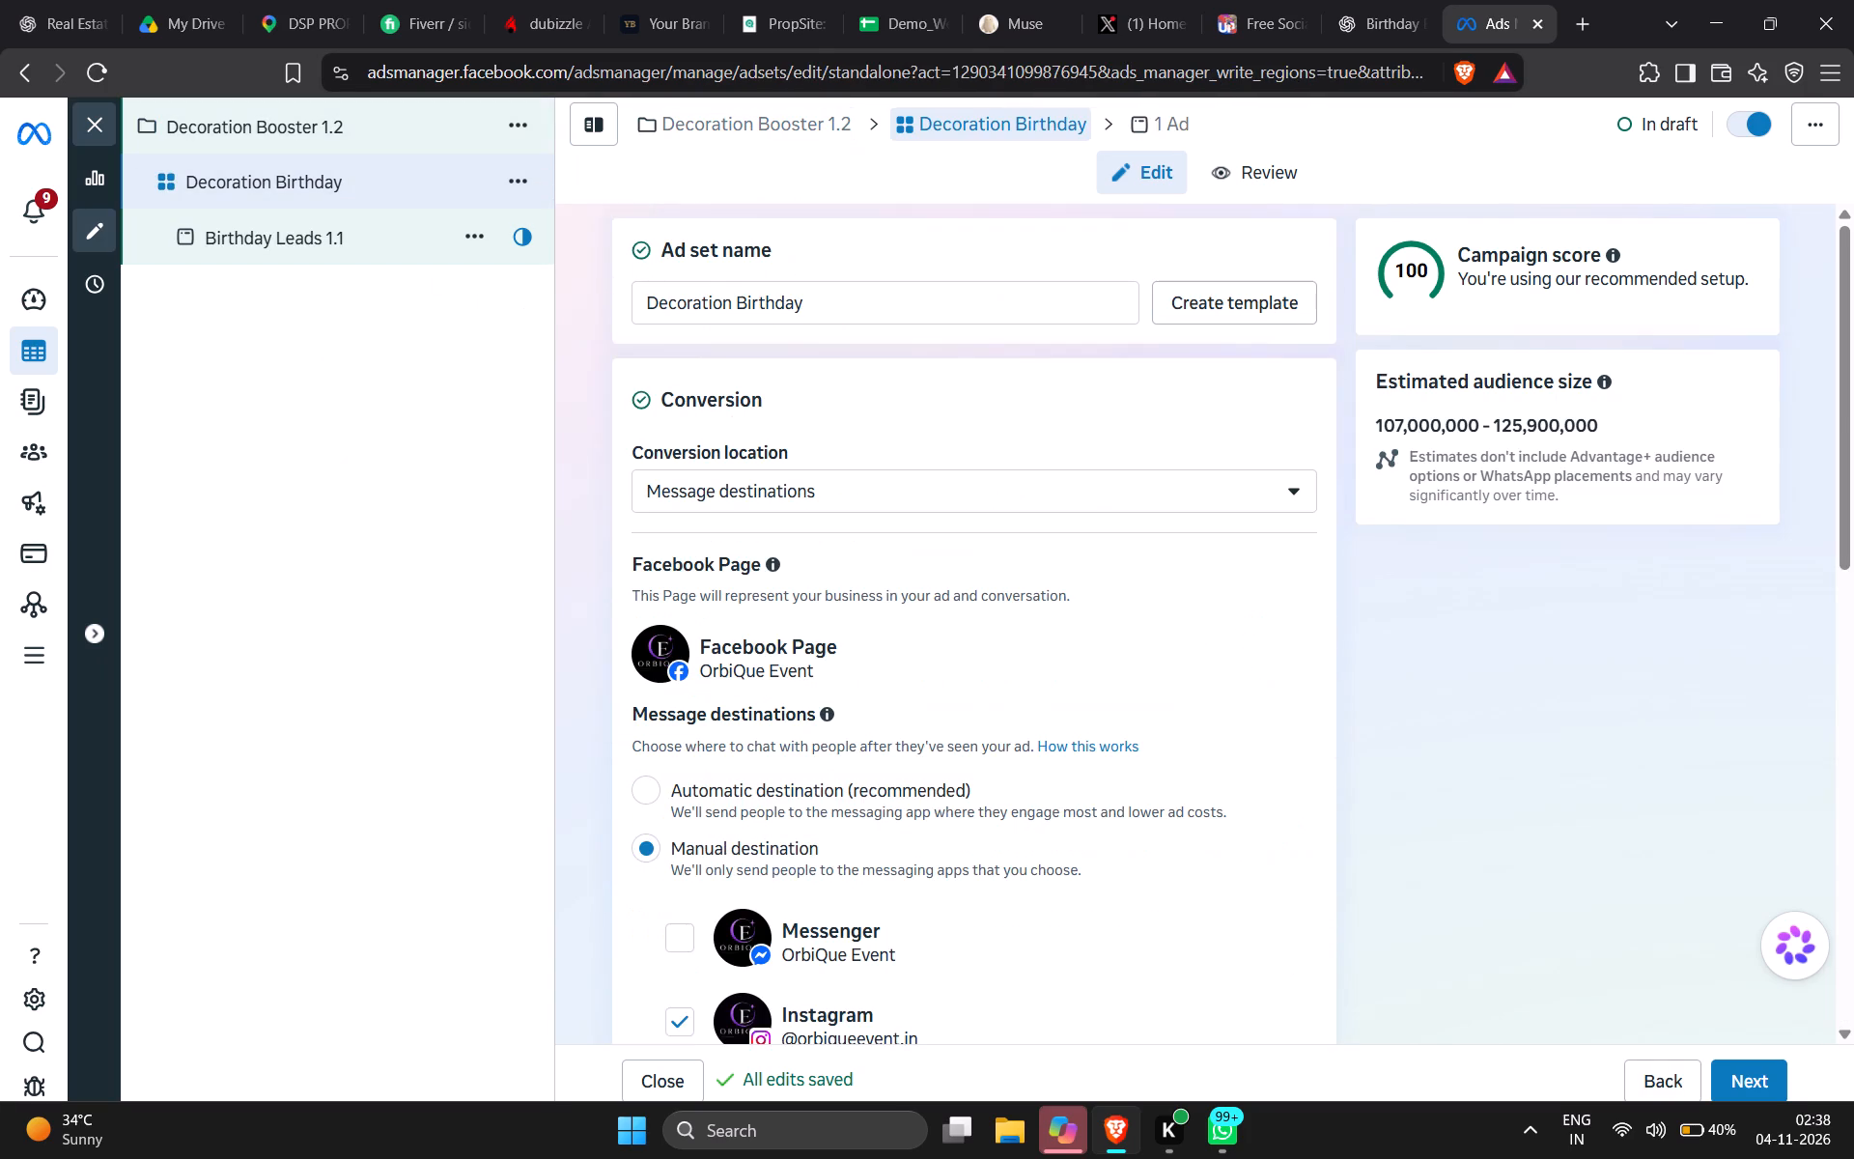
{"action": "scroll", "coordinate": [980, 455], "scroll_direction": "down", "scroll_amount": 2}
{"action": "scroll", "coordinate": [1018, 322], "scroll_direction": "down", "scroll_amount": 4}
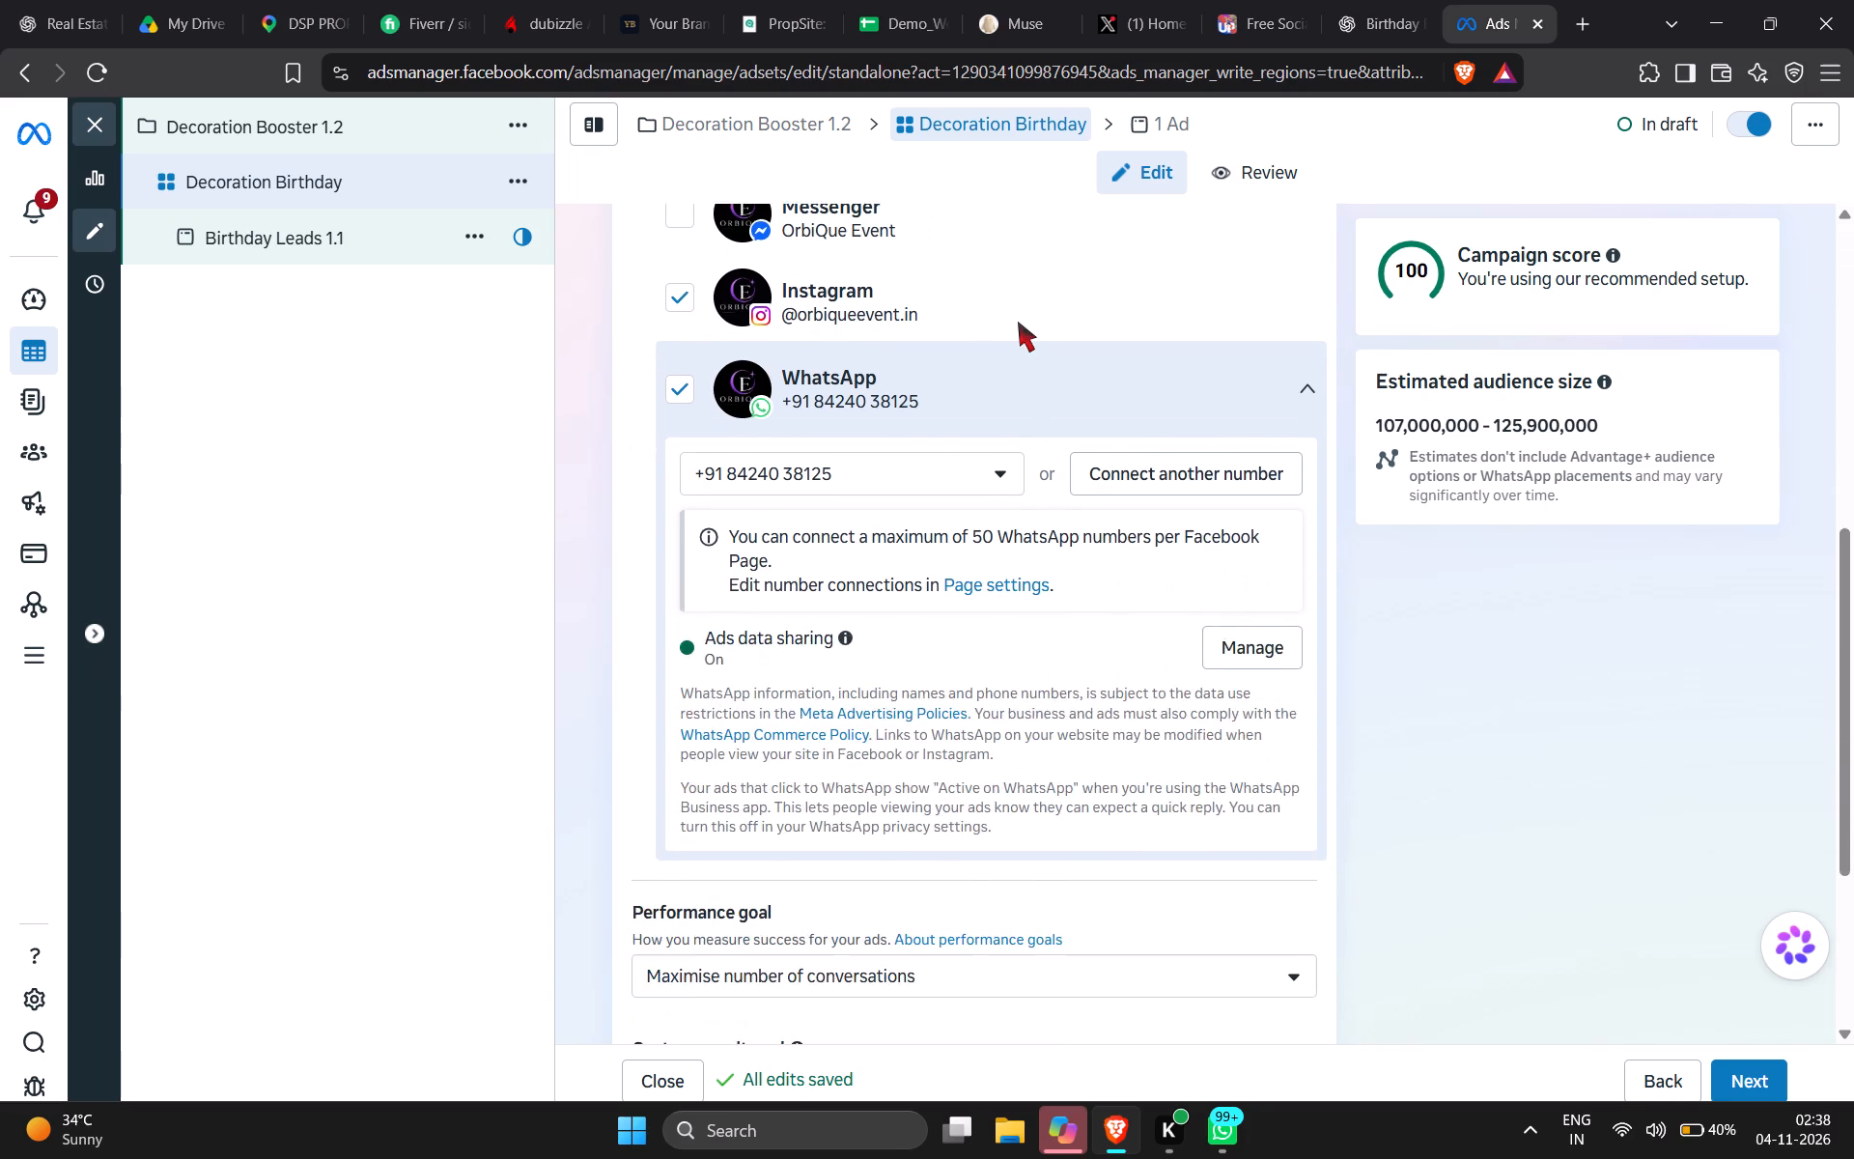
{"action": "scroll", "coordinate": [1018, 322], "scroll_direction": "down", "scroll_amount": 4}
{"action": "scroll", "coordinate": [1018, 322], "scroll_direction": "up", "scroll_amount": 1}
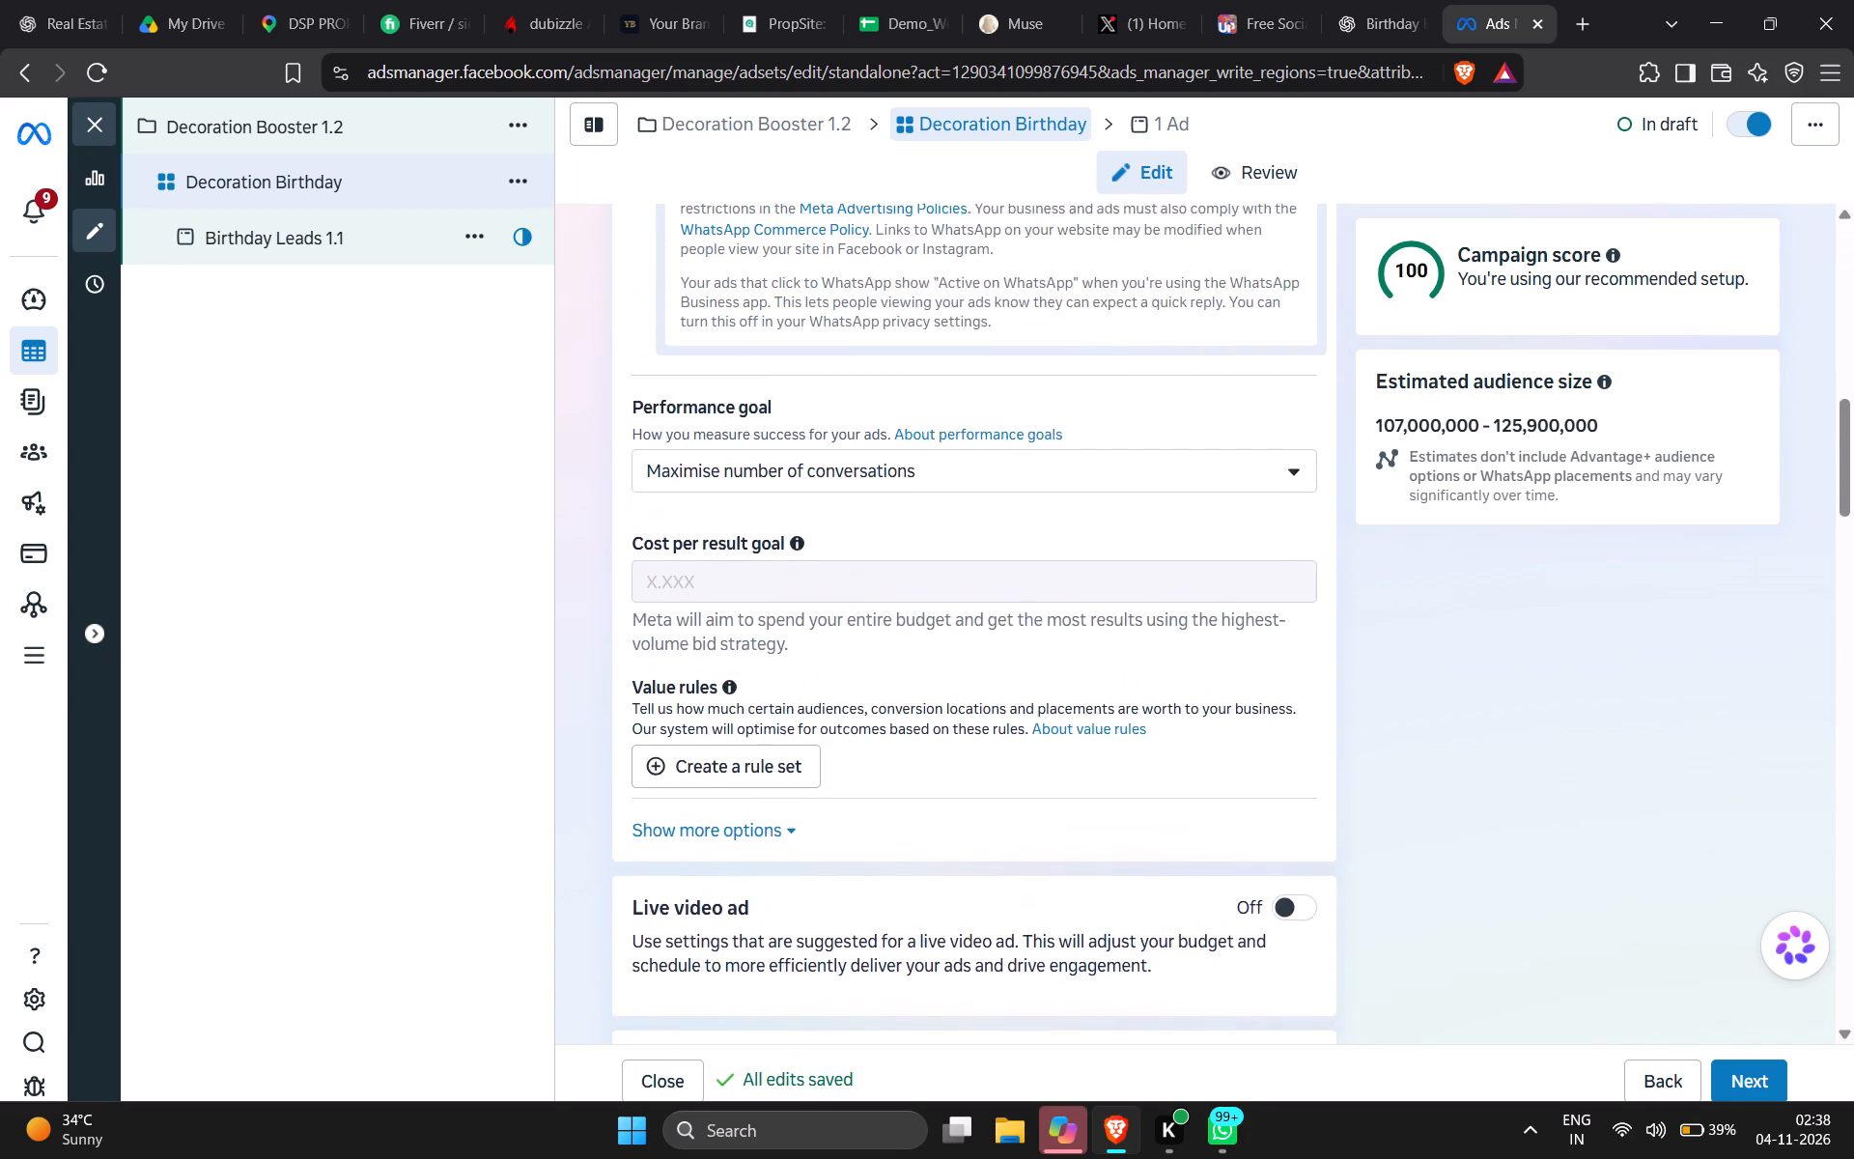
{"action": "scroll", "coordinate": [1018, 322], "scroll_direction": "up", "scroll_amount": 1}
{"action": "scroll", "coordinate": [1066, 620], "scroll_direction": "down", "scroll_amount": 3}
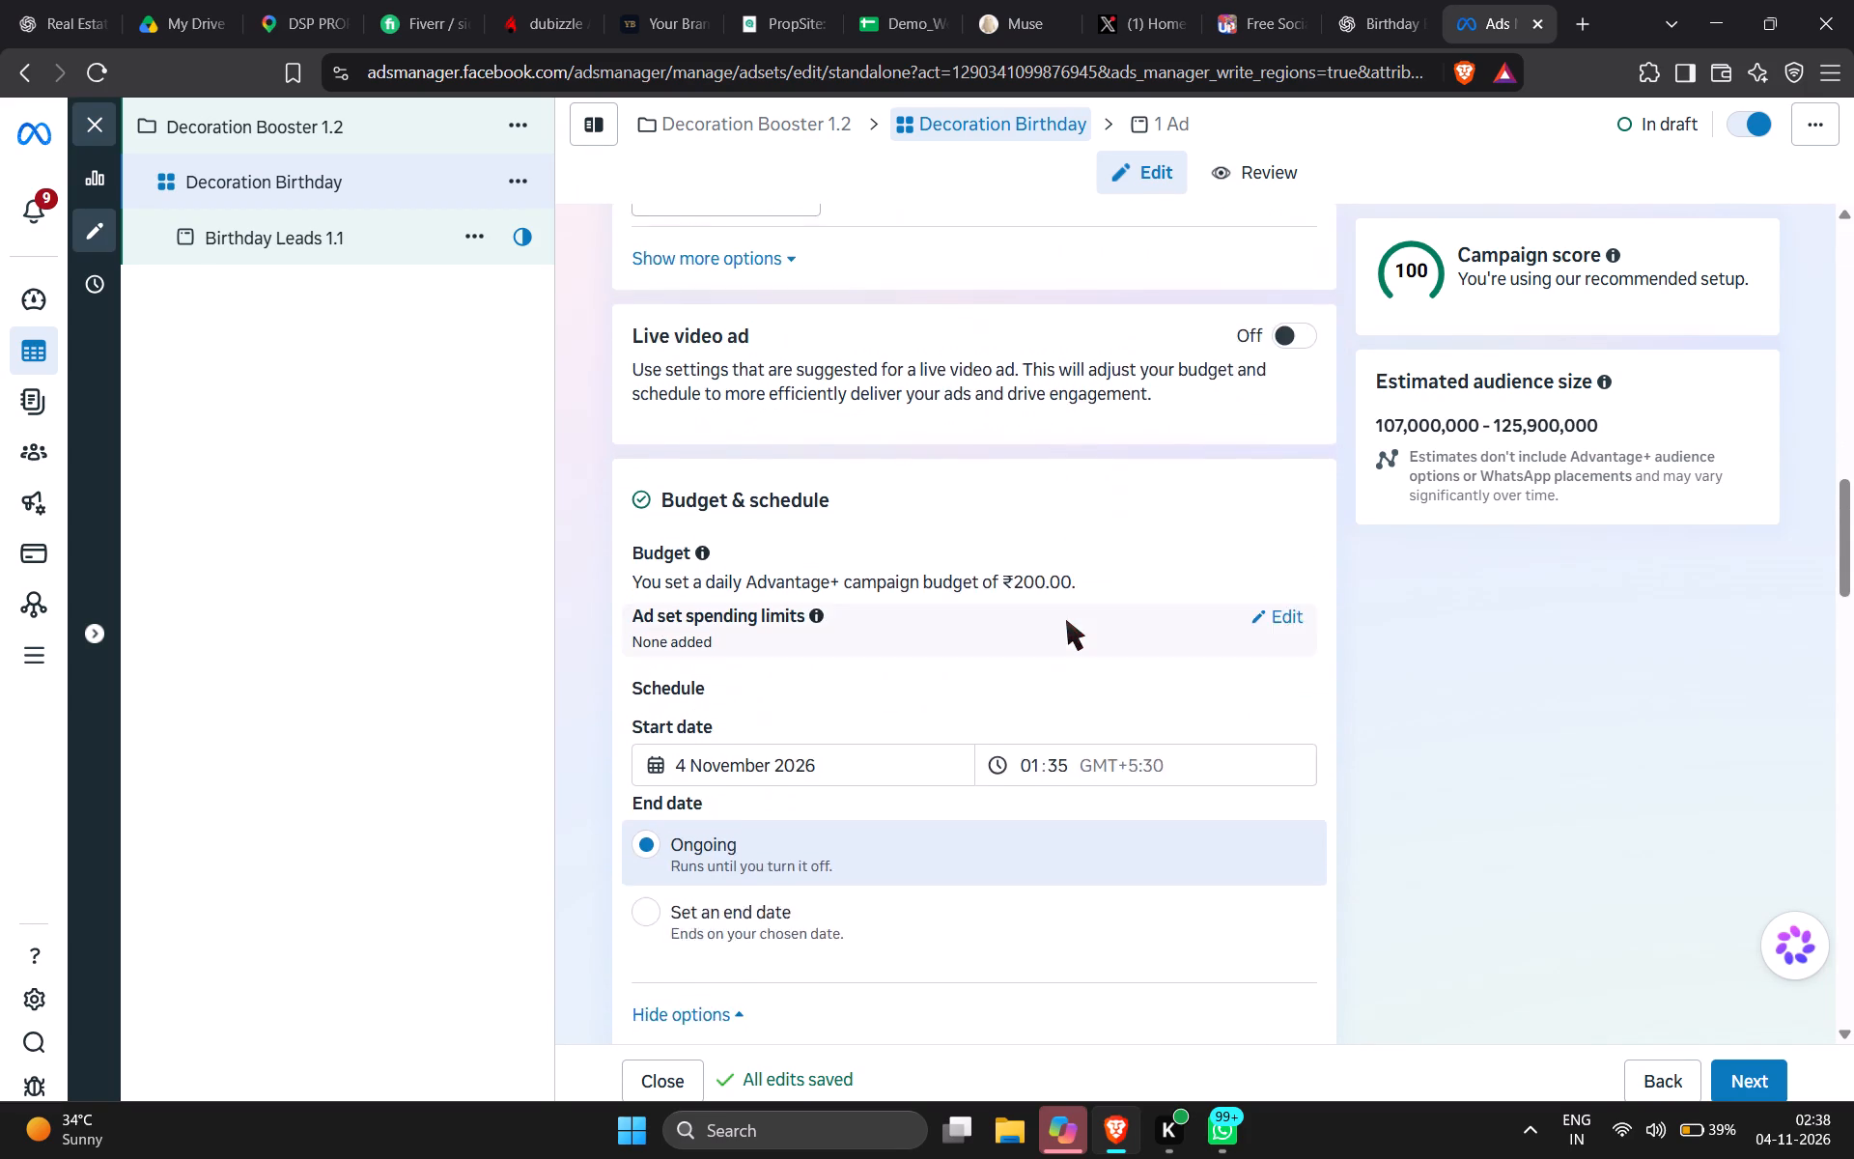
{"action": "scroll", "coordinate": [1066, 620], "scroll_direction": "down", "scroll_amount": 4}
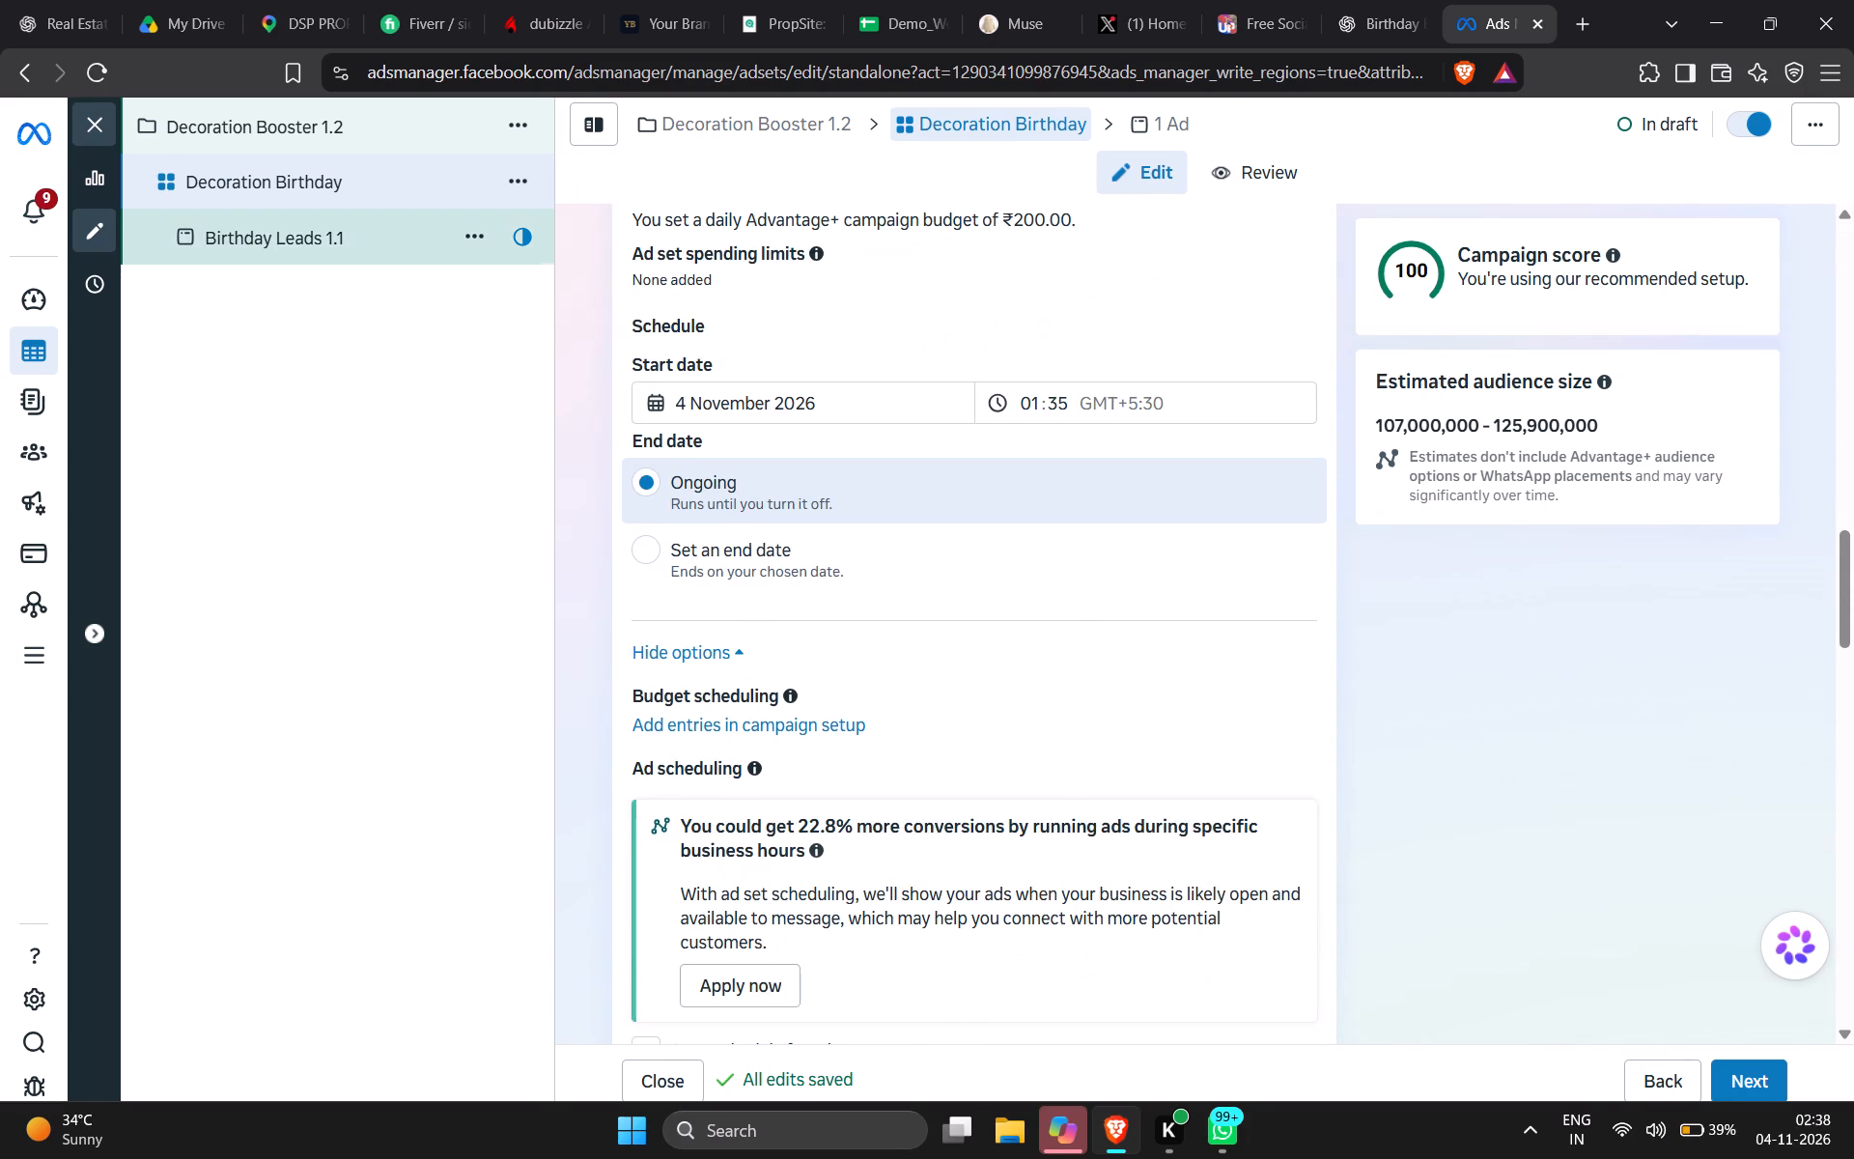
Change the format of the Birthday Leads 1.1 ad to Single image or video.
{"action": "left_click", "coordinate": [256, 230]}
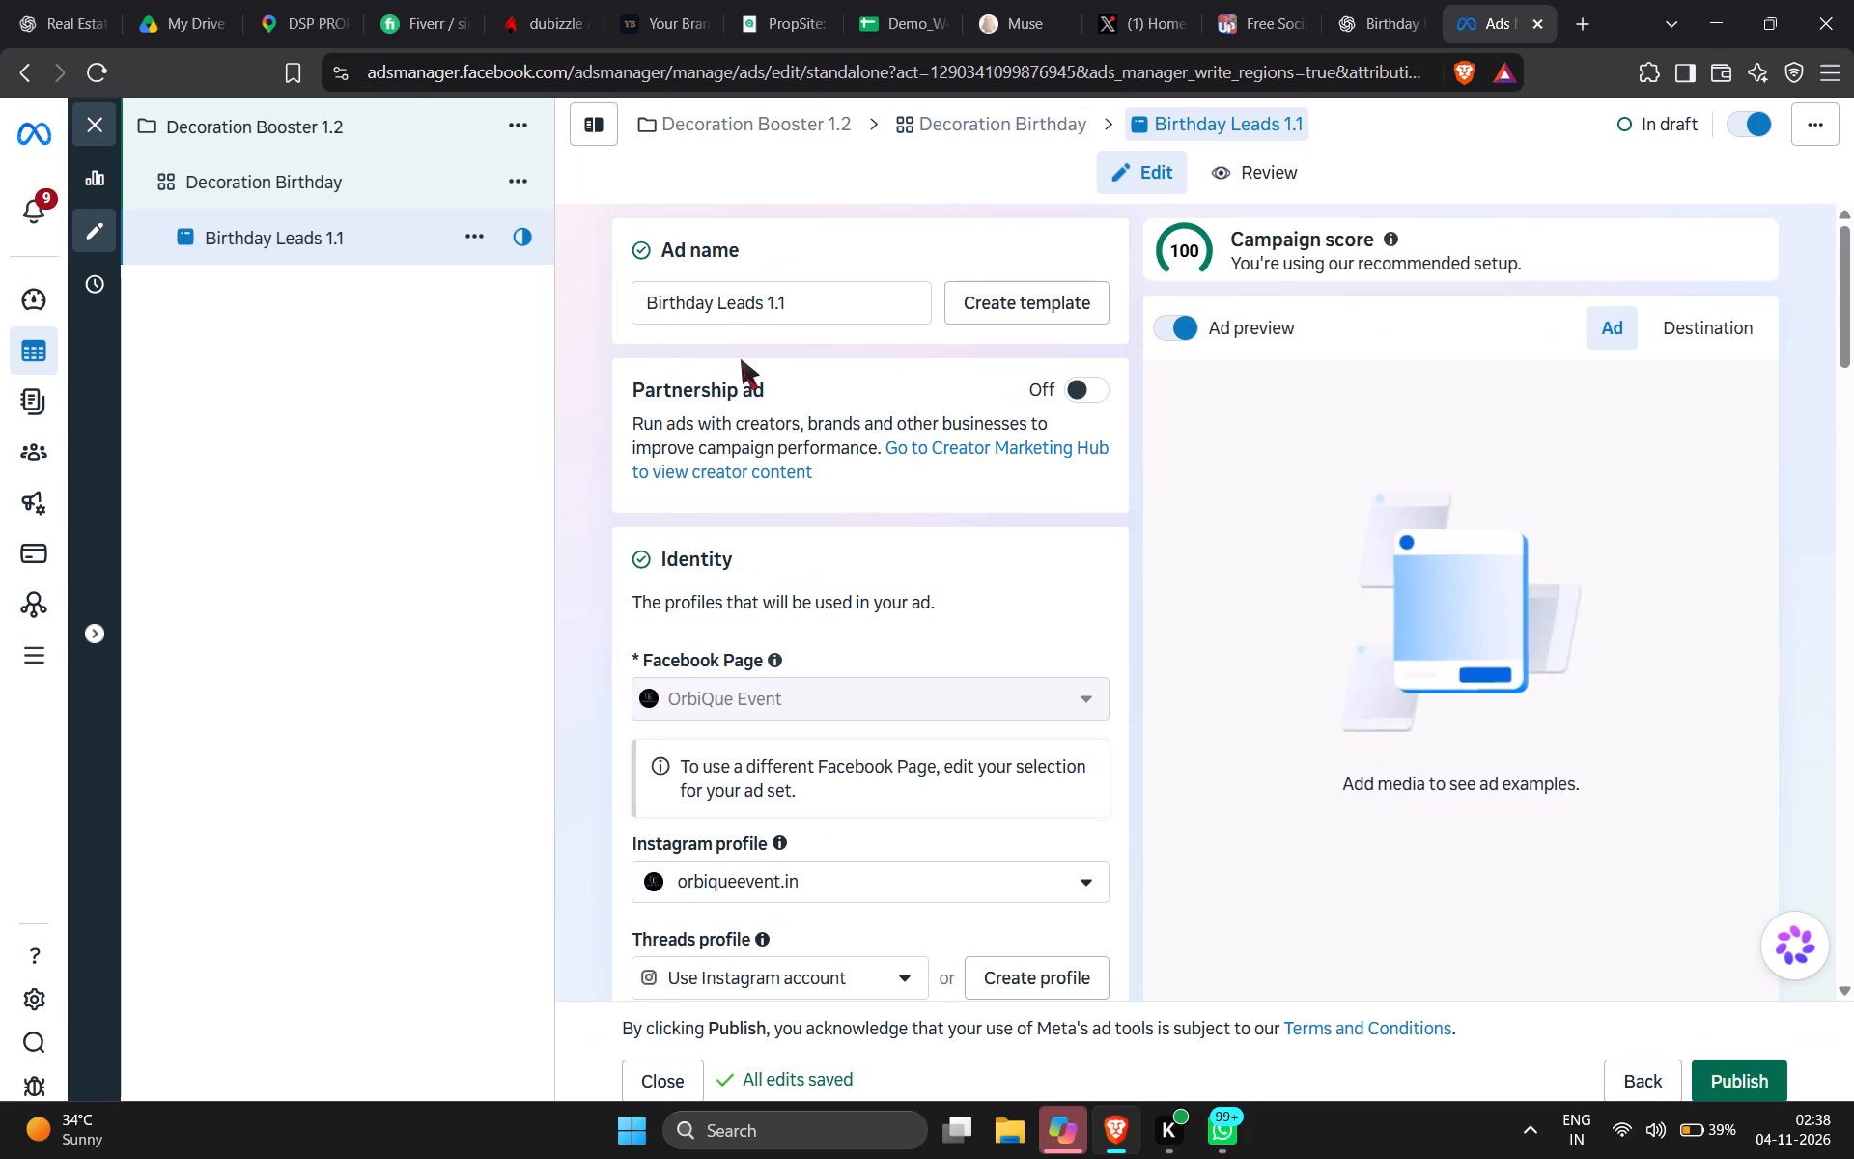
{"action": "scroll", "coordinate": [790, 399], "scroll_direction": "down", "scroll_amount": 3}
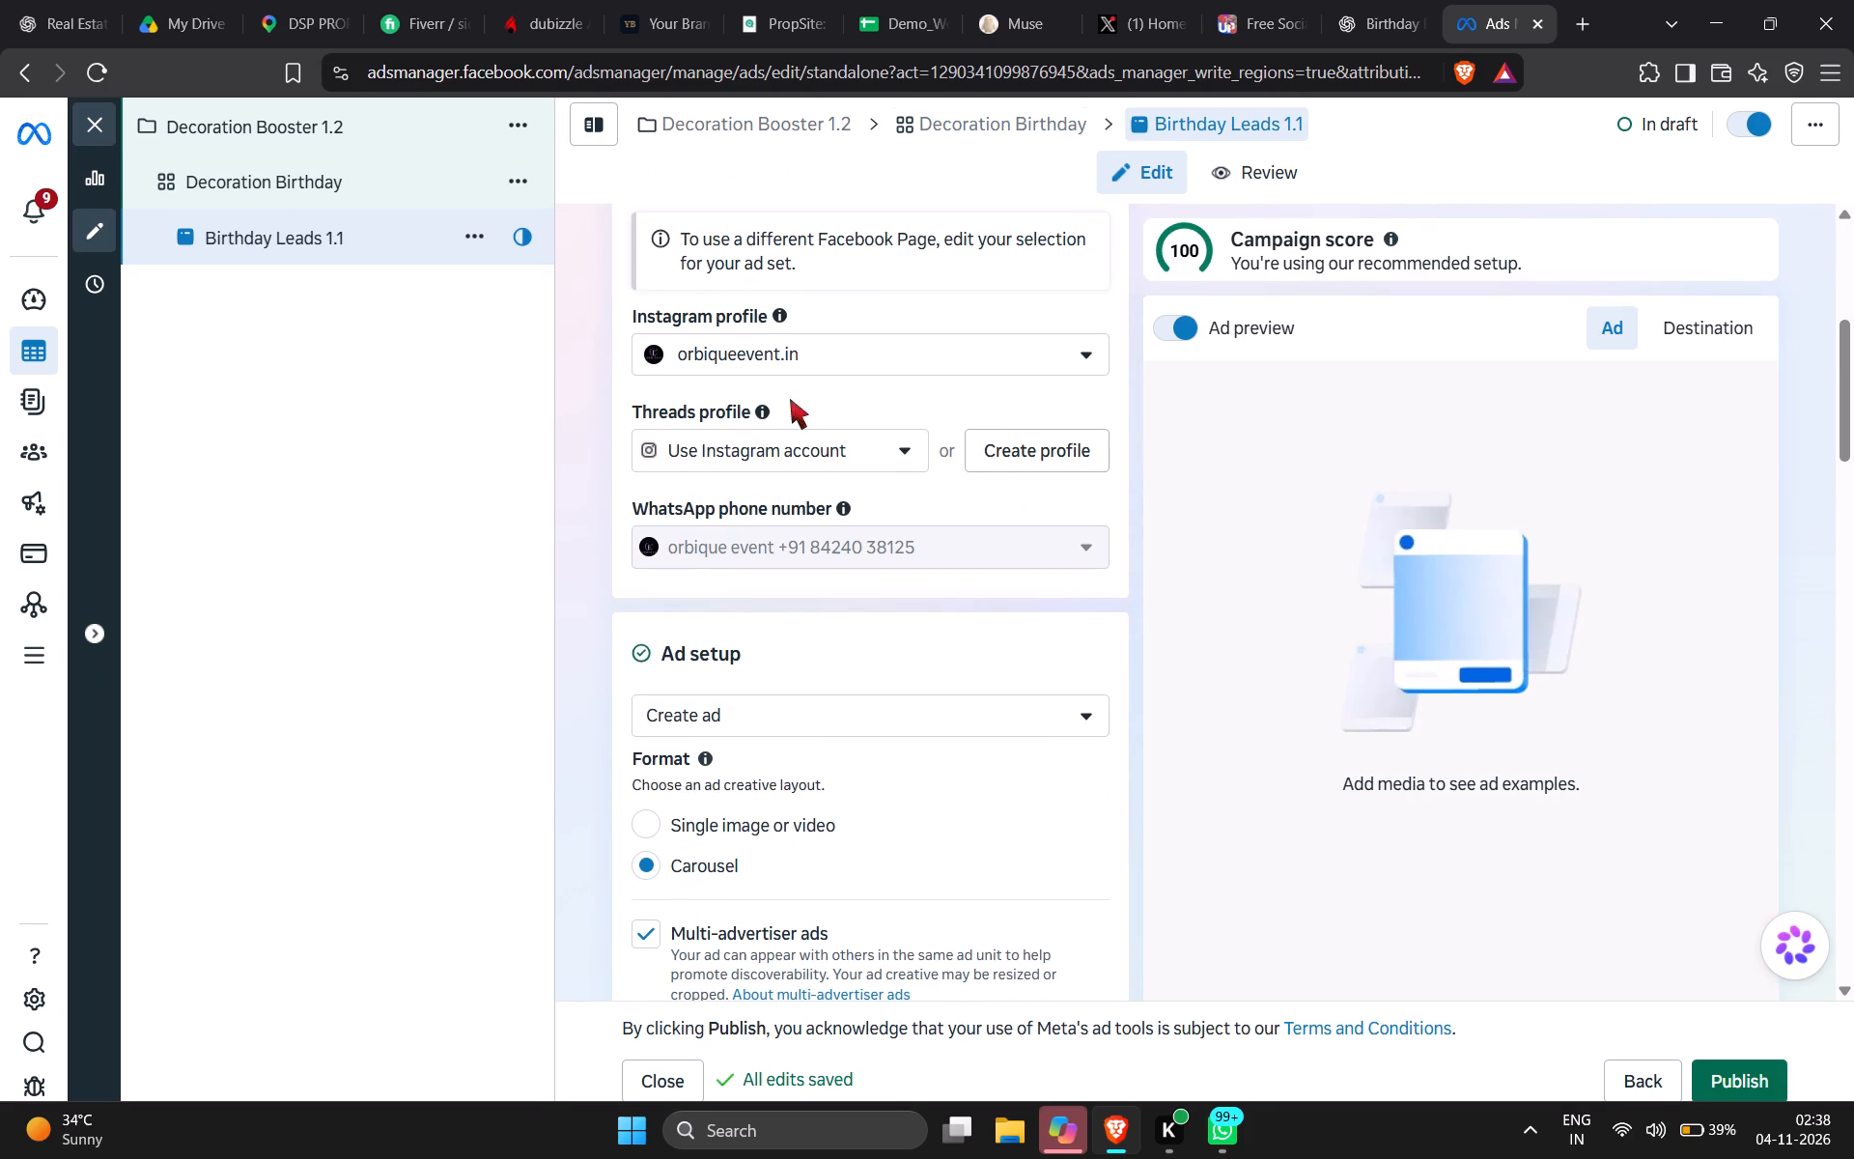
{"action": "scroll", "coordinate": [910, 693], "scroll_direction": "down", "scroll_amount": 2}
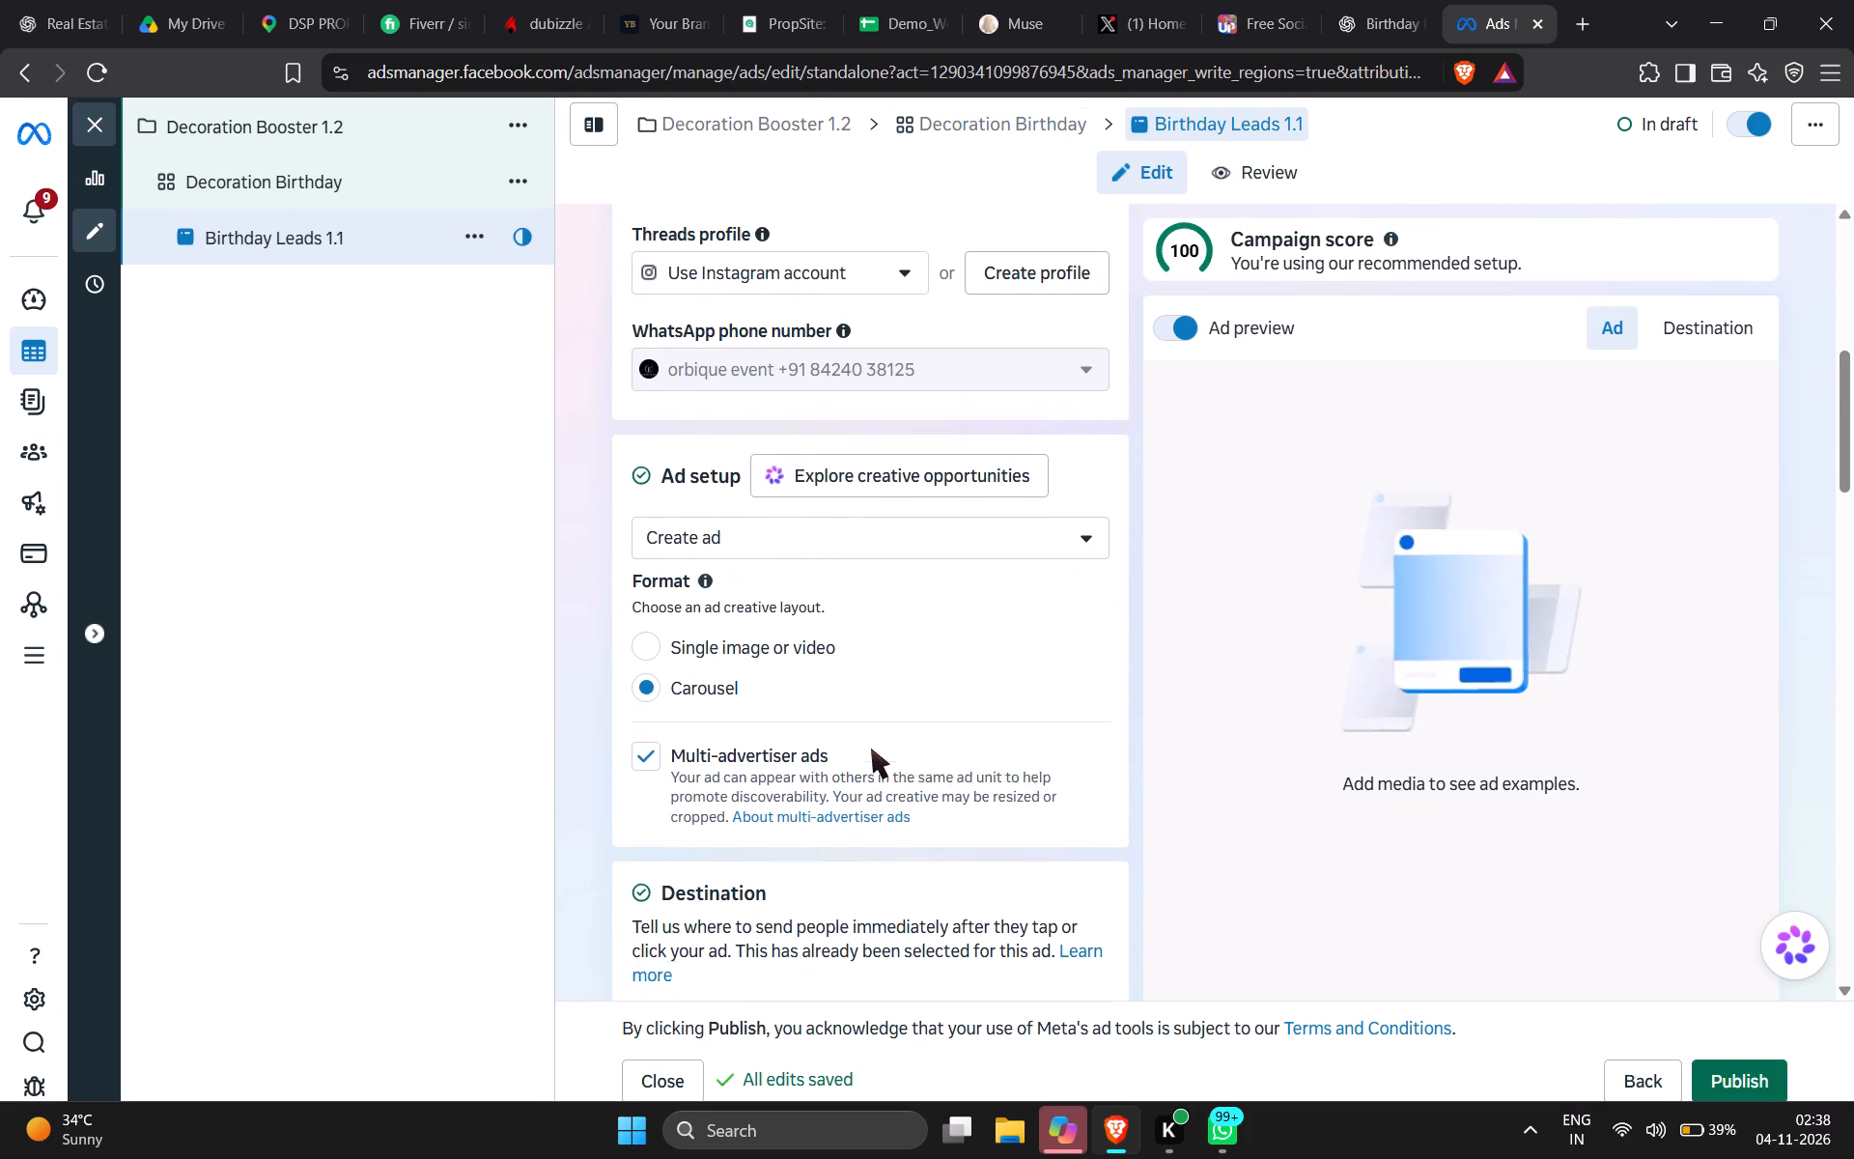
{"action": "scroll", "coordinate": [871, 749], "scroll_direction": "down", "scroll_amount": 5}
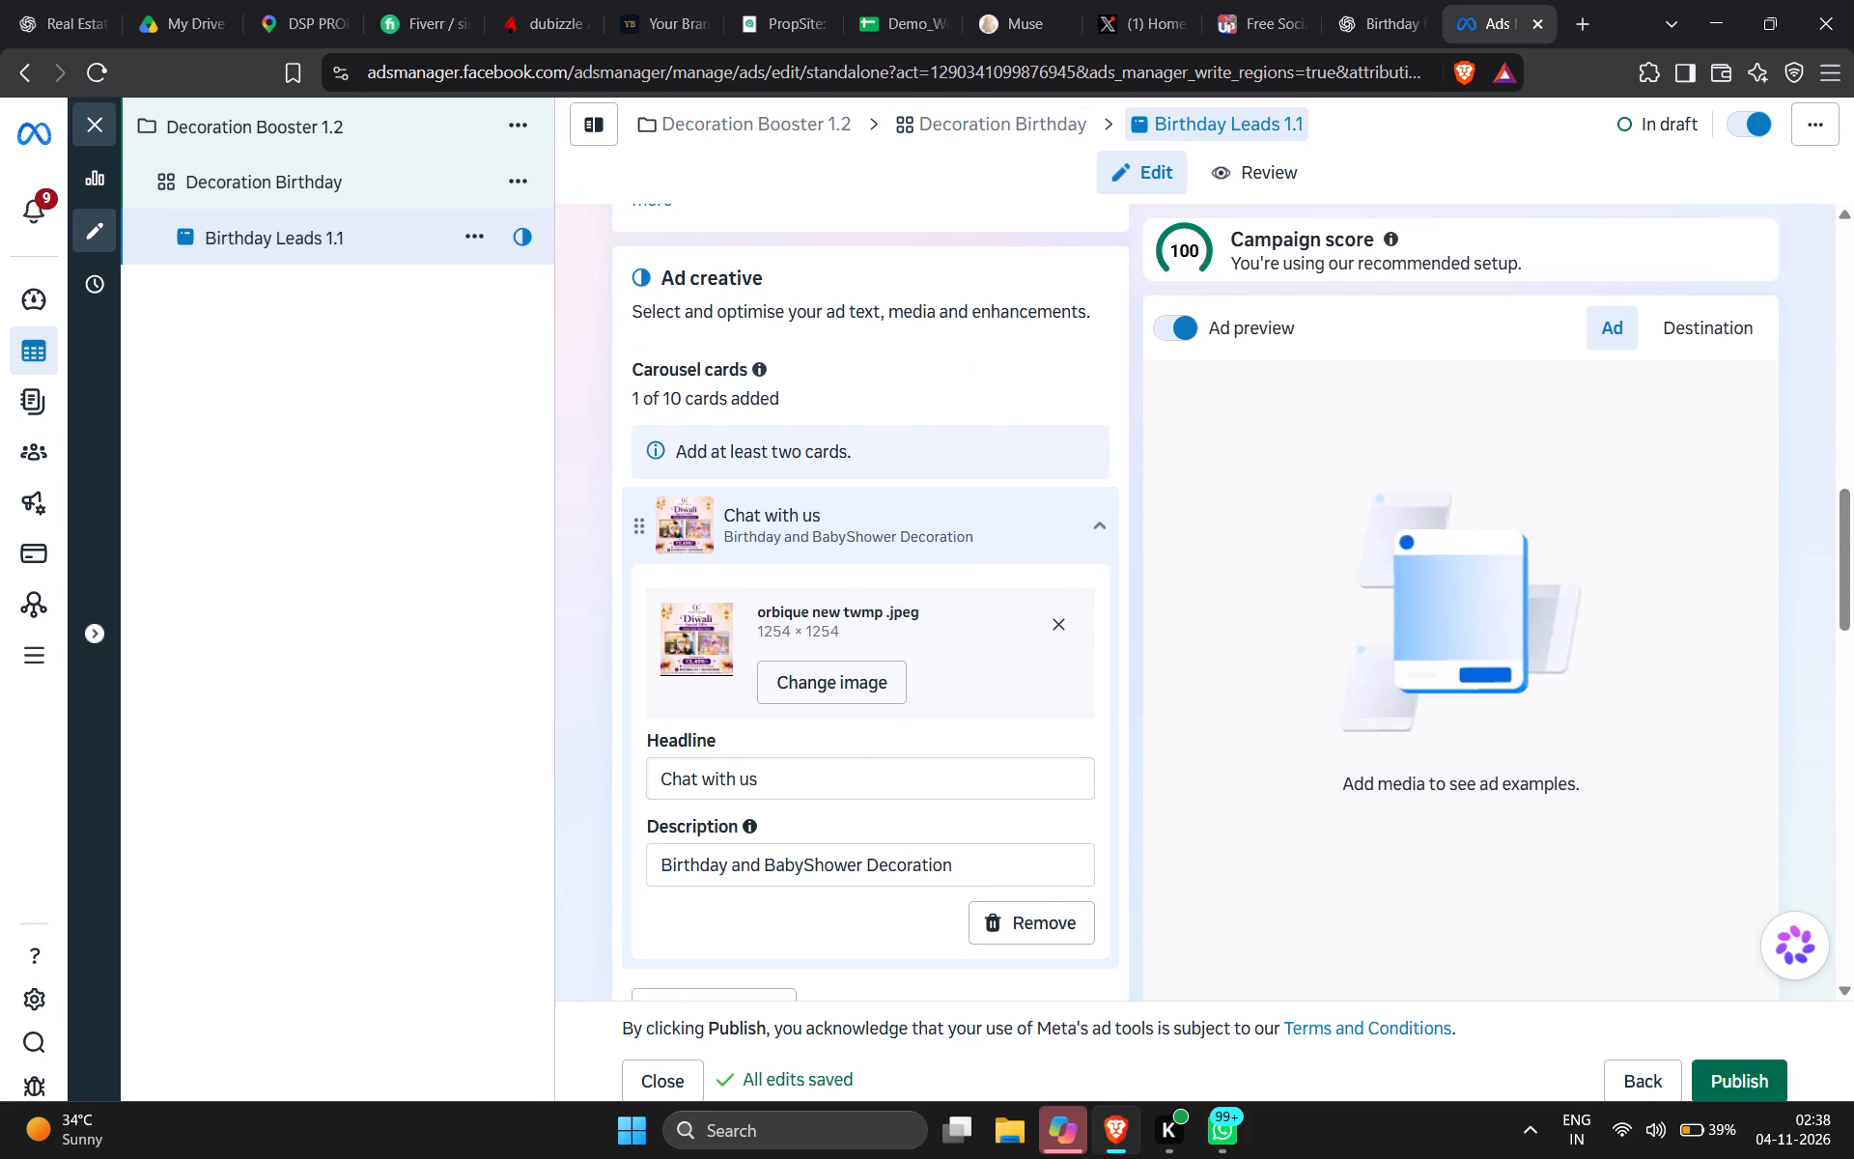
{"action": "scroll", "coordinate": [837, 782], "scroll_direction": "down", "scroll_amount": 1}
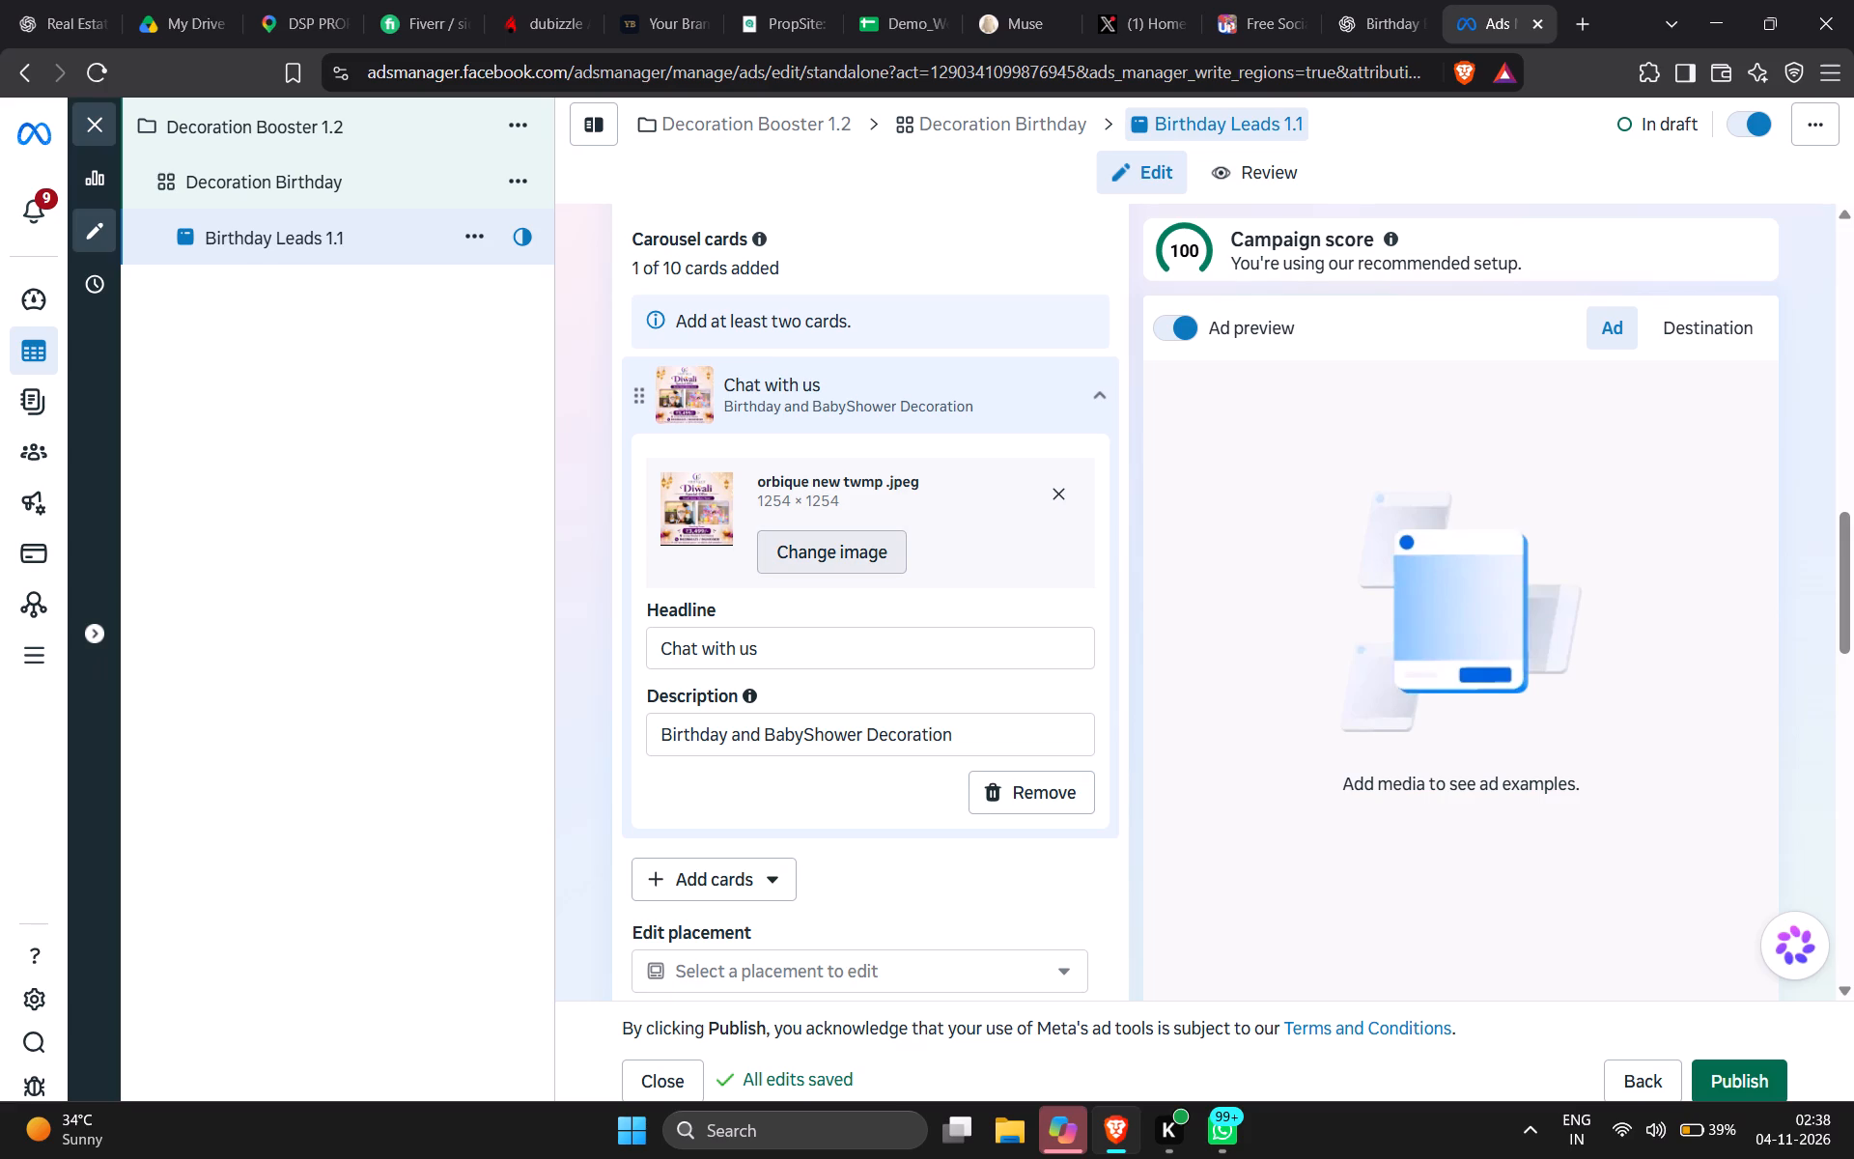
{"action": "scroll", "coordinate": [770, 368], "scroll_direction": "up", "scroll_amount": 6}
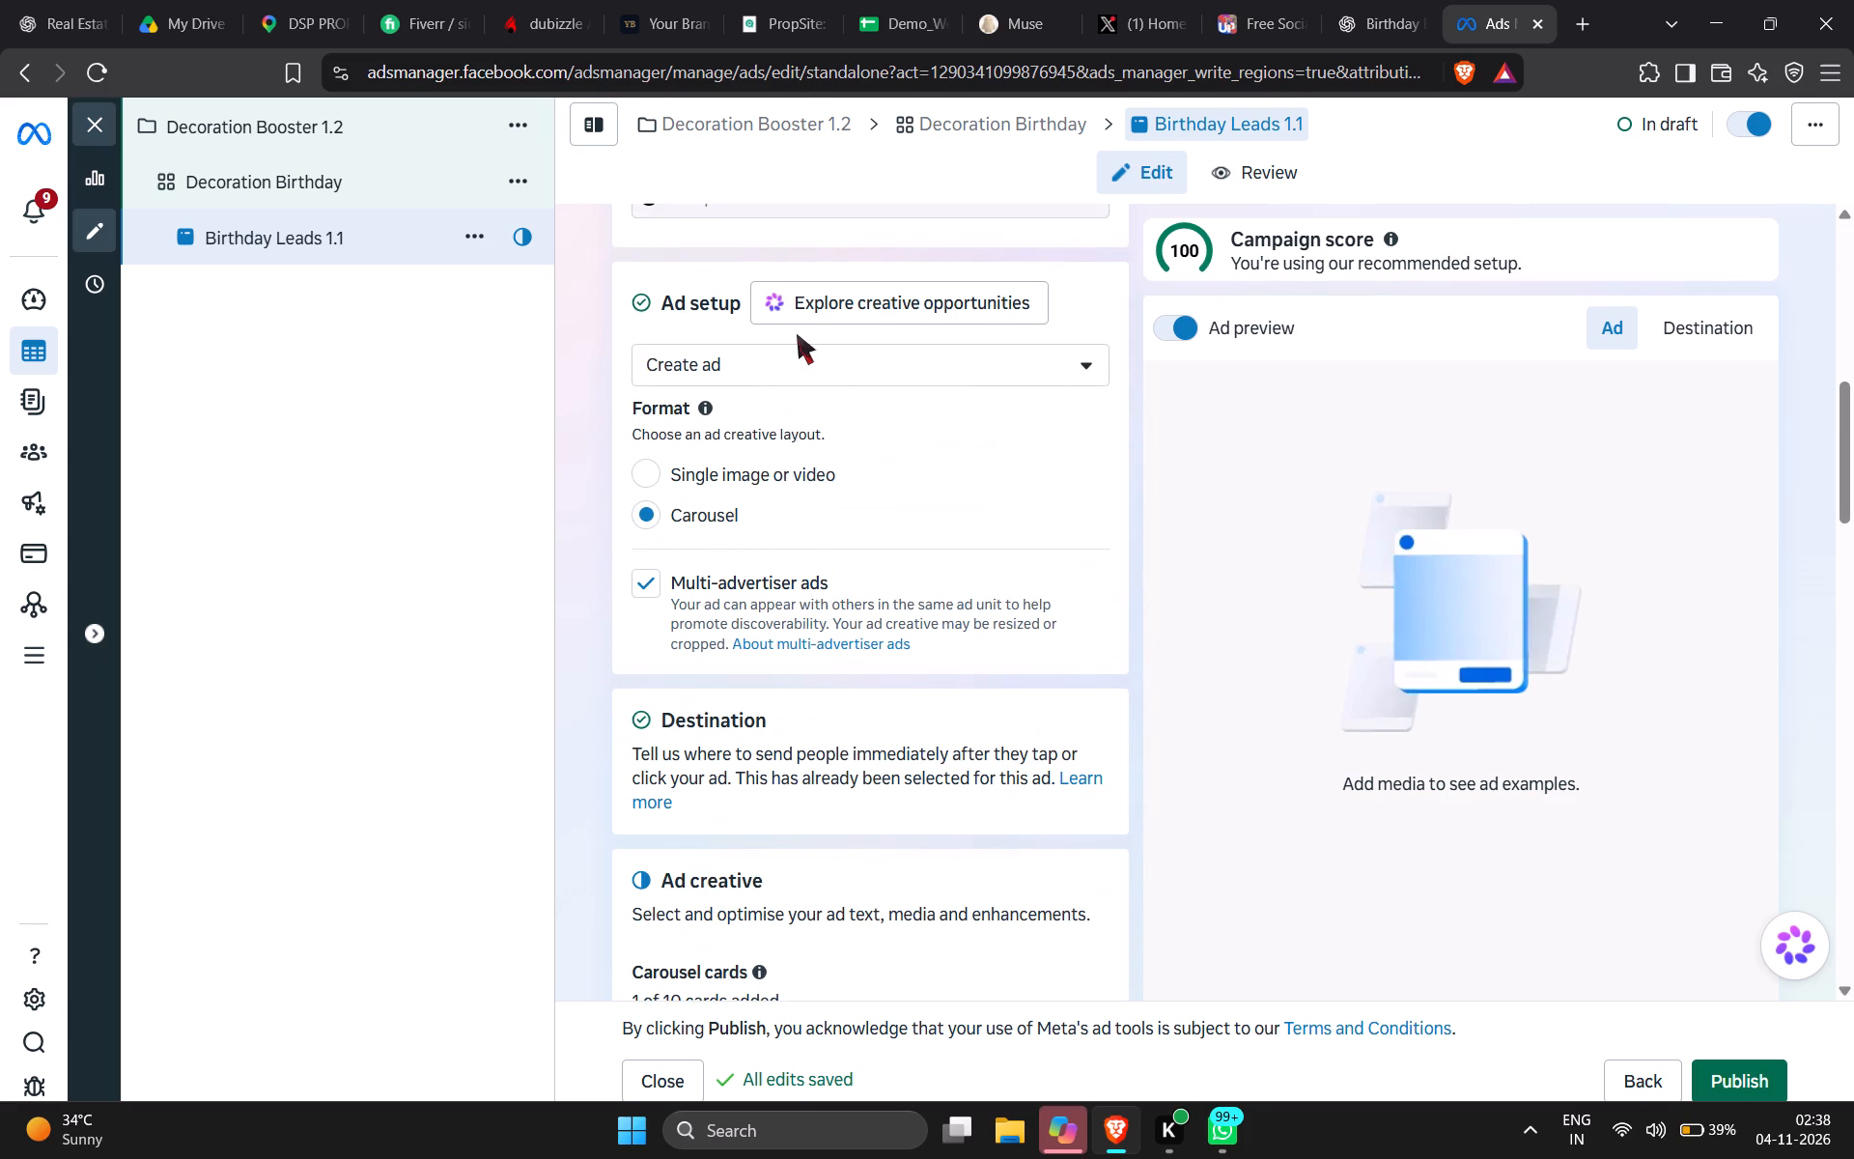
{"action": "left_click", "coordinate": [652, 472]}
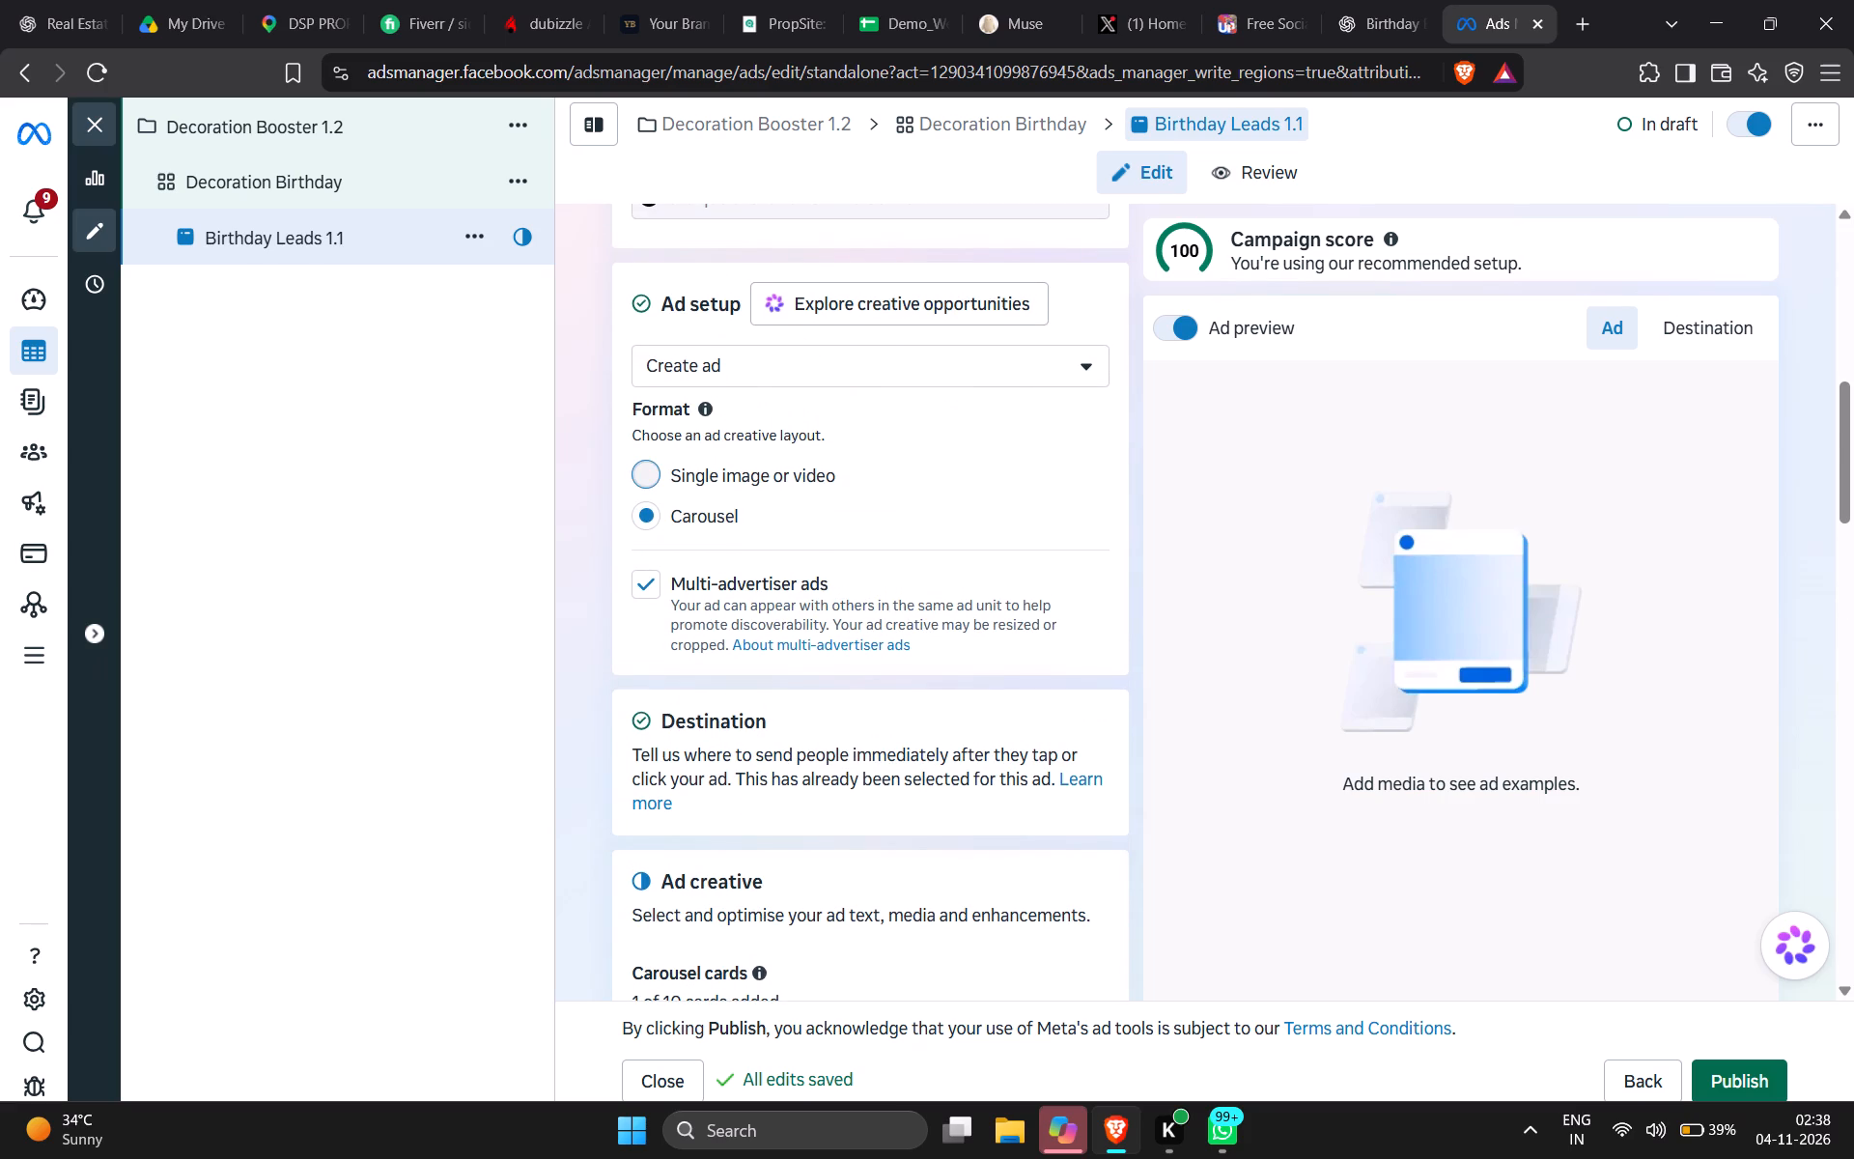
Switch the ad's Conversations messaging to the saved template Start conversations 04/11/2026.
{"action": "scroll", "coordinate": [803, 590], "scroll_direction": "down", "scroll_amount": 2}
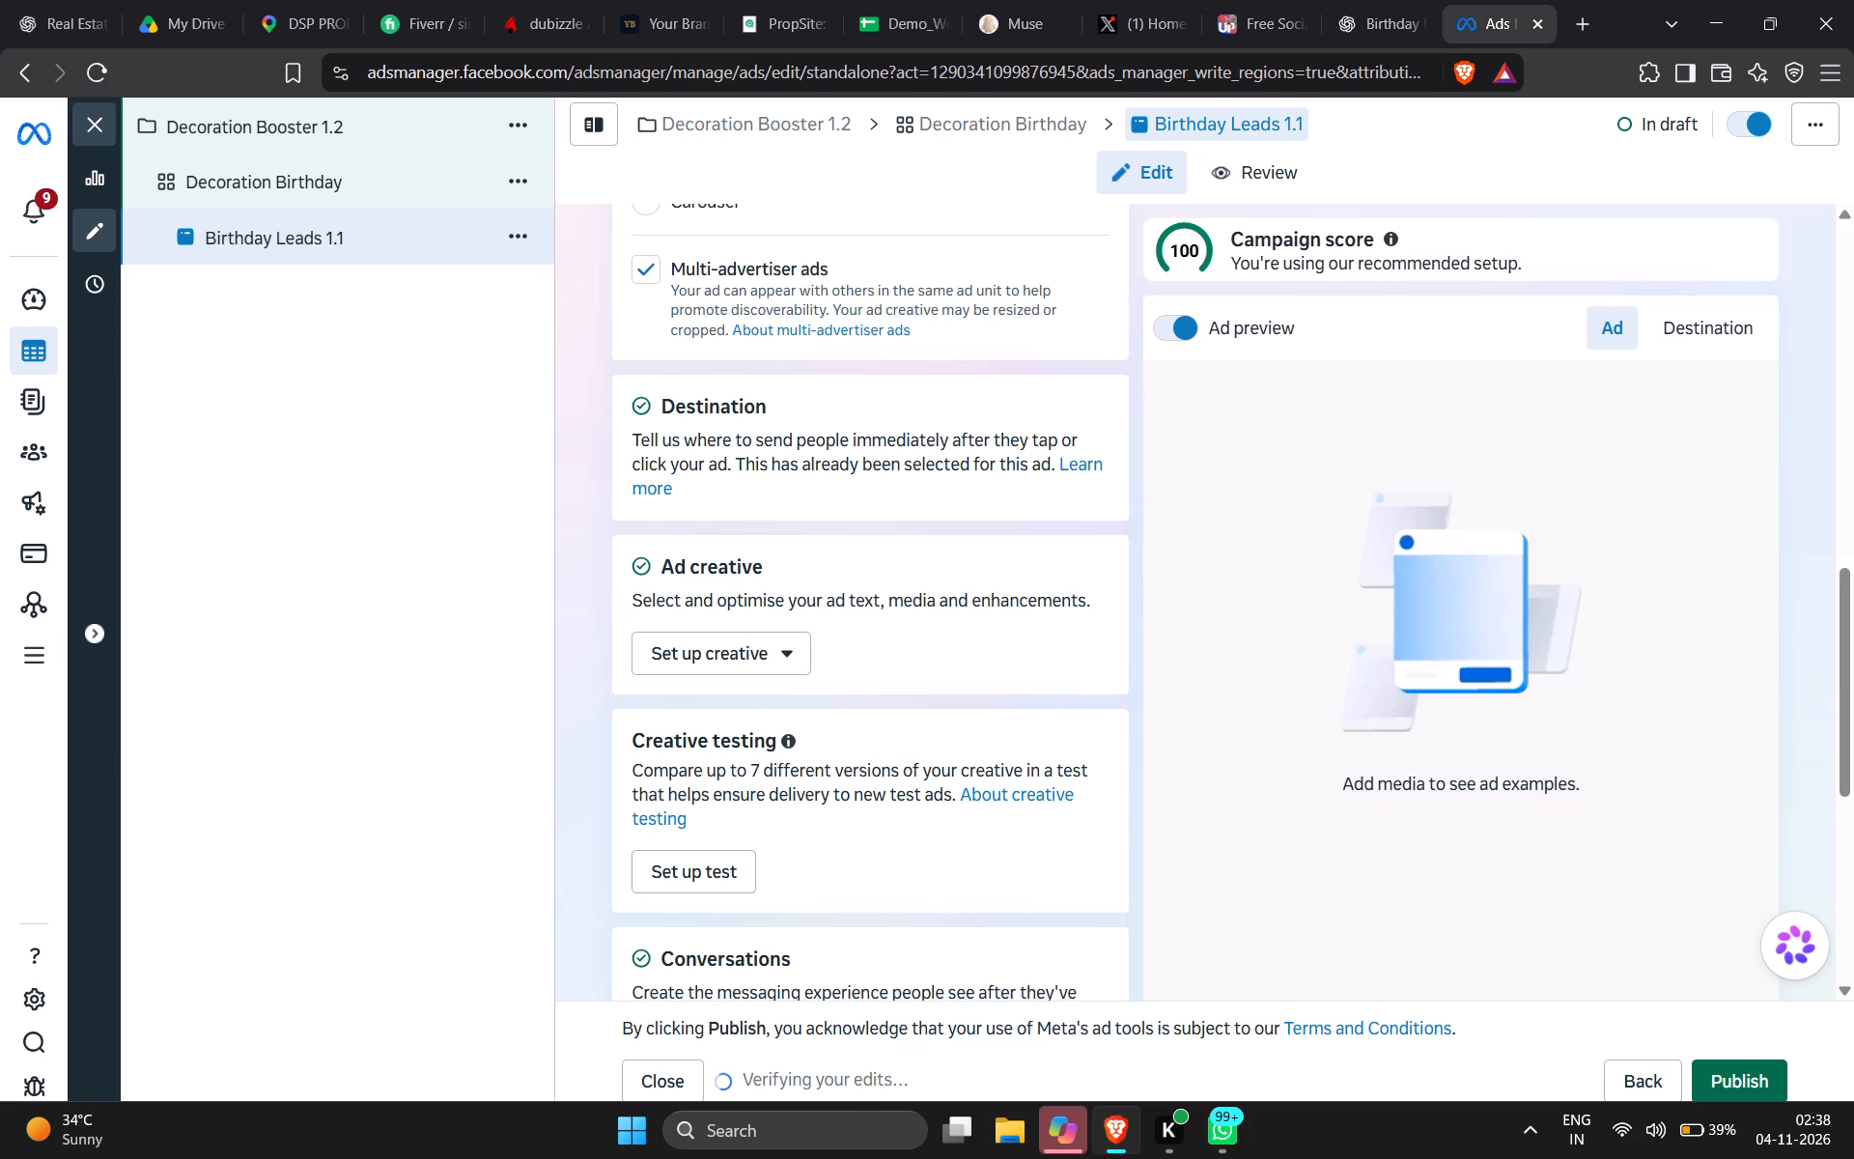
{"action": "scroll", "coordinate": [772, 602], "scroll_direction": "down", "scroll_amount": 5}
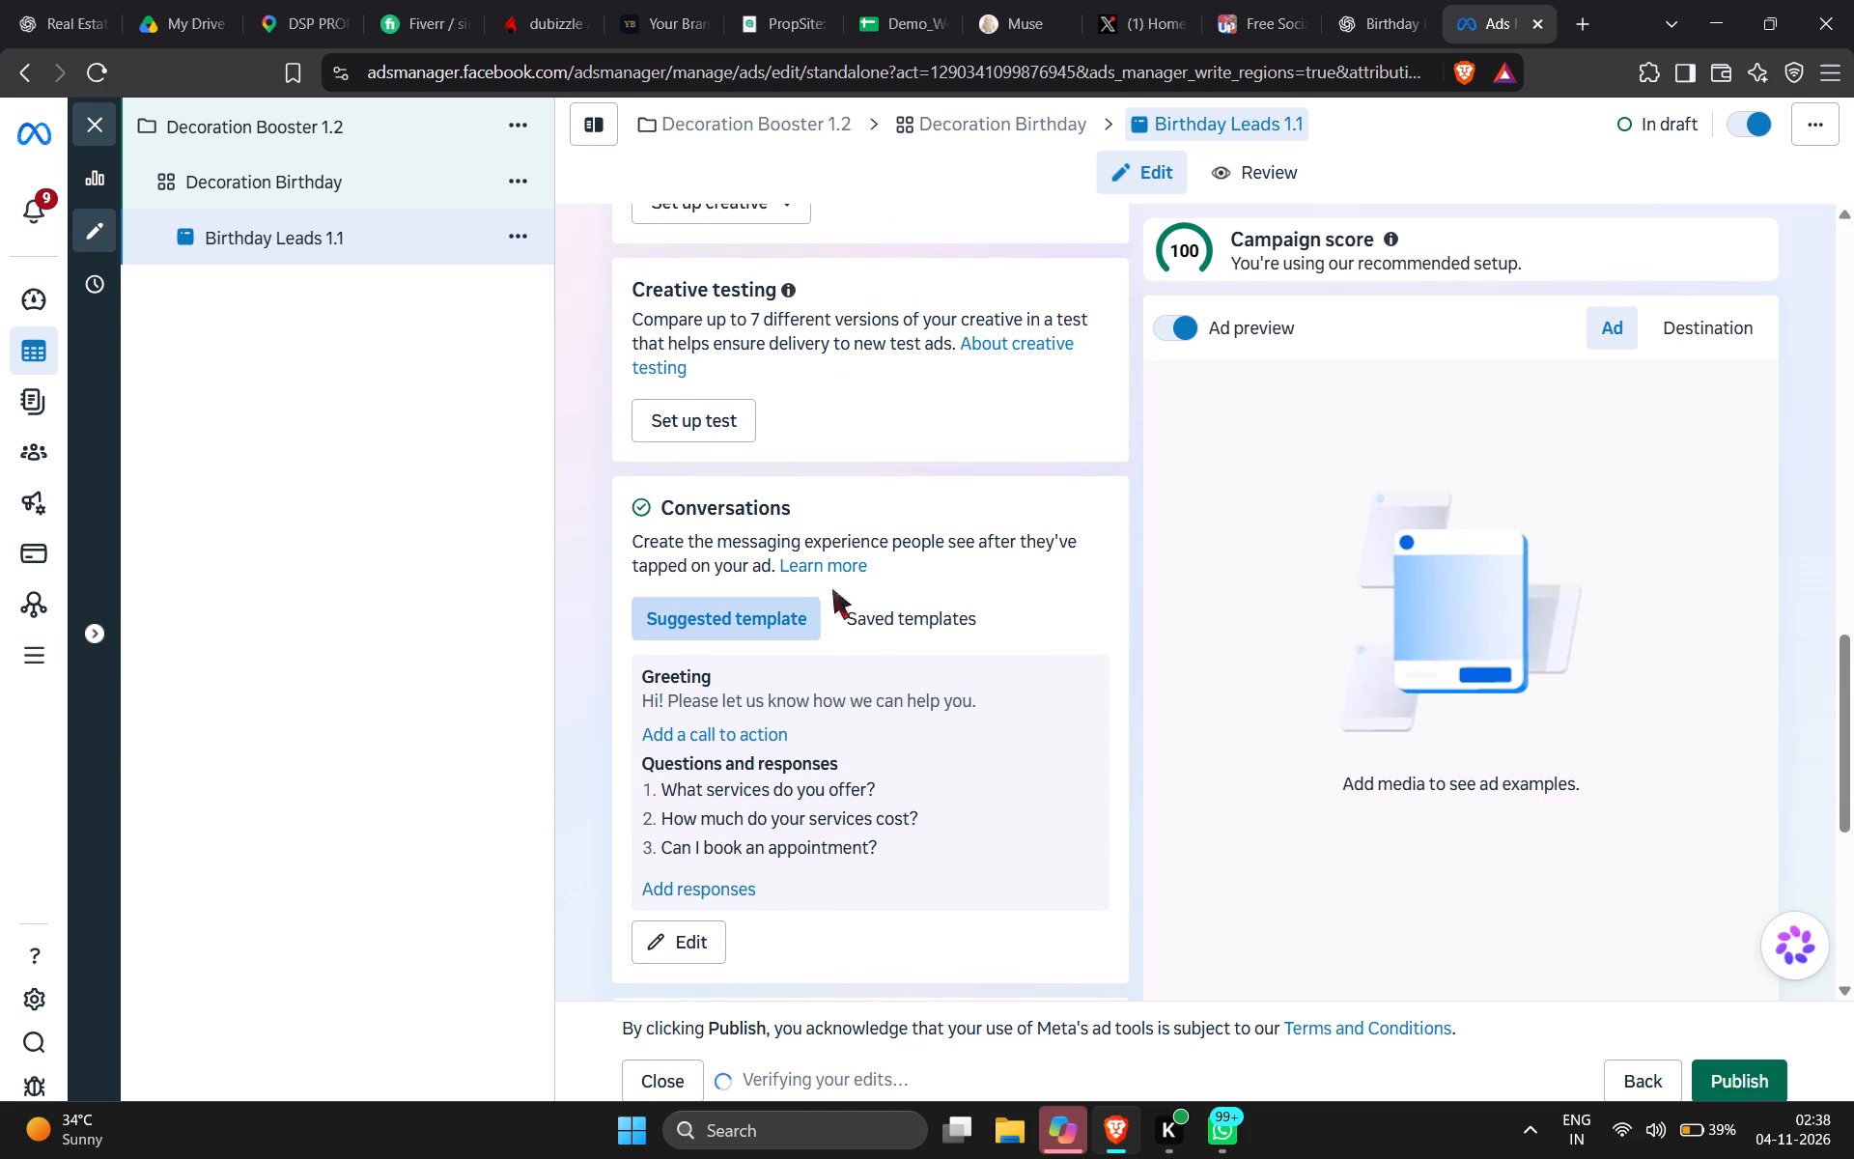
{"action": "left_click", "coordinate": [895, 603]}
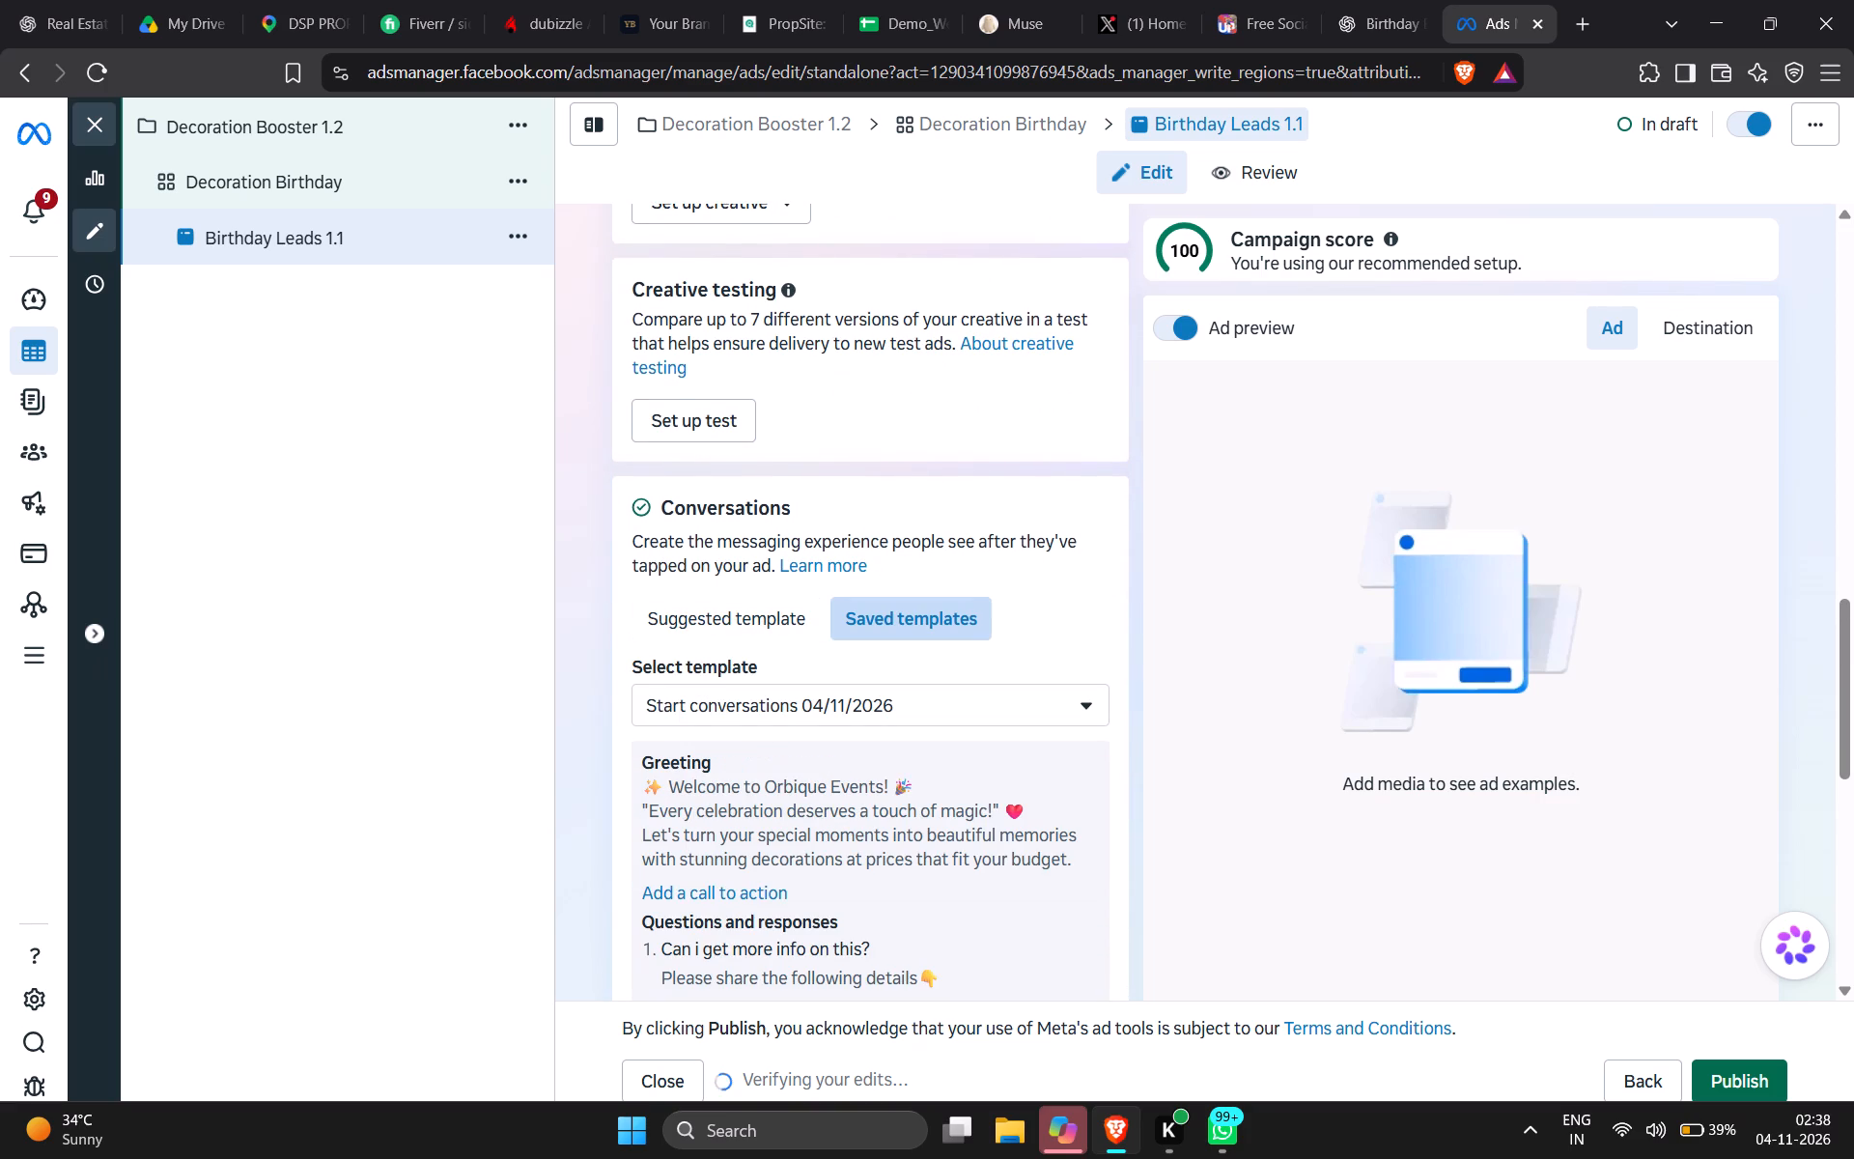
Review the saved conversation template's greeting and questions, and the ad's profile, format, destination and creative sections.
{"action": "scroll", "coordinate": [908, 841], "scroll_direction": "down", "scroll_amount": 3}
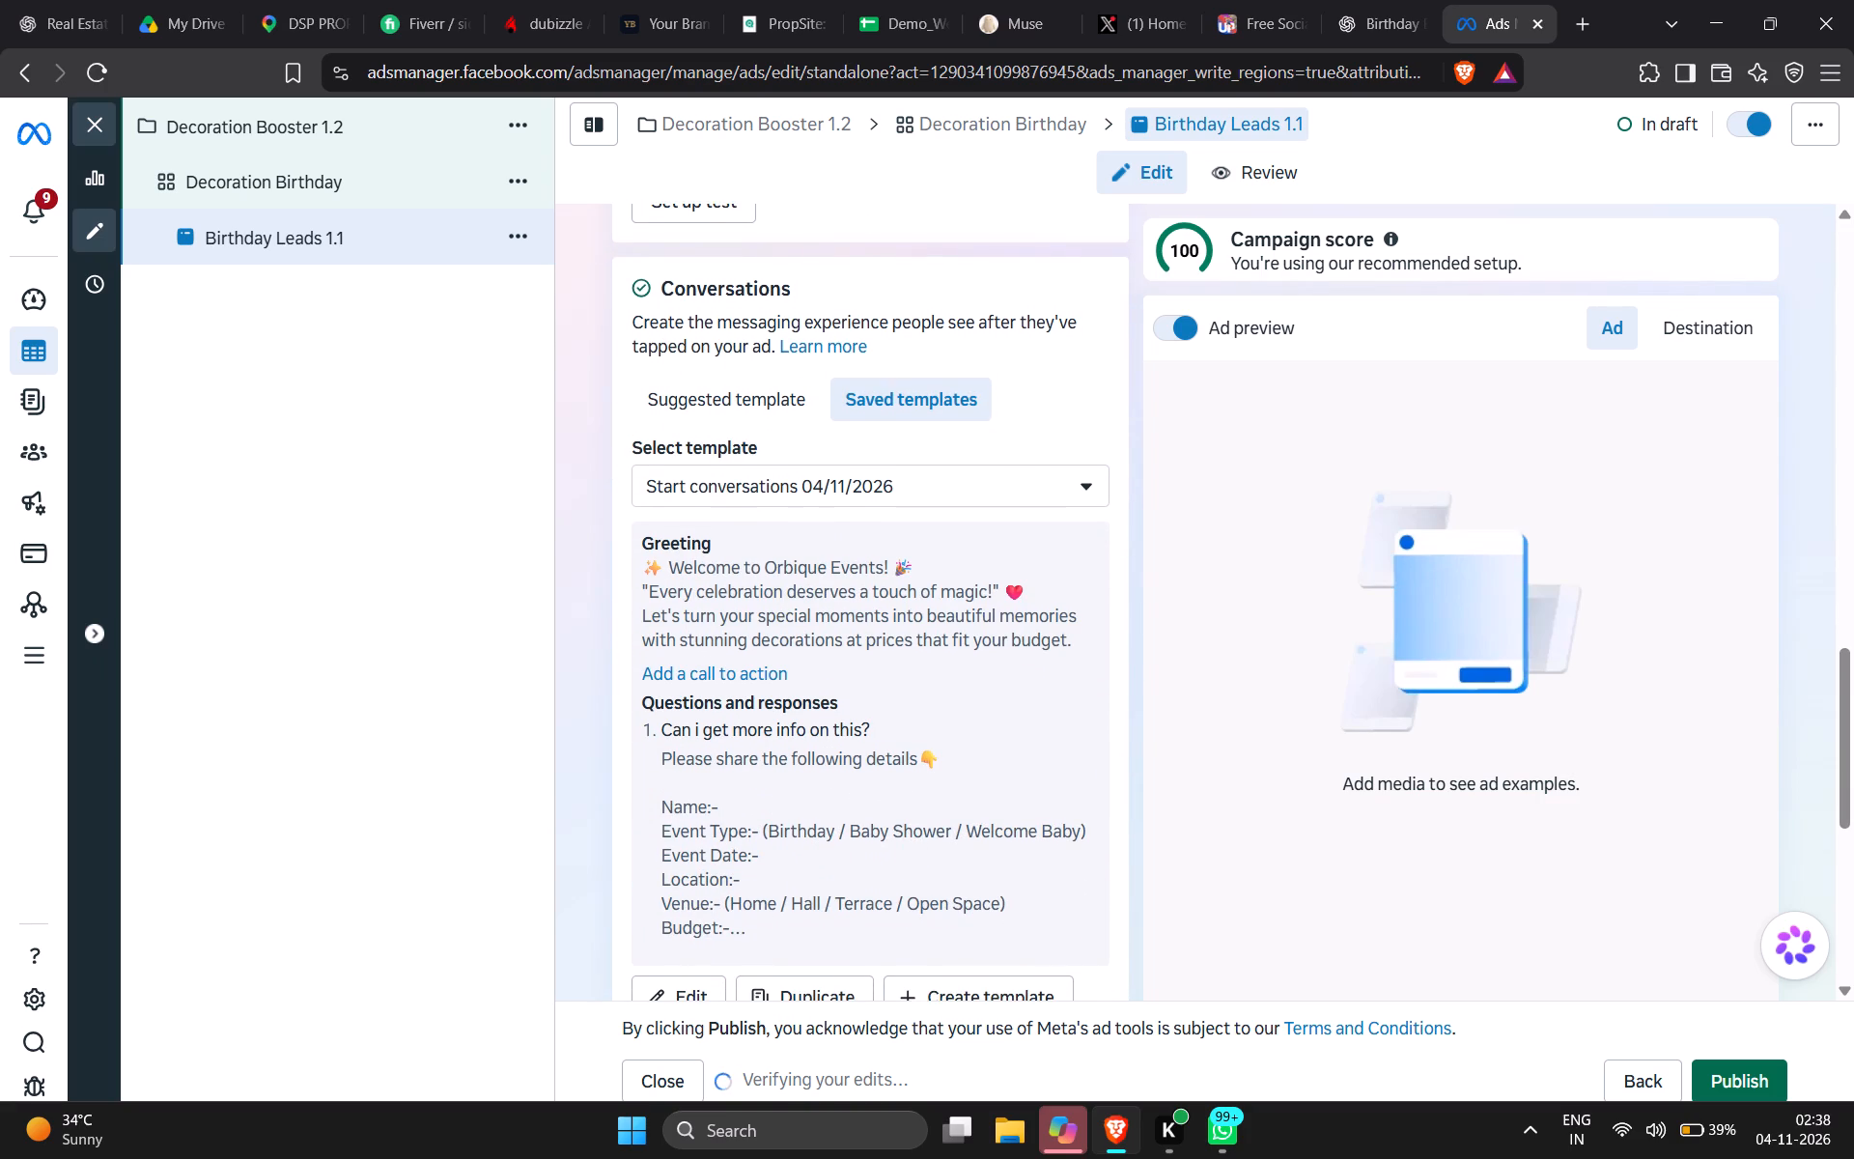
{"action": "scroll", "coordinate": [908, 841], "scroll_direction": "down", "scroll_amount": 1}
{"action": "scroll", "coordinate": [908, 841], "scroll_direction": "up", "scroll_amount": 3}
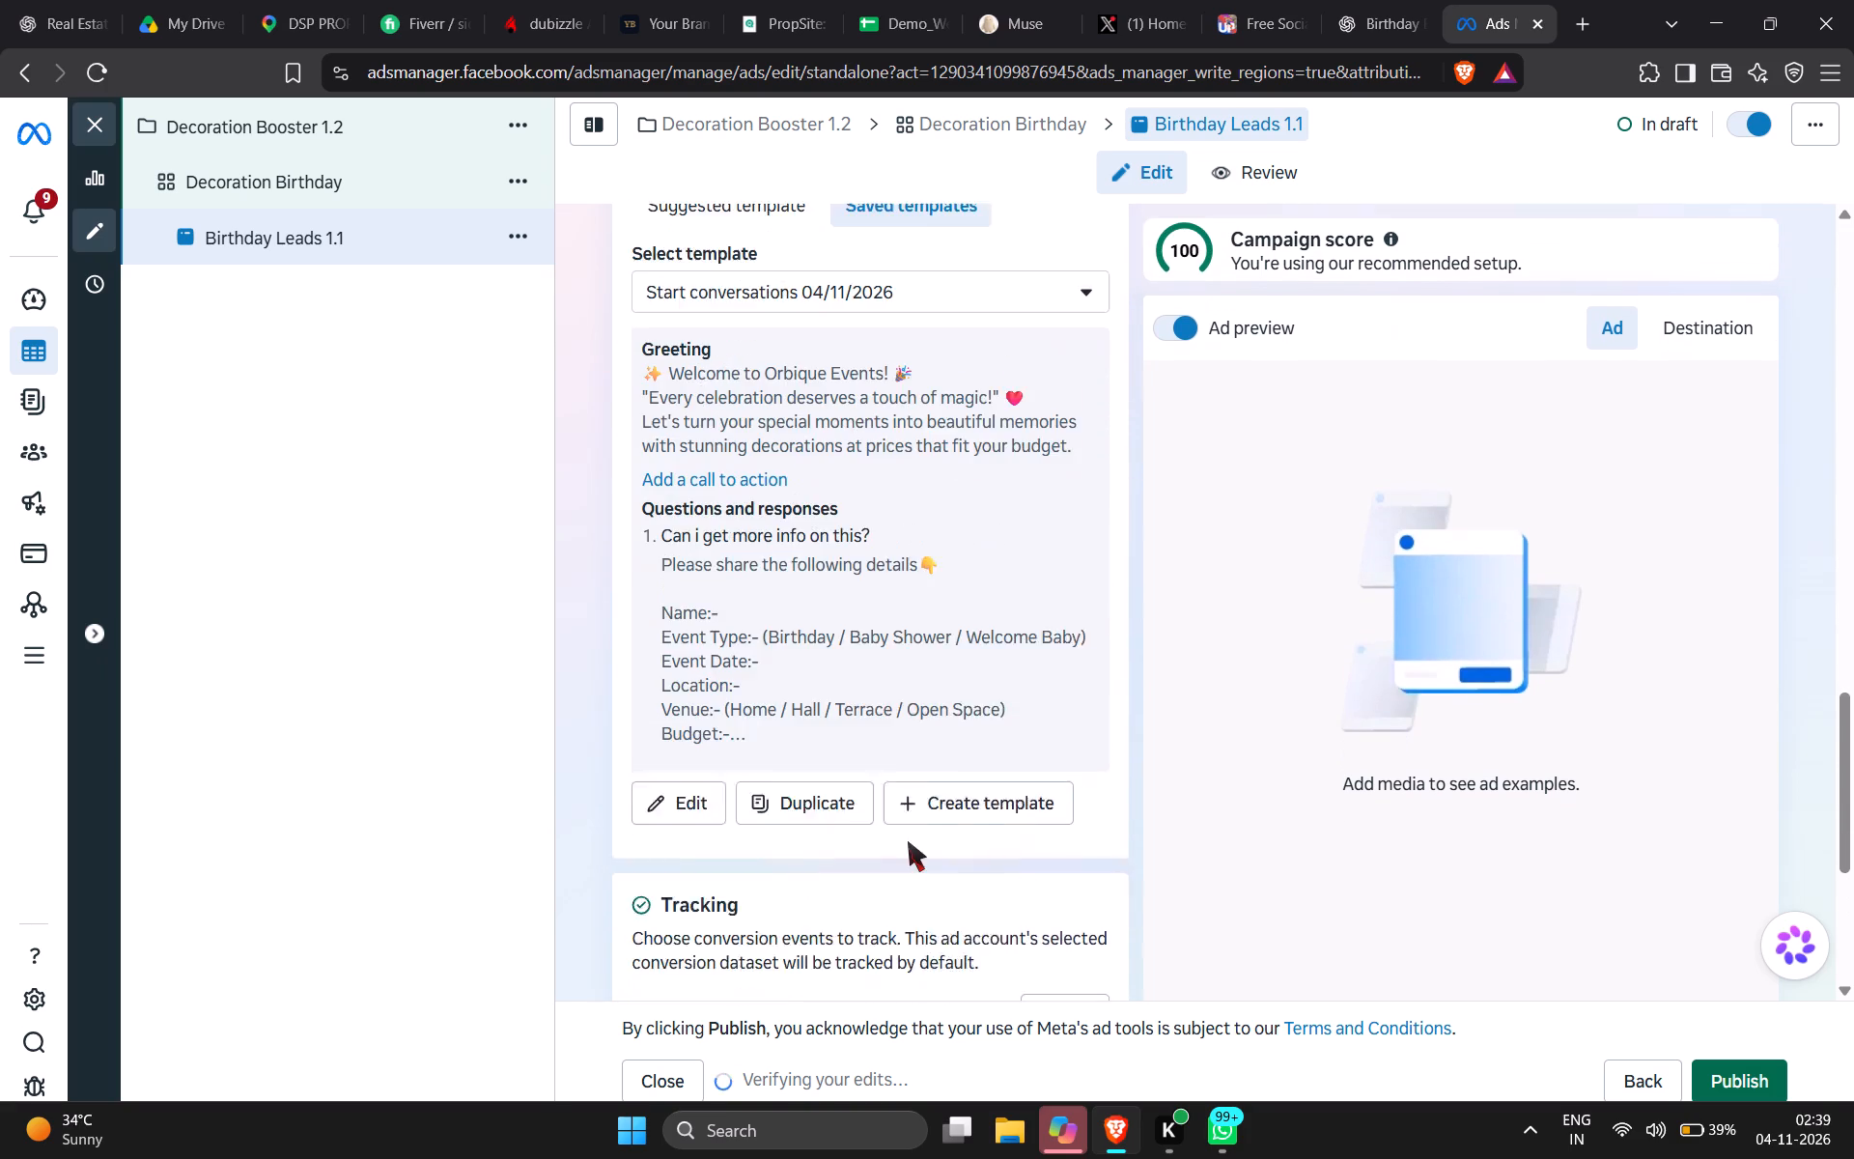
{"action": "scroll", "coordinate": [908, 841], "scroll_direction": "up", "scroll_amount": 4}
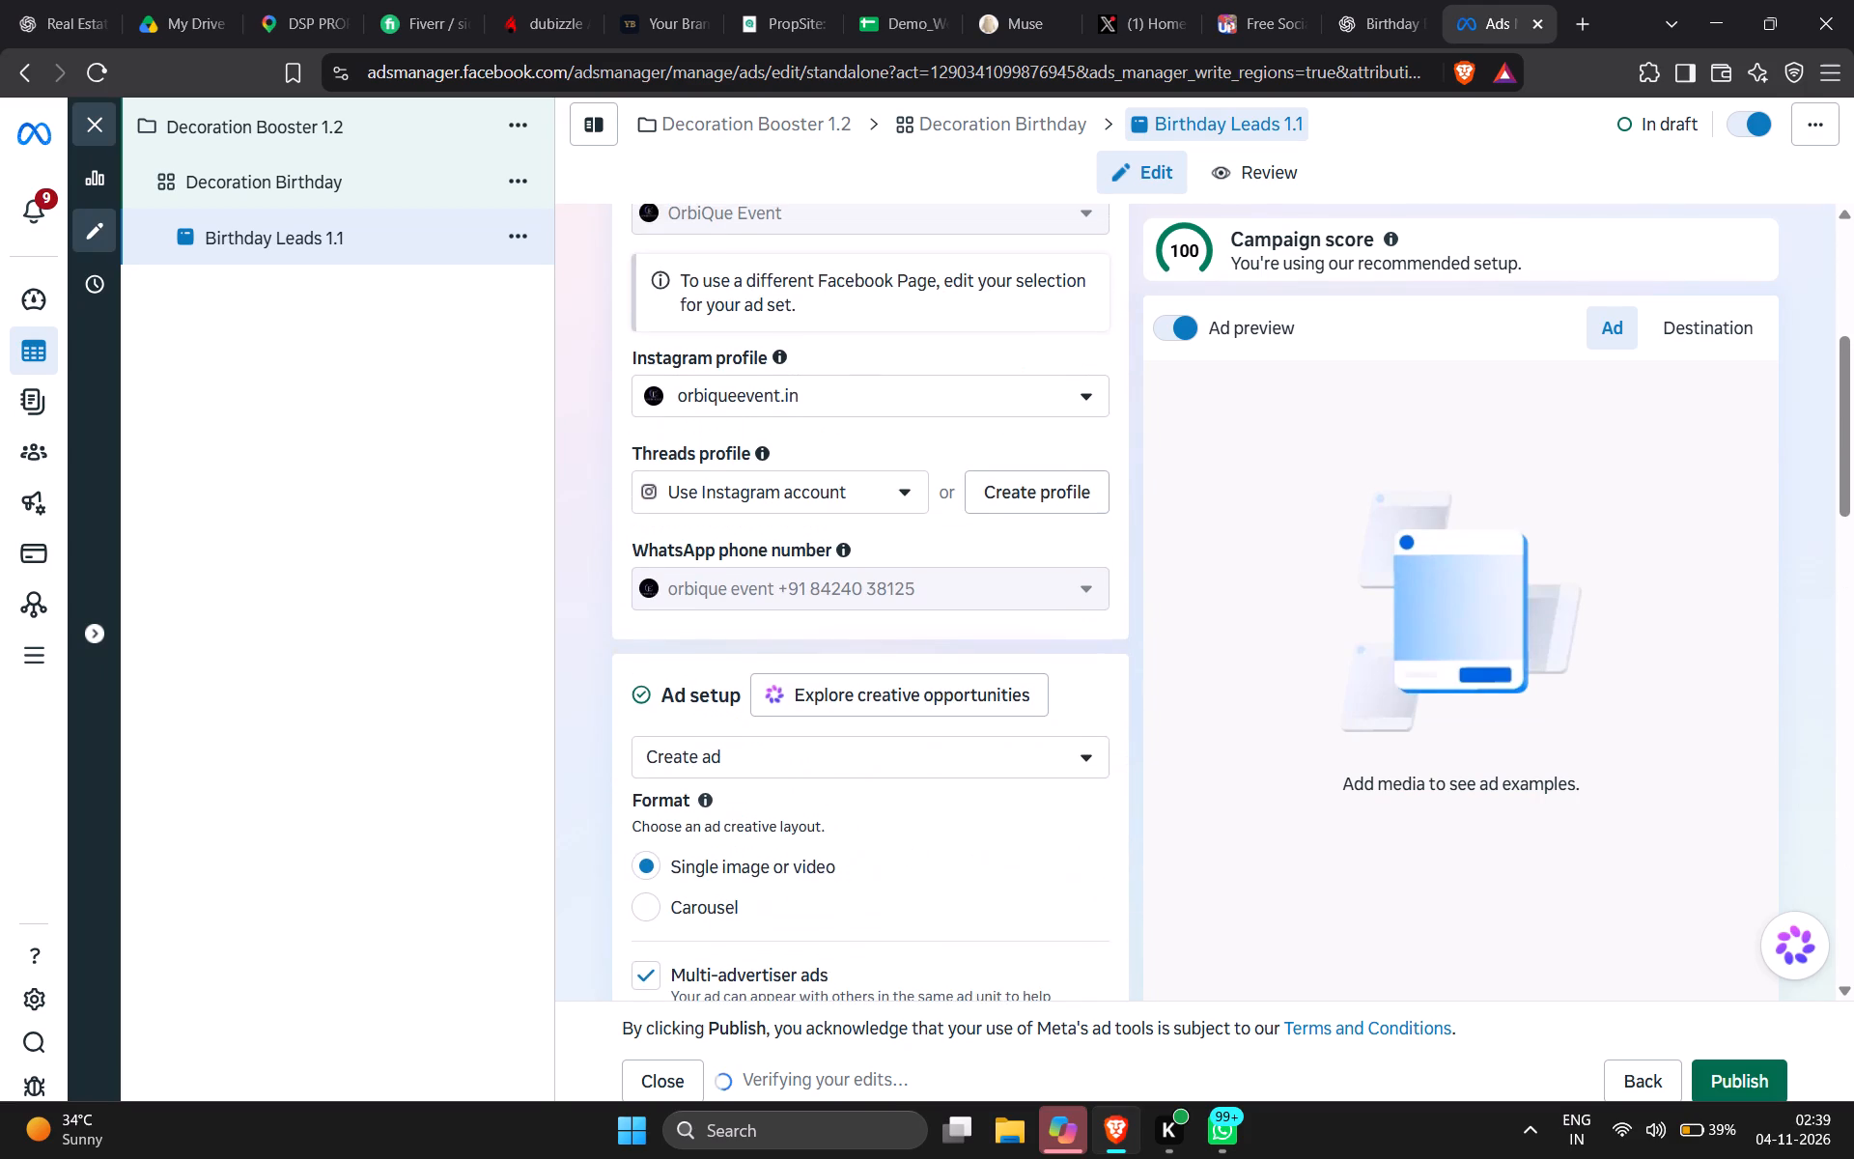
{"action": "scroll", "coordinate": [771, 883], "scroll_direction": "down", "scroll_amount": 1}
{"action": "scroll", "coordinate": [786, 741], "scroll_direction": "down", "scroll_amount": 1}
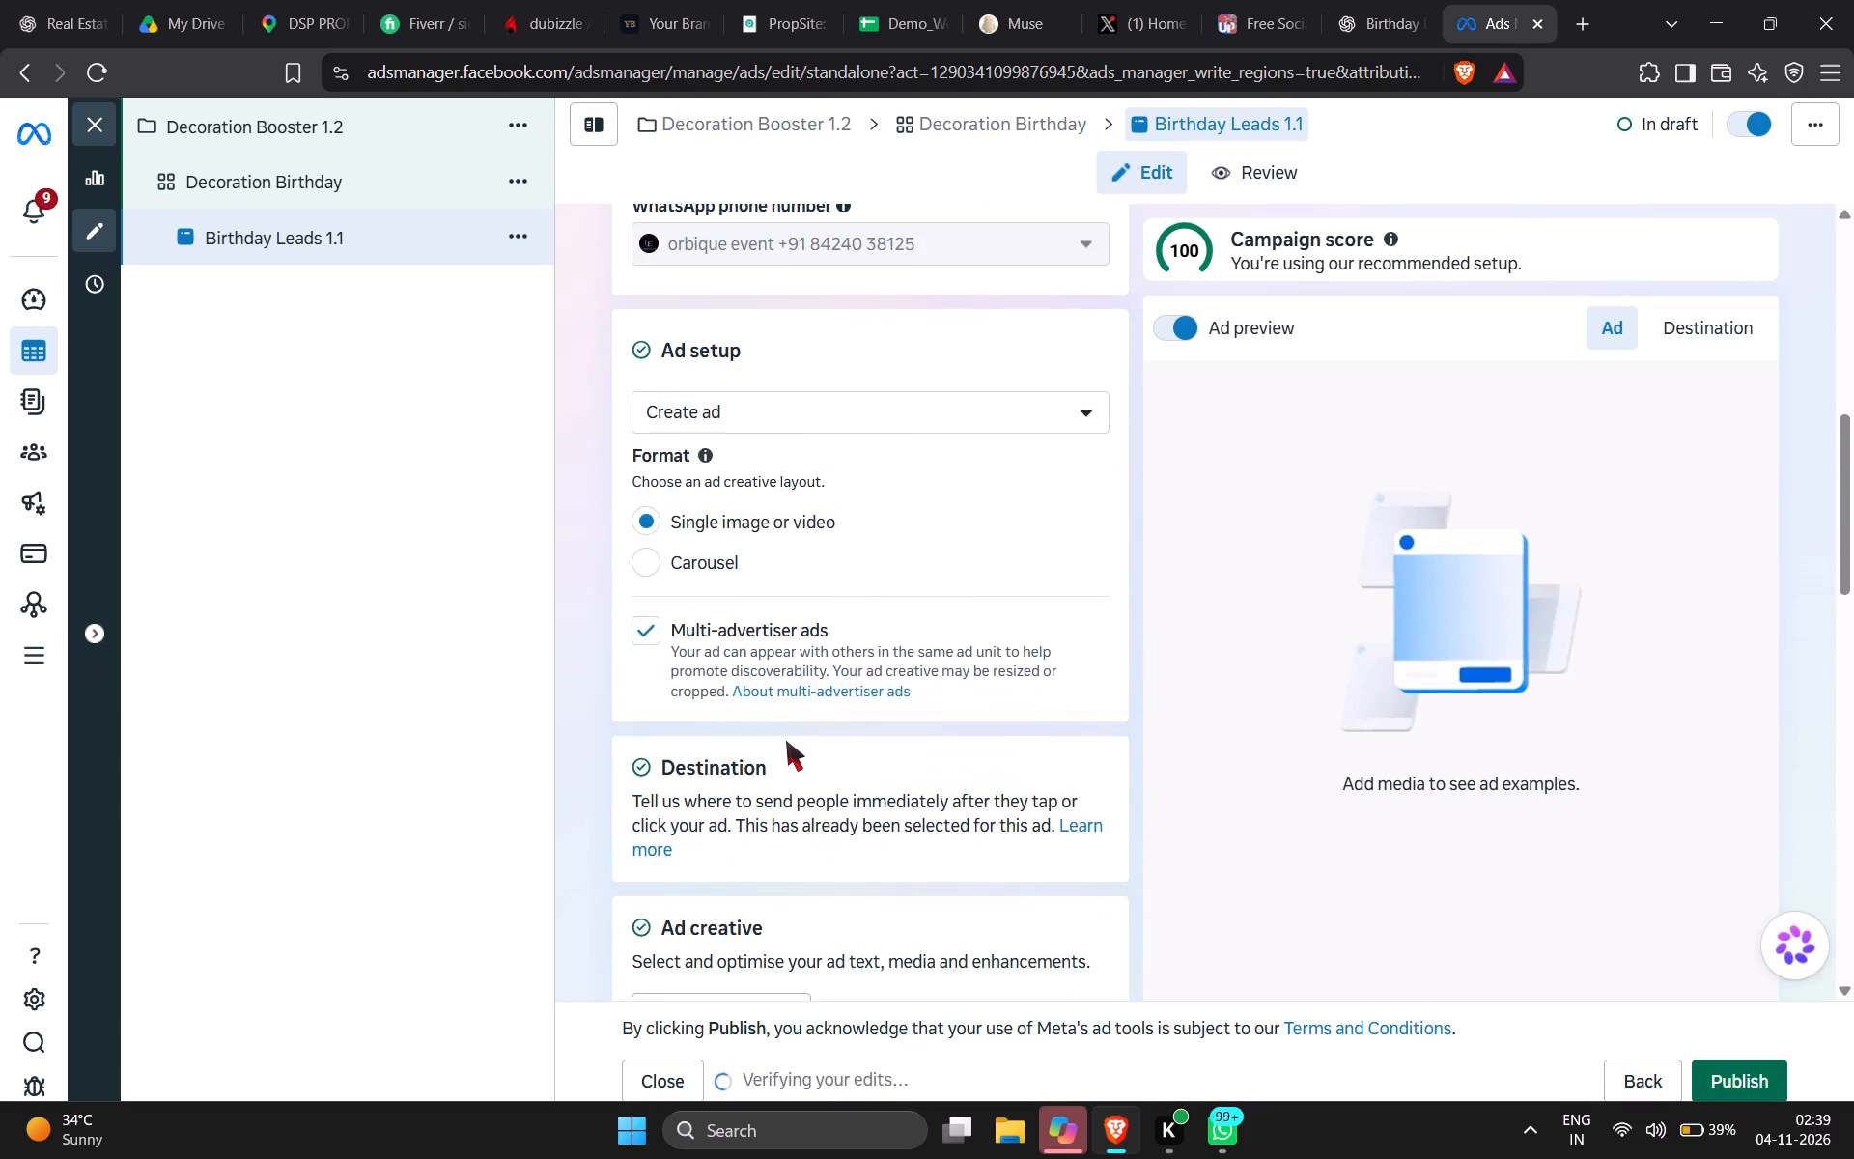
{"action": "scroll", "coordinate": [786, 741], "scroll_direction": "down", "scroll_amount": 1}
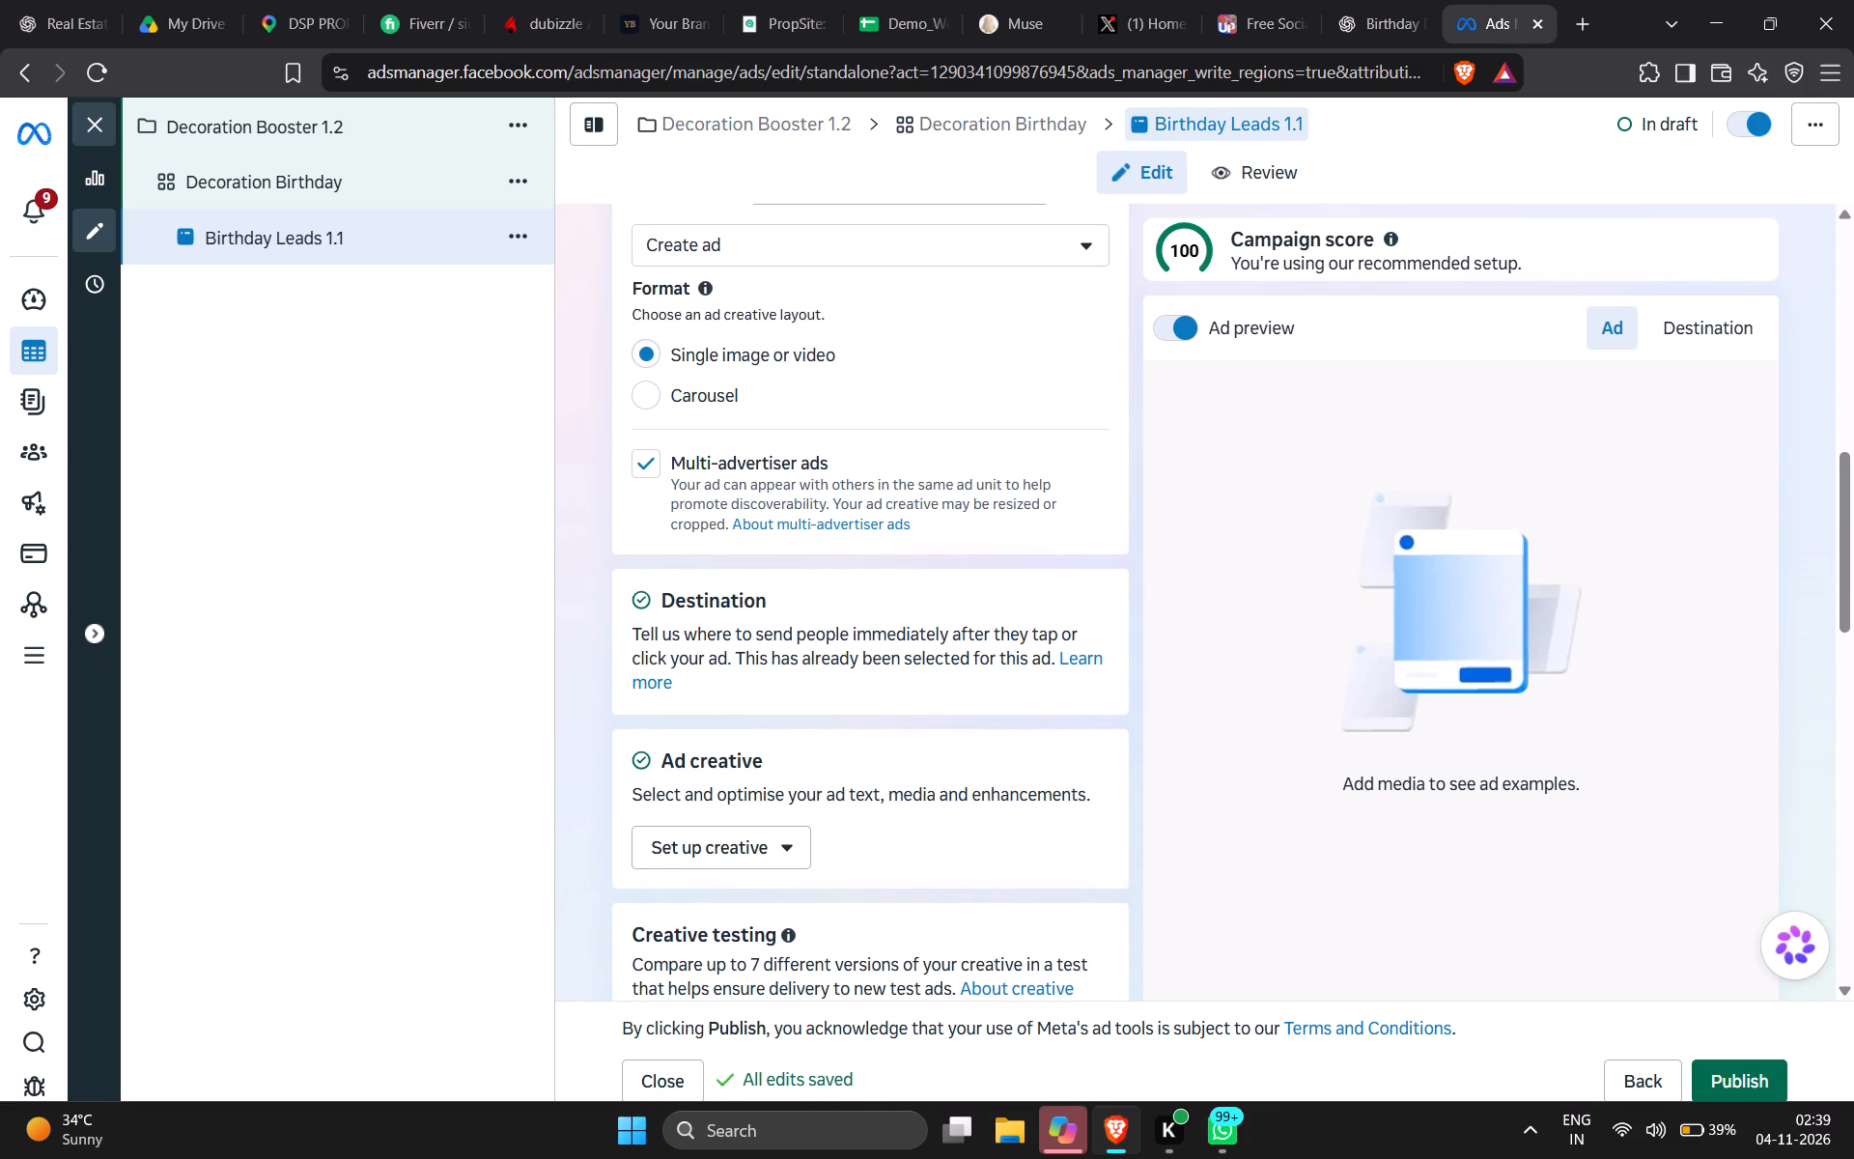
{"action": "left_click", "coordinate": [640, 353]}
{"action": "scroll", "coordinate": [843, 468], "scroll_direction": "down", "scroll_amount": 1}
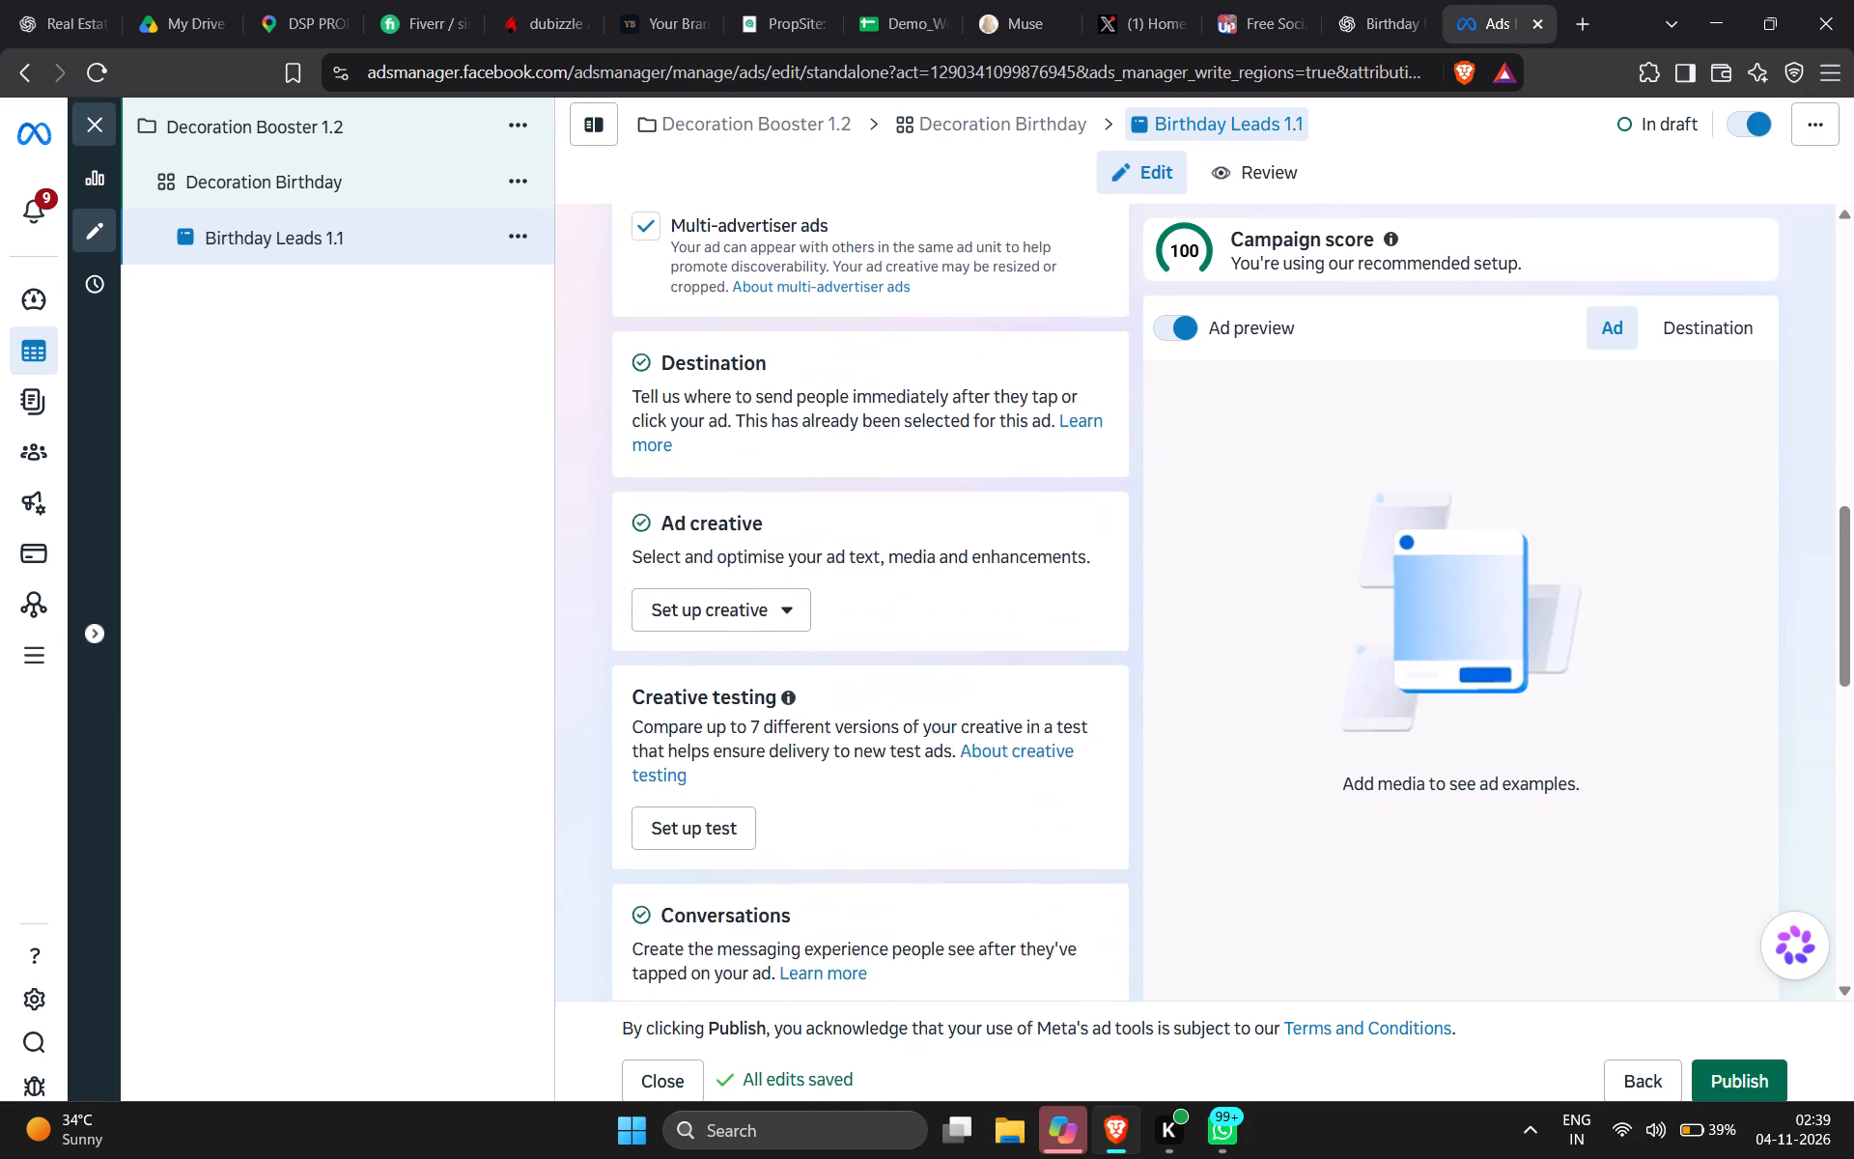
{"action": "scroll", "coordinate": [843, 468], "scroll_direction": "down", "scroll_amount": 1}
{"action": "scroll", "coordinate": [883, 605], "scroll_direction": "up", "scroll_amount": 2}
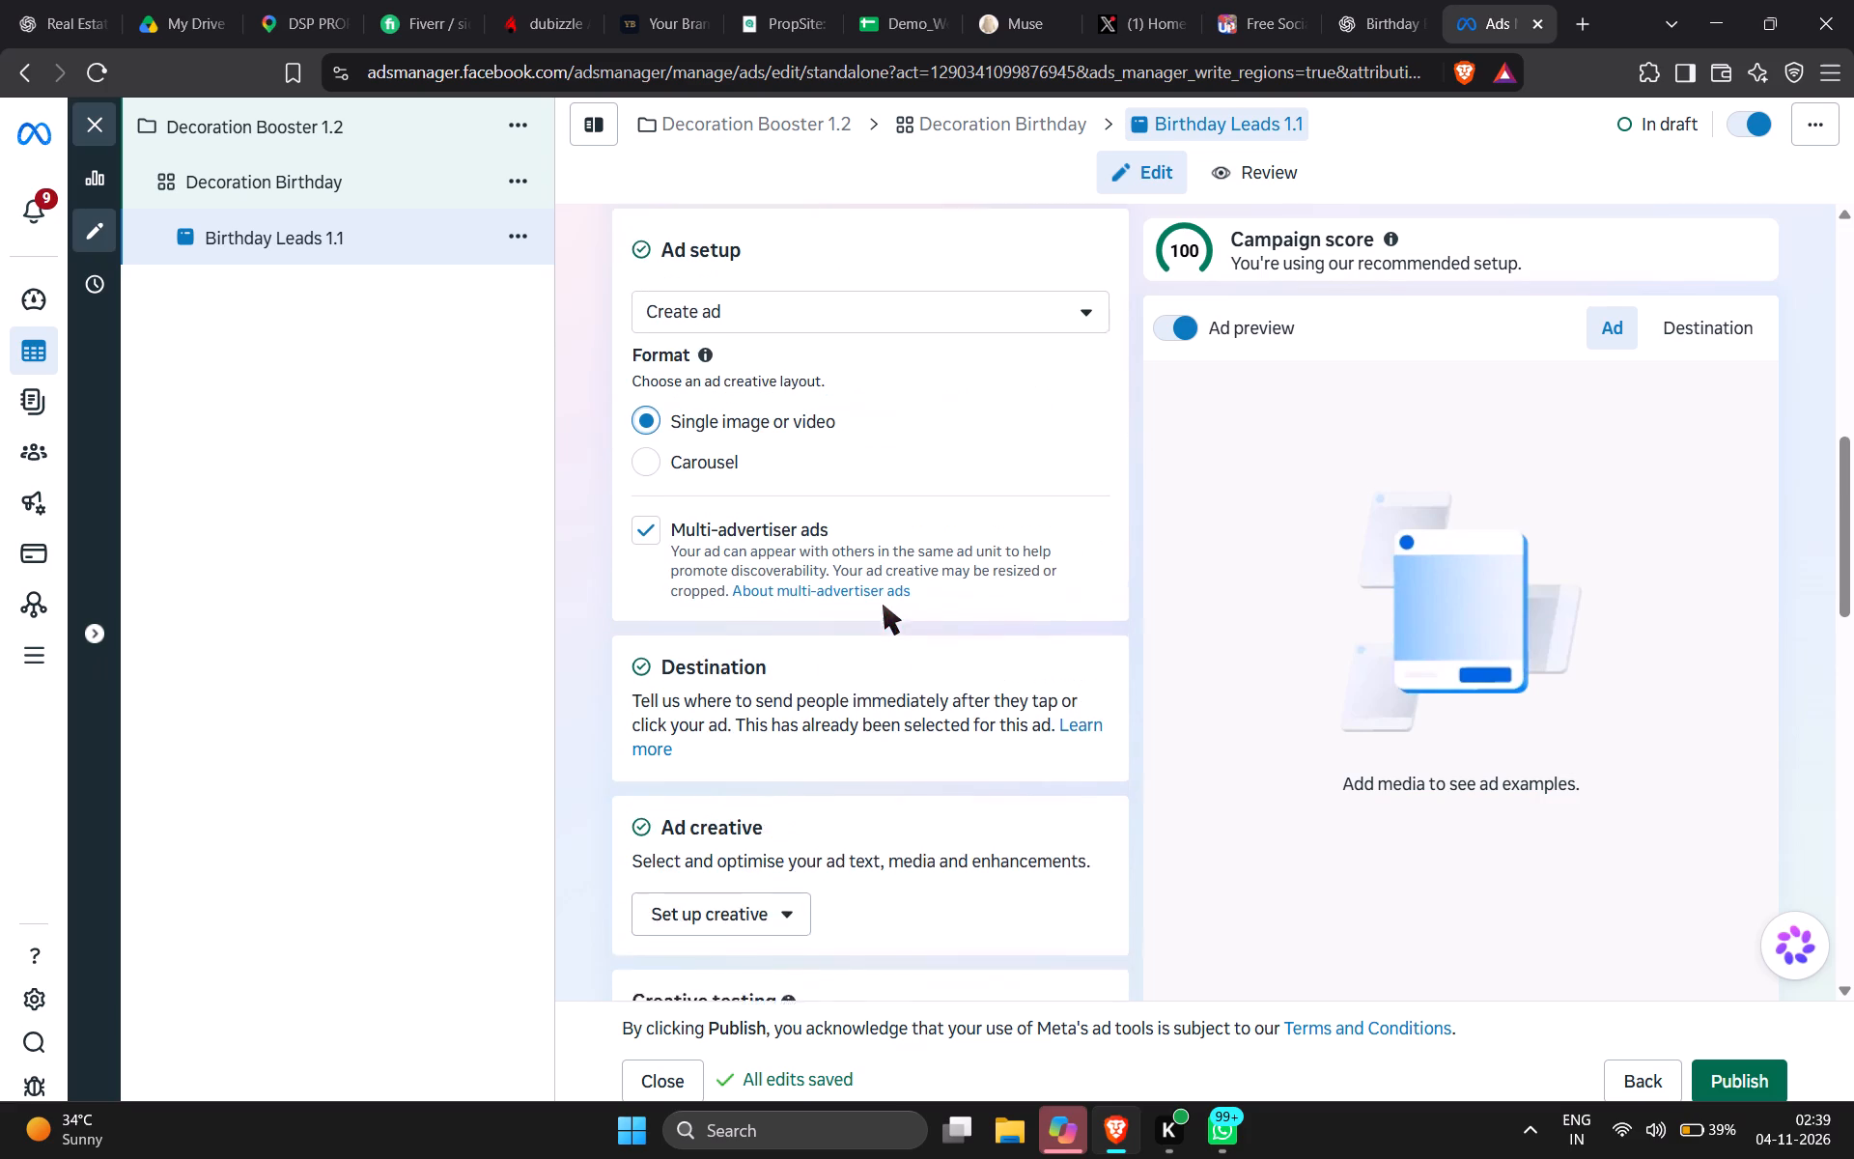
Change the format of the Birthday Leads 1.1 ad to Carousel.
{"action": "left_click", "coordinate": [659, 478]}
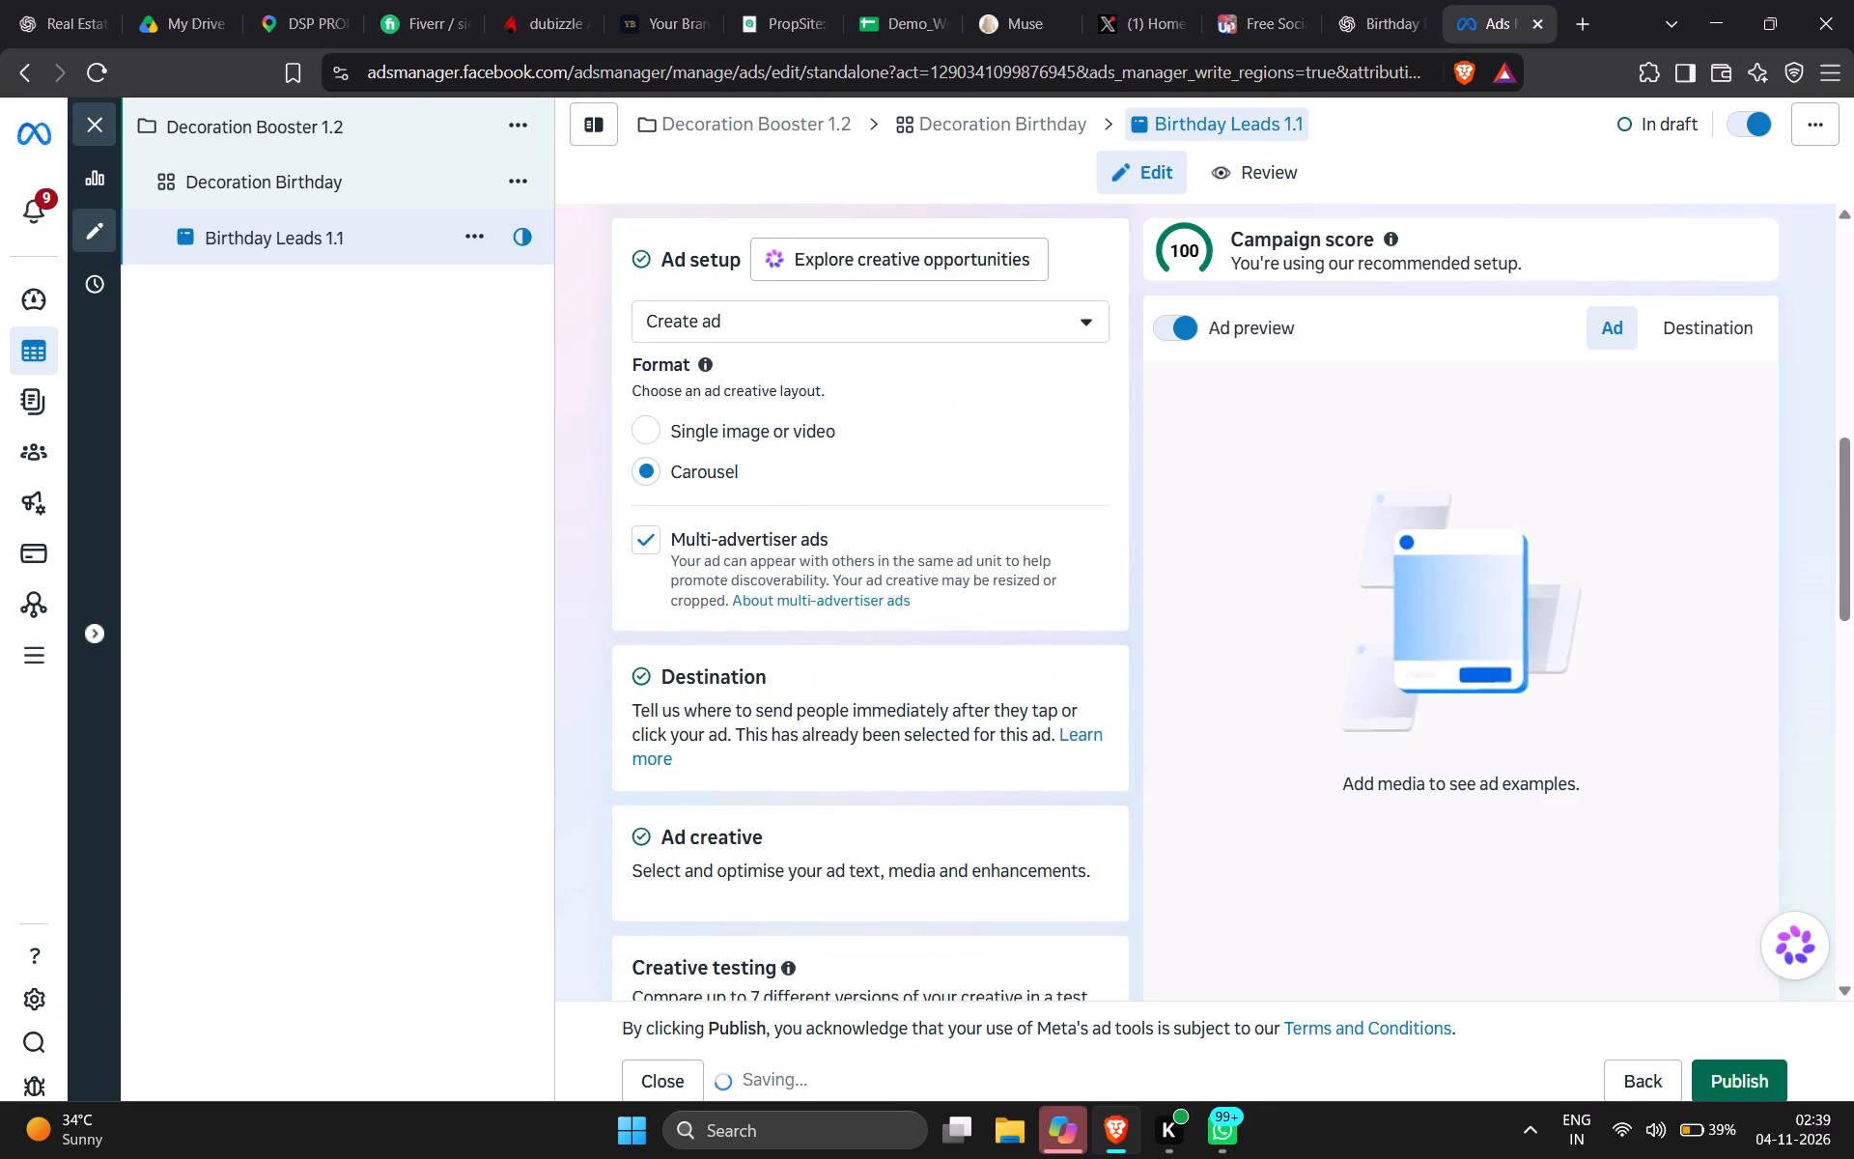
{"action": "scroll", "coordinate": [794, 473], "scroll_direction": "down", "scroll_amount": 3}
{"action": "scroll", "coordinate": [888, 649], "scroll_direction": "down", "scroll_amount": 1}
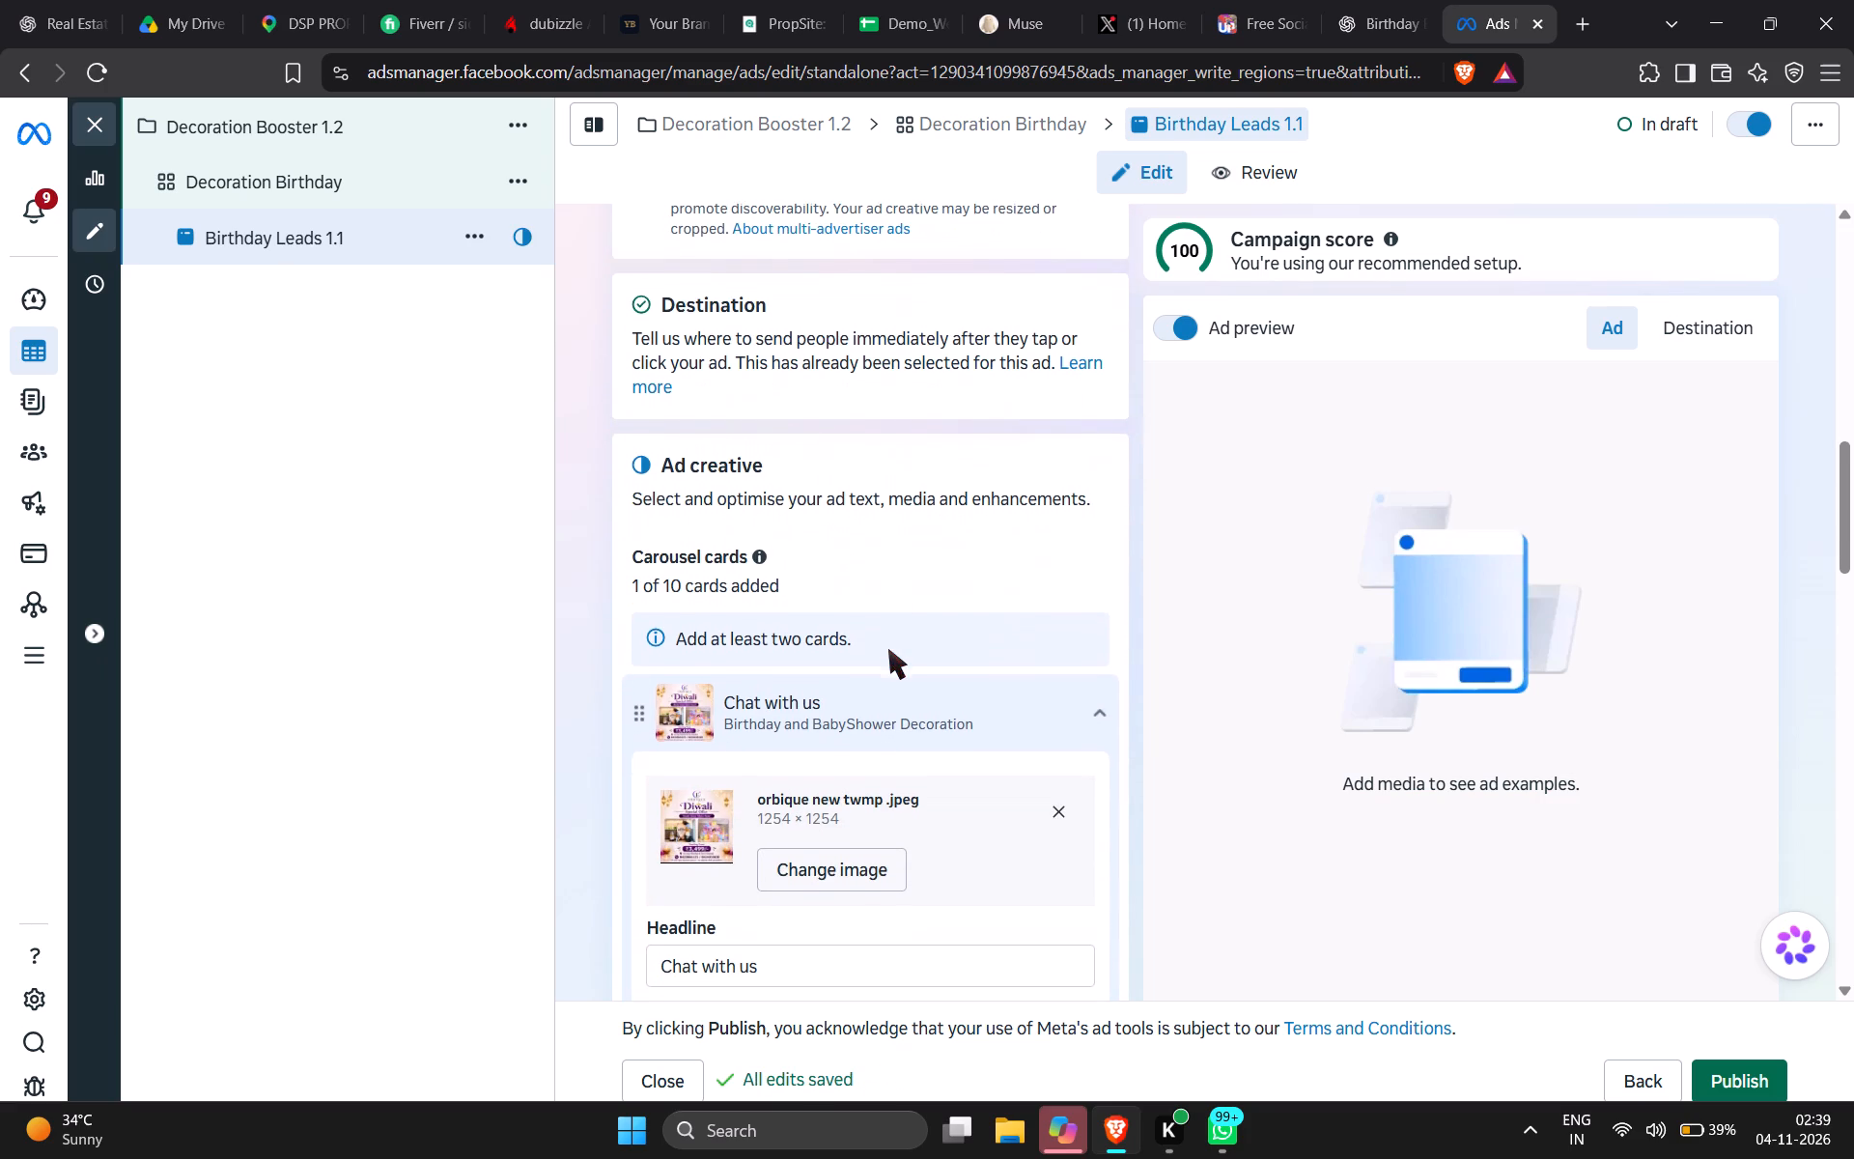
{"action": "scroll", "coordinate": [960, 777], "scroll_direction": "down", "scroll_amount": 5}
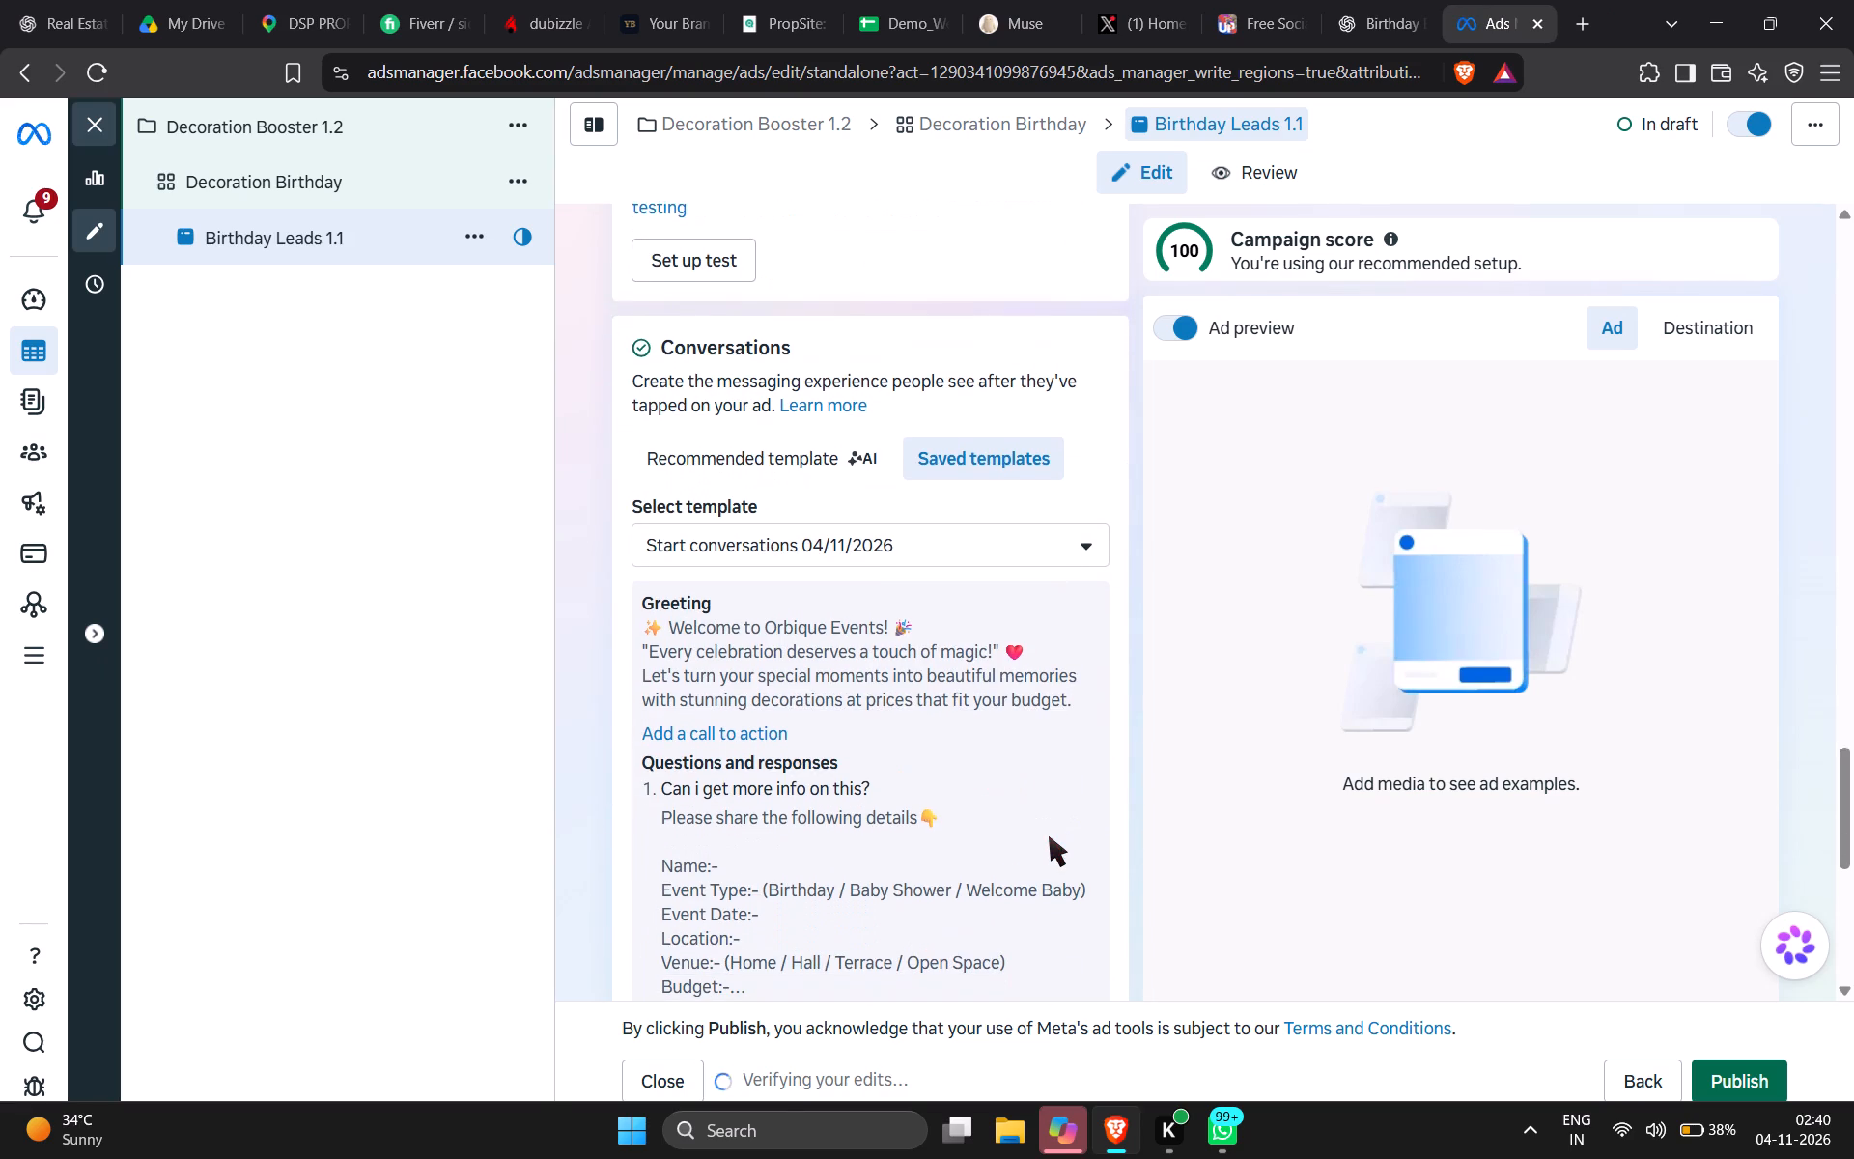
Check the conversation template and tracking settings of the Birthday Leads 1.1 ad.
{"action": "scroll", "coordinate": [974, 763], "scroll_direction": "down", "scroll_amount": 1}
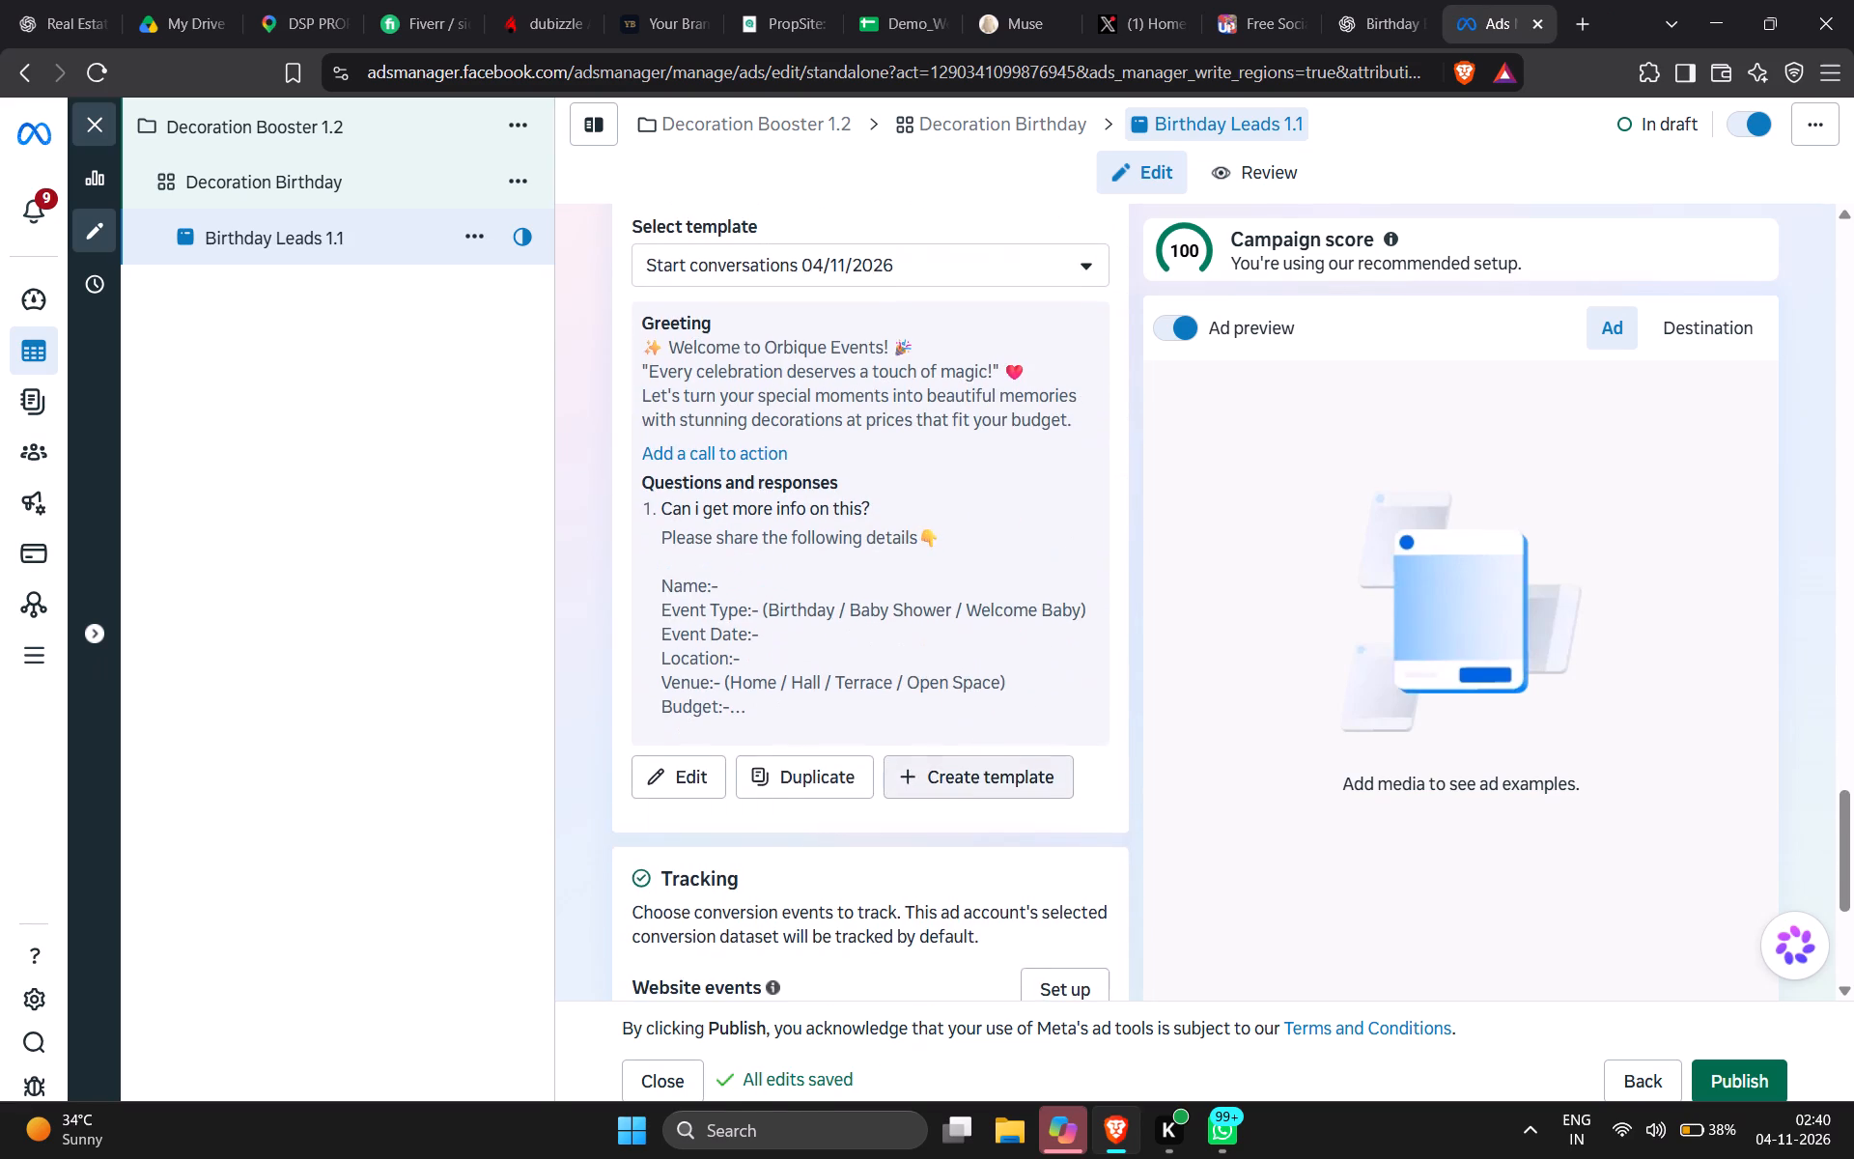
{"action": "scroll", "coordinate": [974, 763], "scroll_direction": "down", "scroll_amount": 6}
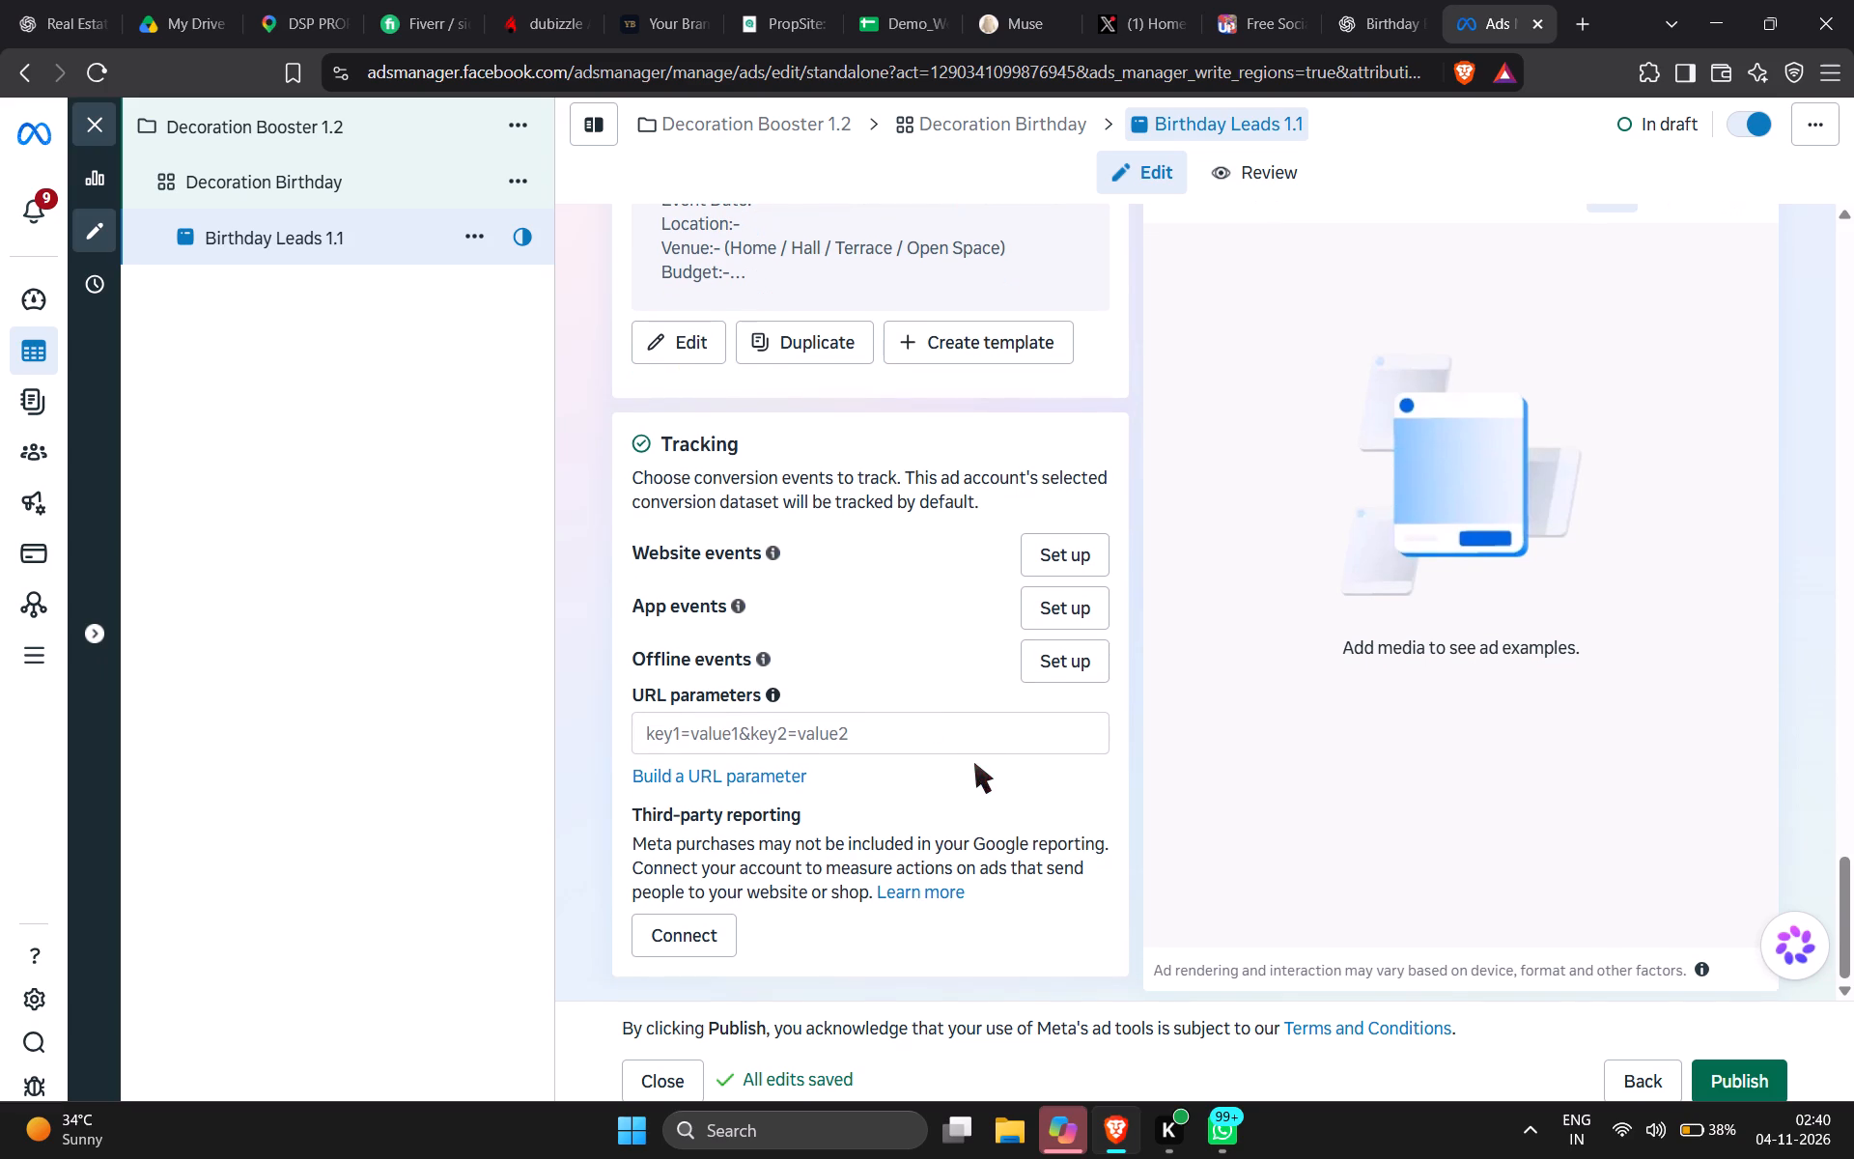
{"action": "left_click", "coordinate": [602, 198]}
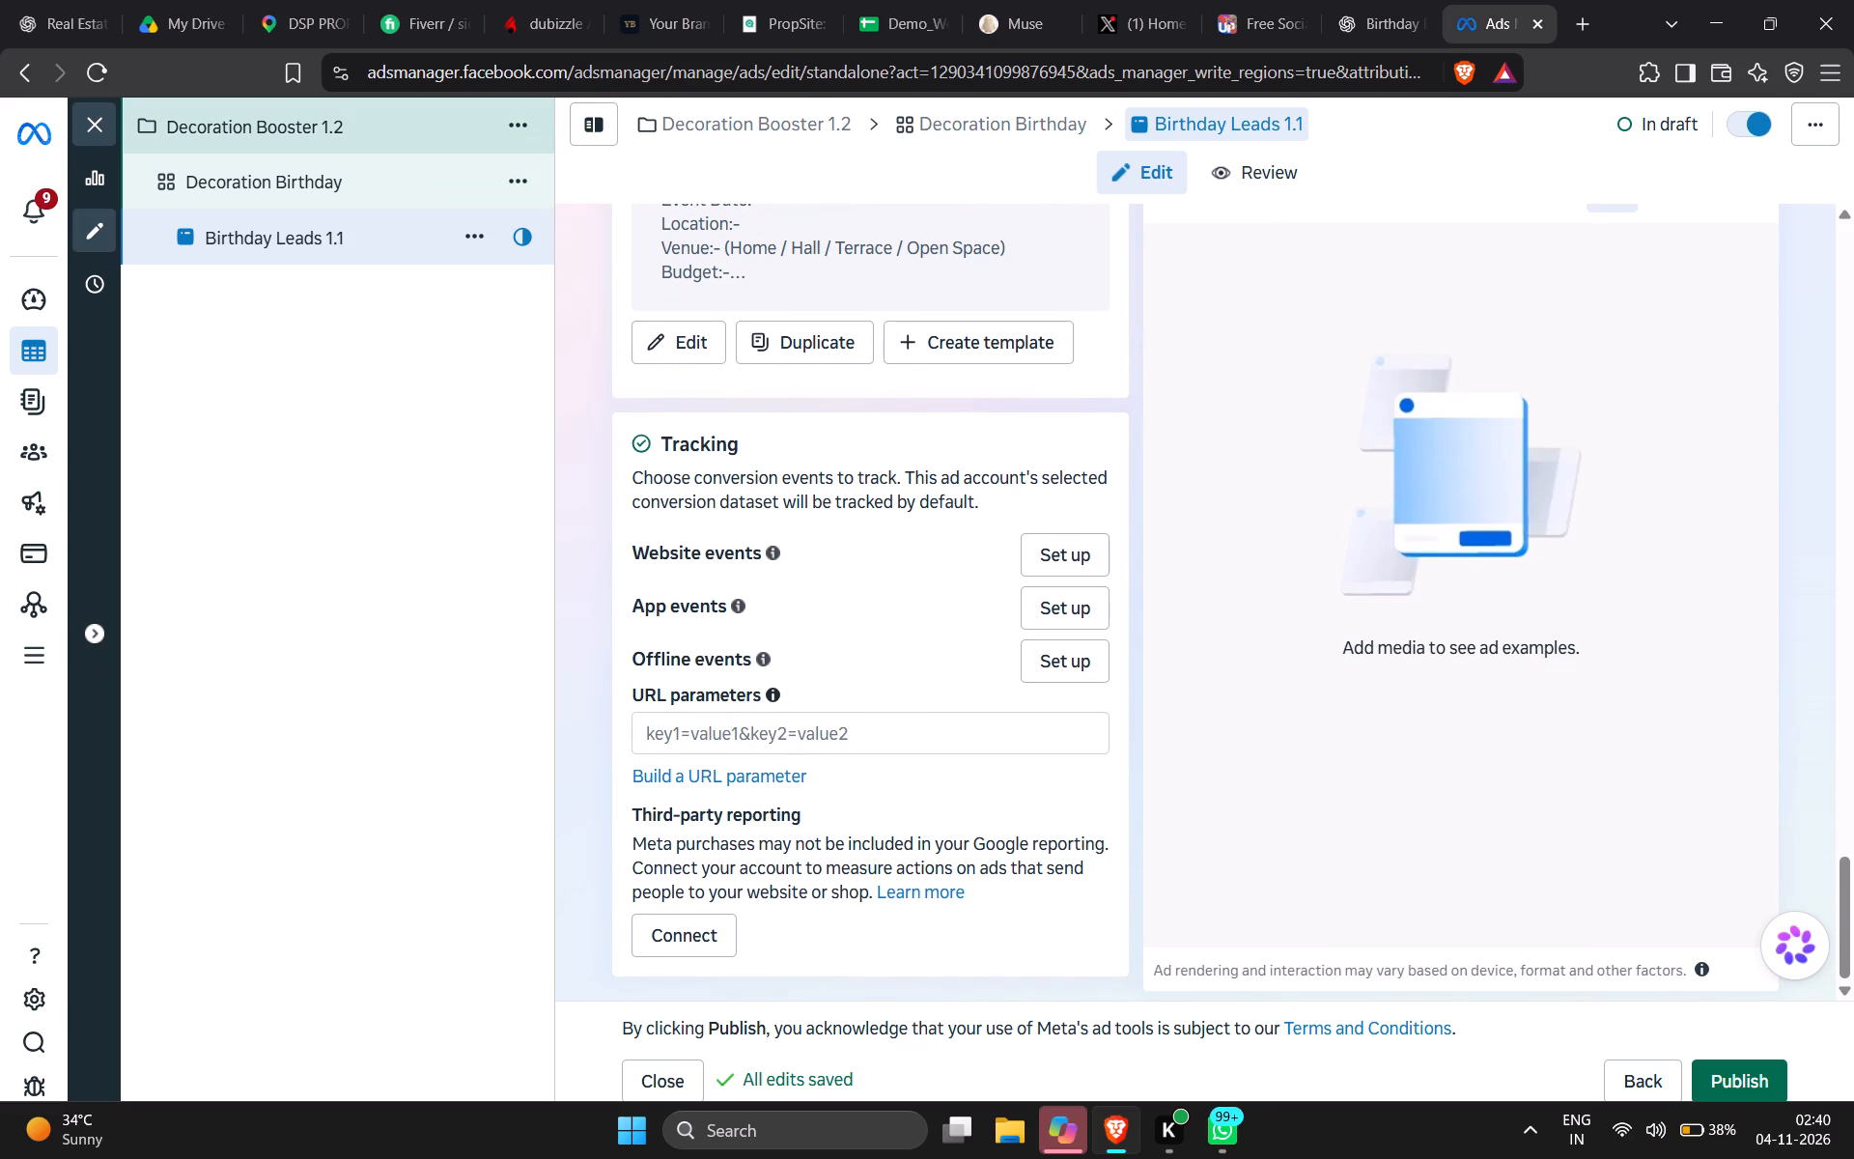
Review the Decoration Booster 1.2 campaign's objective, budget, scheduling, A/B test and special ad category settings.
{"action": "left_click", "coordinate": [346, 129]}
{"action": "scroll", "coordinate": [950, 483], "scroll_direction": "down", "scroll_amount": 2}
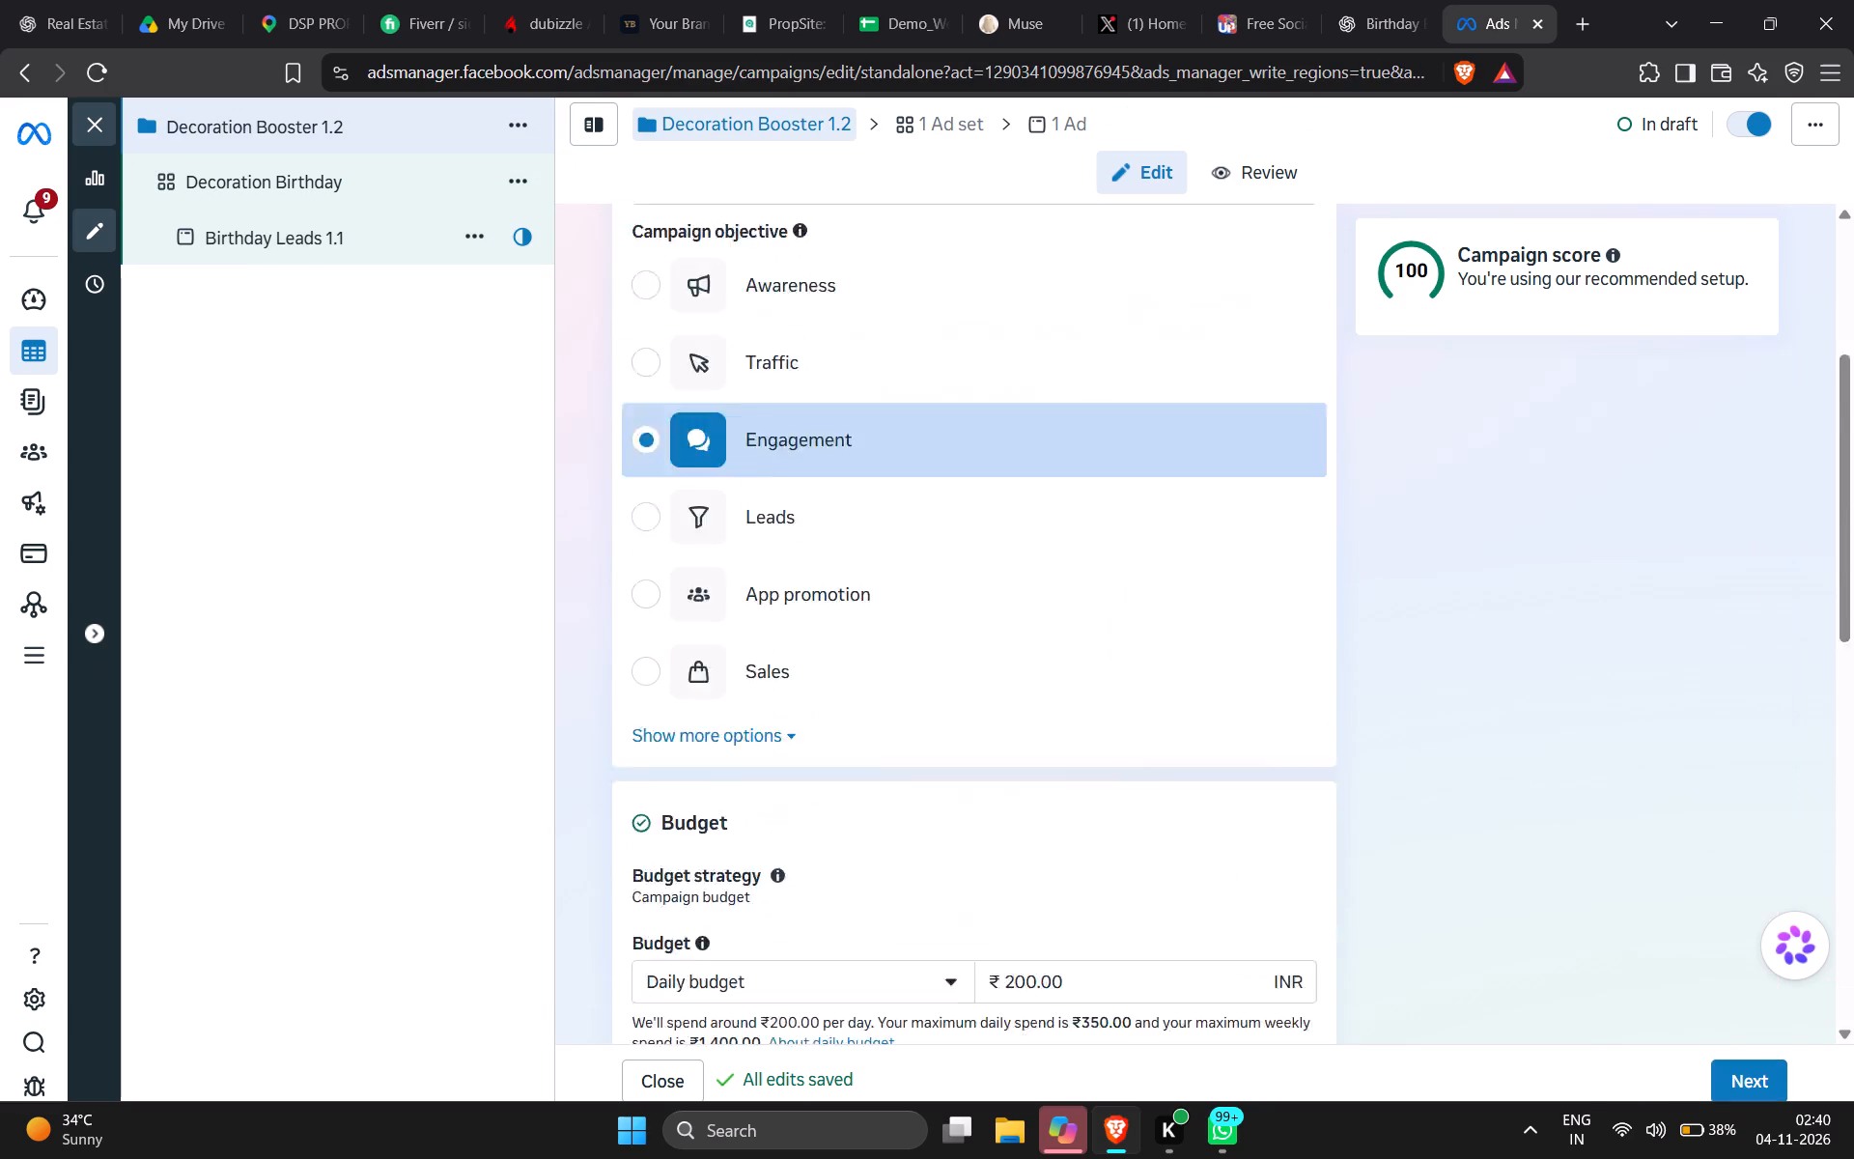
{"action": "scroll", "coordinate": [950, 483], "scroll_direction": "down", "scroll_amount": 4}
{"action": "scroll", "coordinate": [950, 483], "scroll_direction": "right", "scroll_amount": 1}
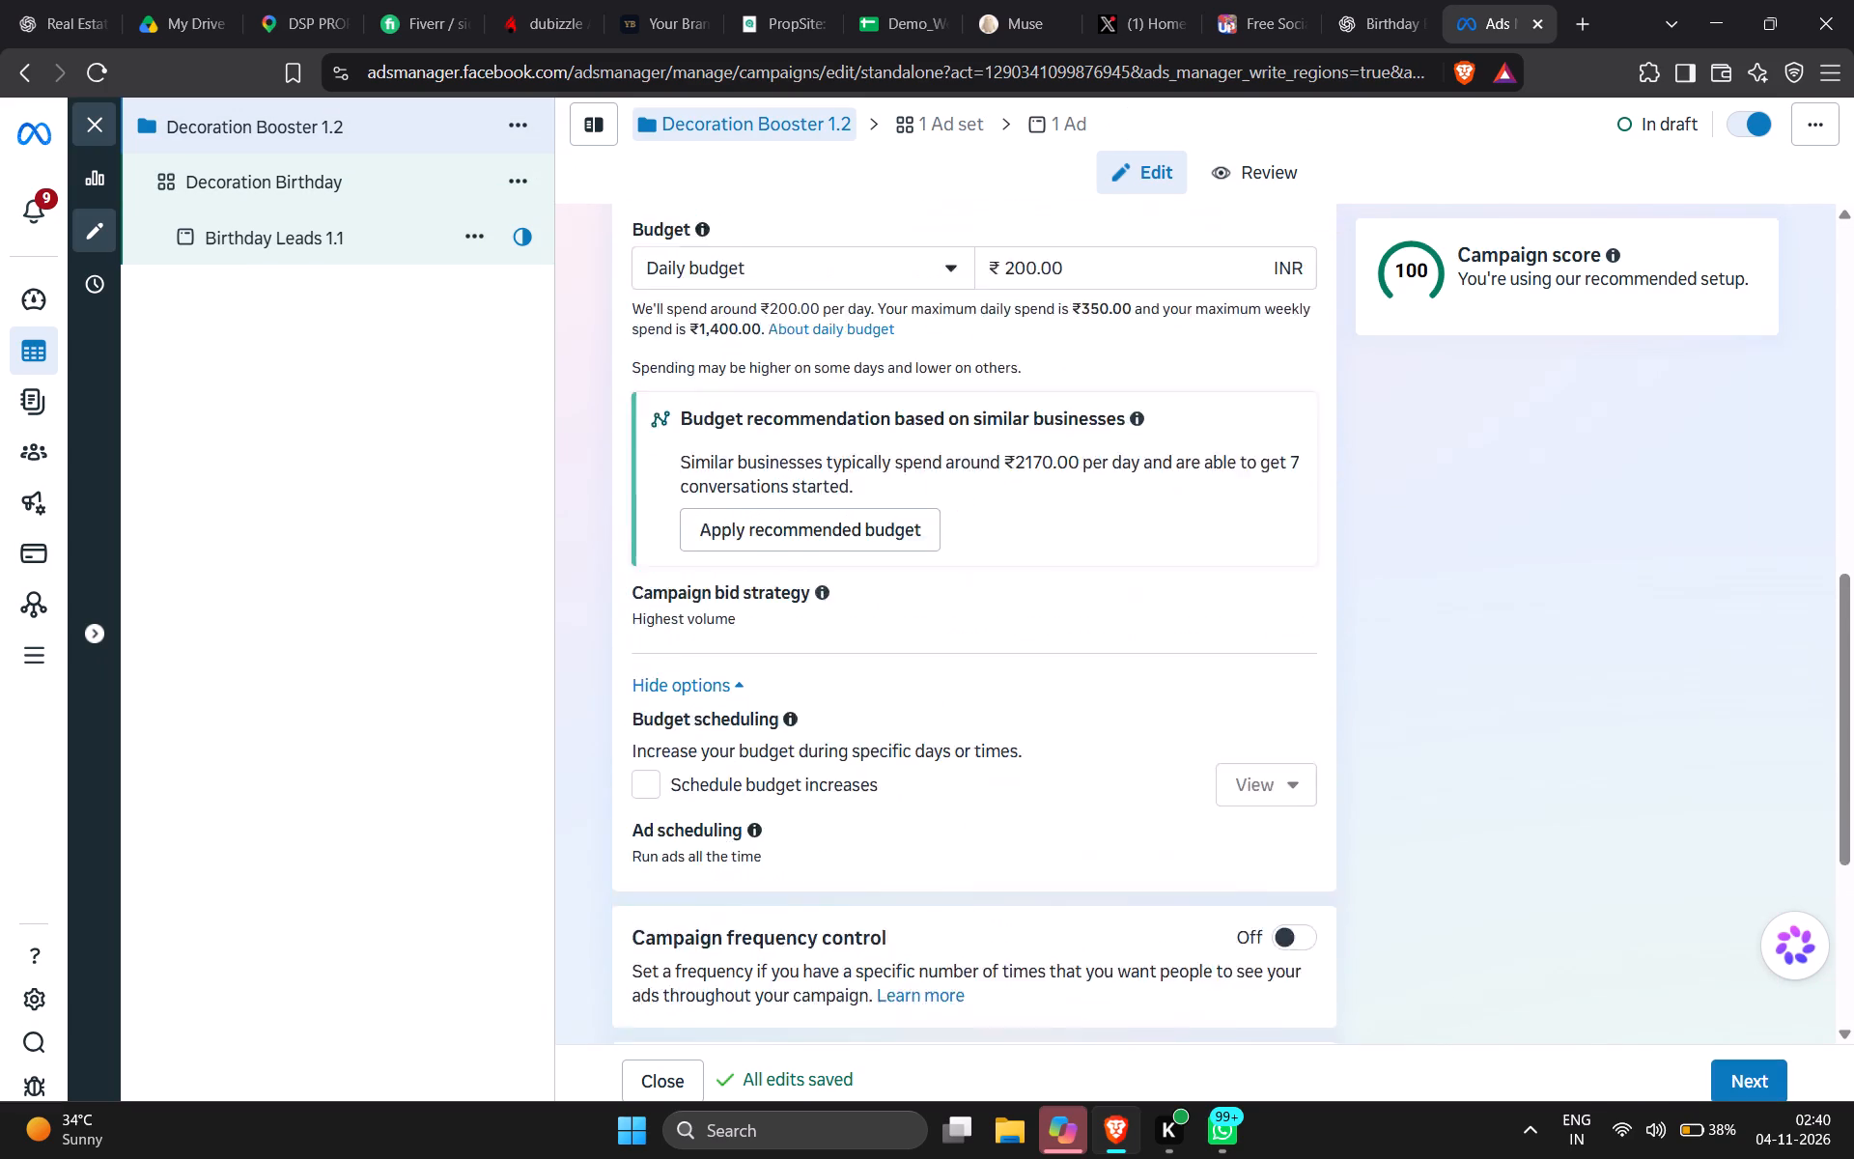
{"action": "scroll", "coordinate": [950, 483], "scroll_direction": "right", "scroll_amount": 1}
{"action": "scroll", "coordinate": [950, 483], "scroll_direction": "down", "scroll_amount": 3}
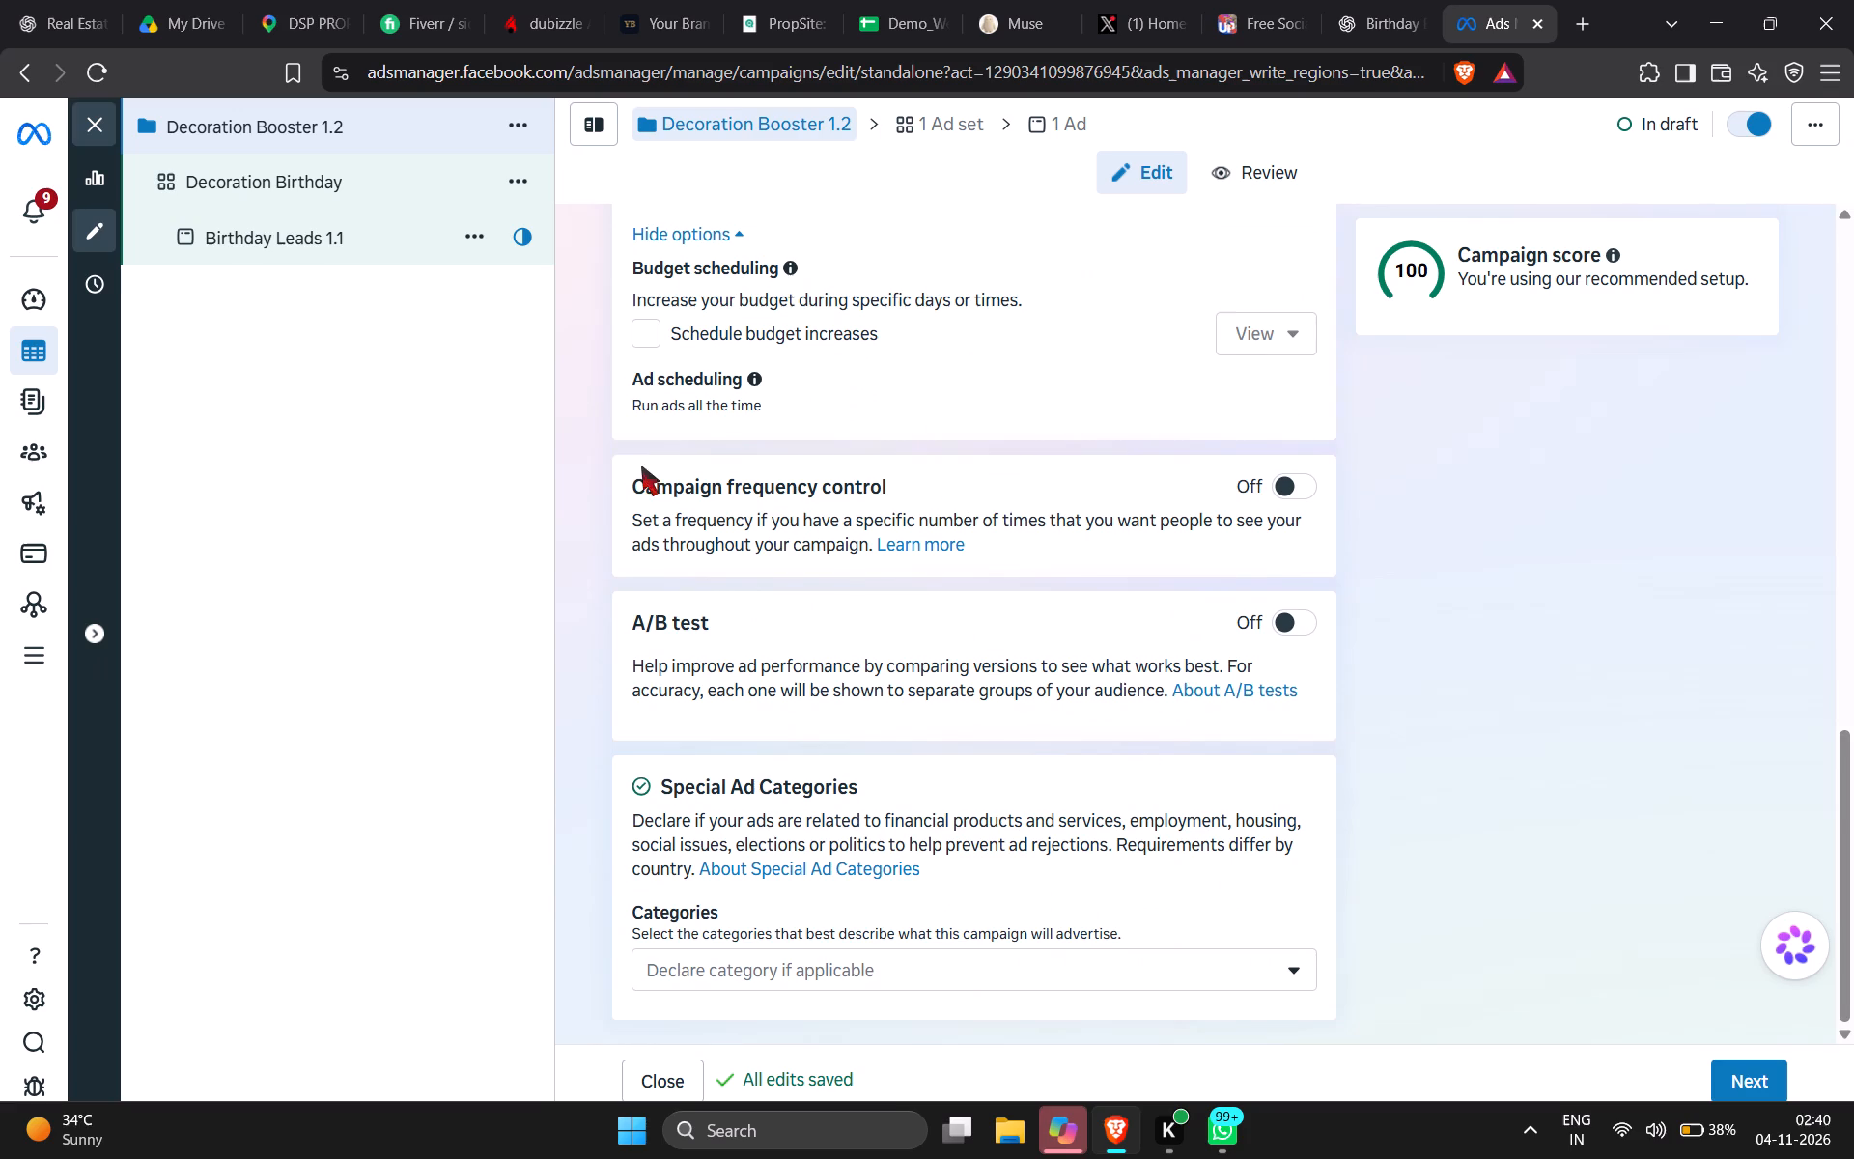
Review the Decoration Birthday ad set's message destinations, schedule, audience locations, age controls, placements and brand safety settings.
{"action": "left_click", "coordinate": [285, 184]}
{"action": "scroll", "coordinate": [987, 602], "scroll_direction": "down", "scroll_amount": 1}
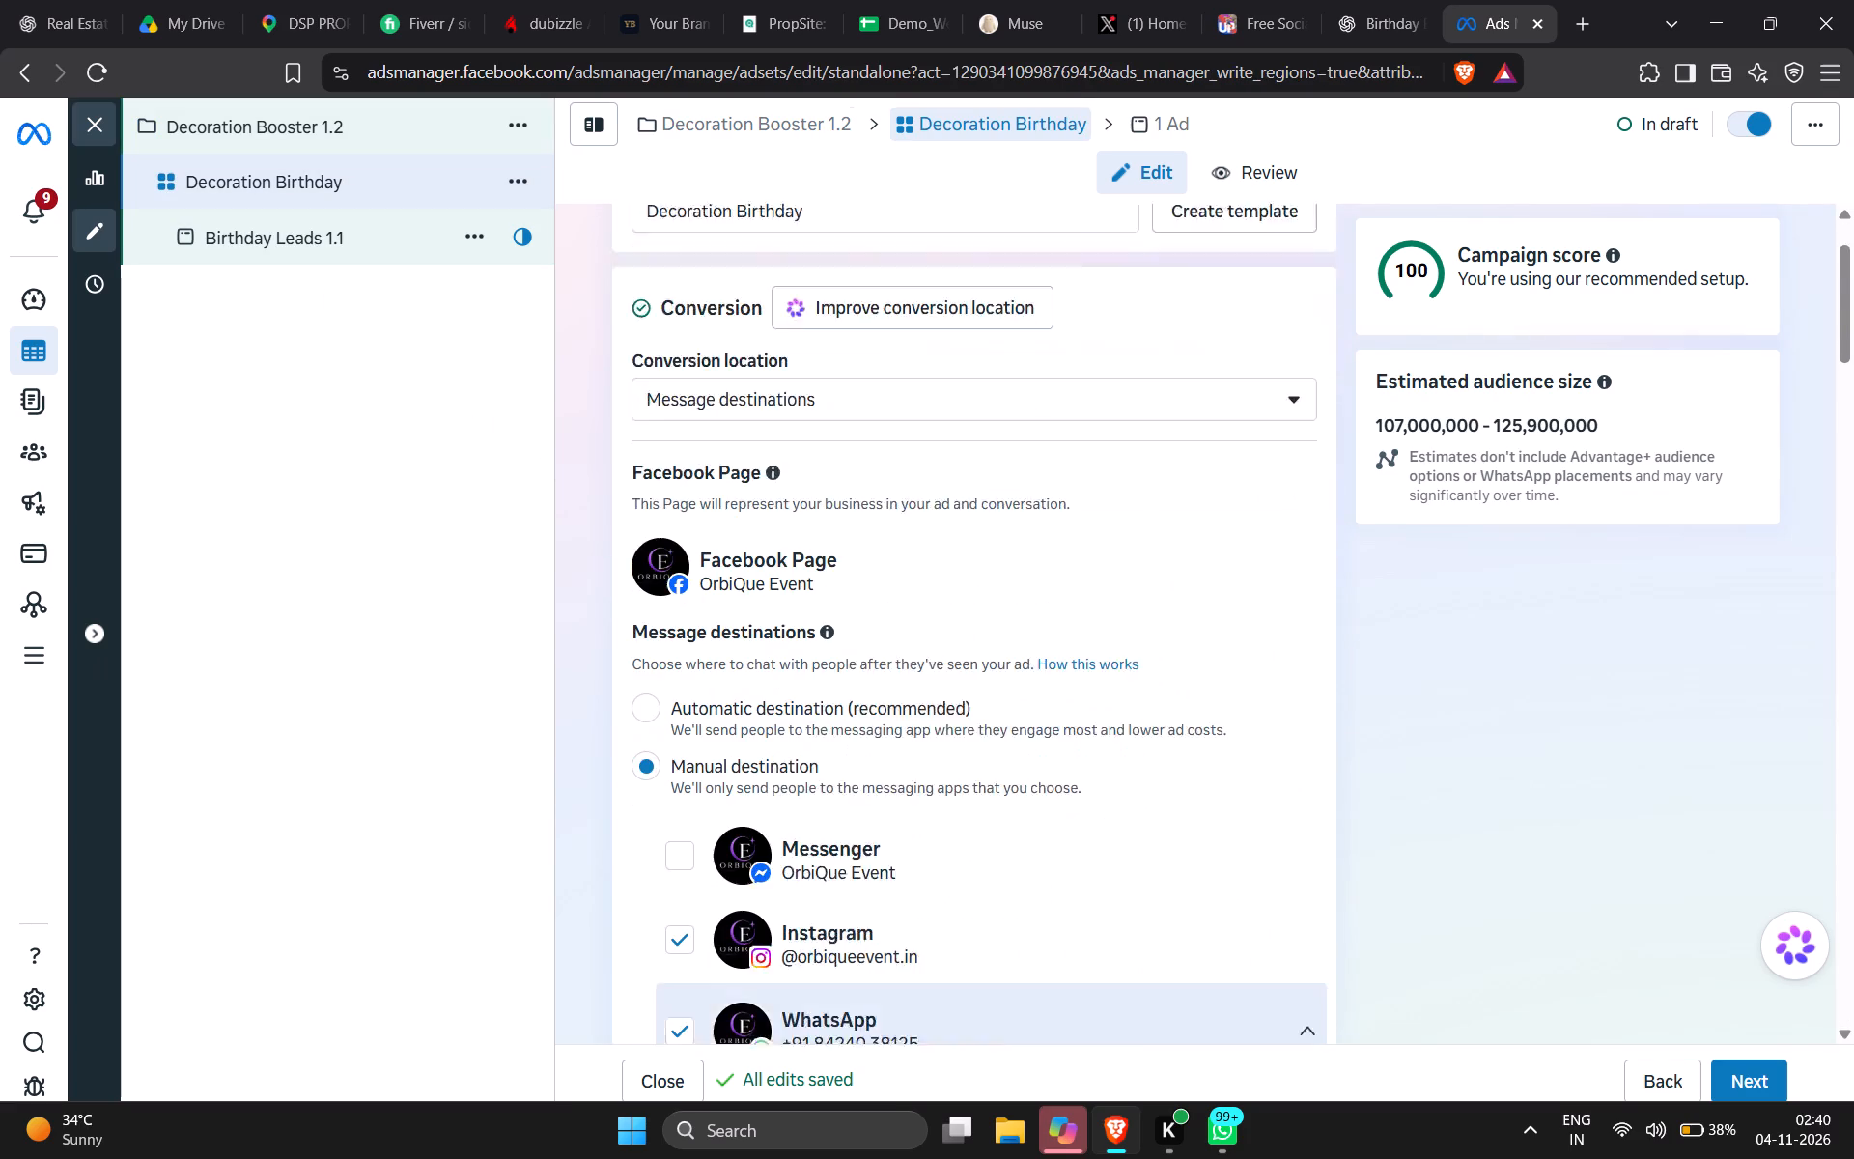
{"action": "scroll", "coordinate": [987, 602], "scroll_direction": "down", "scroll_amount": 10}
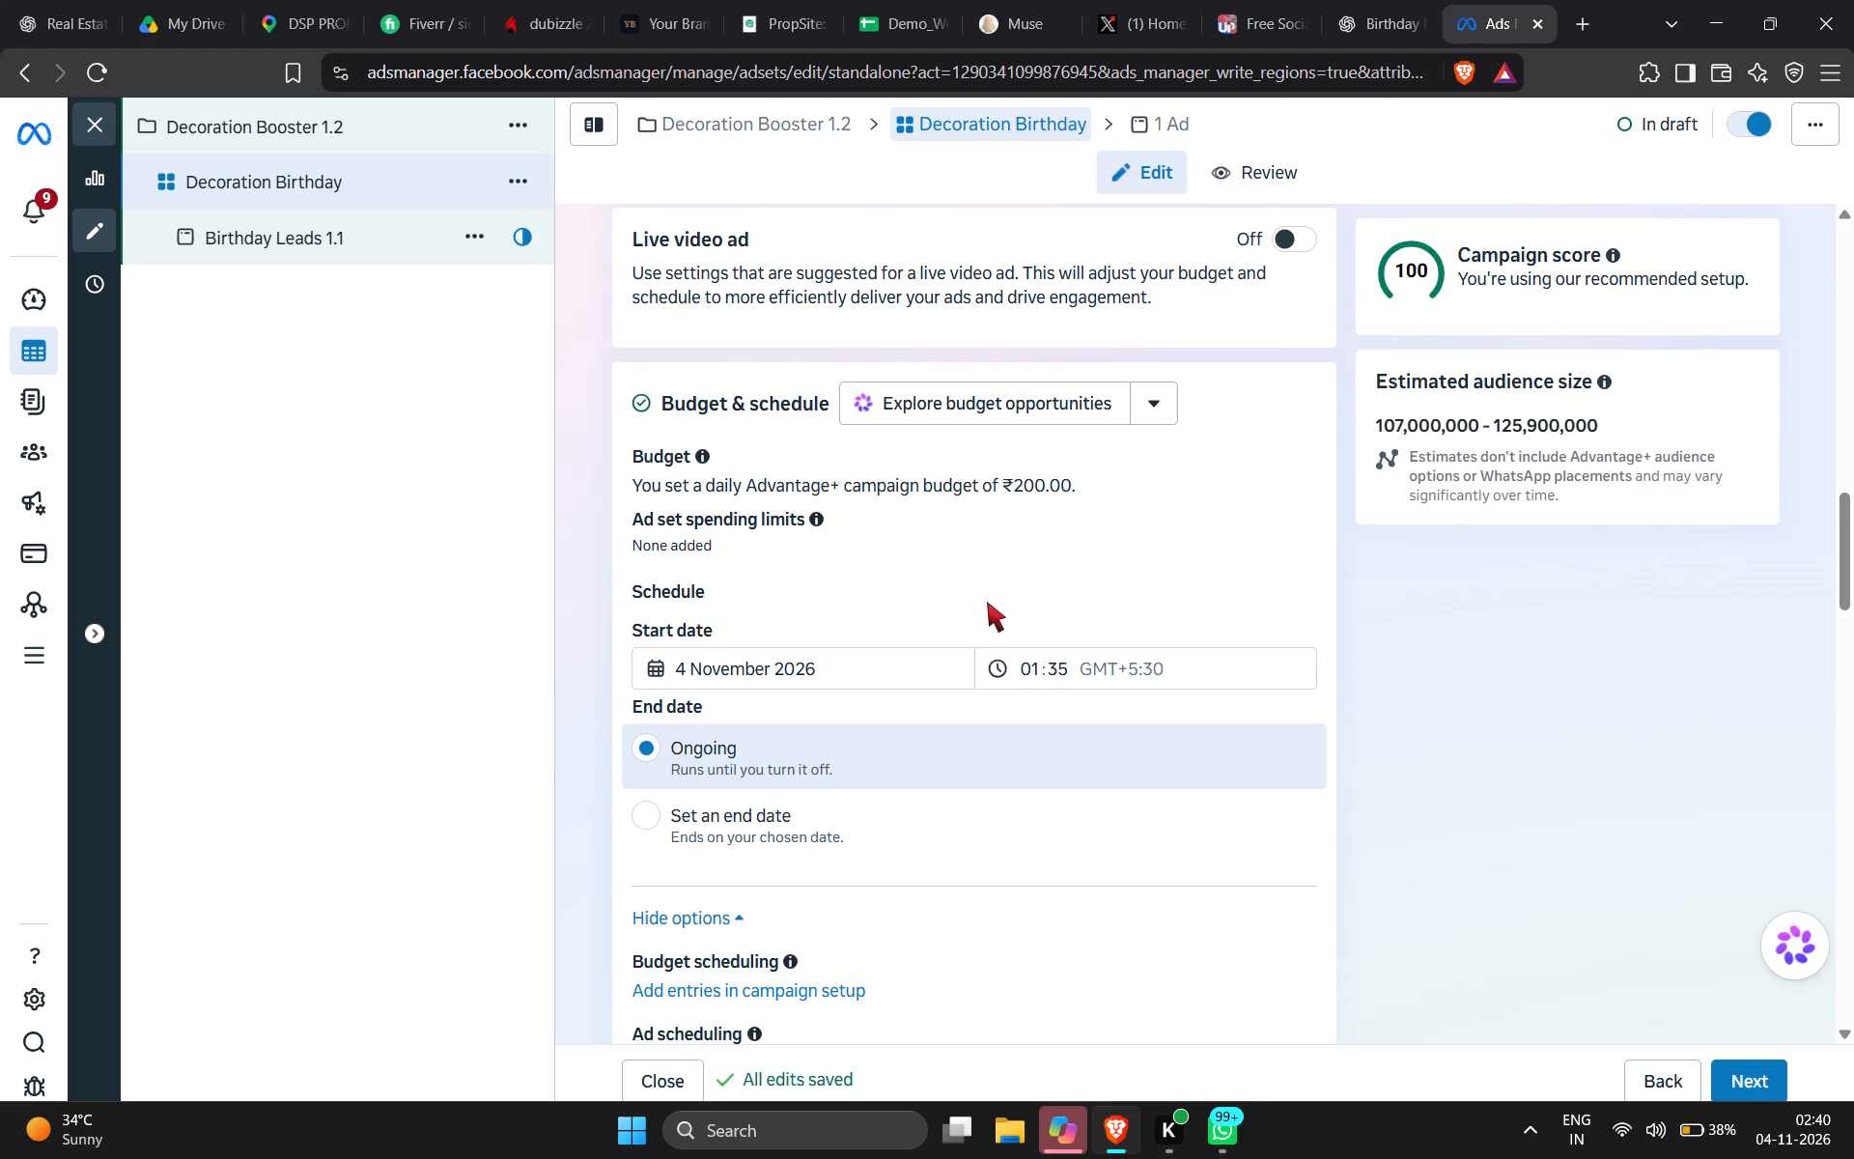
{"action": "scroll", "coordinate": [987, 602], "scroll_direction": "down", "scroll_amount": 6}
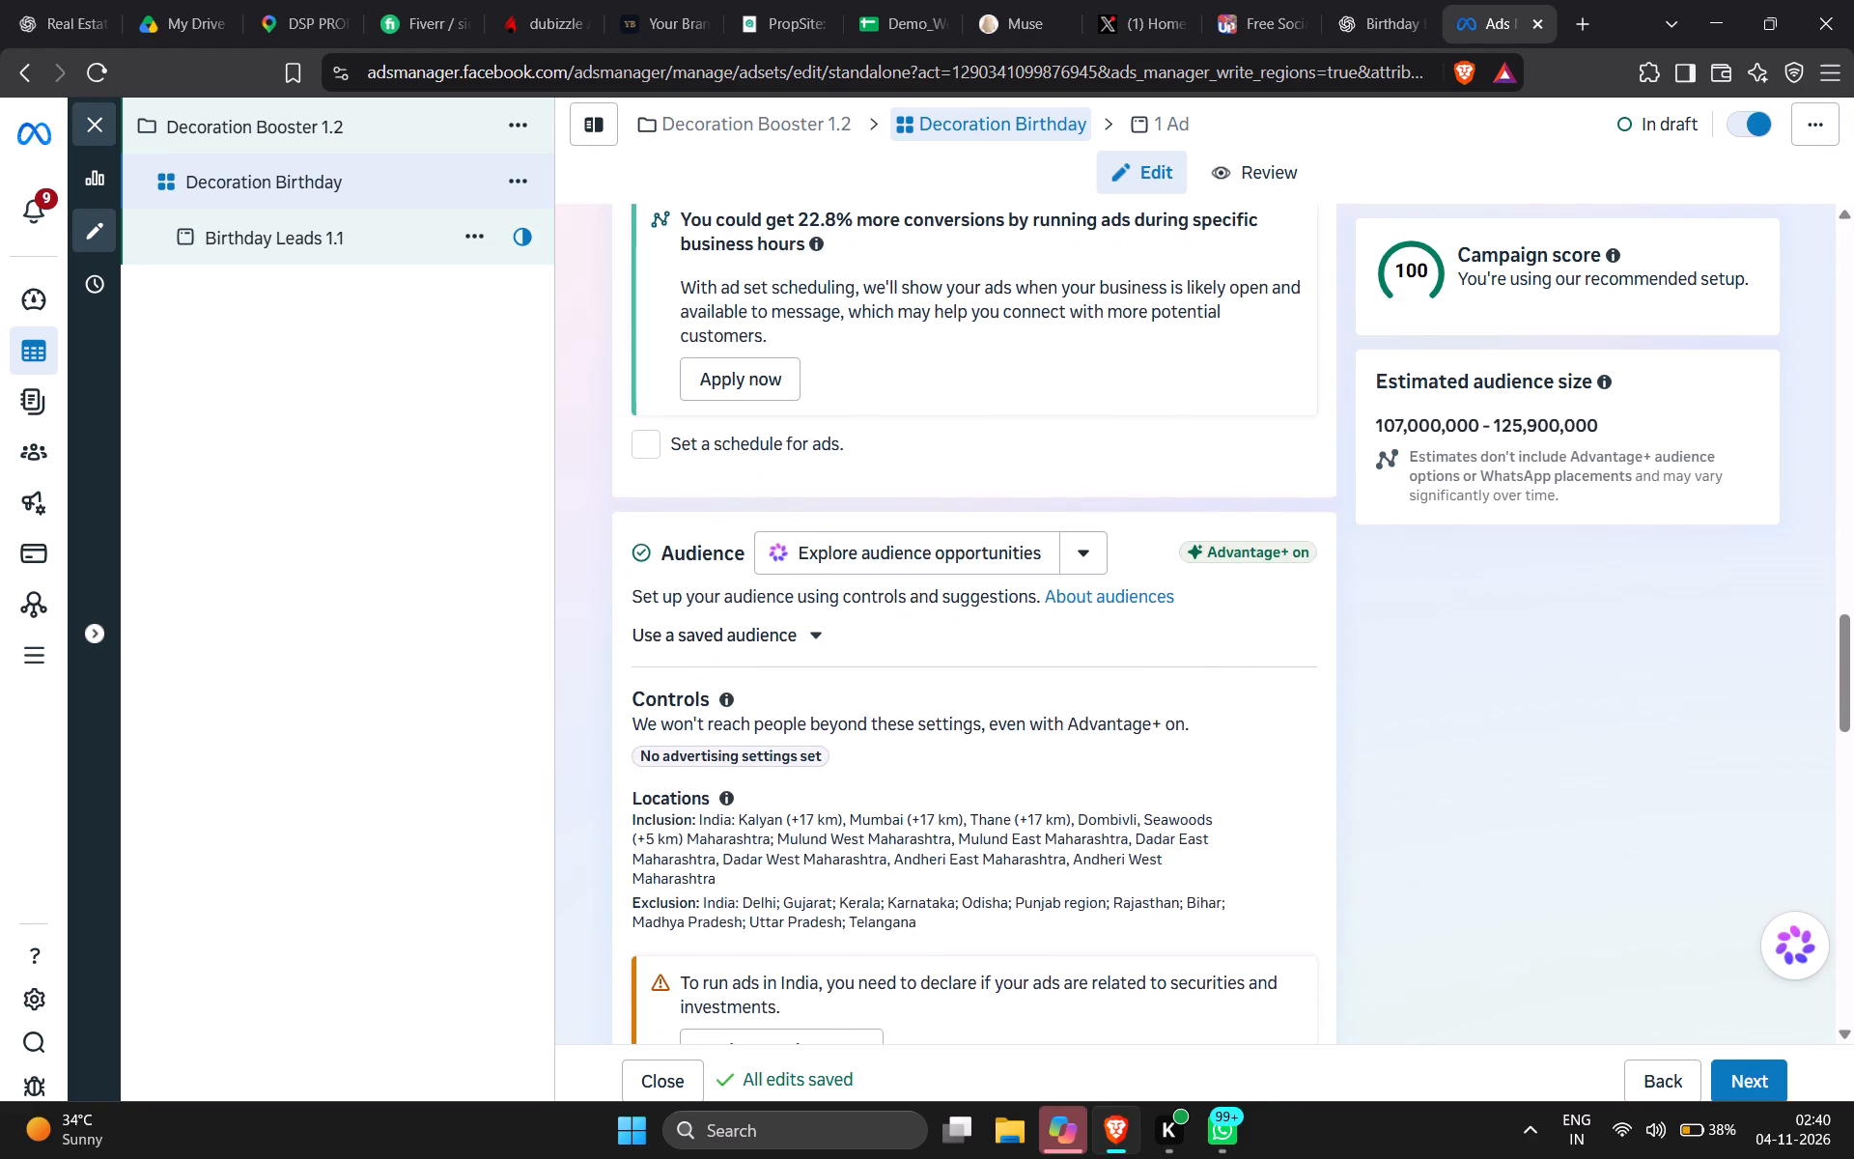
{"action": "scroll", "coordinate": [987, 602], "scroll_direction": "down", "scroll_amount": 1}
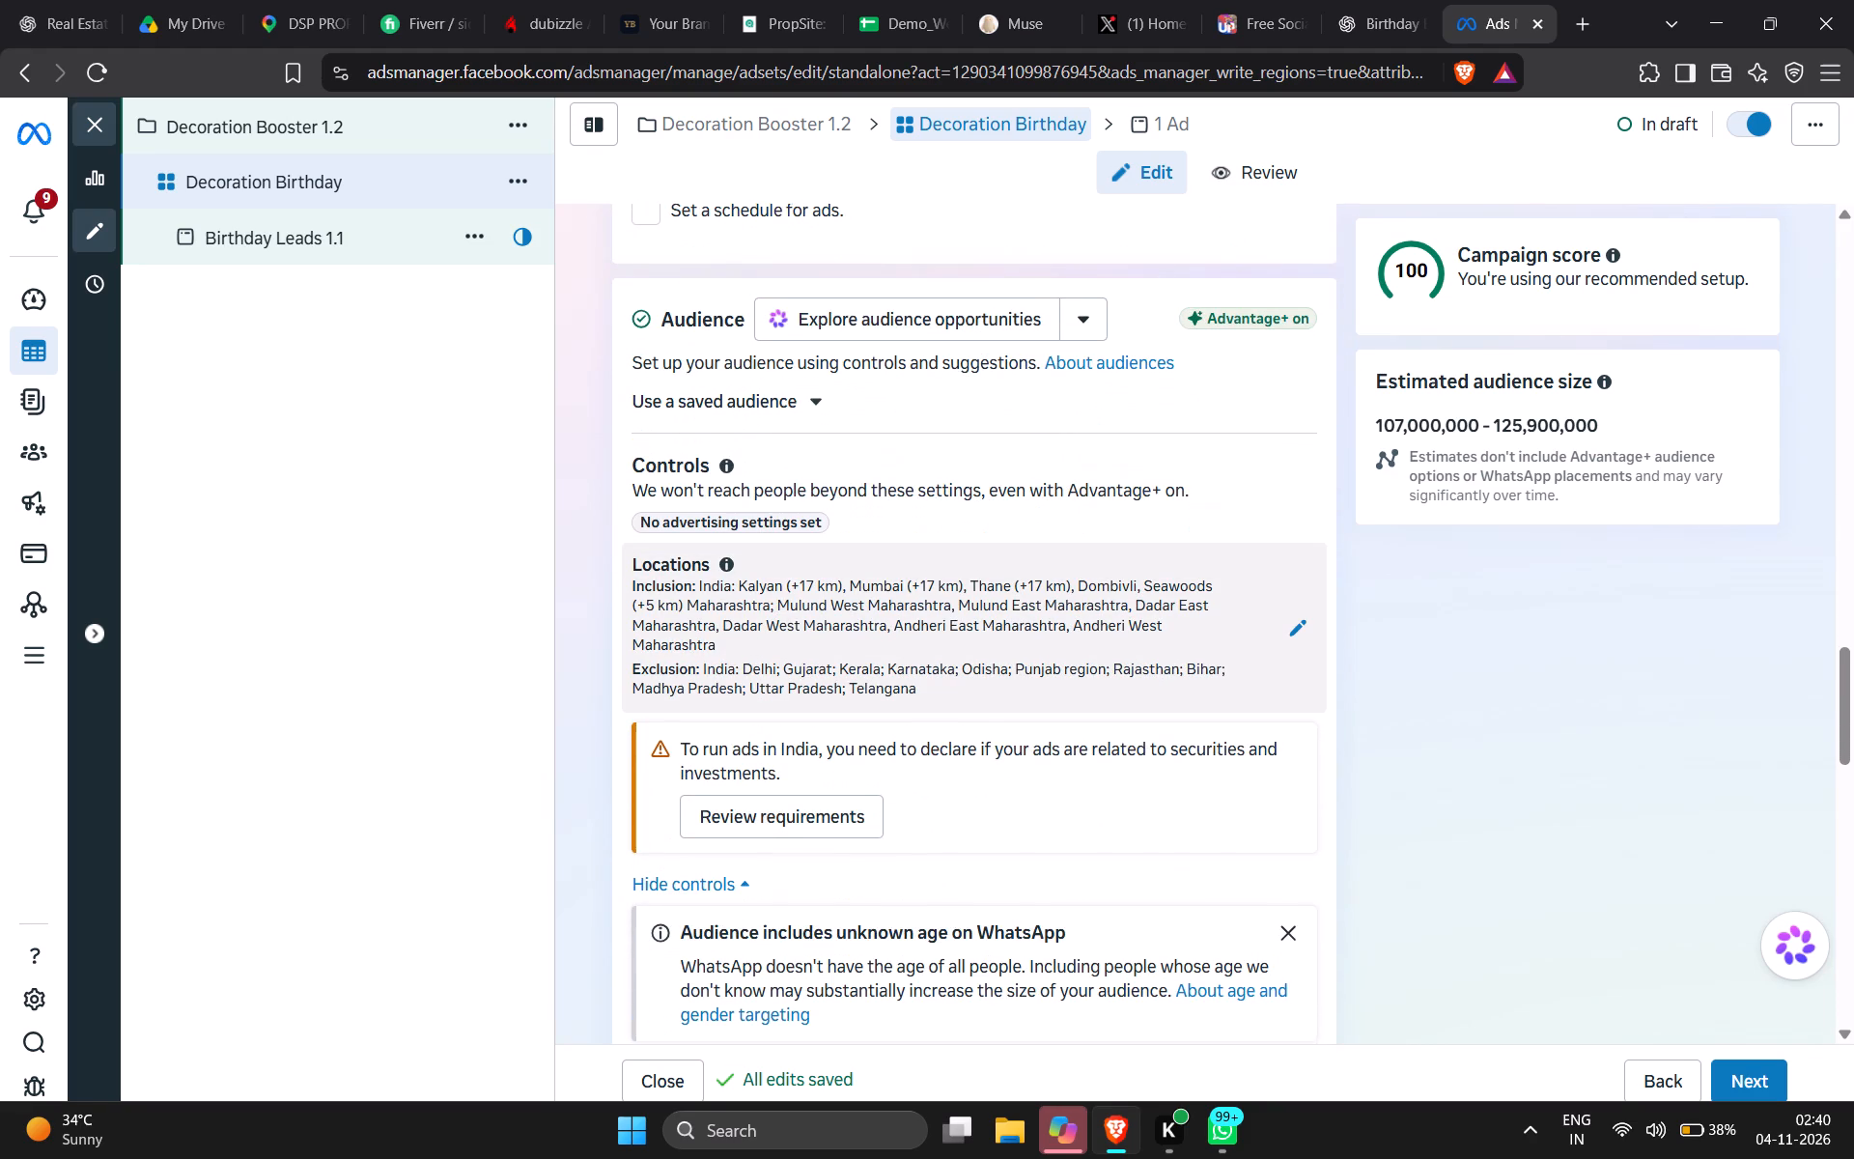
{"action": "scroll", "coordinate": [987, 602], "scroll_direction": "down", "scroll_amount": 3}
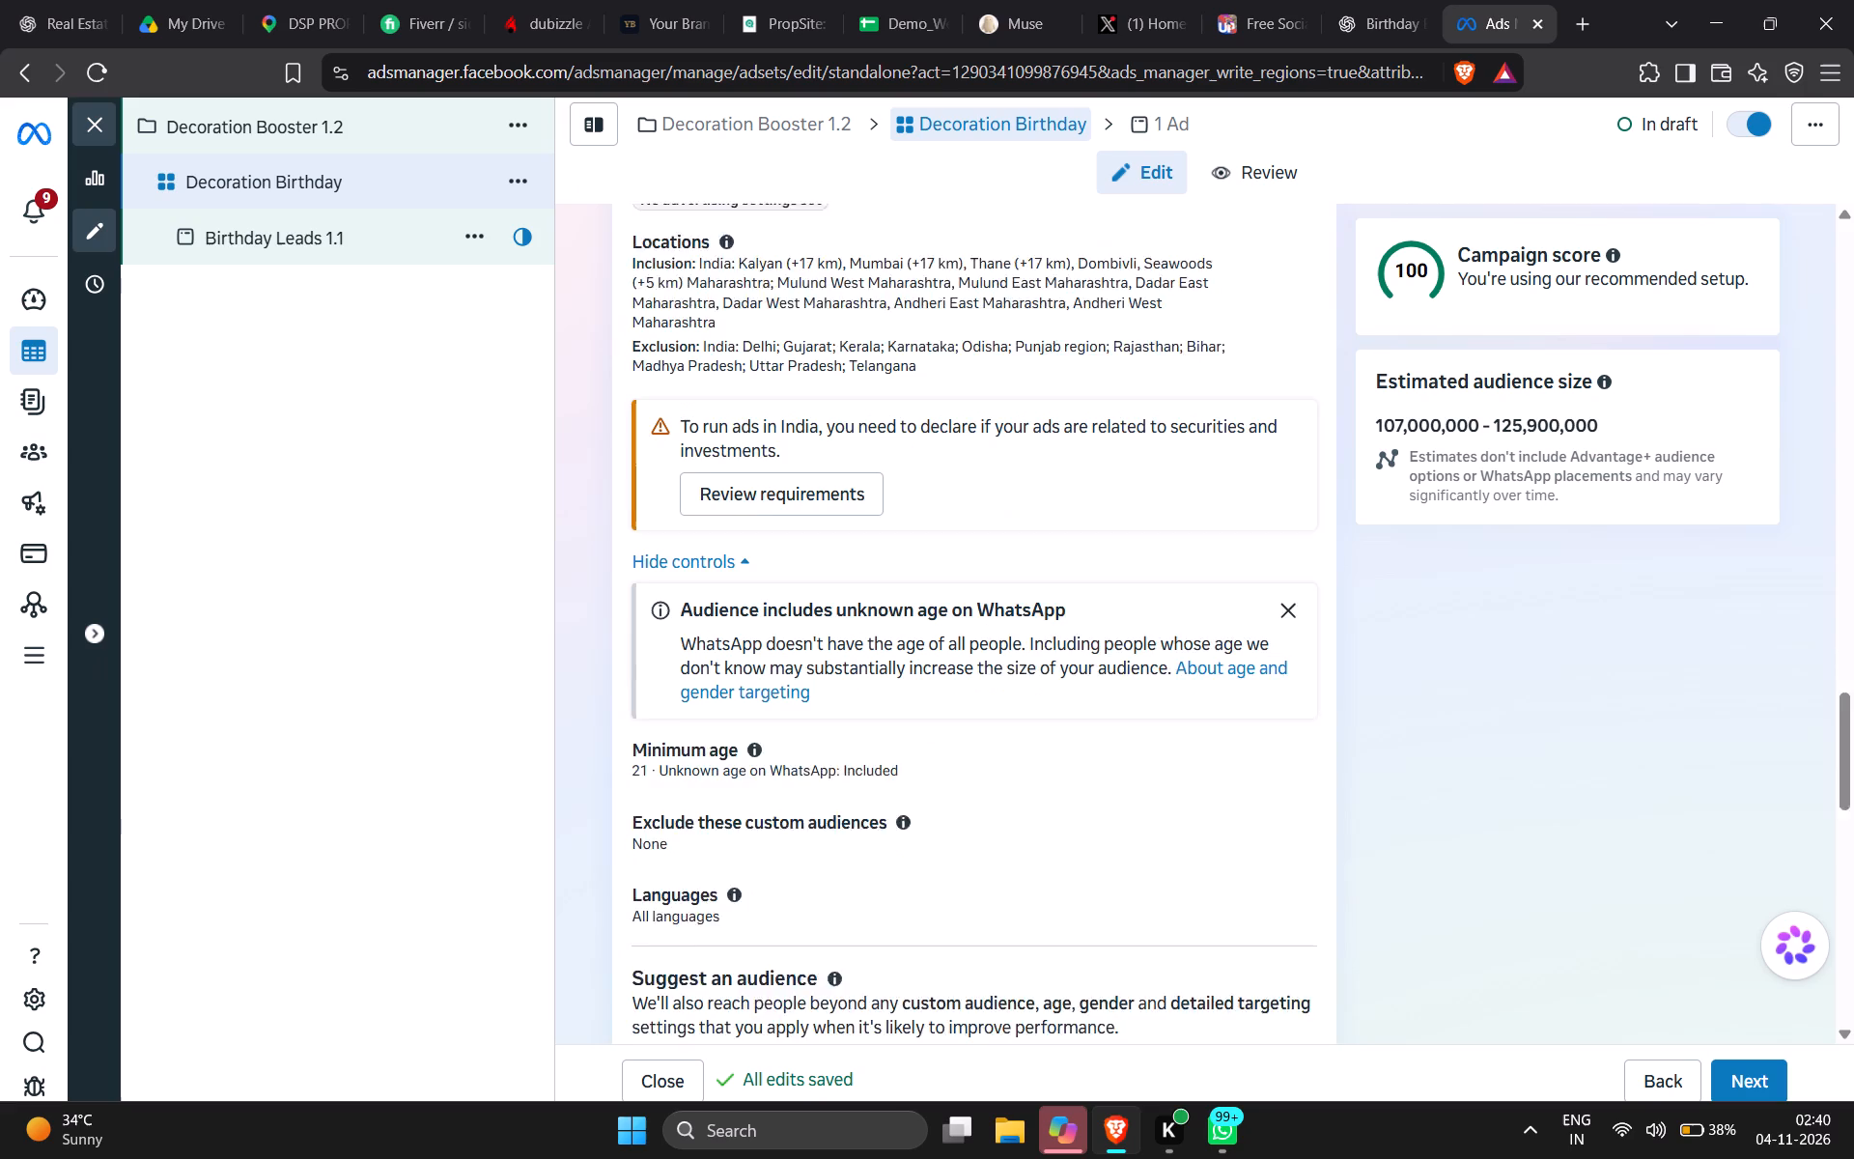
{"action": "scroll", "coordinate": [987, 602], "scroll_direction": "down", "scroll_amount": 10}
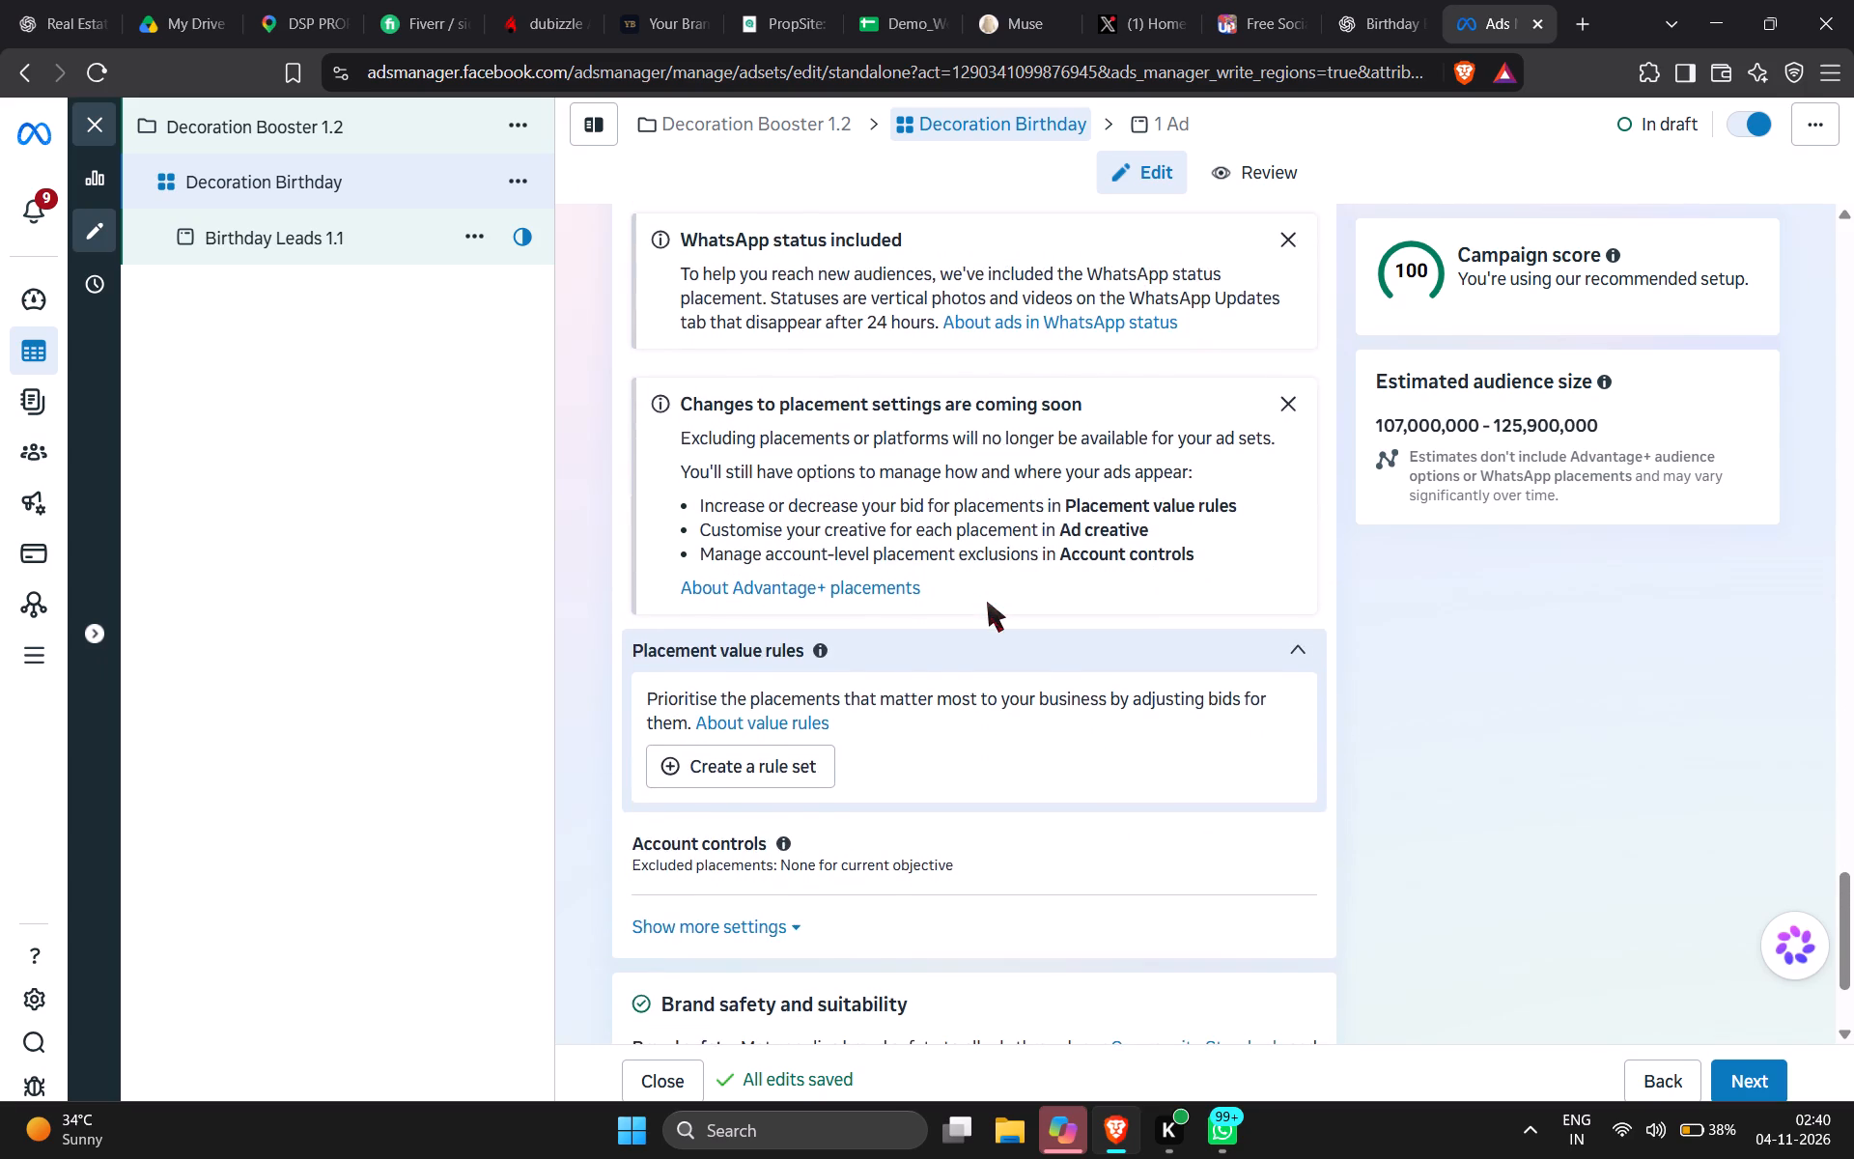
{"action": "scroll", "coordinate": [987, 602], "scroll_direction": "down", "scroll_amount": 5}
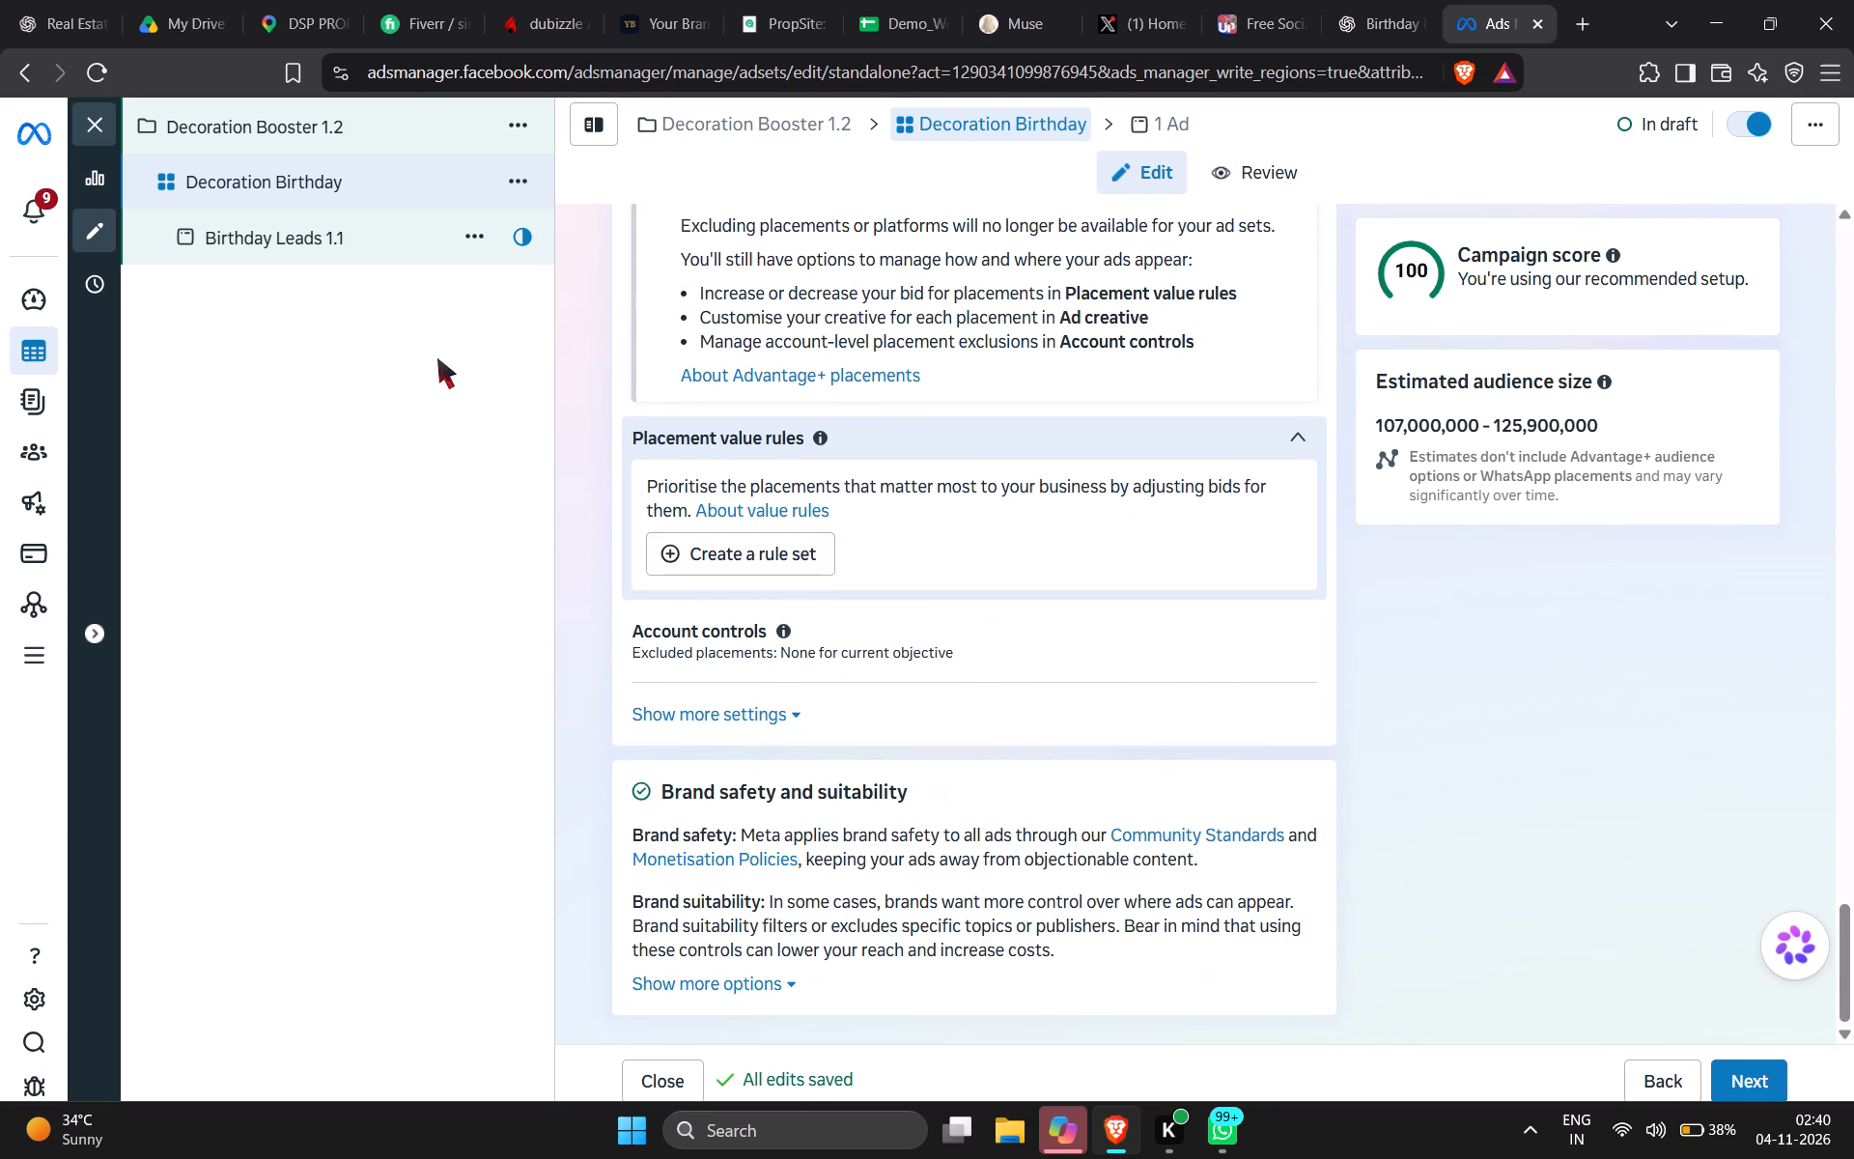
Review the Birthday Leads 1.1 ad from its identity and carousel creative through the conversation template and tracking.
{"action": "left_click", "coordinate": [334, 237]}
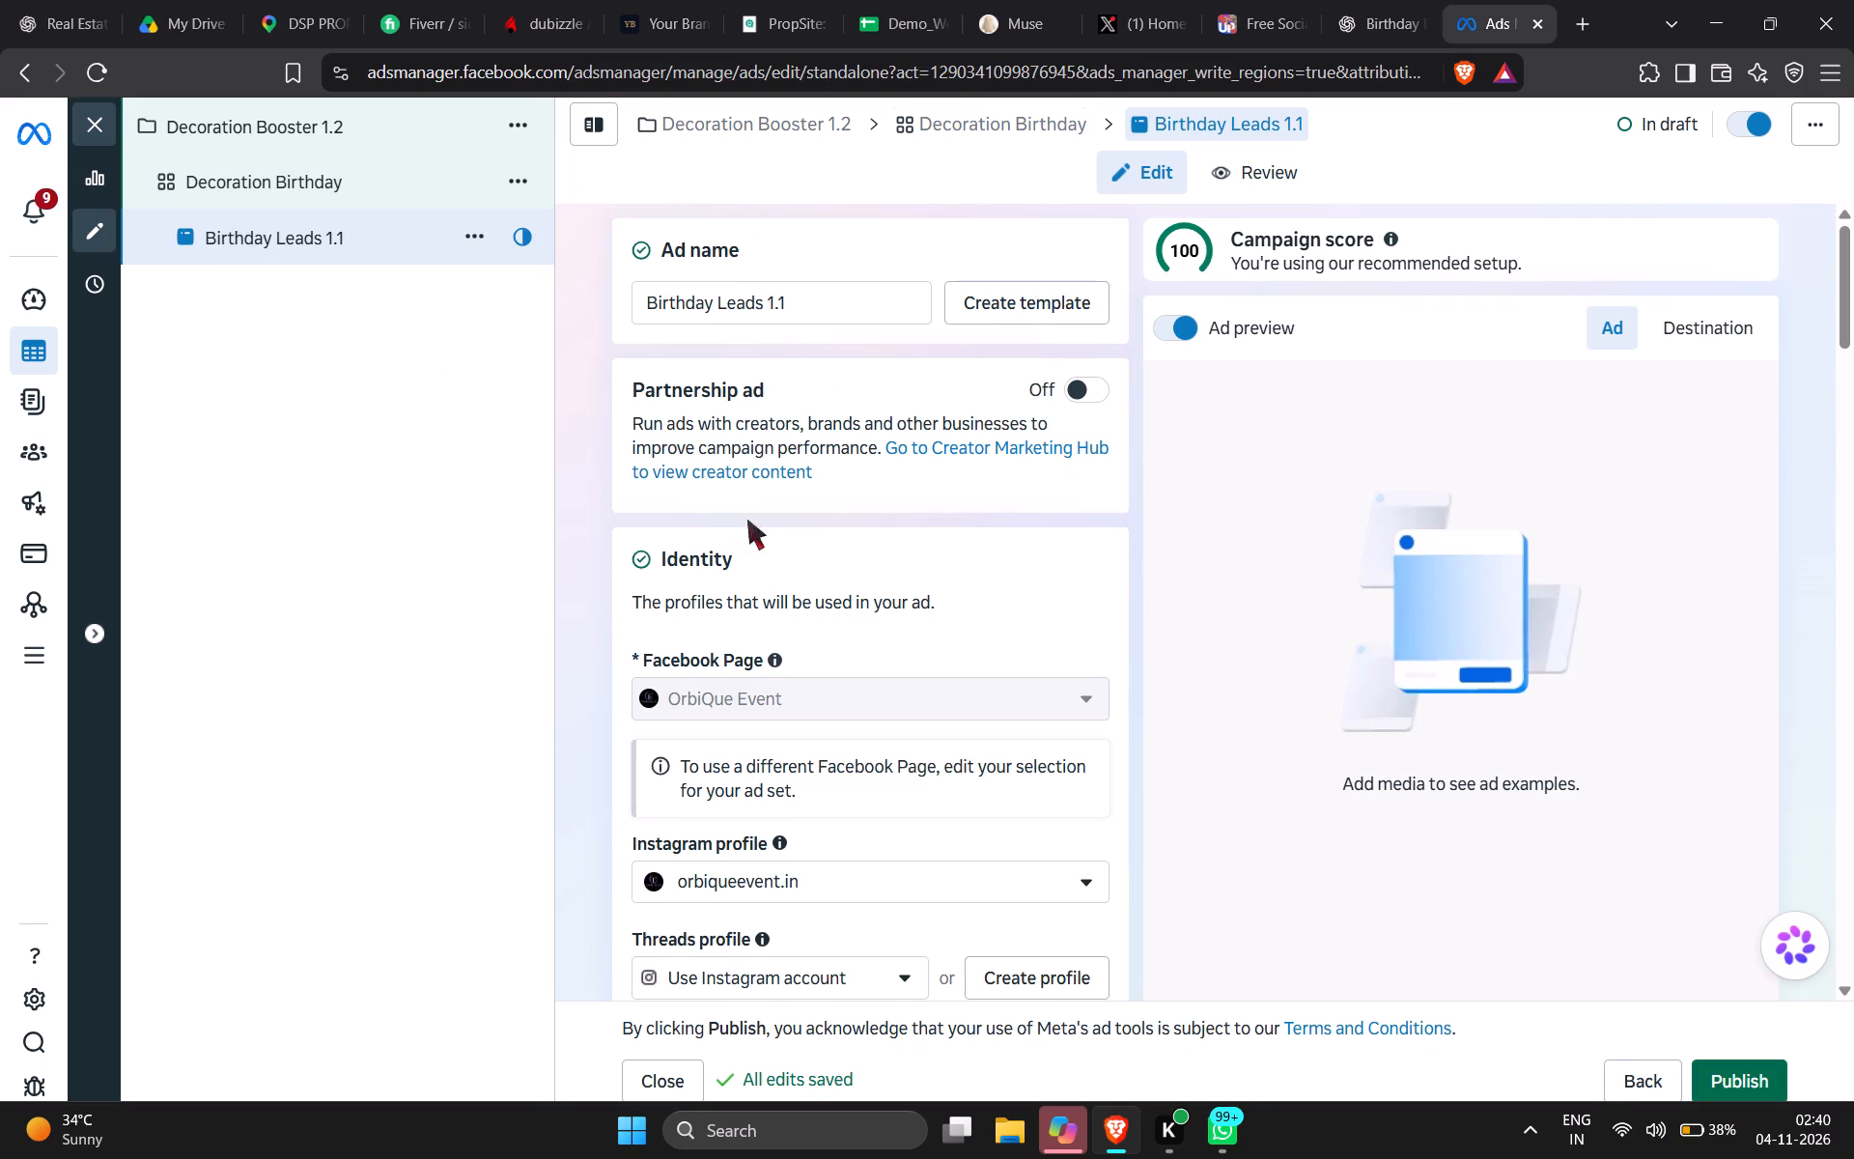
{"action": "scroll", "coordinate": [792, 572], "scroll_direction": "down", "scroll_amount": 10}
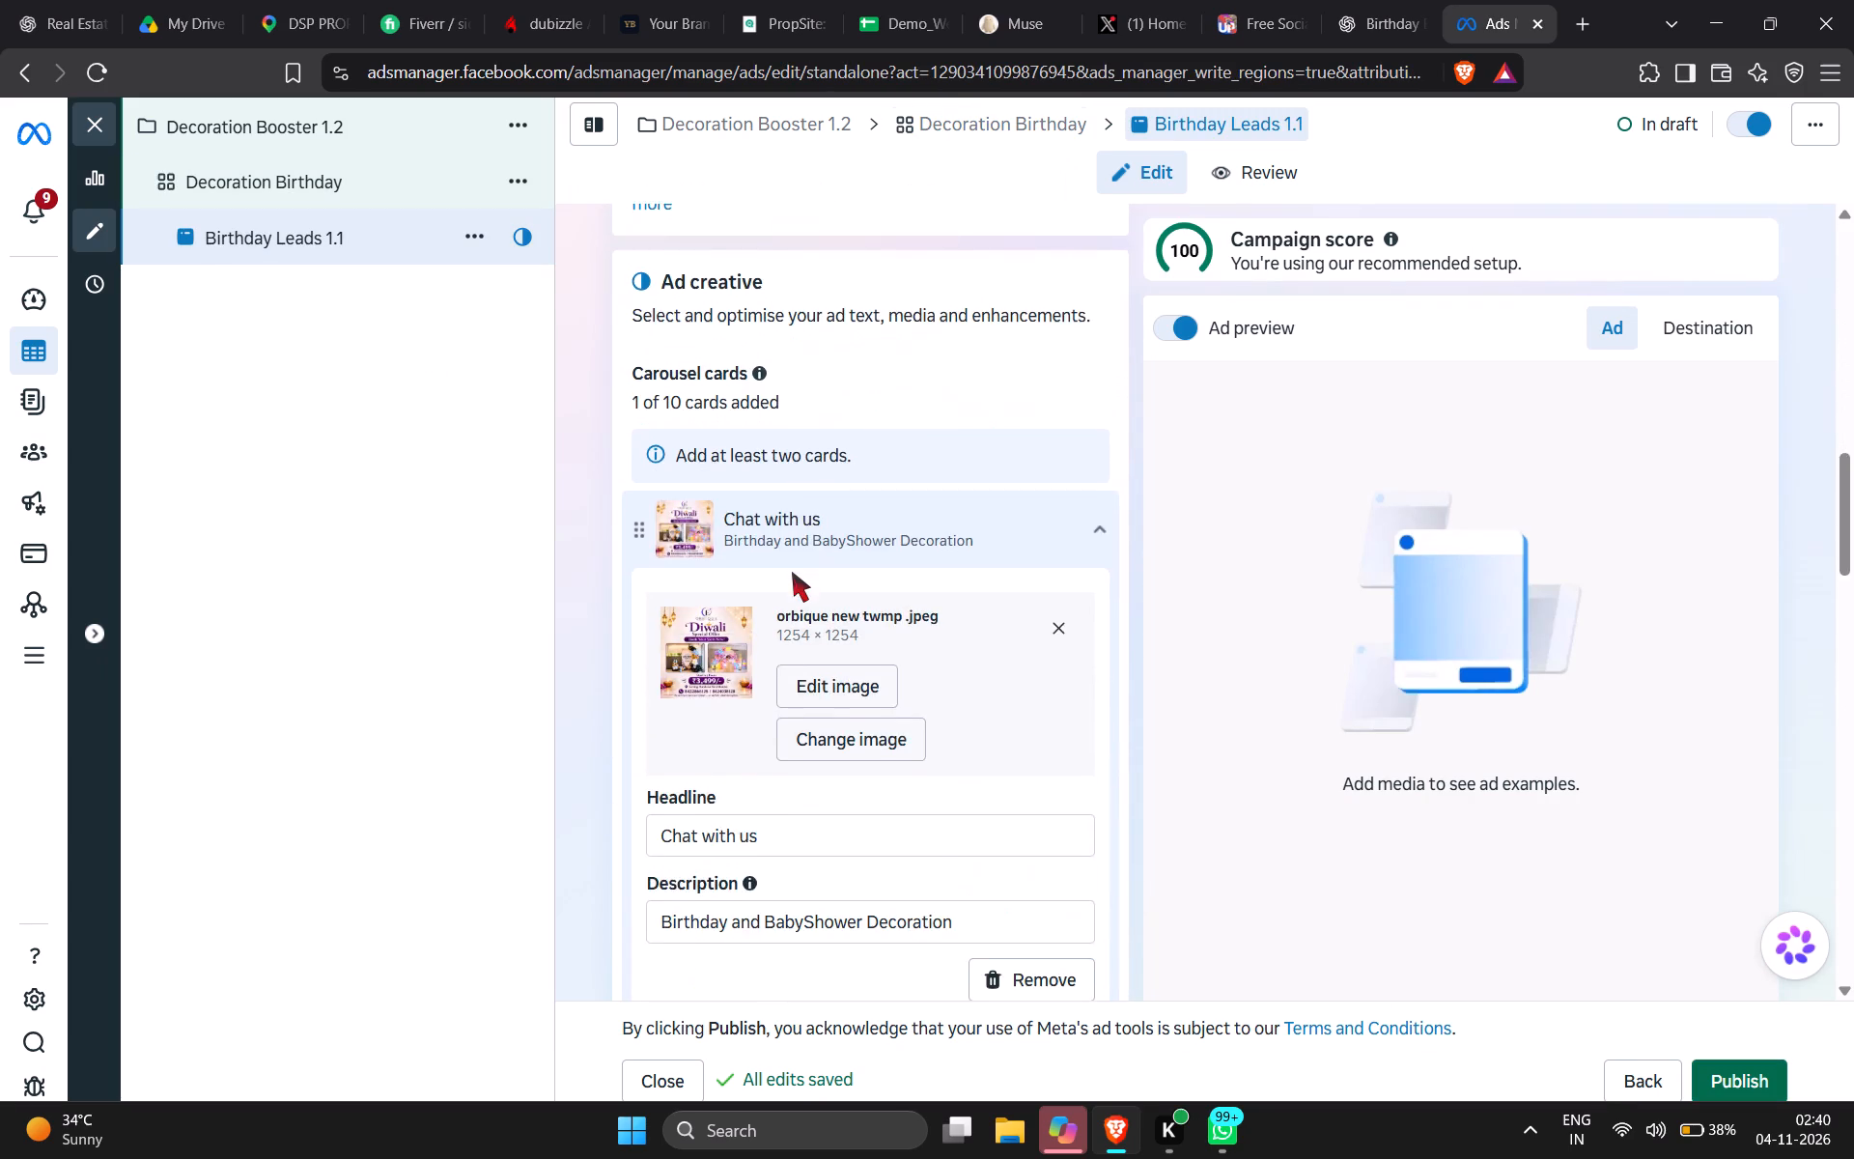
{"action": "scroll", "coordinate": [792, 572], "scroll_direction": "down", "scroll_amount": 10}
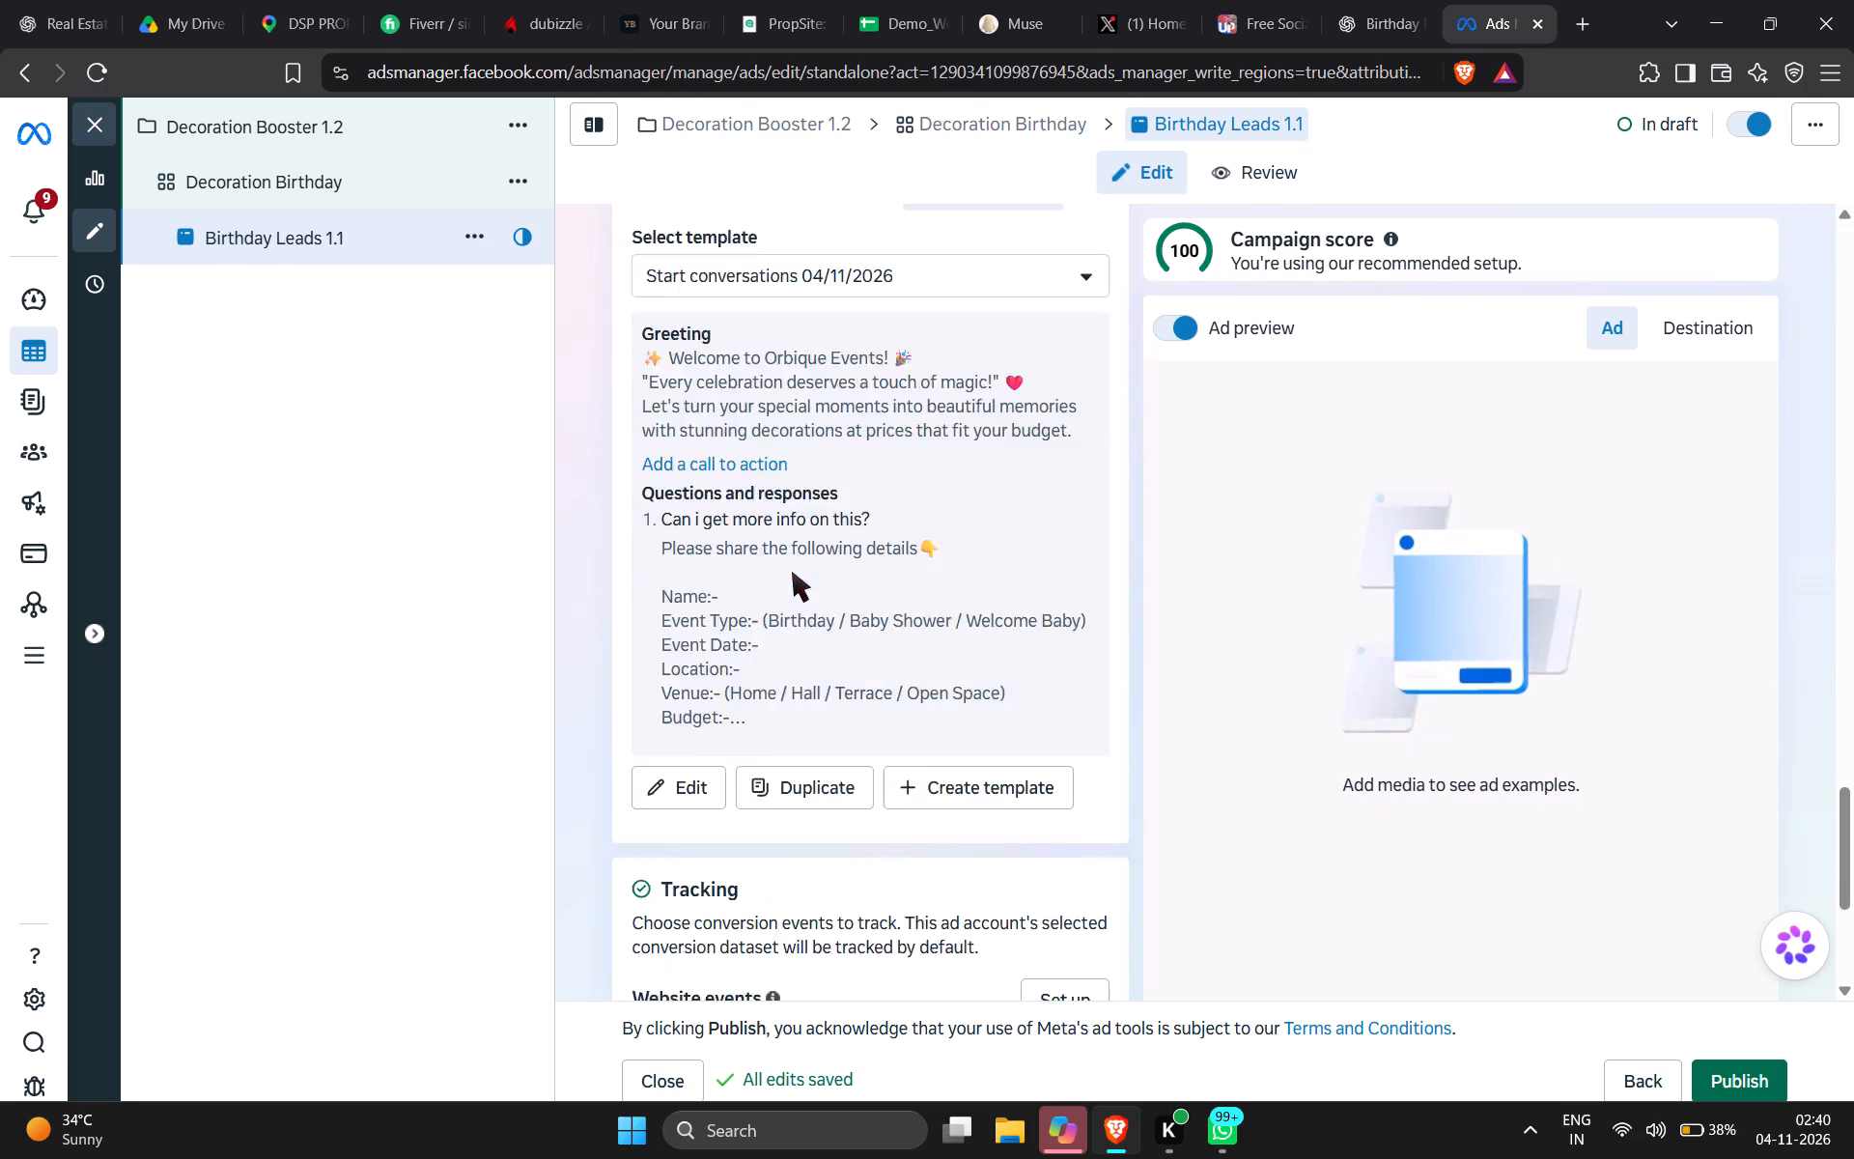
{"action": "scroll", "coordinate": [792, 572], "scroll_direction": "down", "scroll_amount": 4}
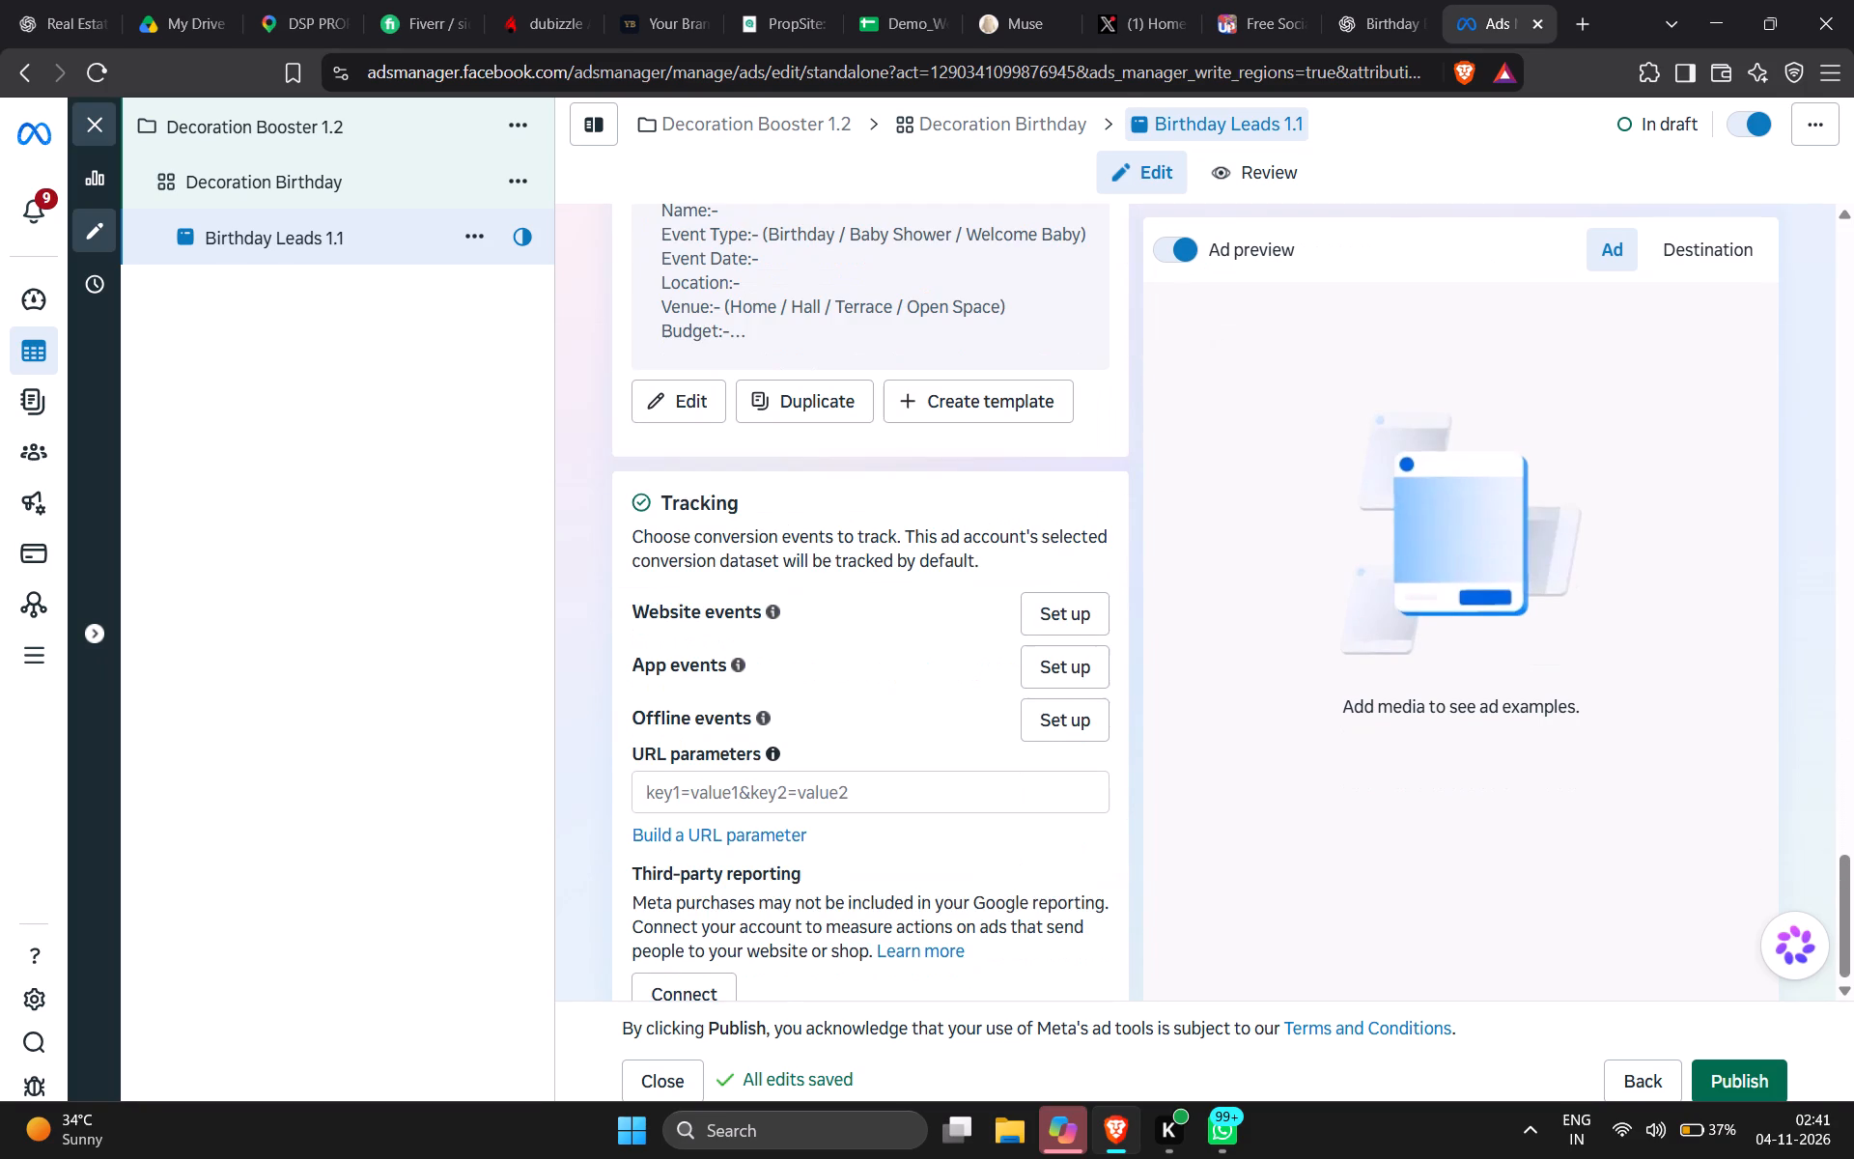
Submit the Decoration Booster 1.2 campaign, its ad set and the Birthday Leads 1.1 ad for publishing.
{"action": "left_click", "coordinate": [1740, 1072]}
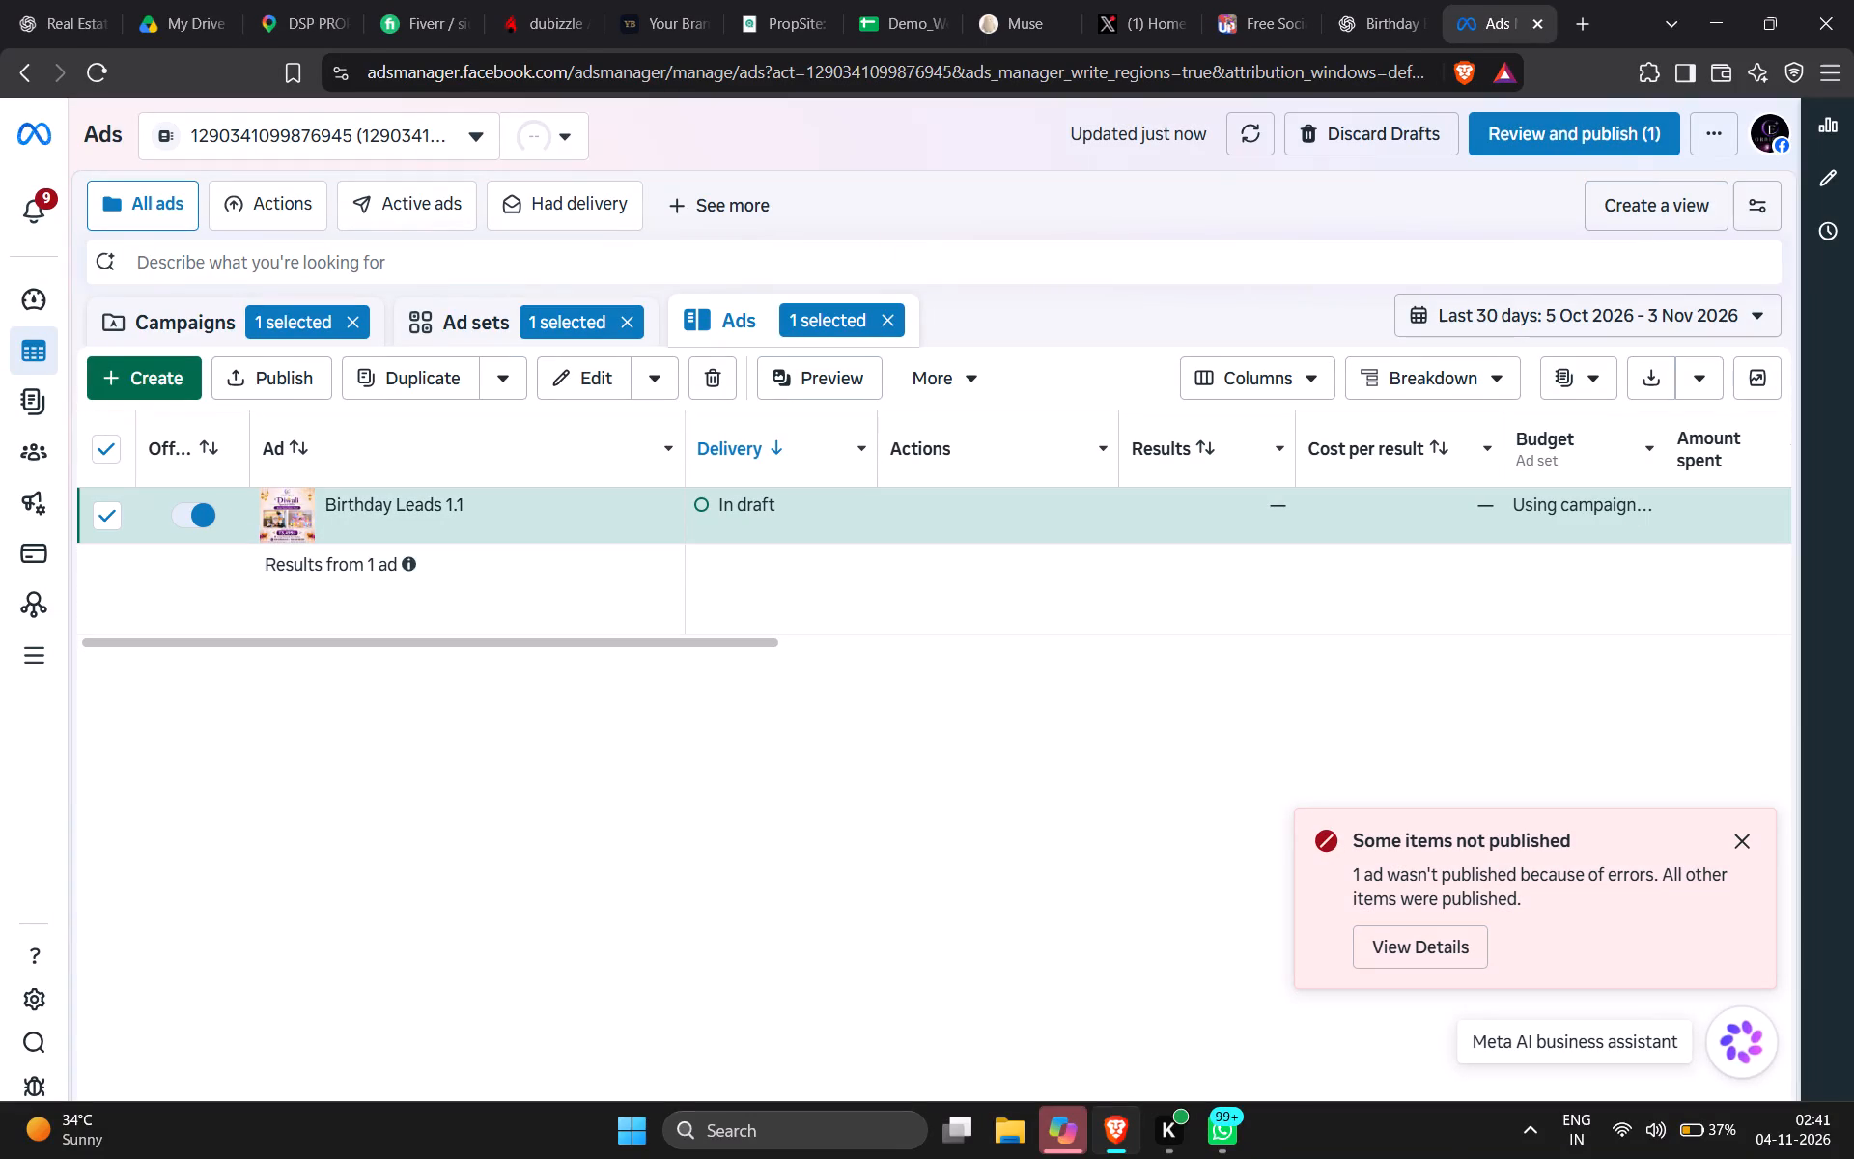
Open the publishing error details for the Birthday Leads 1.1 ad and go to its carousel cards to fix them.
{"action": "left_click", "coordinate": [1411, 942]}
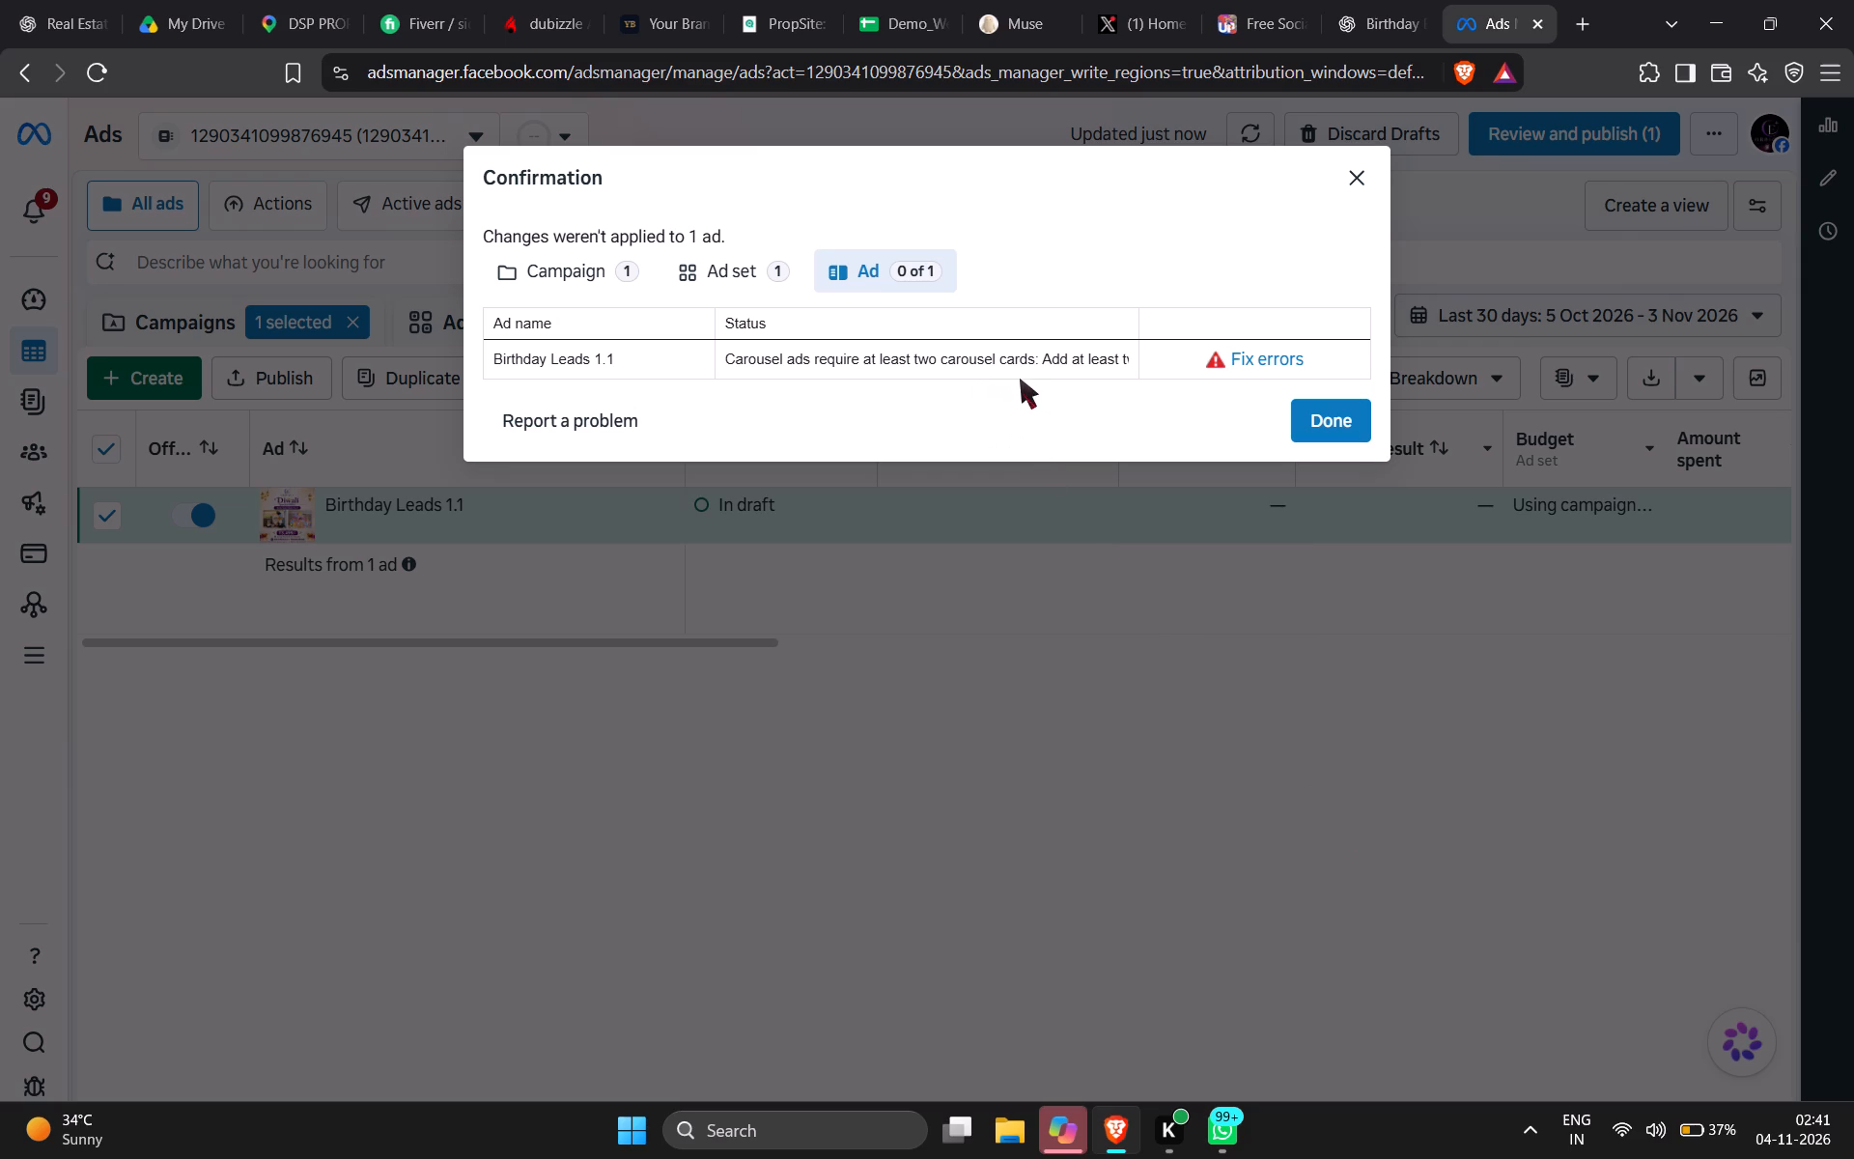
{"action": "left_click", "coordinate": [1268, 362]}
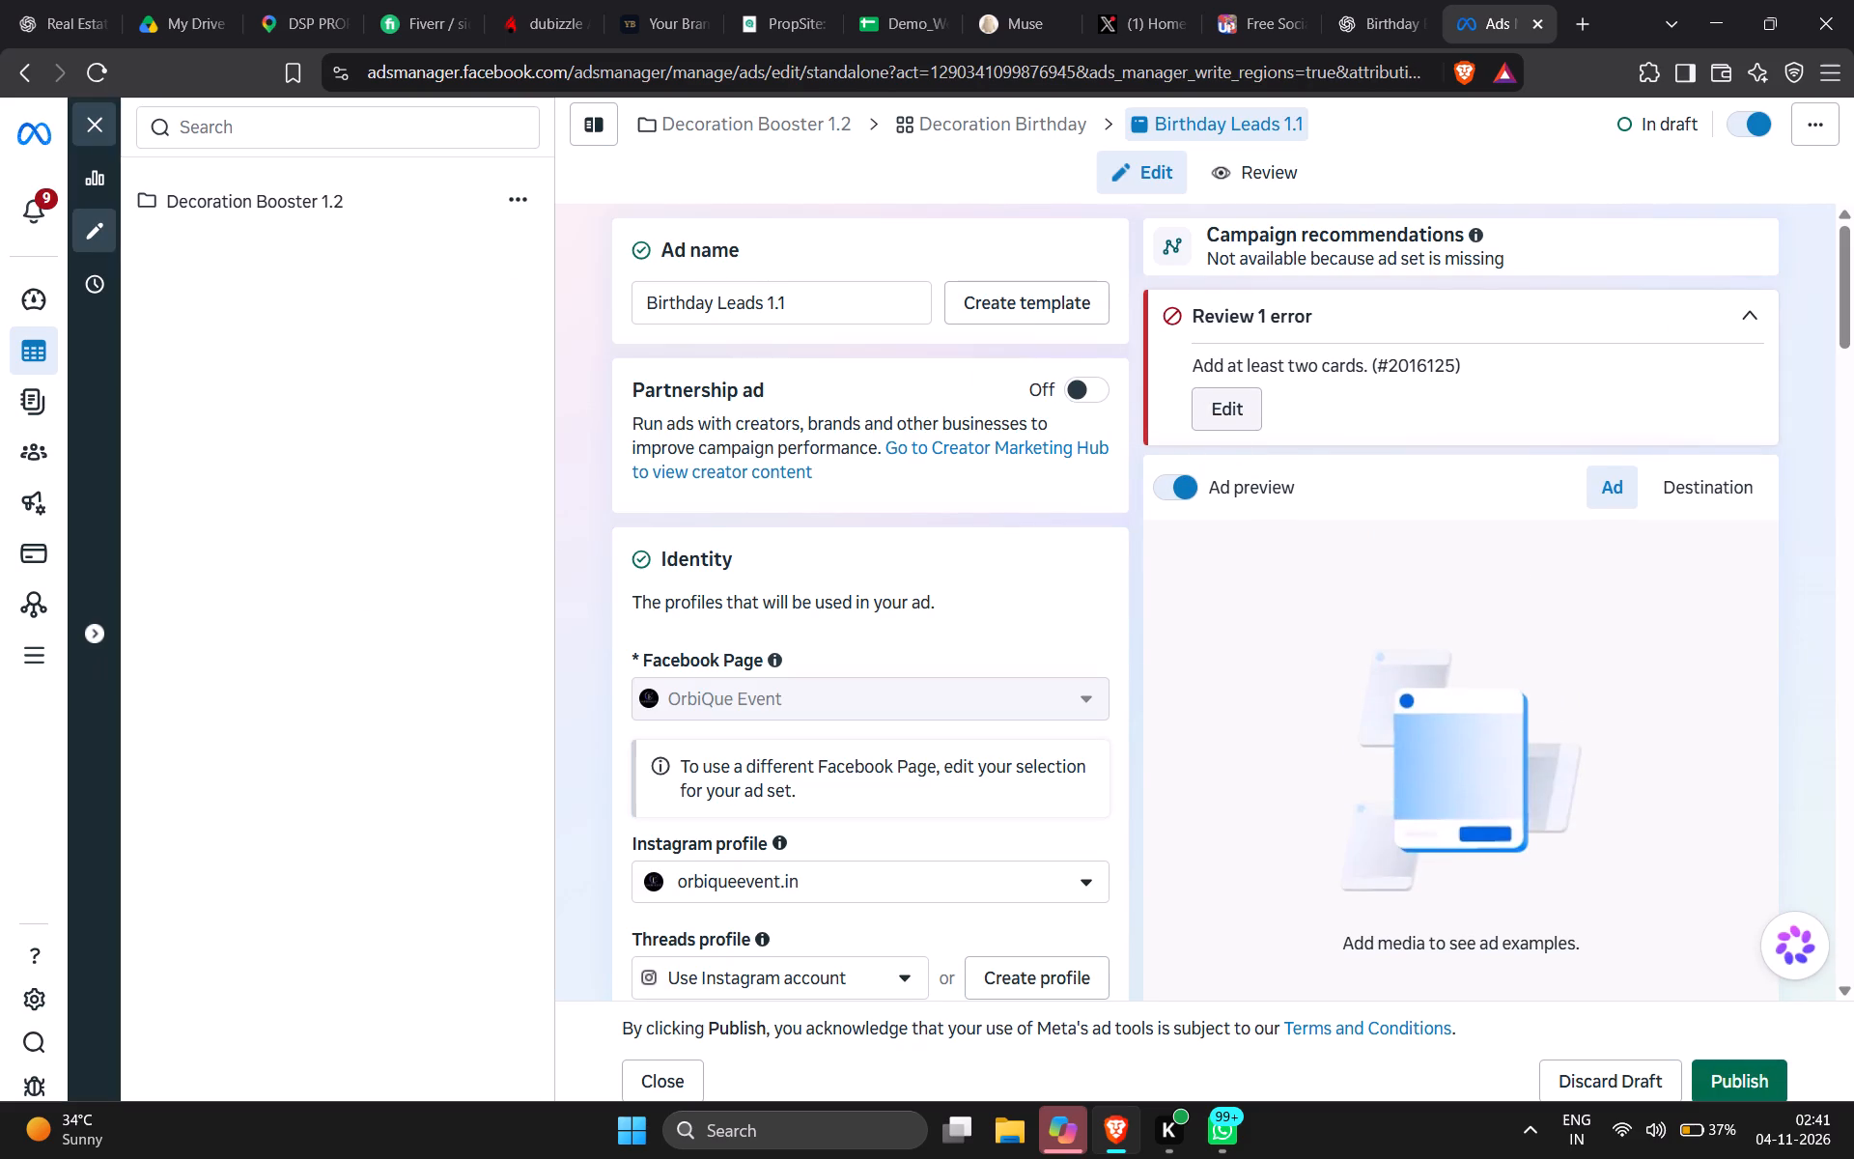
{"action": "left_click", "coordinate": [1235, 405]}
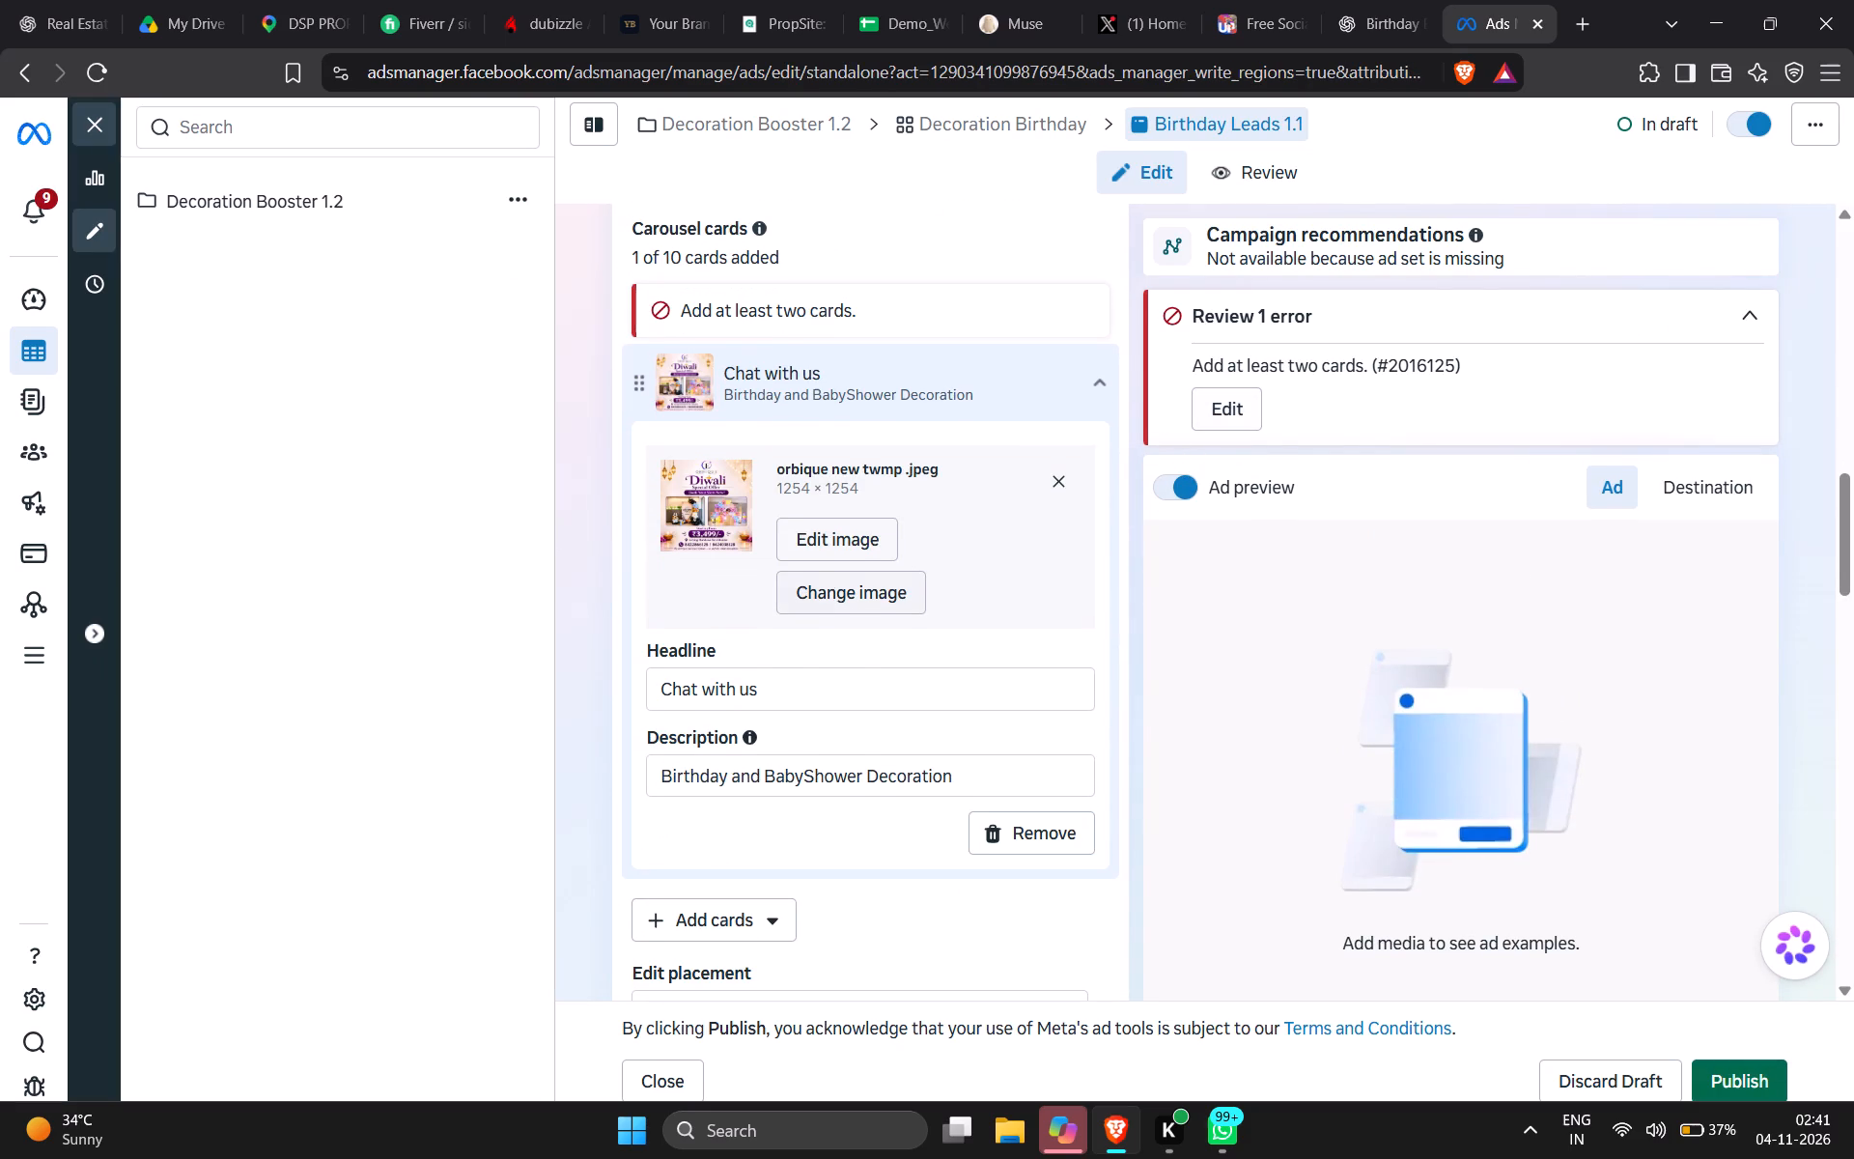
Add another carousel card using the Diwali offer image from the account images.
{"action": "scroll", "coordinate": [877, 634], "scroll_direction": "down", "scroll_amount": 1}
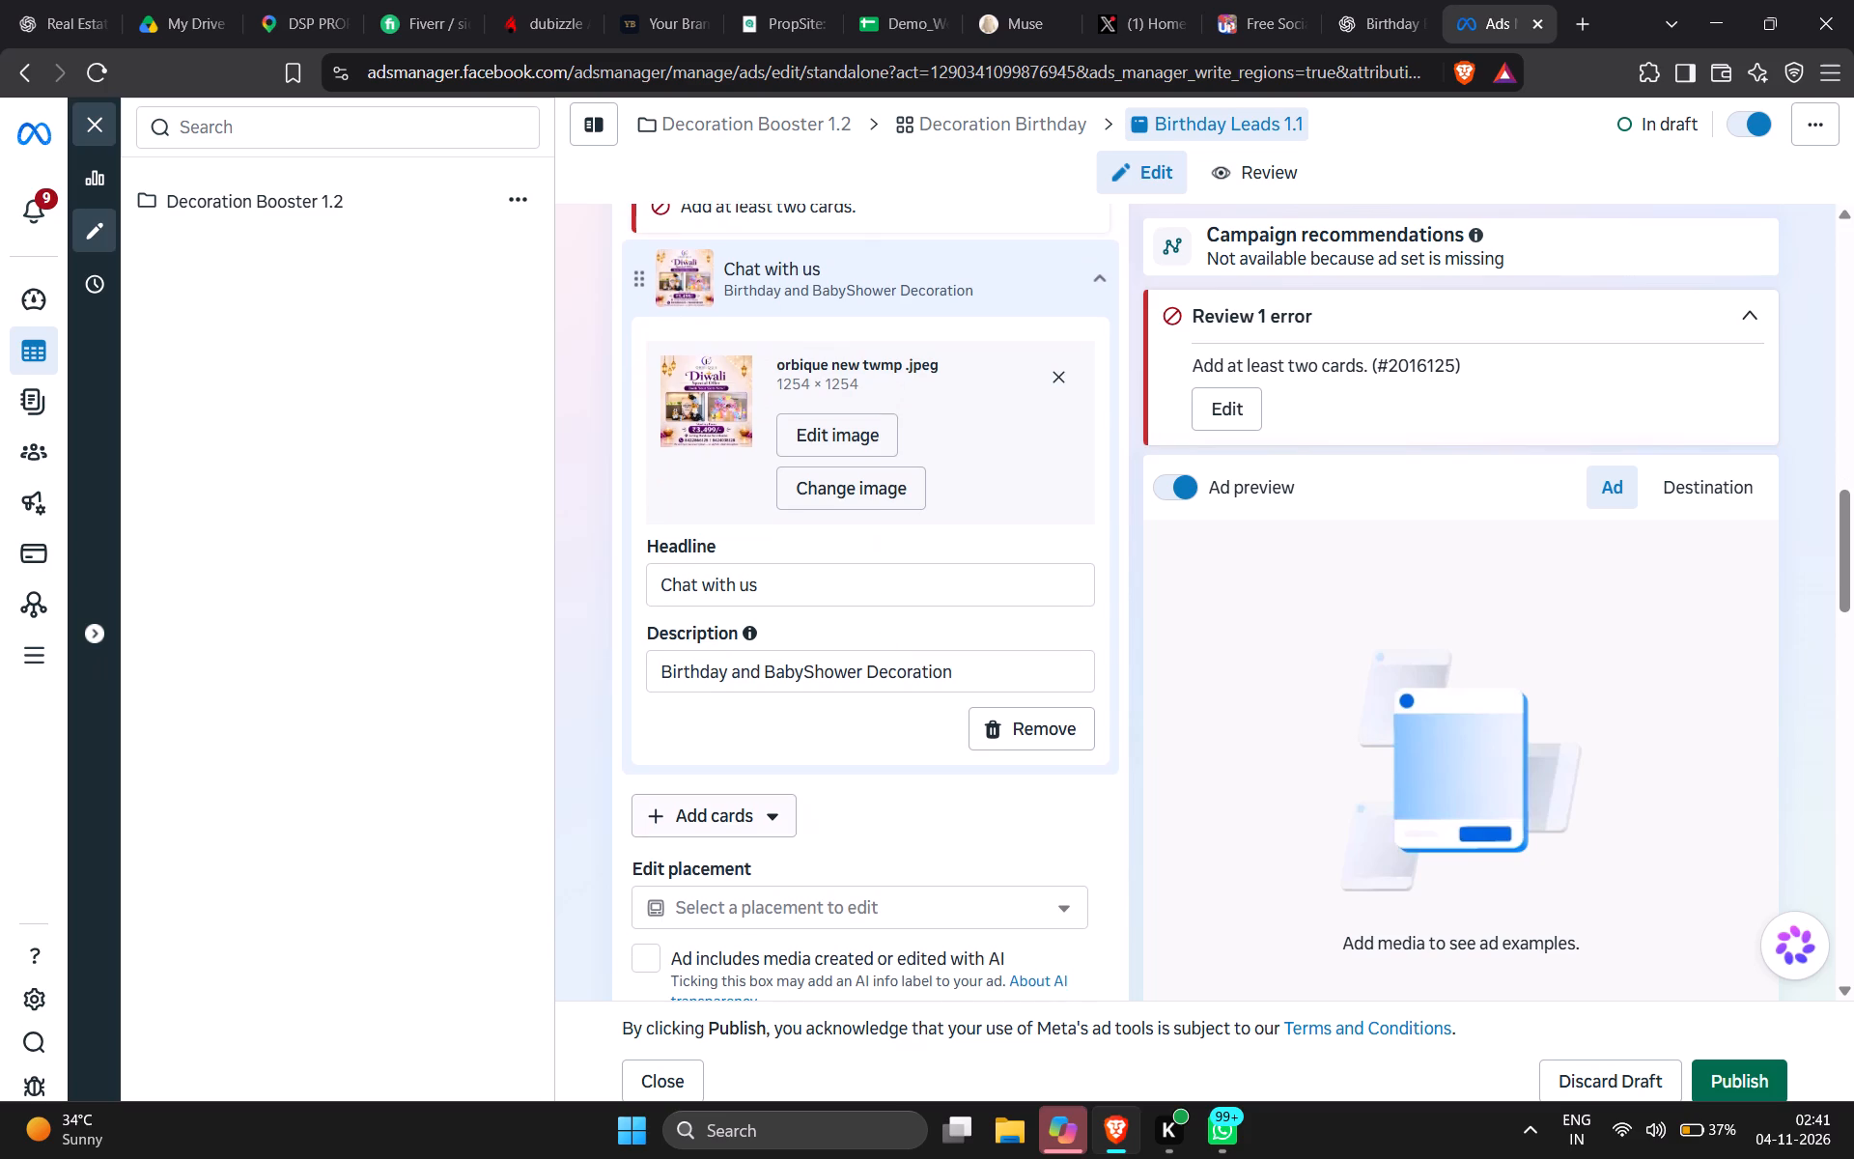
{"action": "left_click", "coordinate": [767, 822]}
{"action": "left_click", "coordinate": [754, 867]}
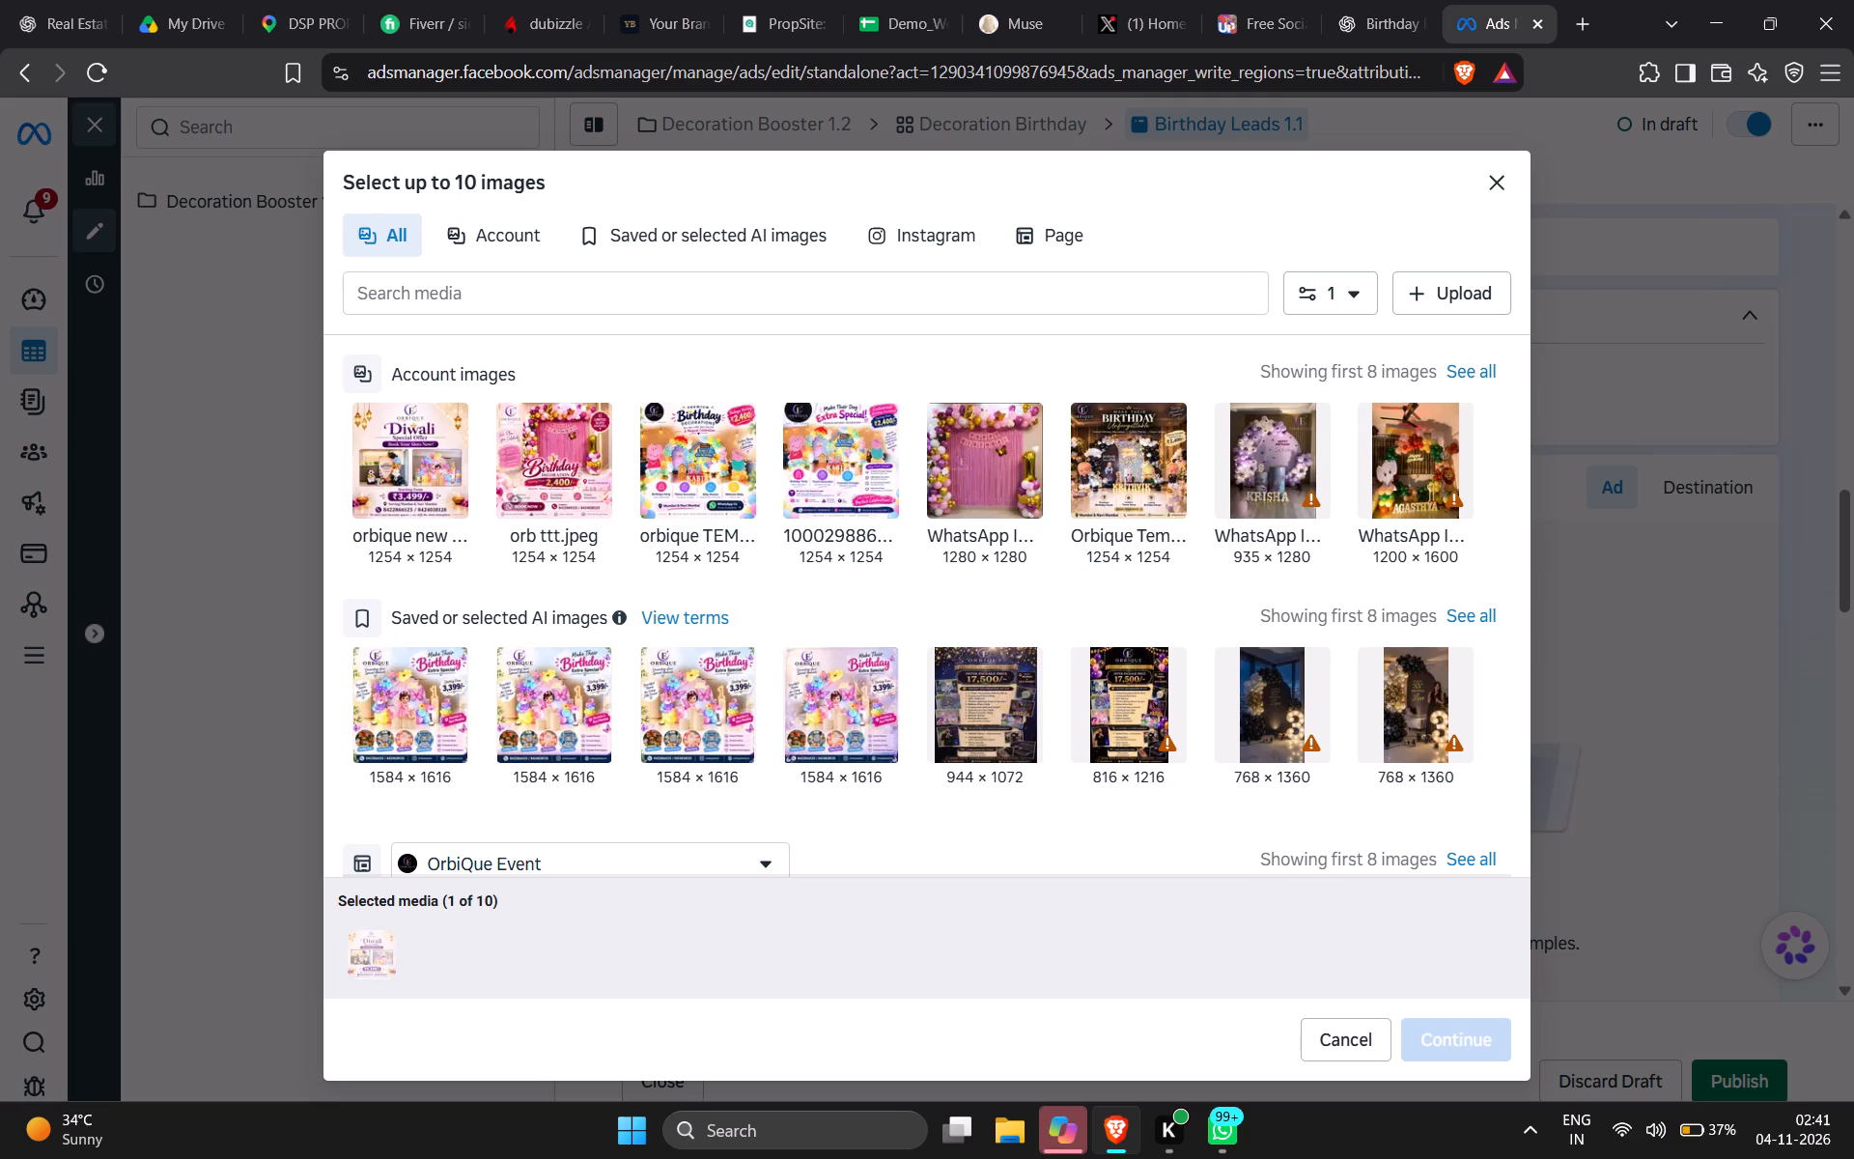
{"action": "left_click", "coordinate": [435, 457]}
{"action": "left_click", "coordinate": [1455, 1040]}
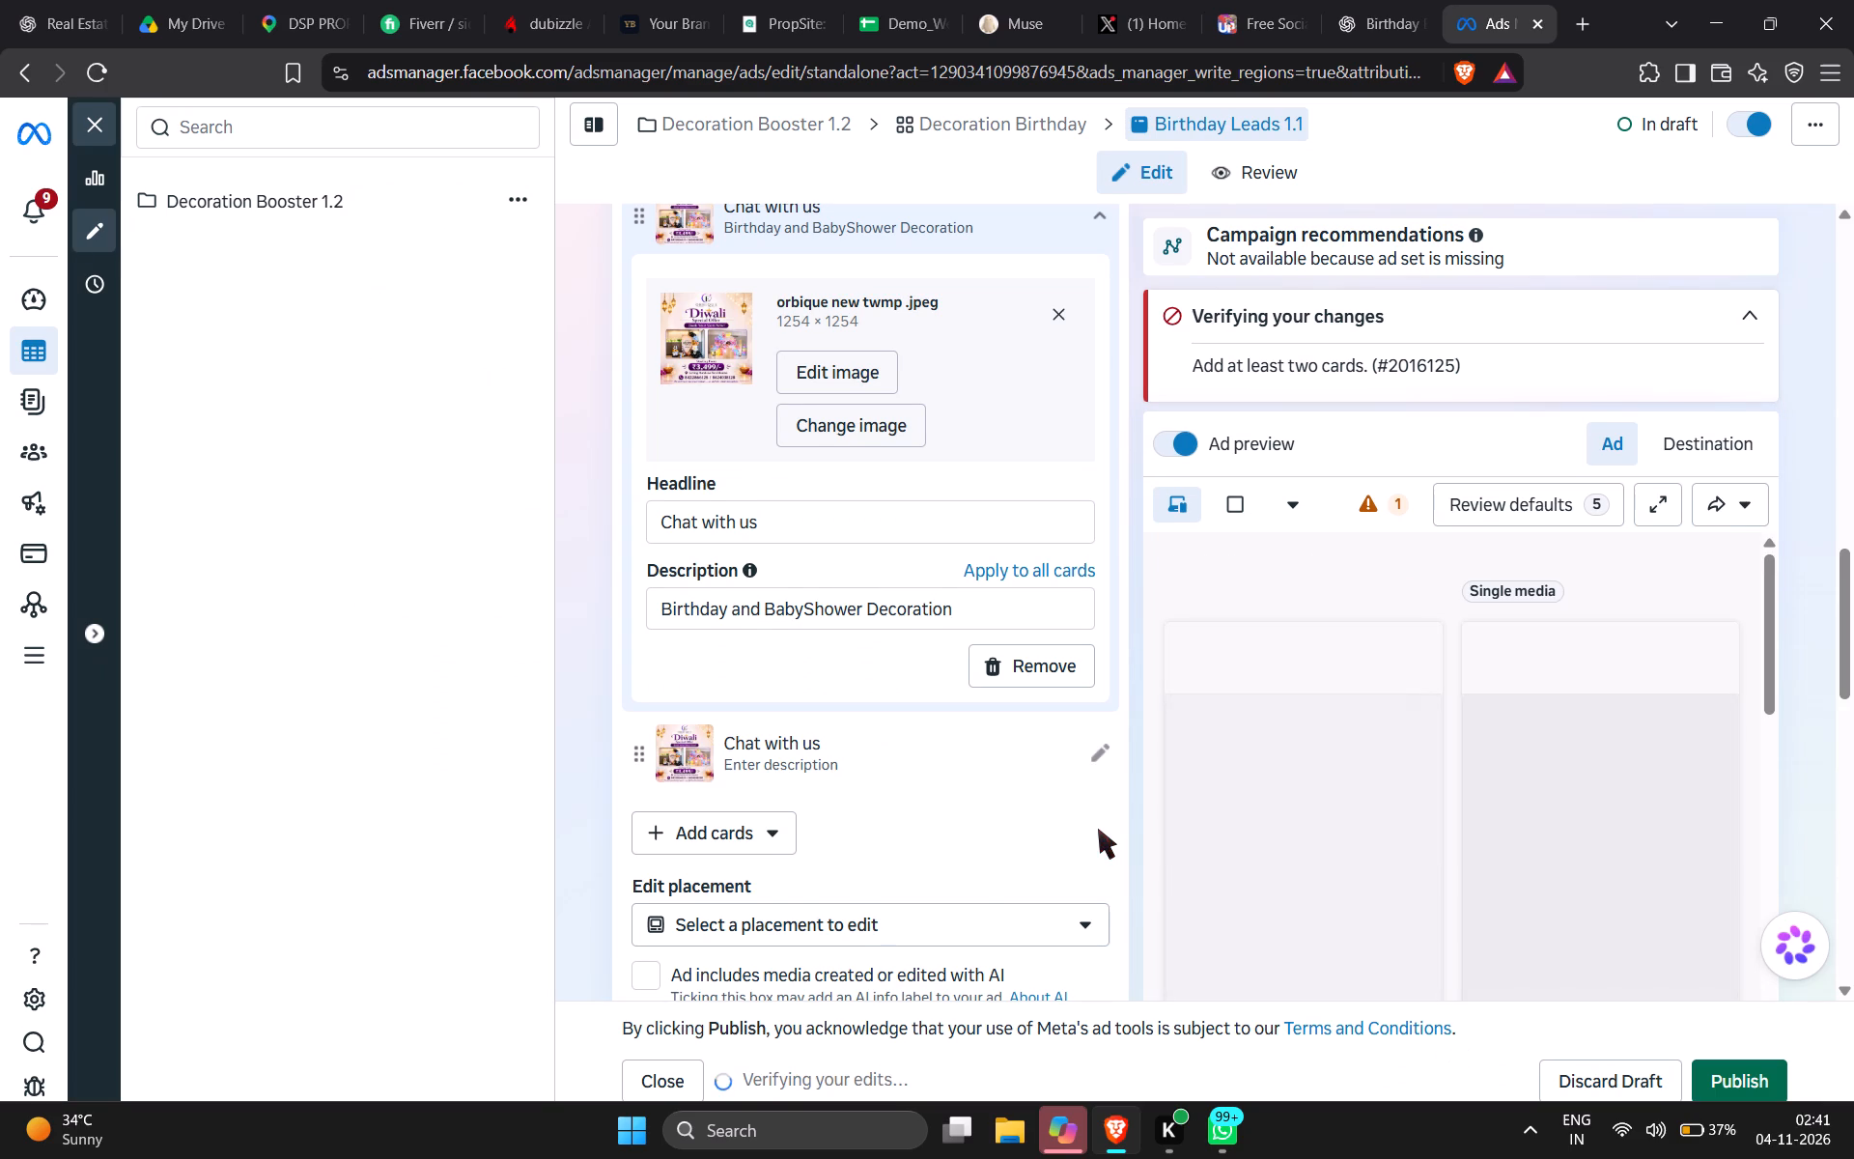
Check both carousel cards in the ad preview and publish the Birthday Leads 1.1 ad.
{"action": "scroll", "coordinate": [1098, 829], "scroll_direction": "down", "scroll_amount": 1}
{"action": "scroll", "coordinate": [1303, 863], "scroll_direction": "down", "scroll_amount": 1}
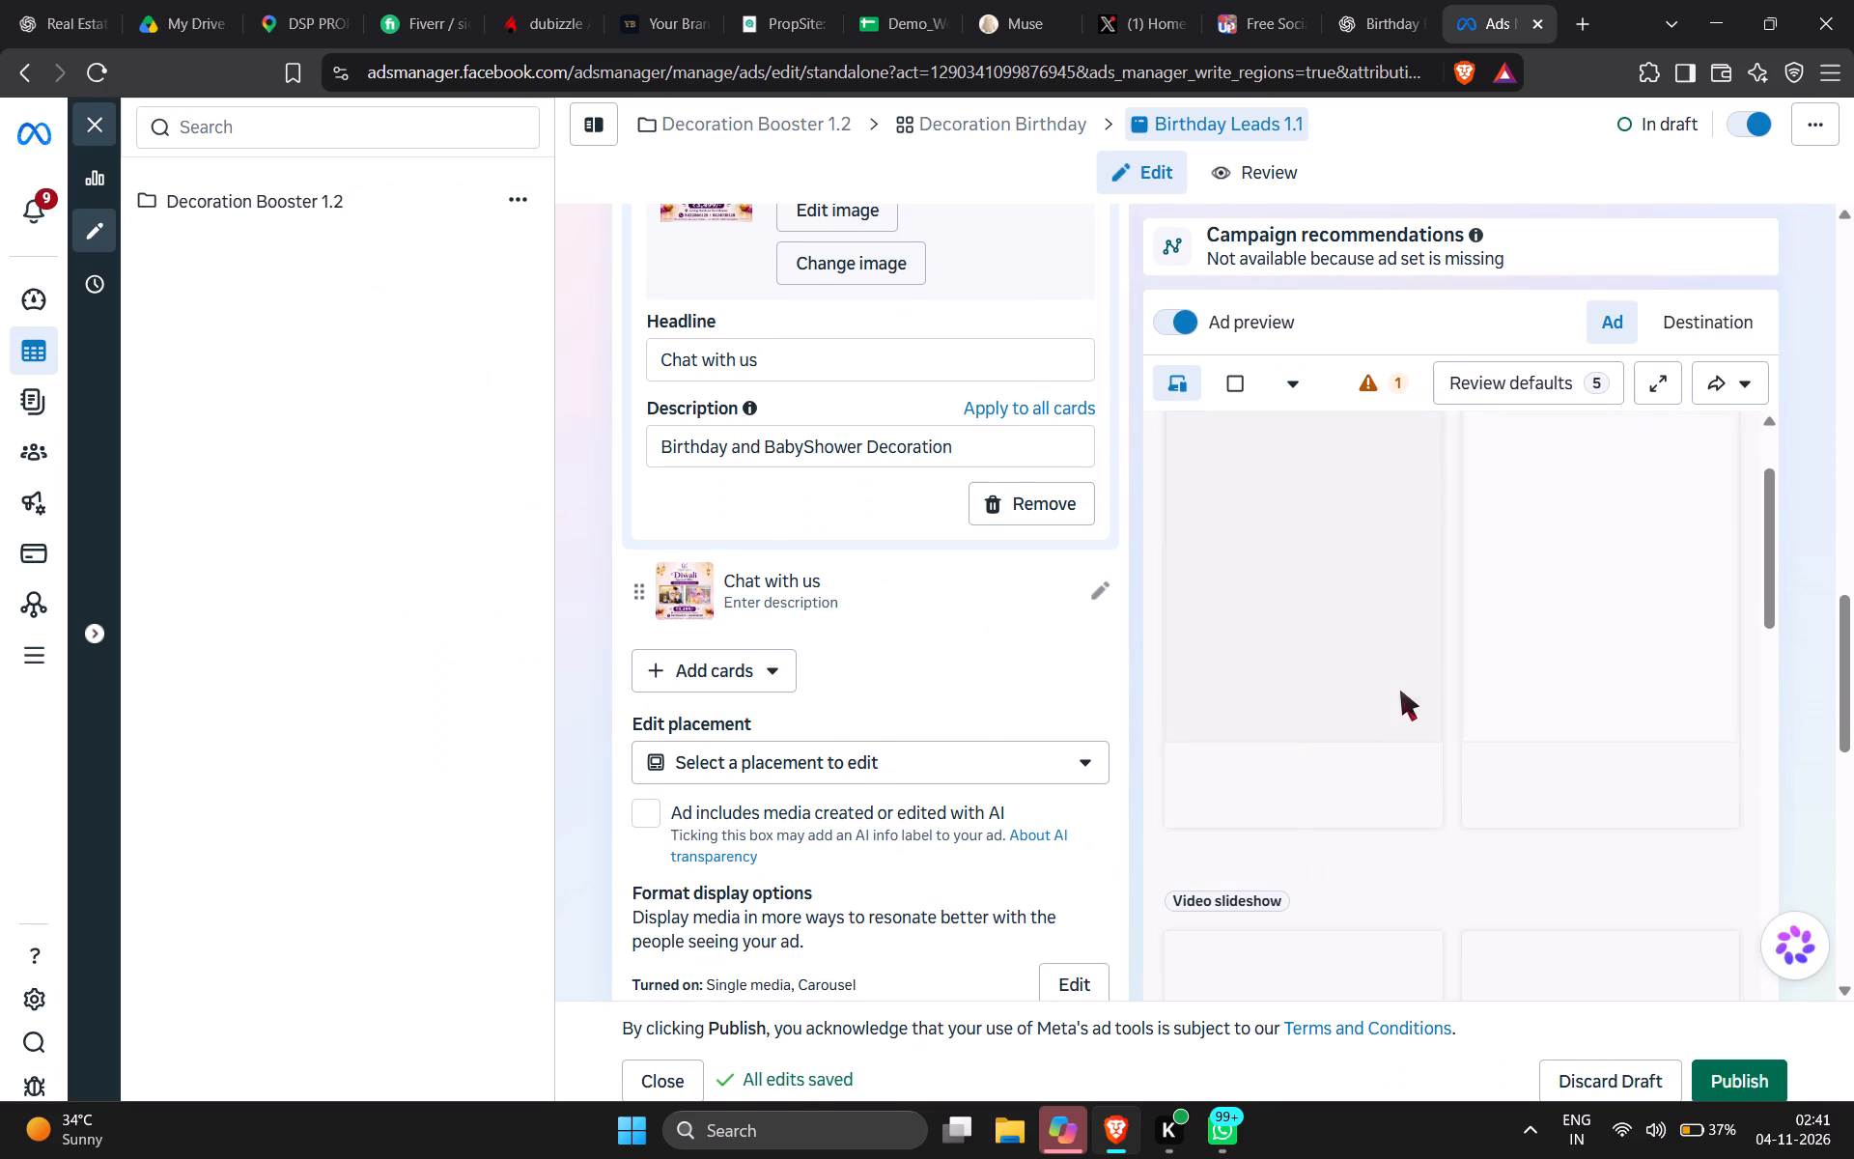
{"action": "scroll", "coordinate": [1420, 633], "scroll_direction": "up", "scroll_amount": 1}
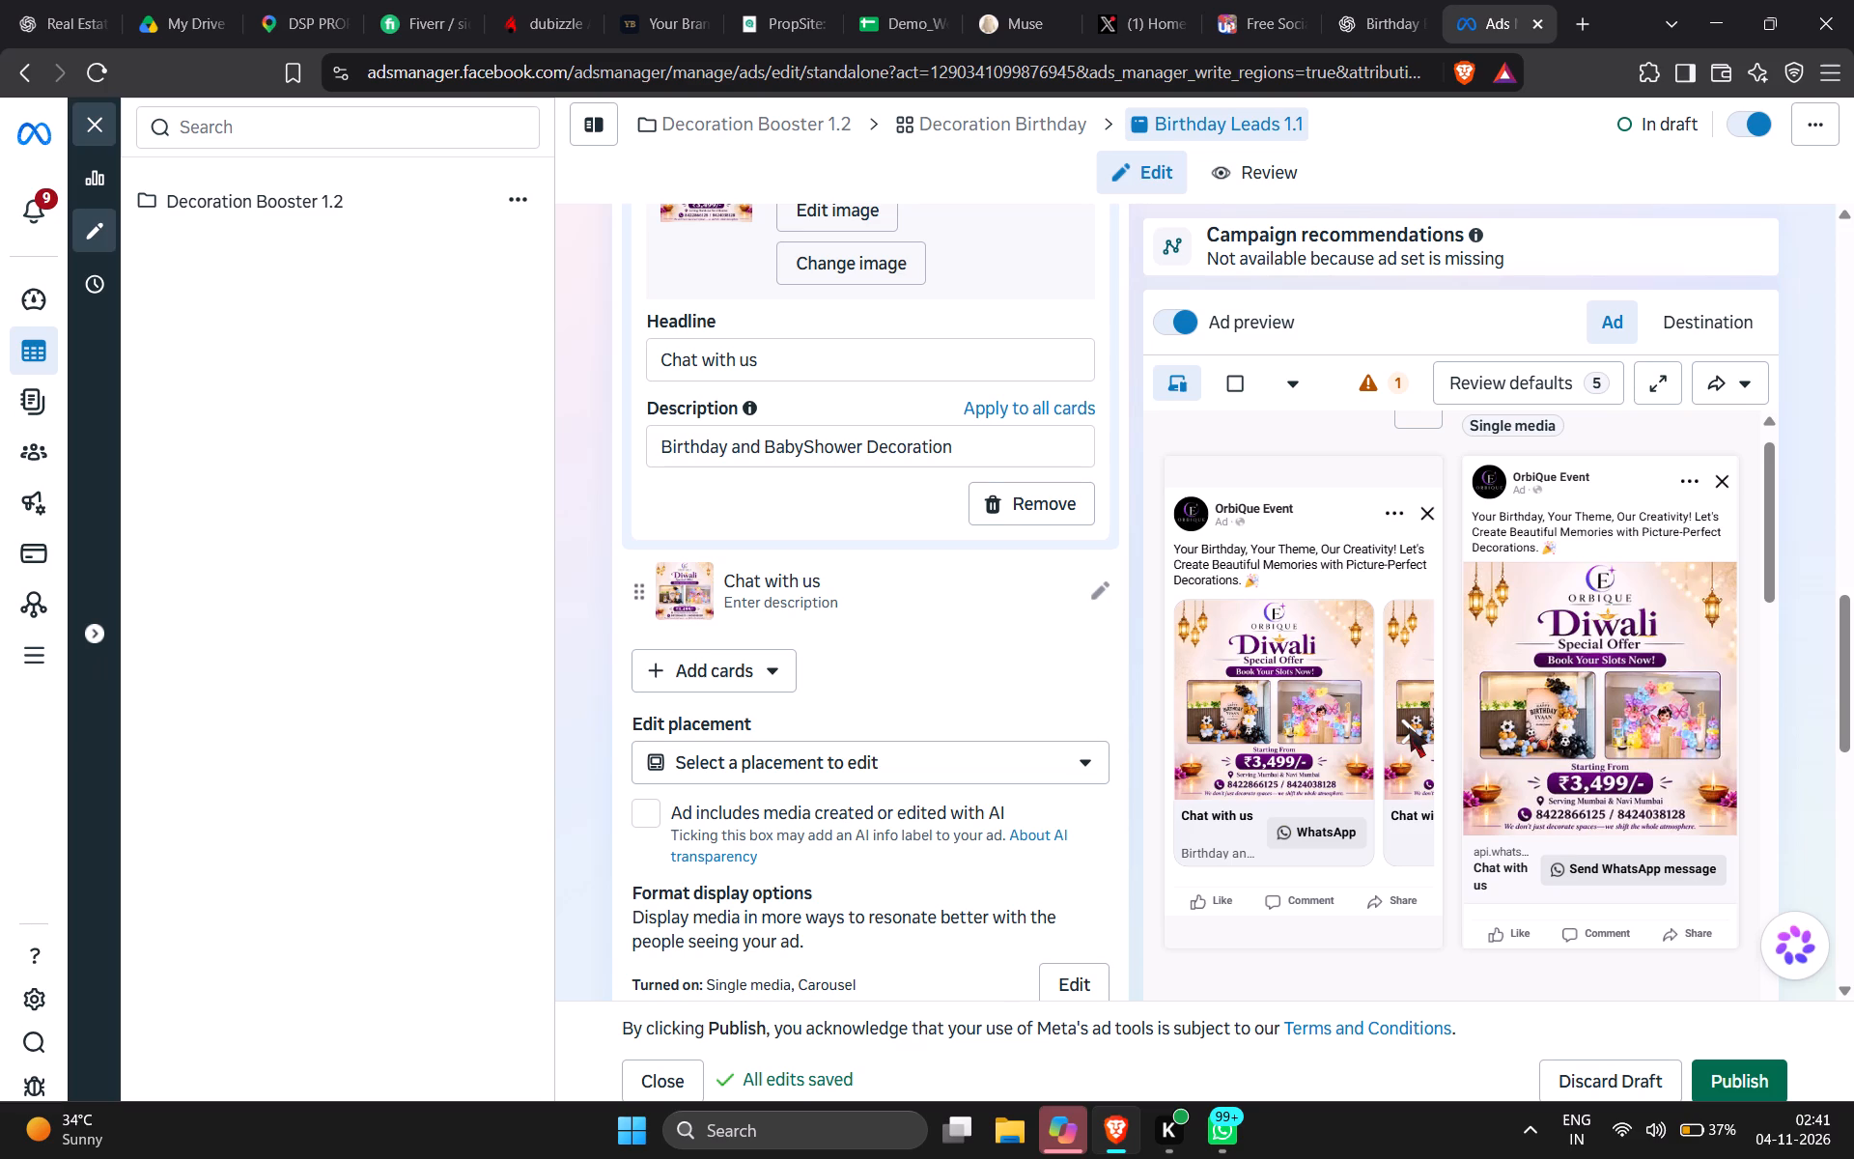
{"action": "left_click", "coordinate": [1409, 727]}
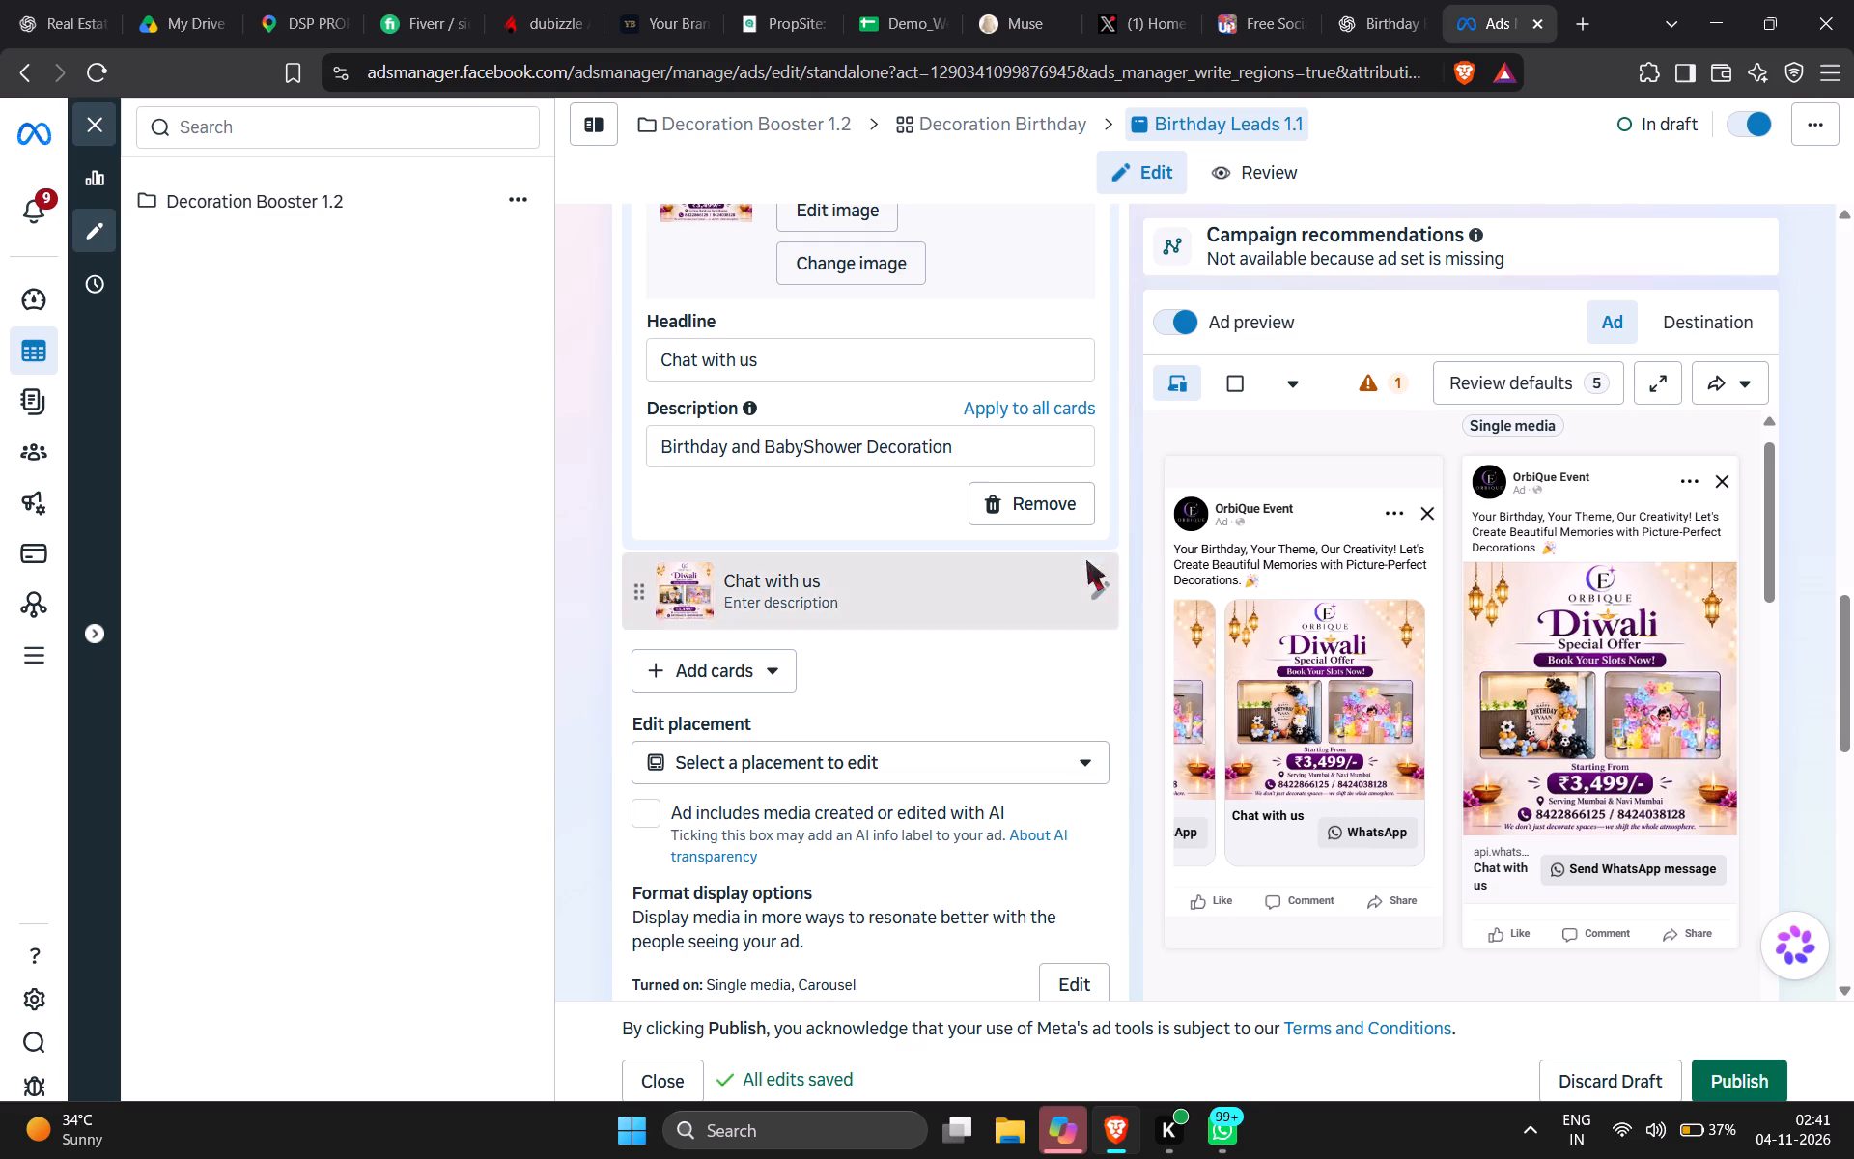
{"action": "scroll", "coordinate": [1321, 487], "scroll_direction": "down", "scroll_amount": 2}
{"action": "scroll", "coordinate": [1521, 632], "scroll_direction": "down", "scroll_amount": 4}
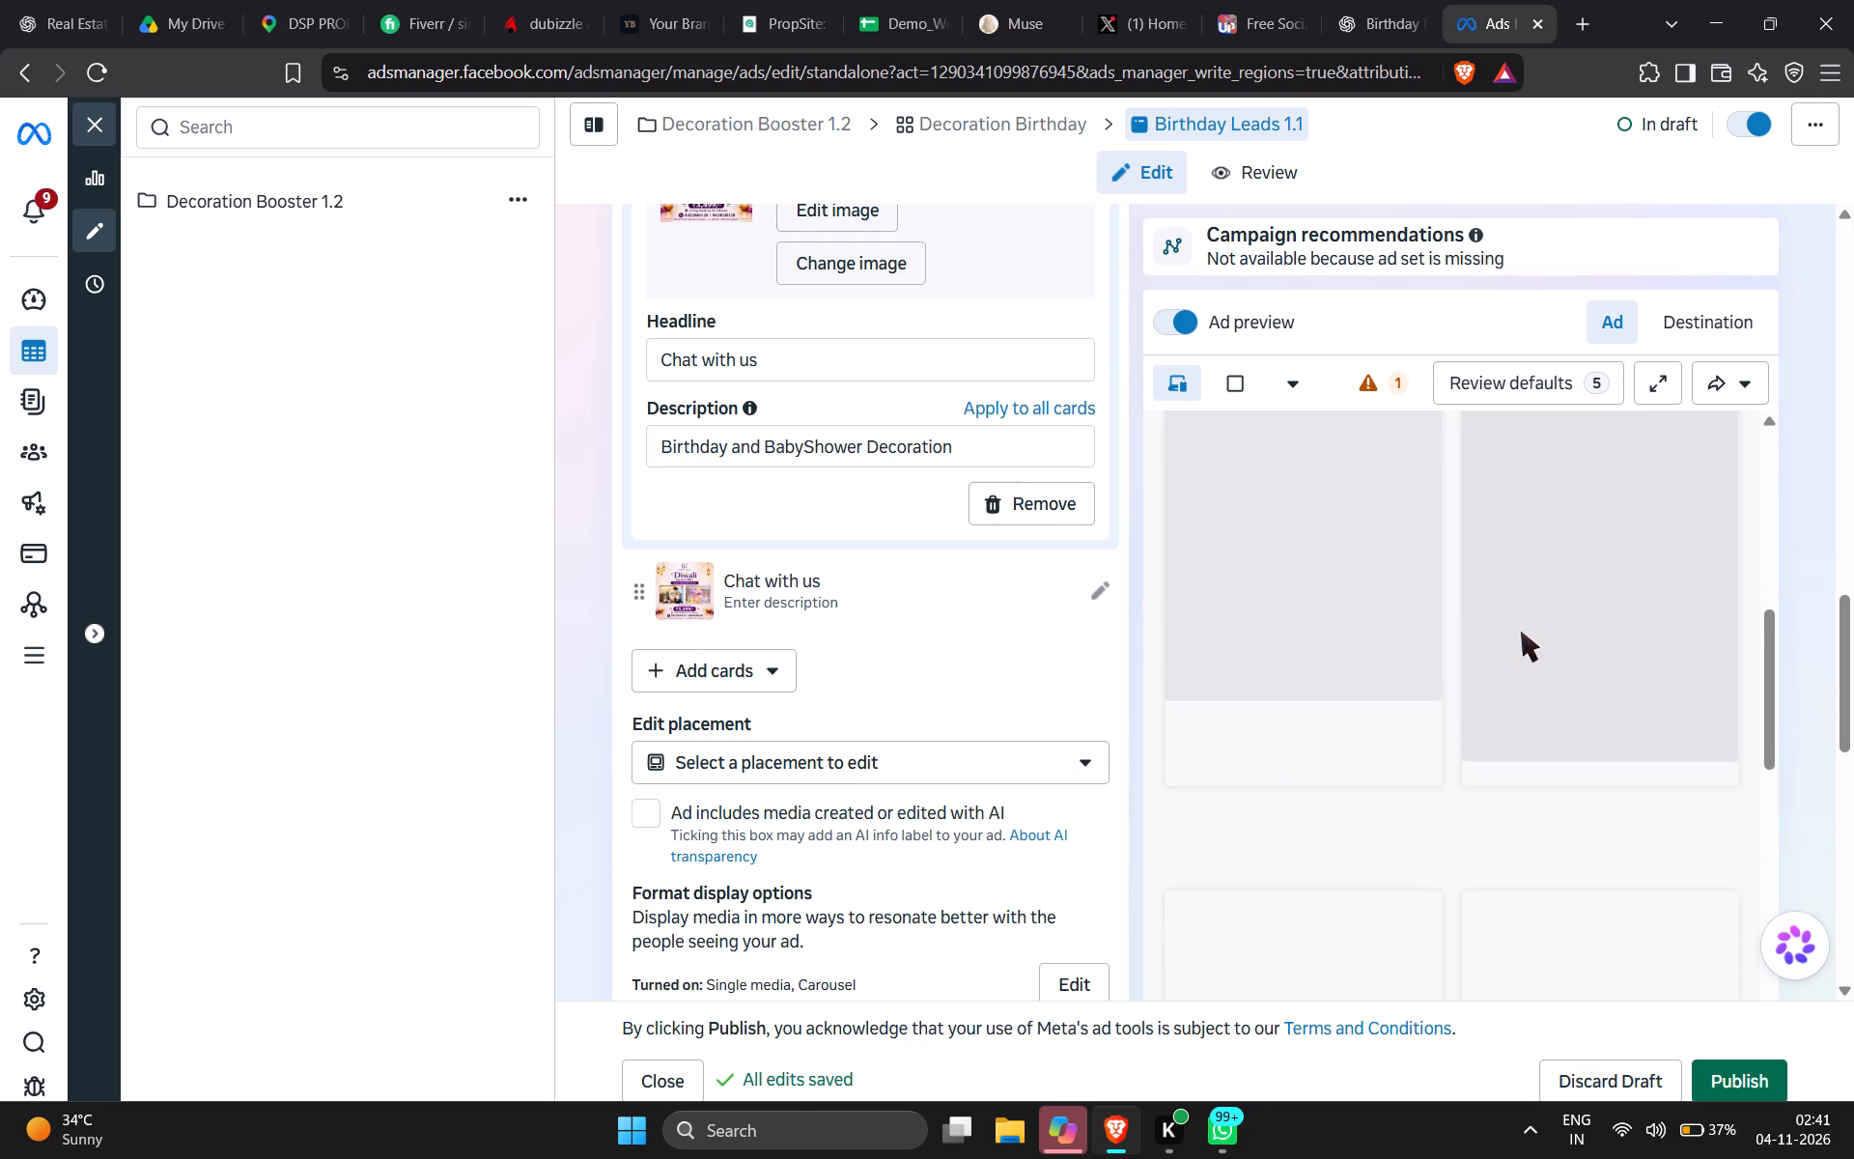
{"action": "left_click", "coordinate": [1760, 1076]}
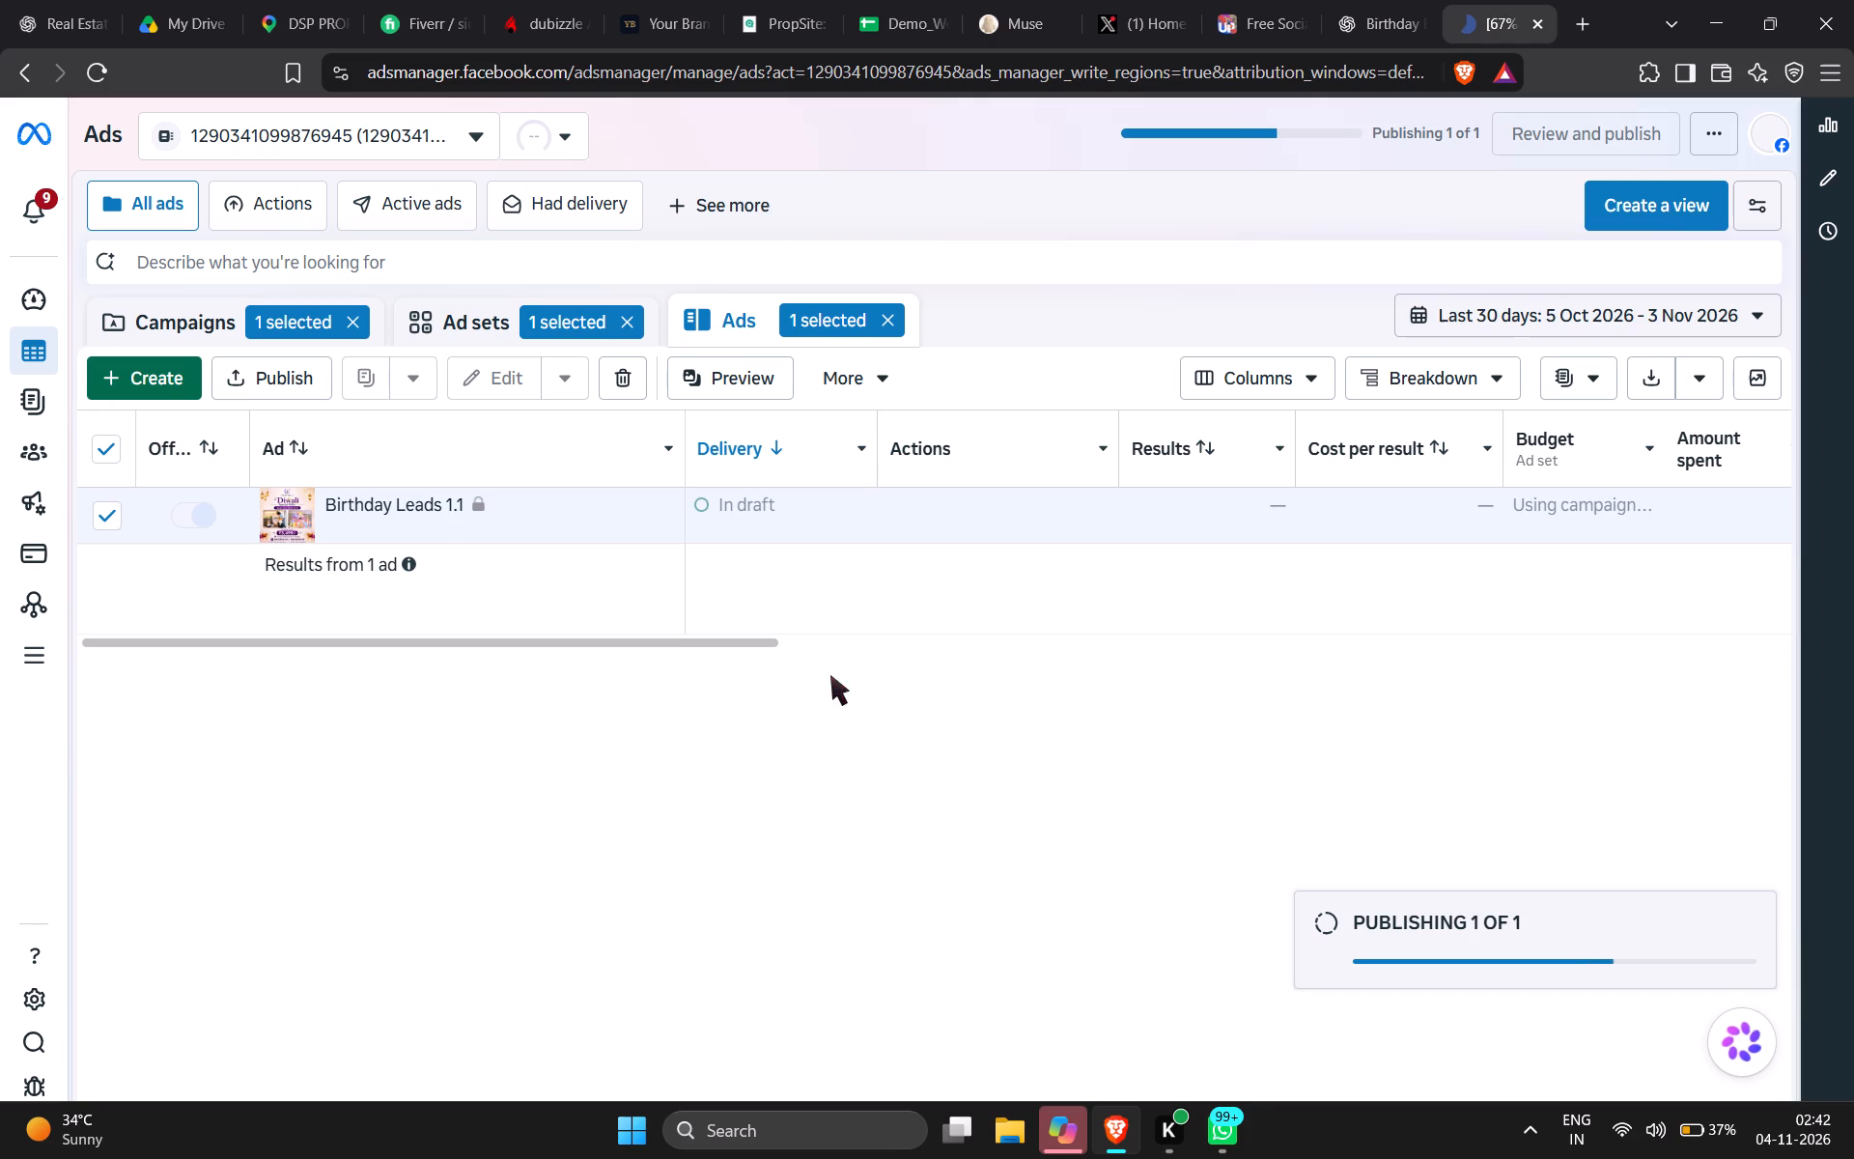
Return to the campaigns list and check the delivery status of Decoration Booster 1.2.
{"action": "left_click", "coordinate": [161, 305]}
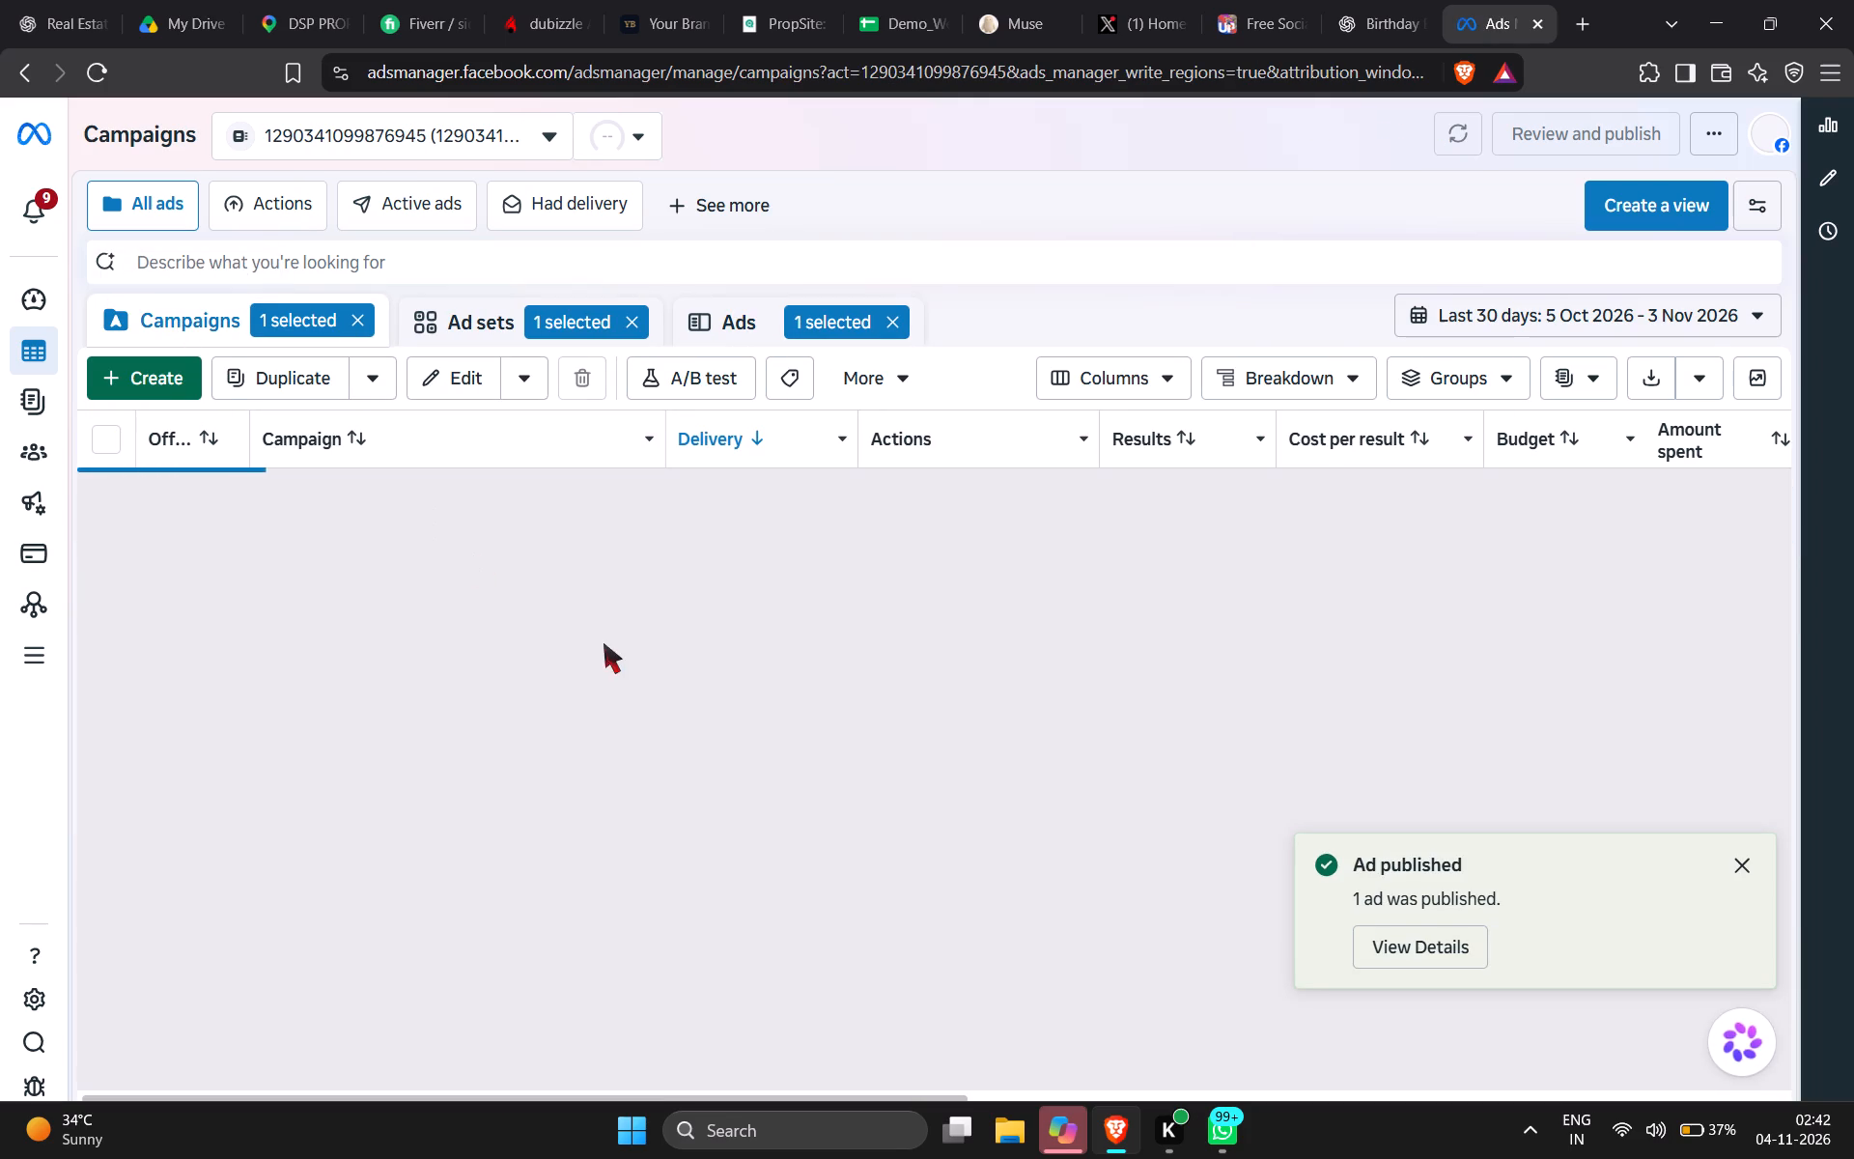
{"action": "left_click", "coordinate": [1740, 868]}
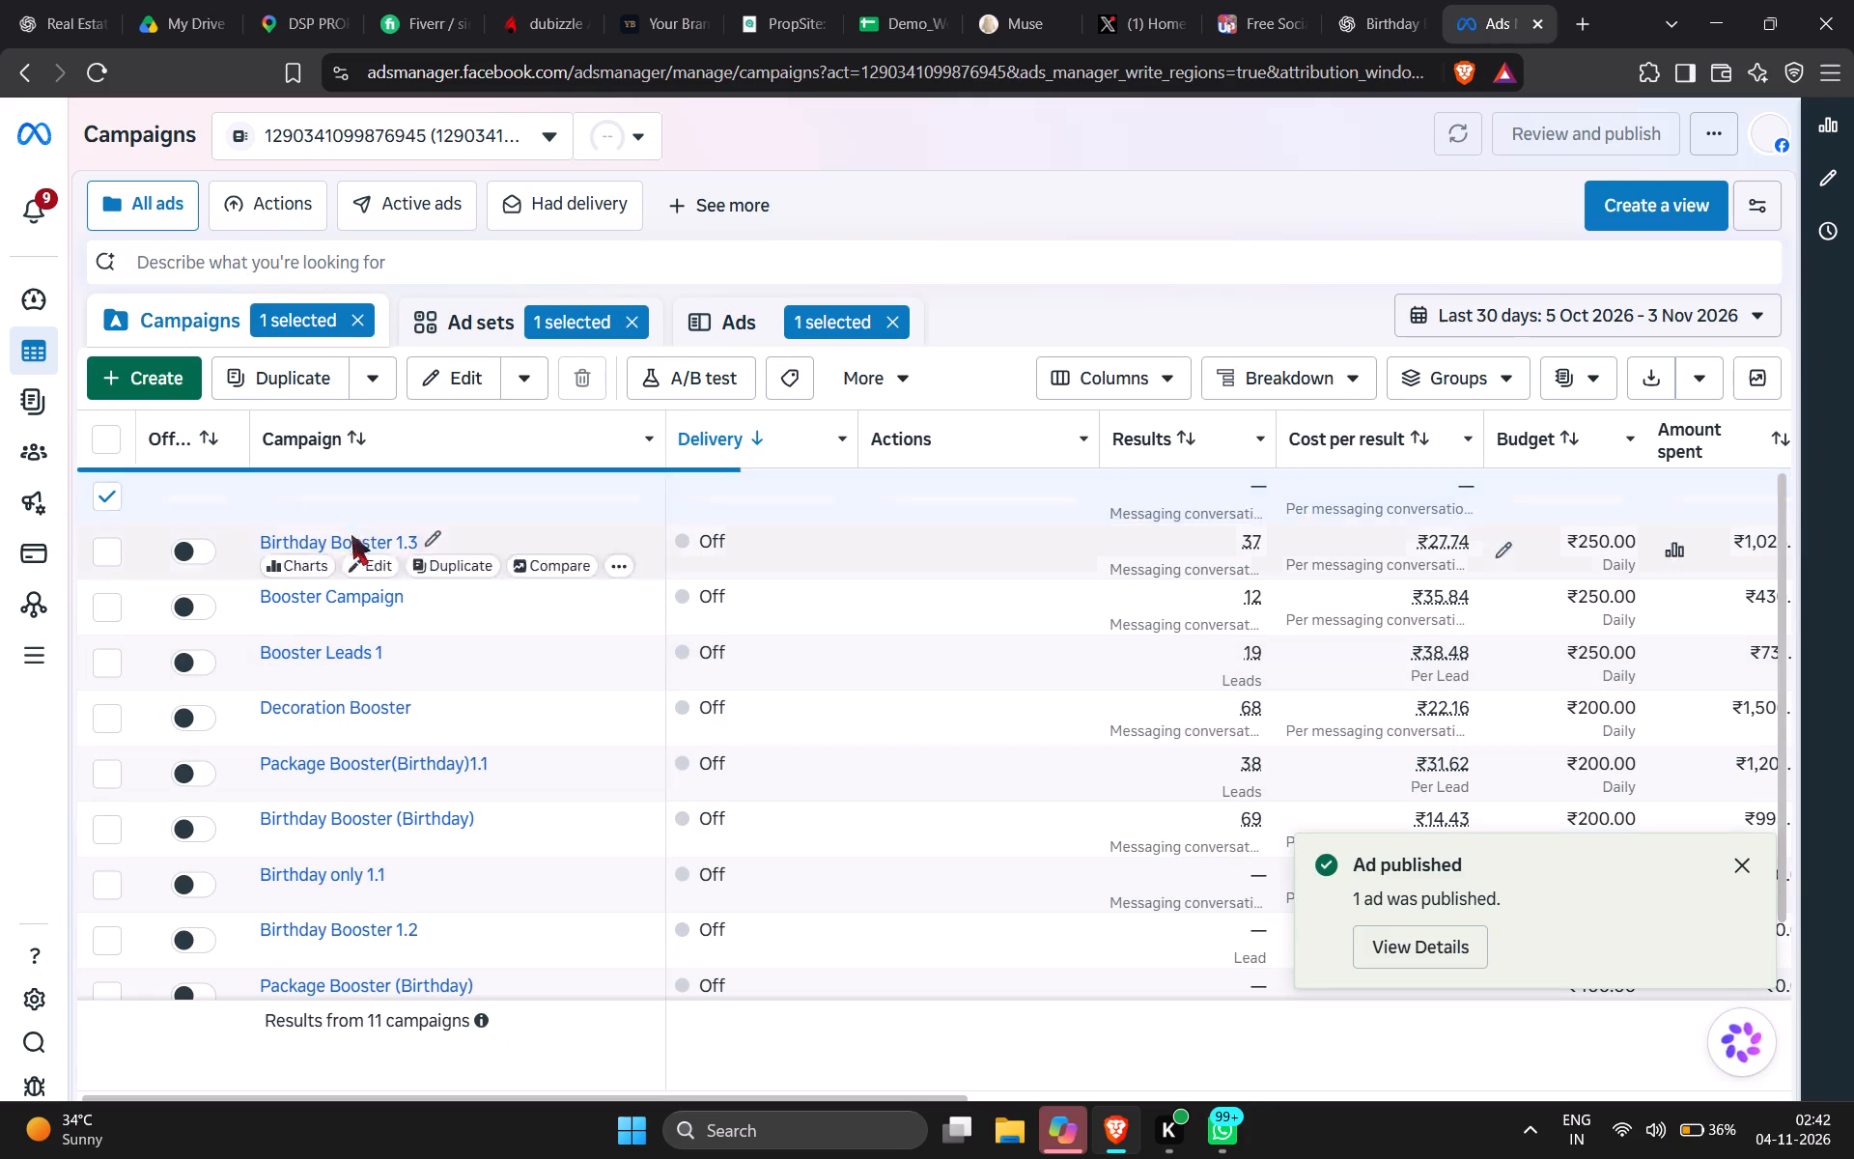
{"action": "scroll", "coordinate": [352, 535], "scroll_direction": "up", "scroll_amount": 1}
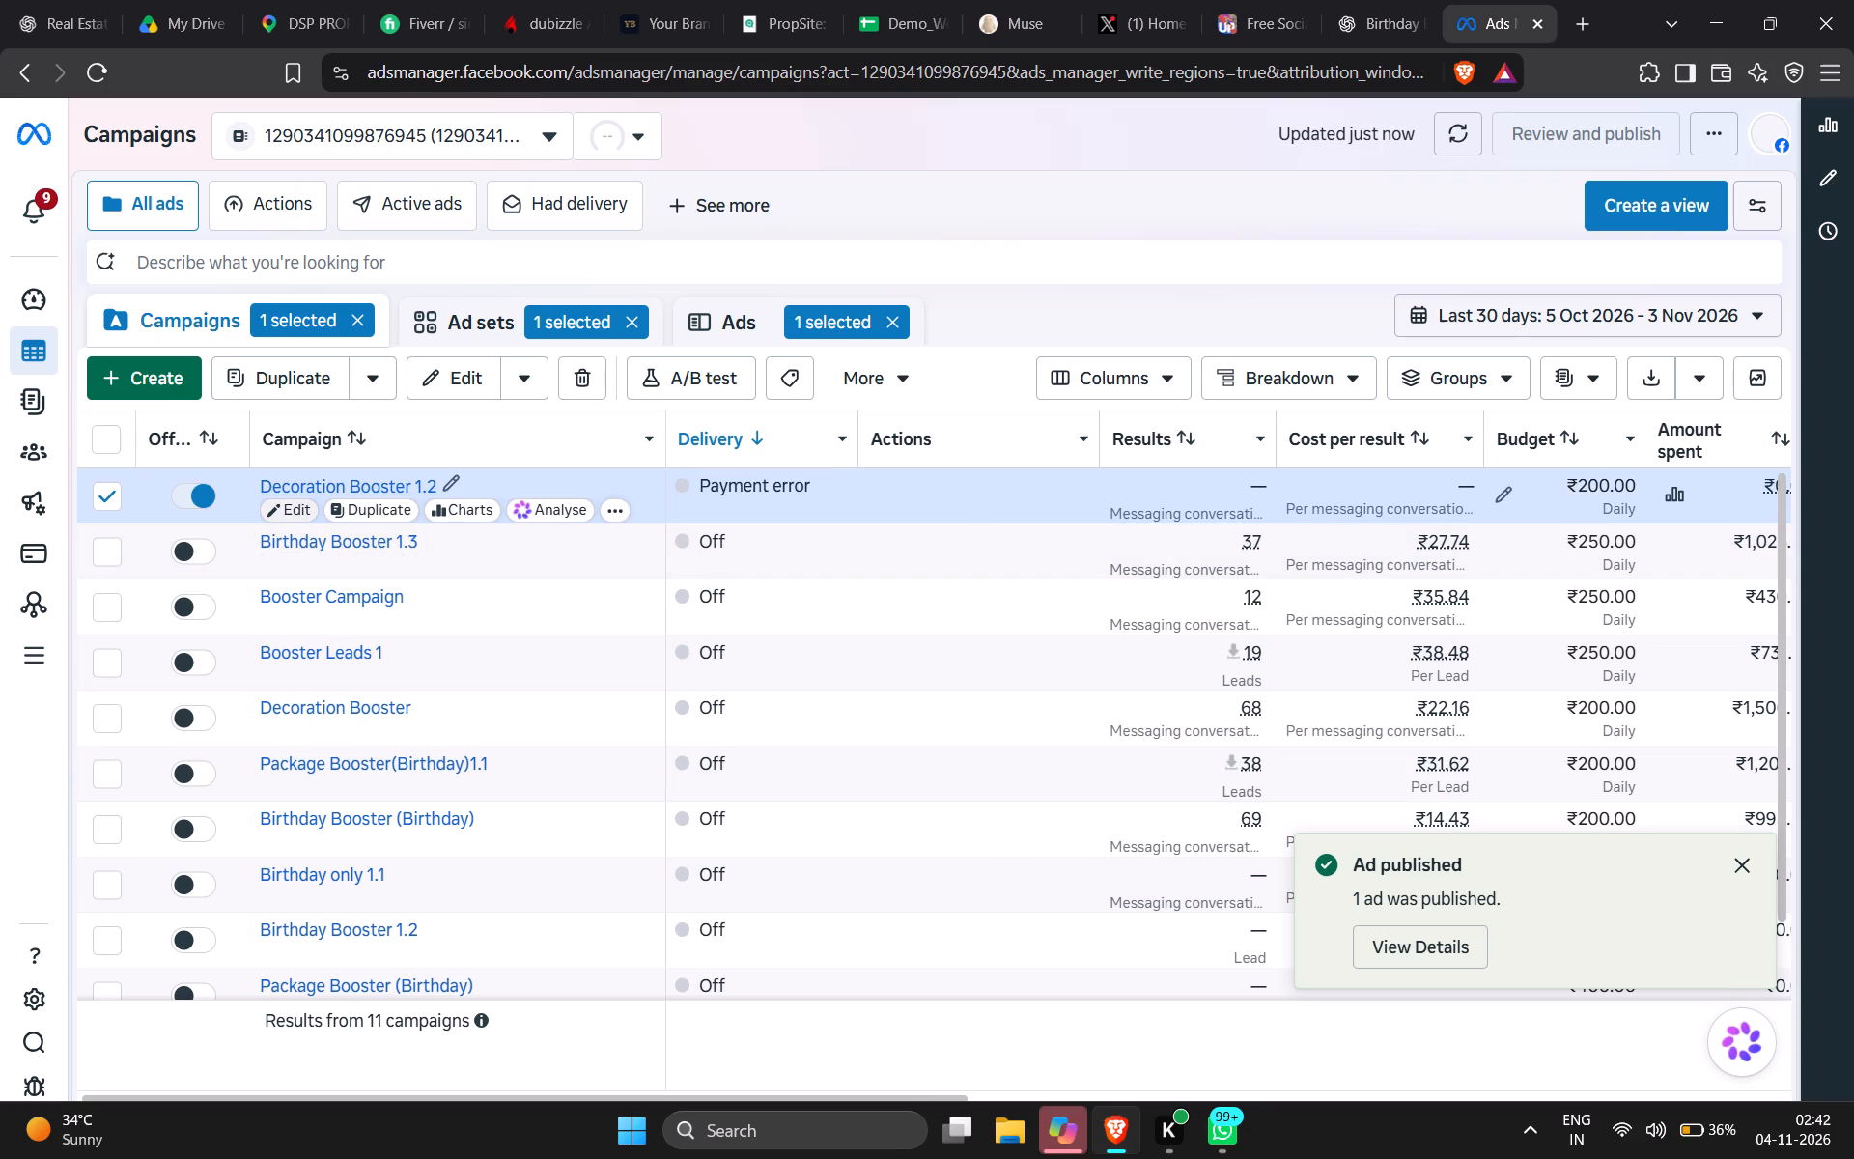
Open Decoration Booster 1.2 and review its campaign budget and the Decoration Birthday ad set's performance goal, scheduling and audience locations.
{"action": "left_click", "coordinate": [304, 504]}
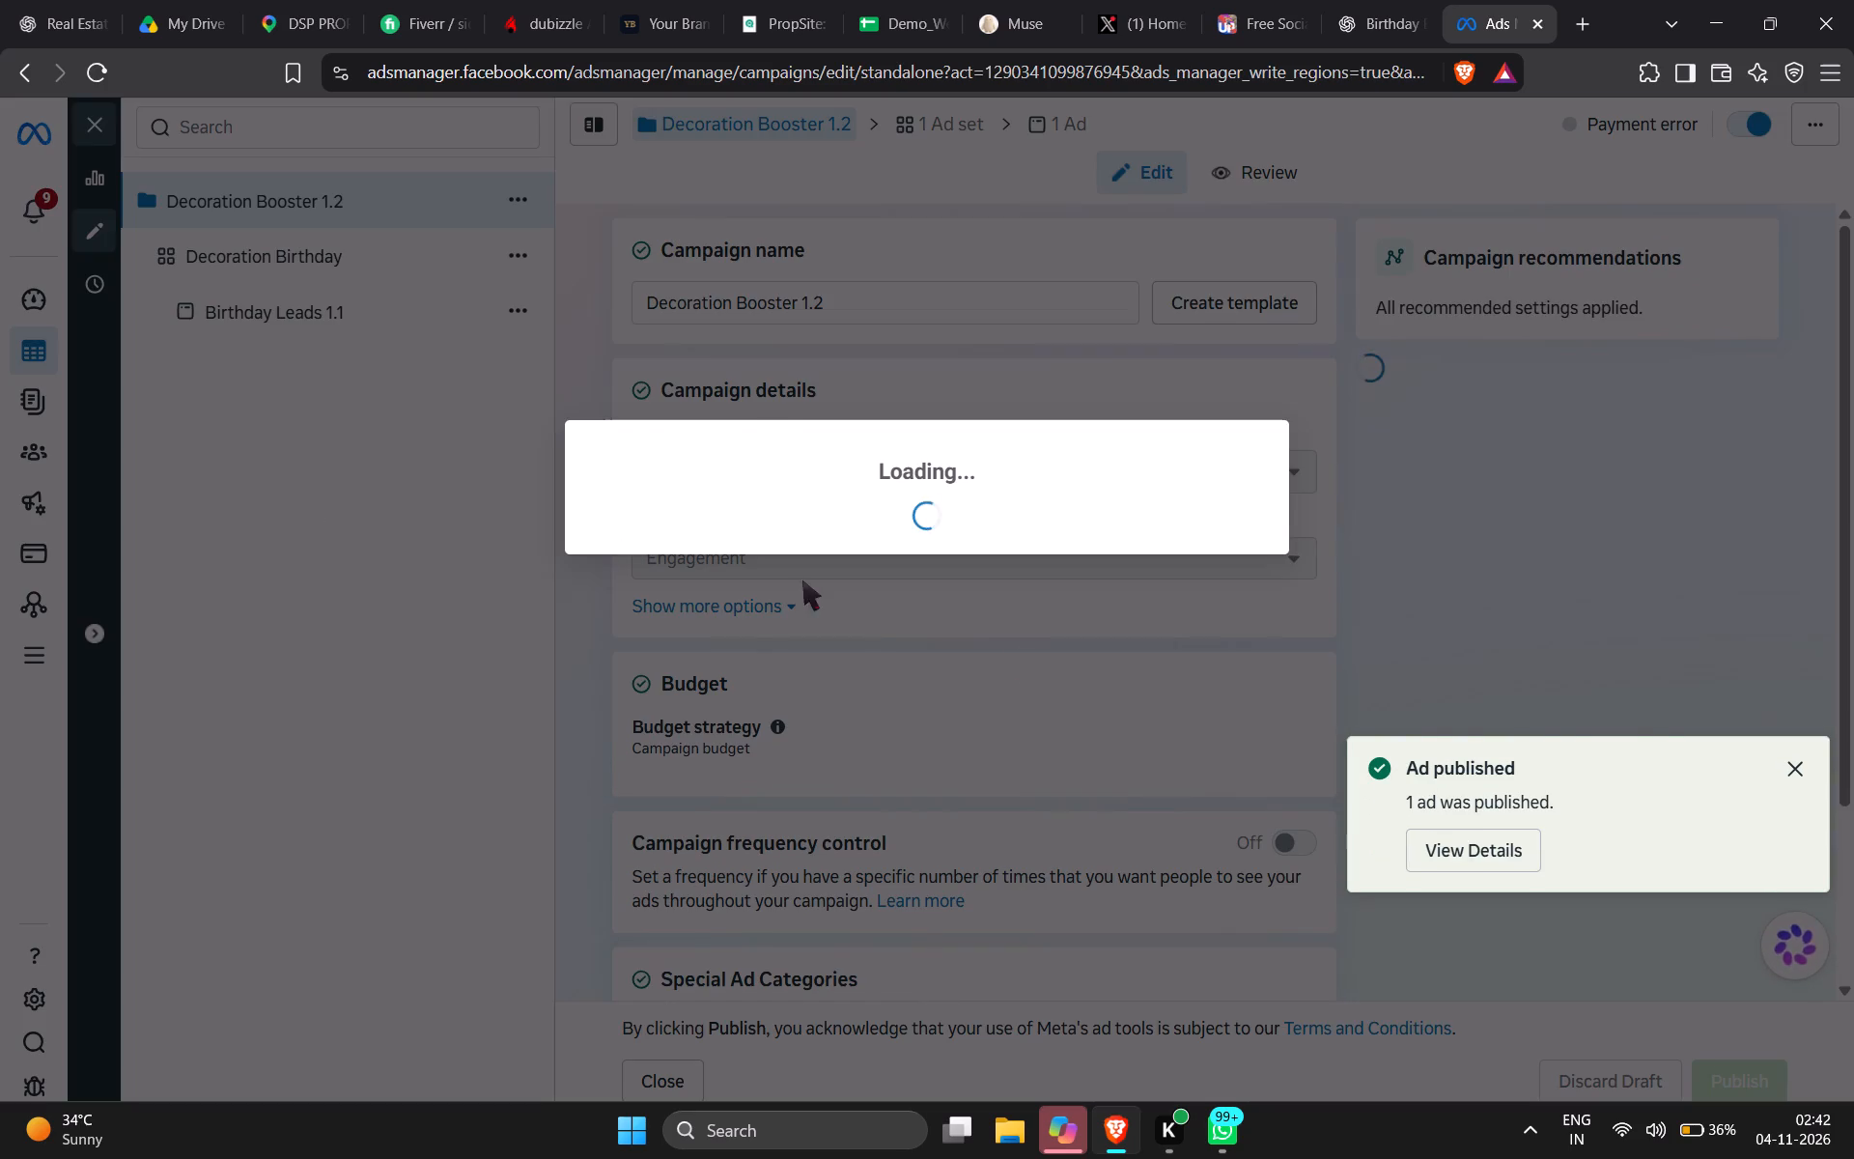
{"action": "scroll", "coordinate": [1012, 652], "scroll_direction": "down", "scroll_amount": 2}
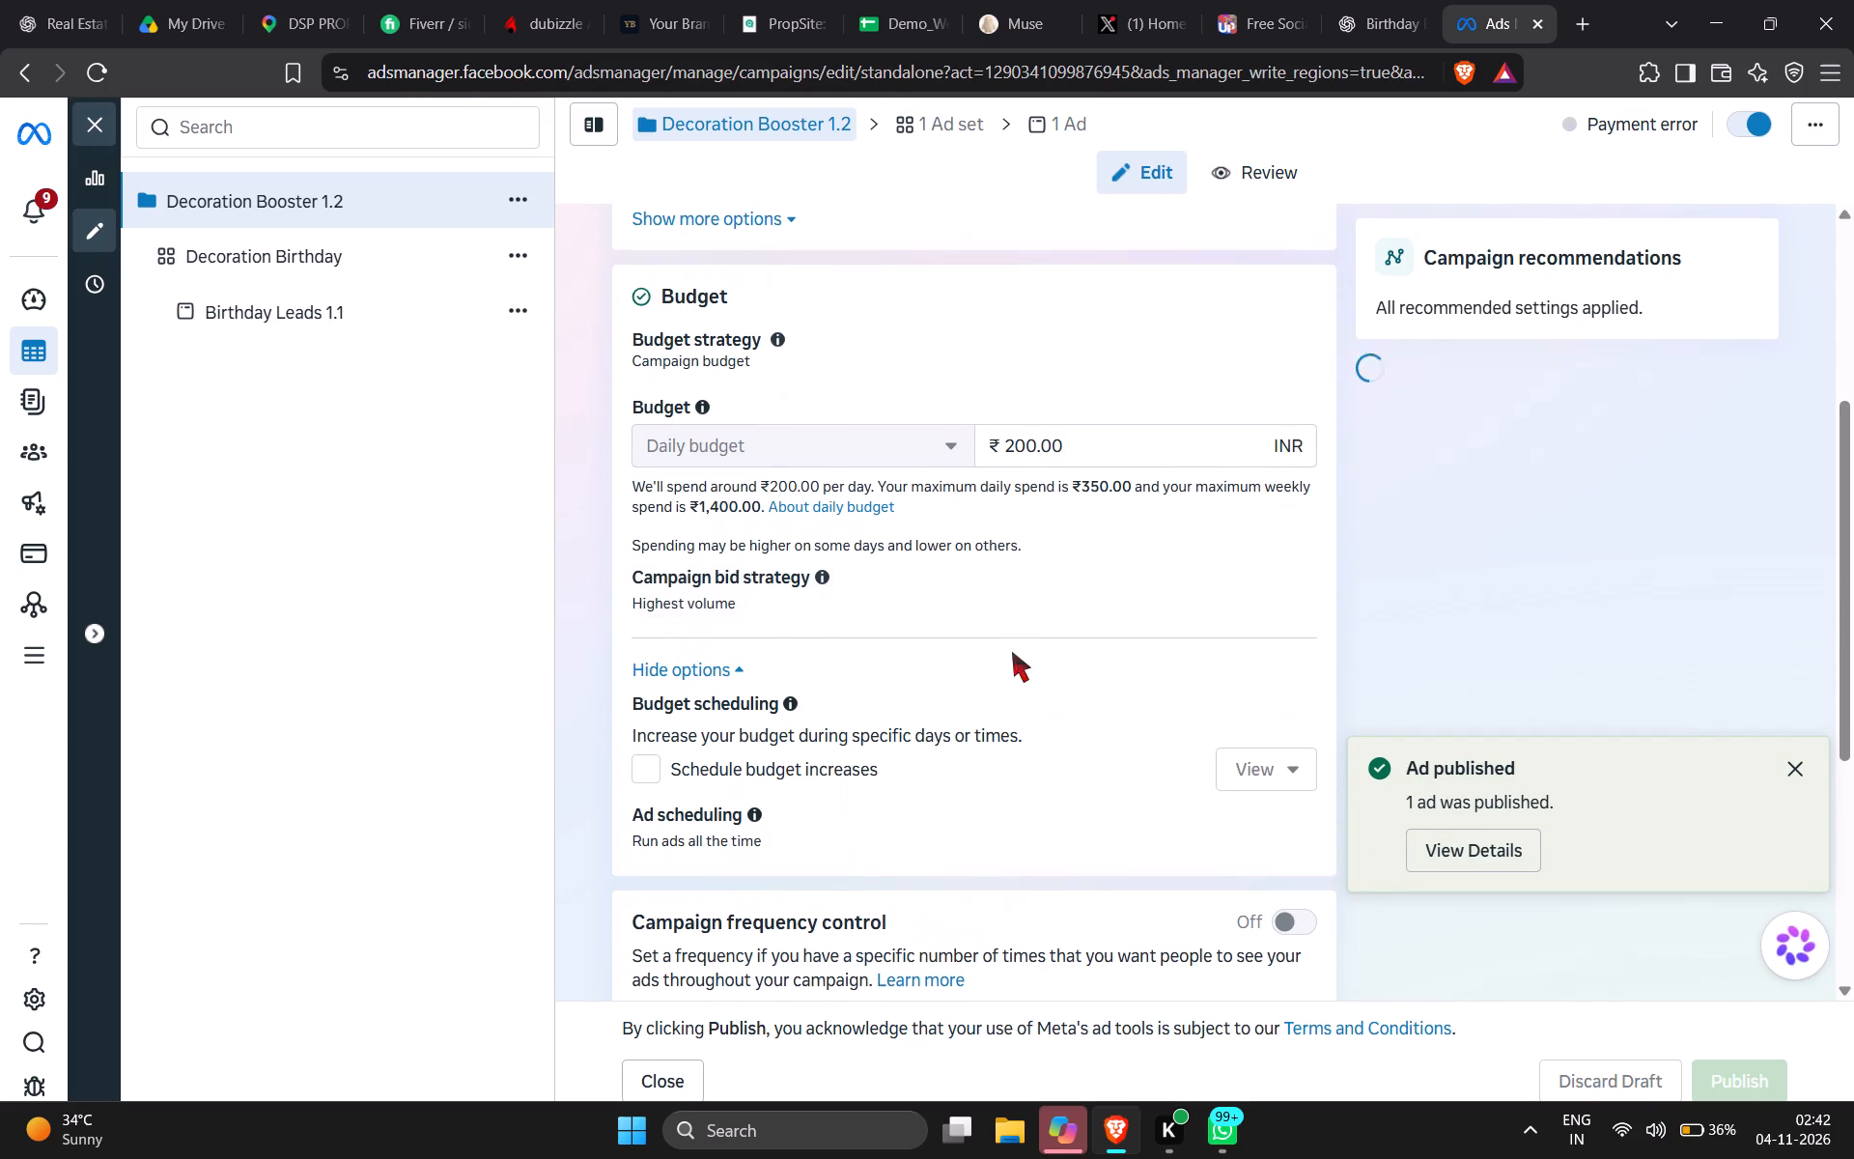
{"action": "left_click", "coordinate": [334, 258]}
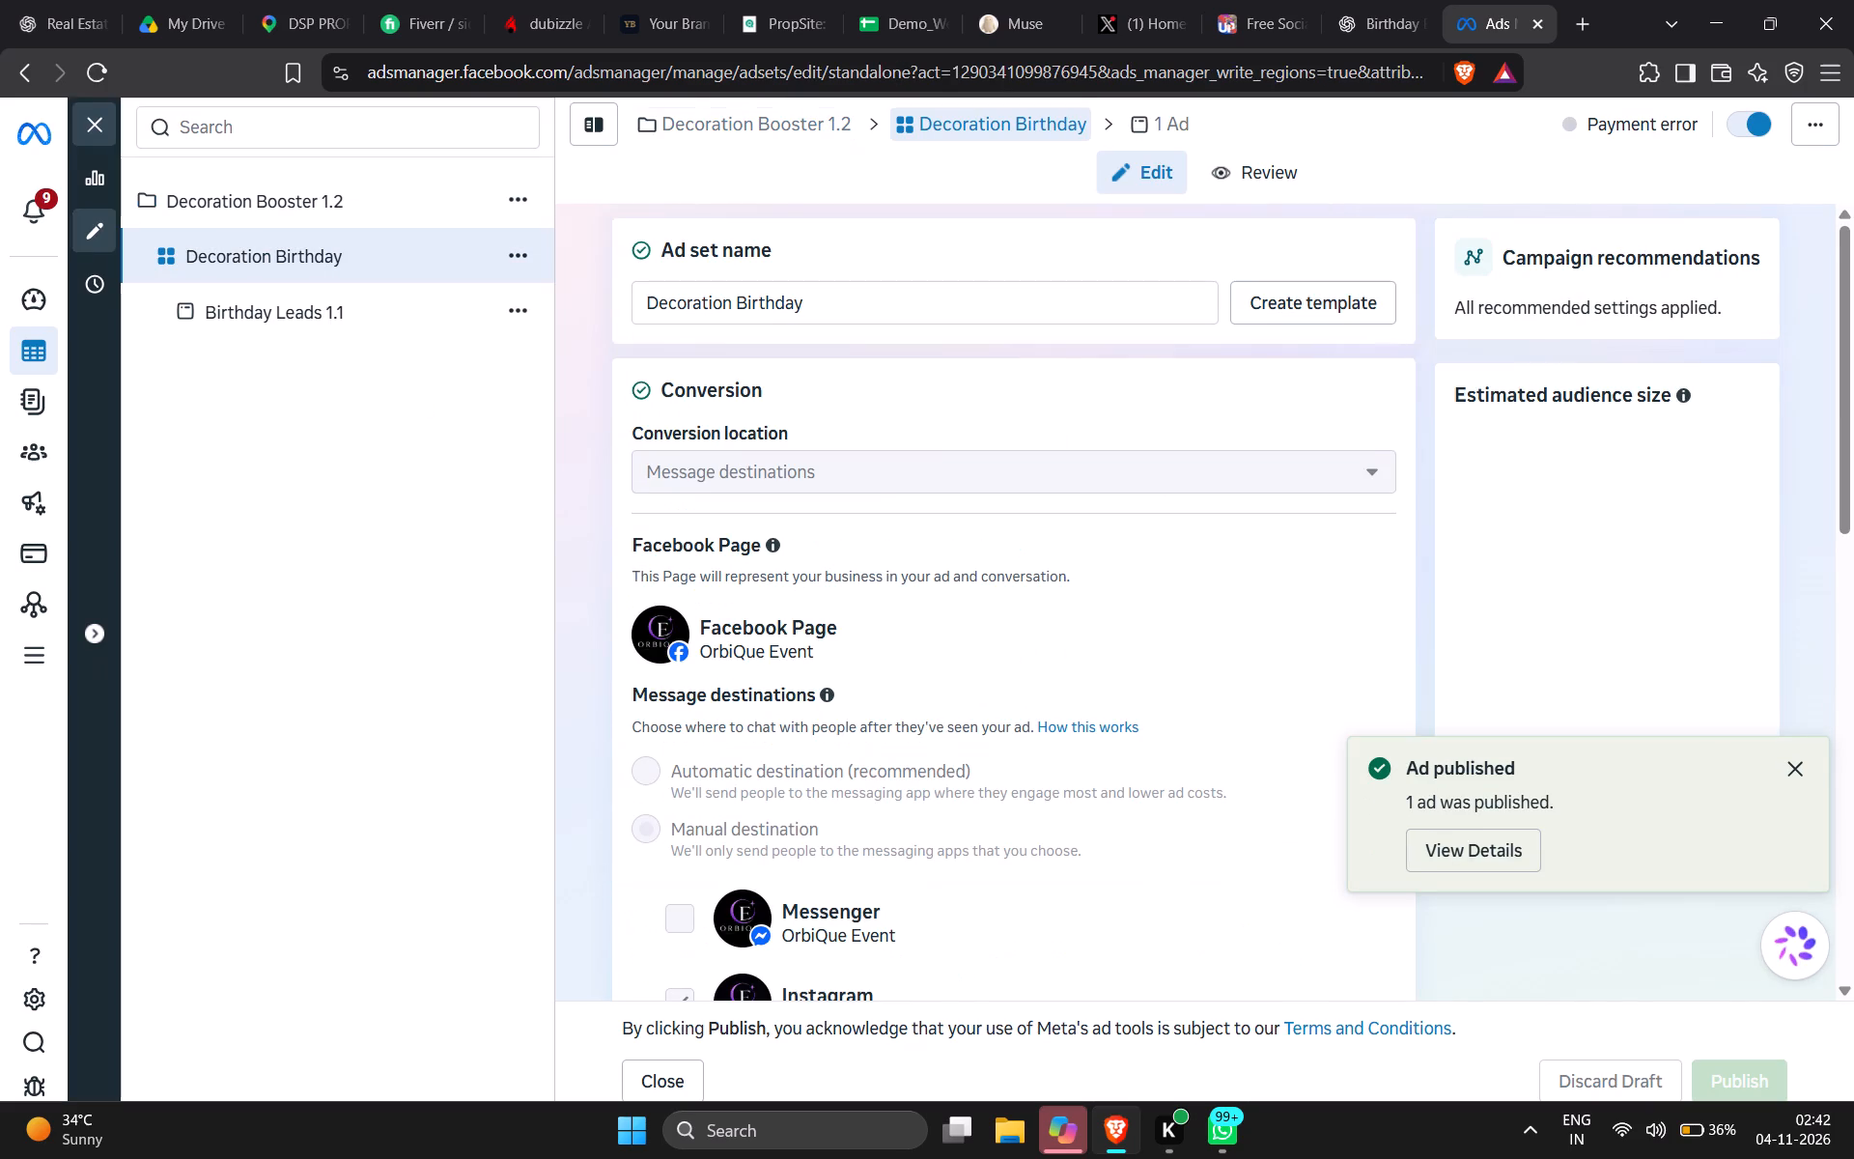
{"action": "scroll", "coordinate": [1014, 605], "scroll_direction": "down", "scroll_amount": 9}
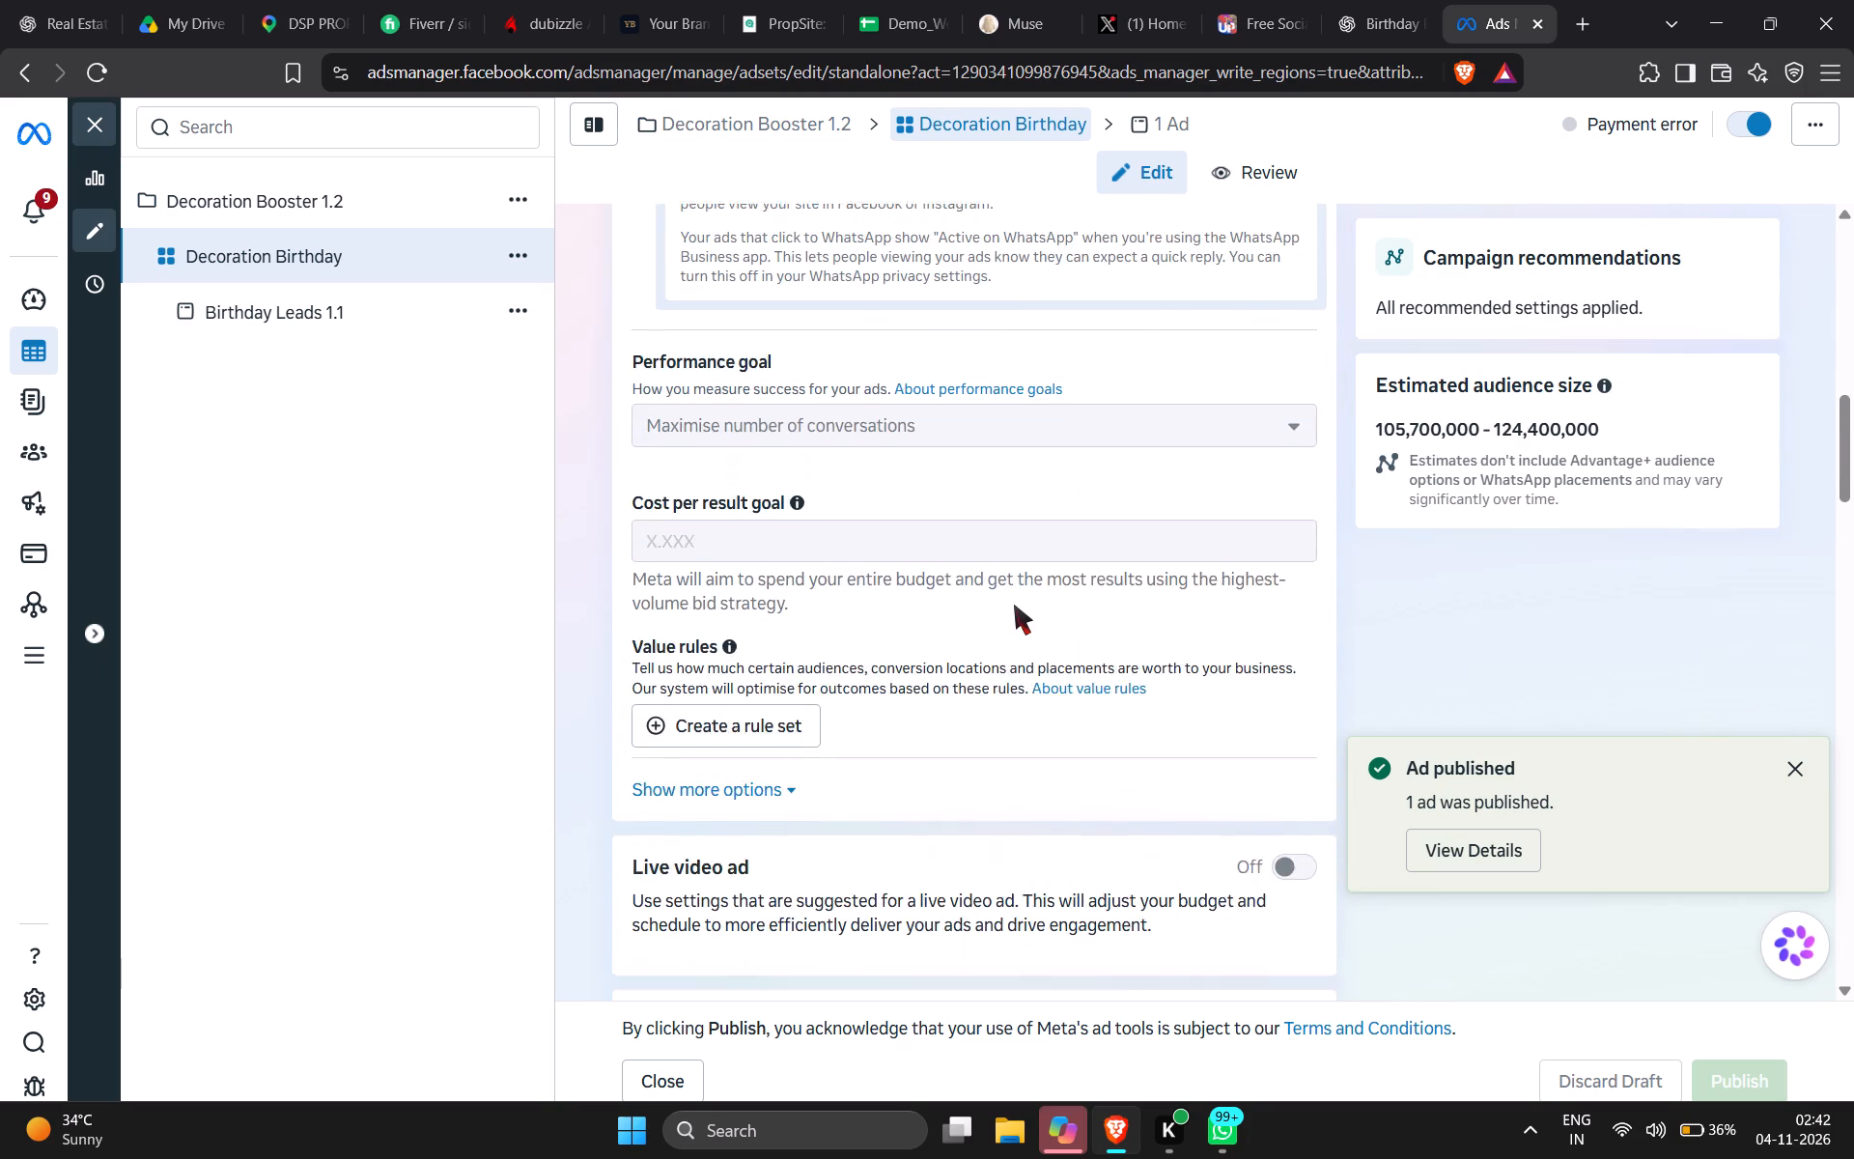
{"action": "scroll", "coordinate": [1014, 605], "scroll_direction": "down", "scroll_amount": 4}
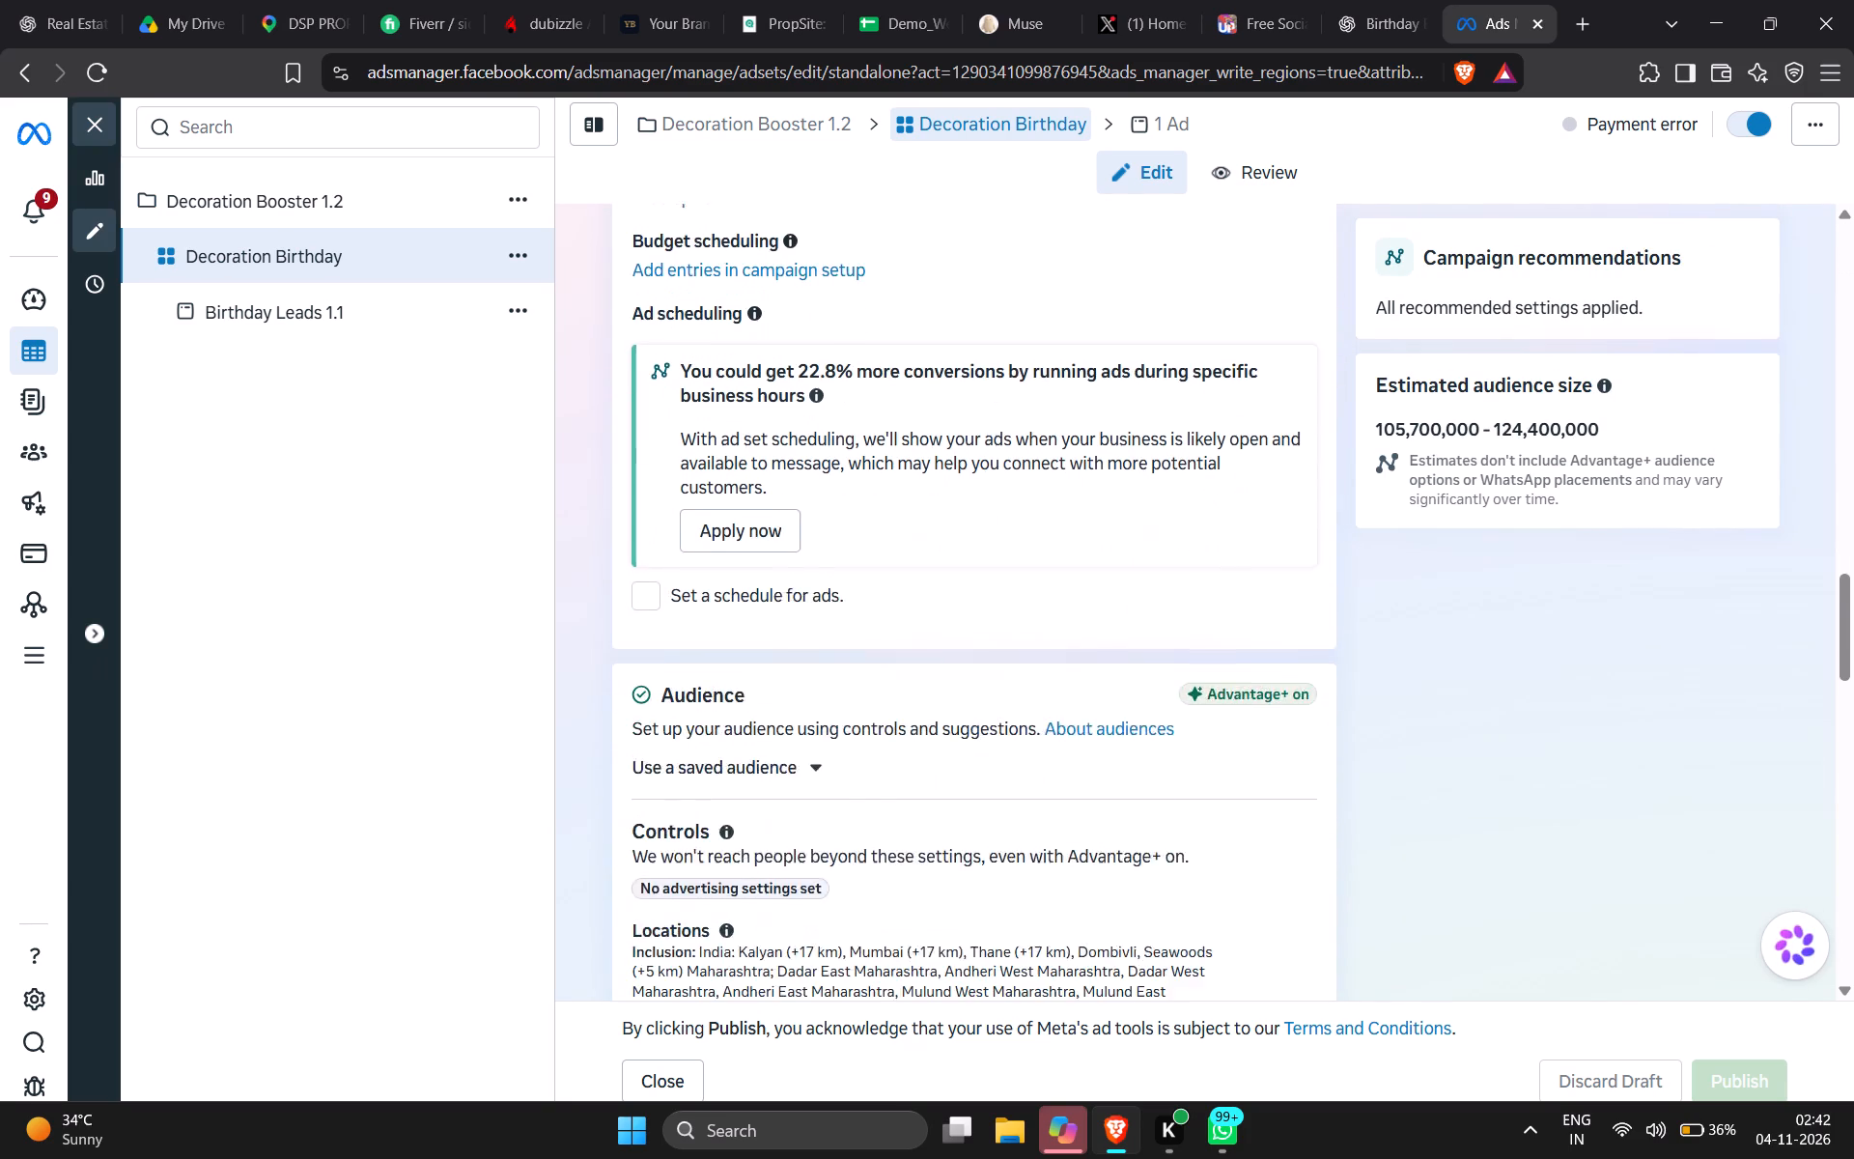
{"action": "scroll", "coordinate": [1014, 605], "scroll_direction": "down", "scroll_amount": 1}
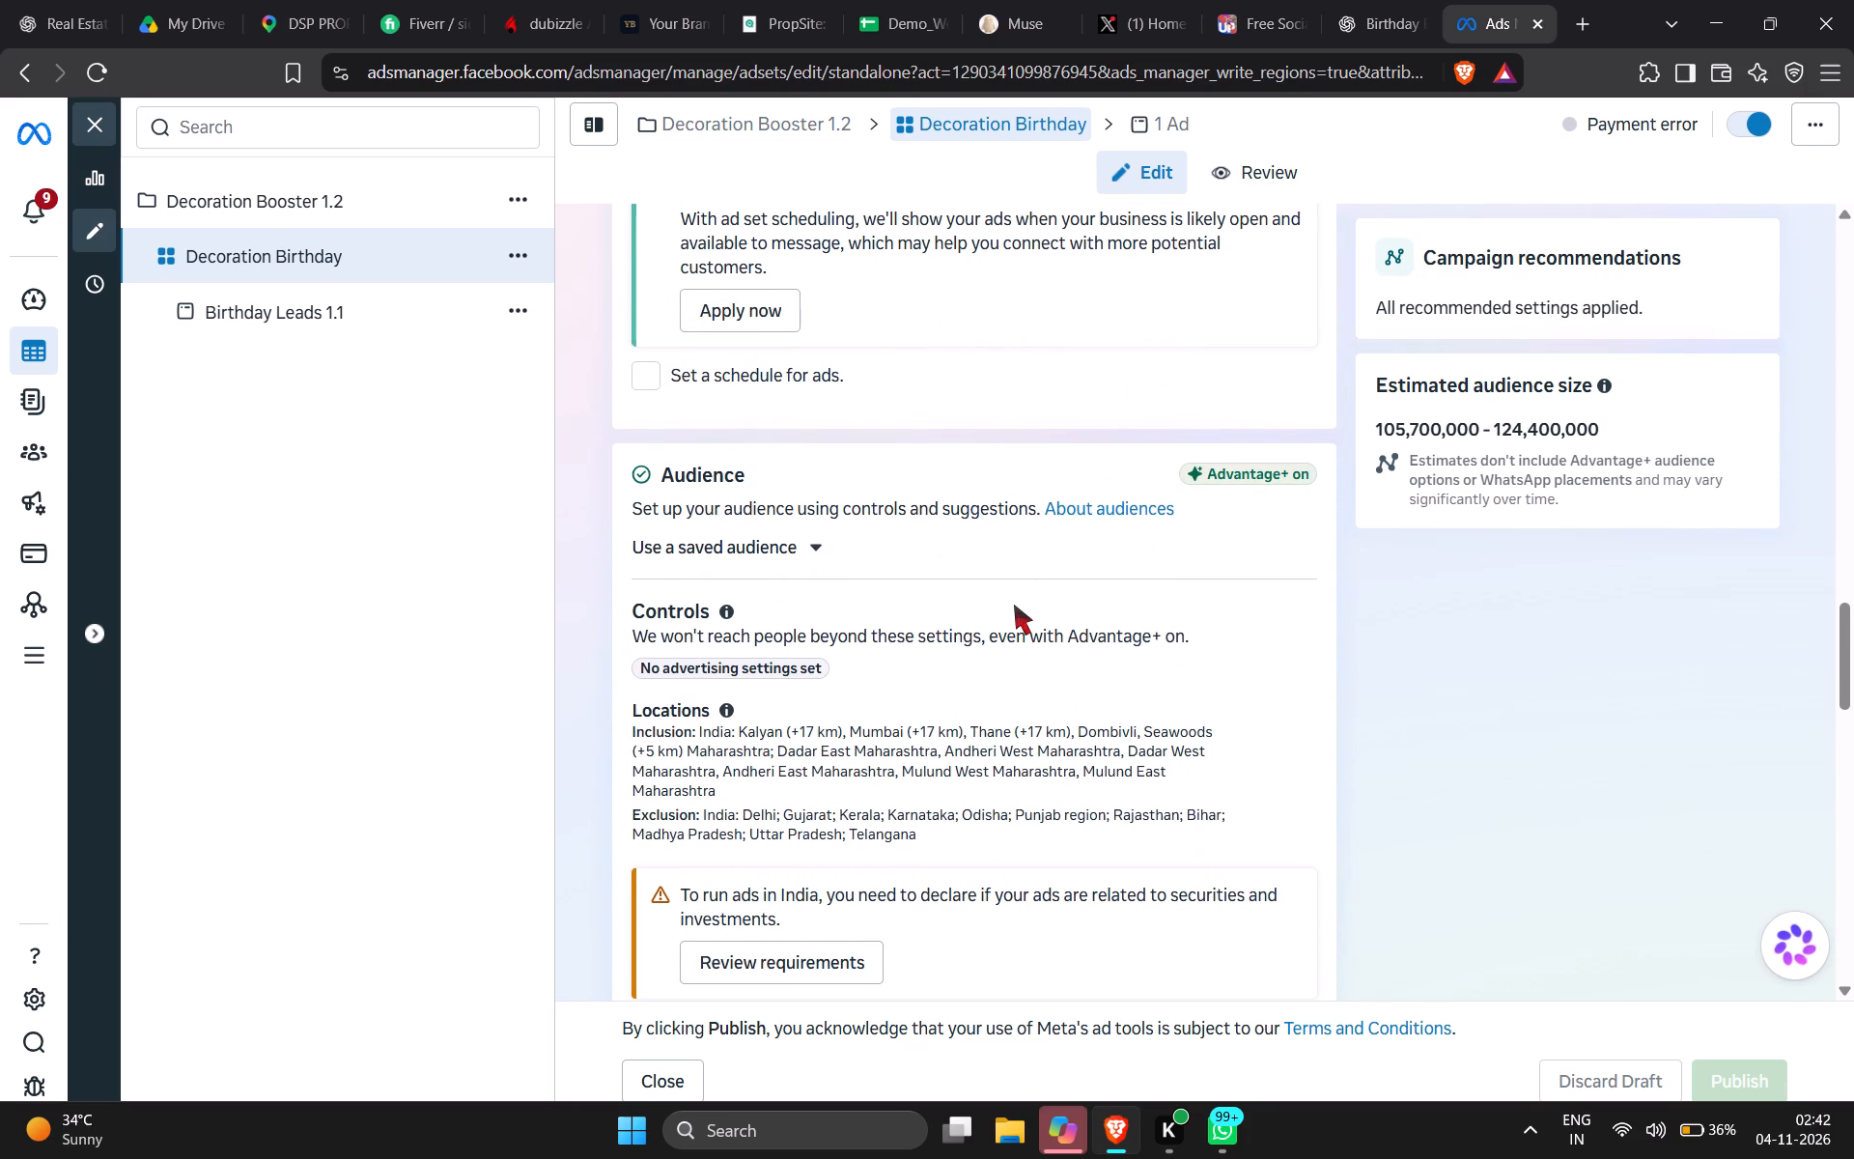